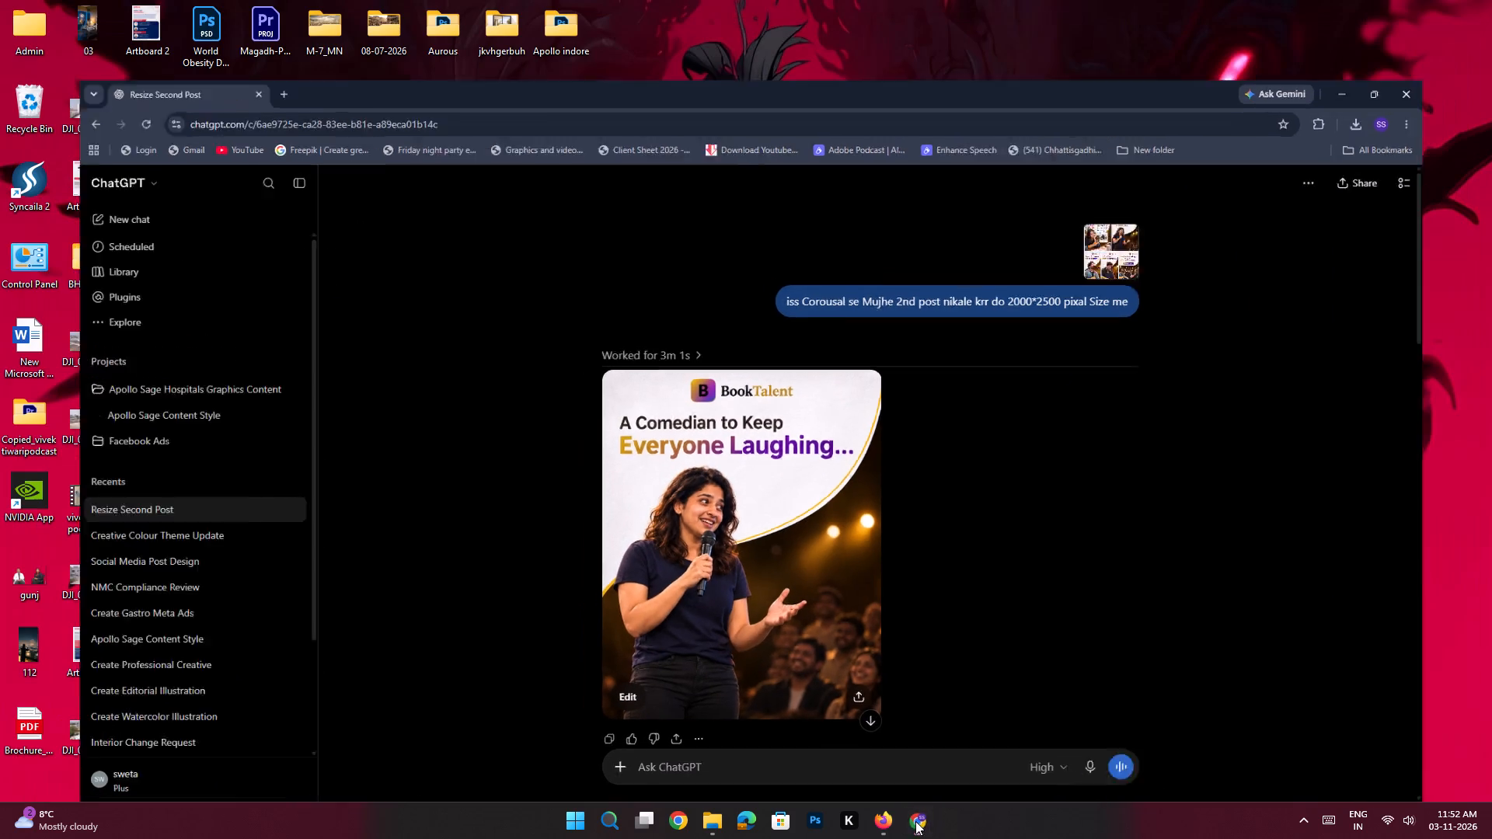
Switch to Firefox and review the task details of the Apollo Indore carousel in the My Work queue.
click(889, 822)
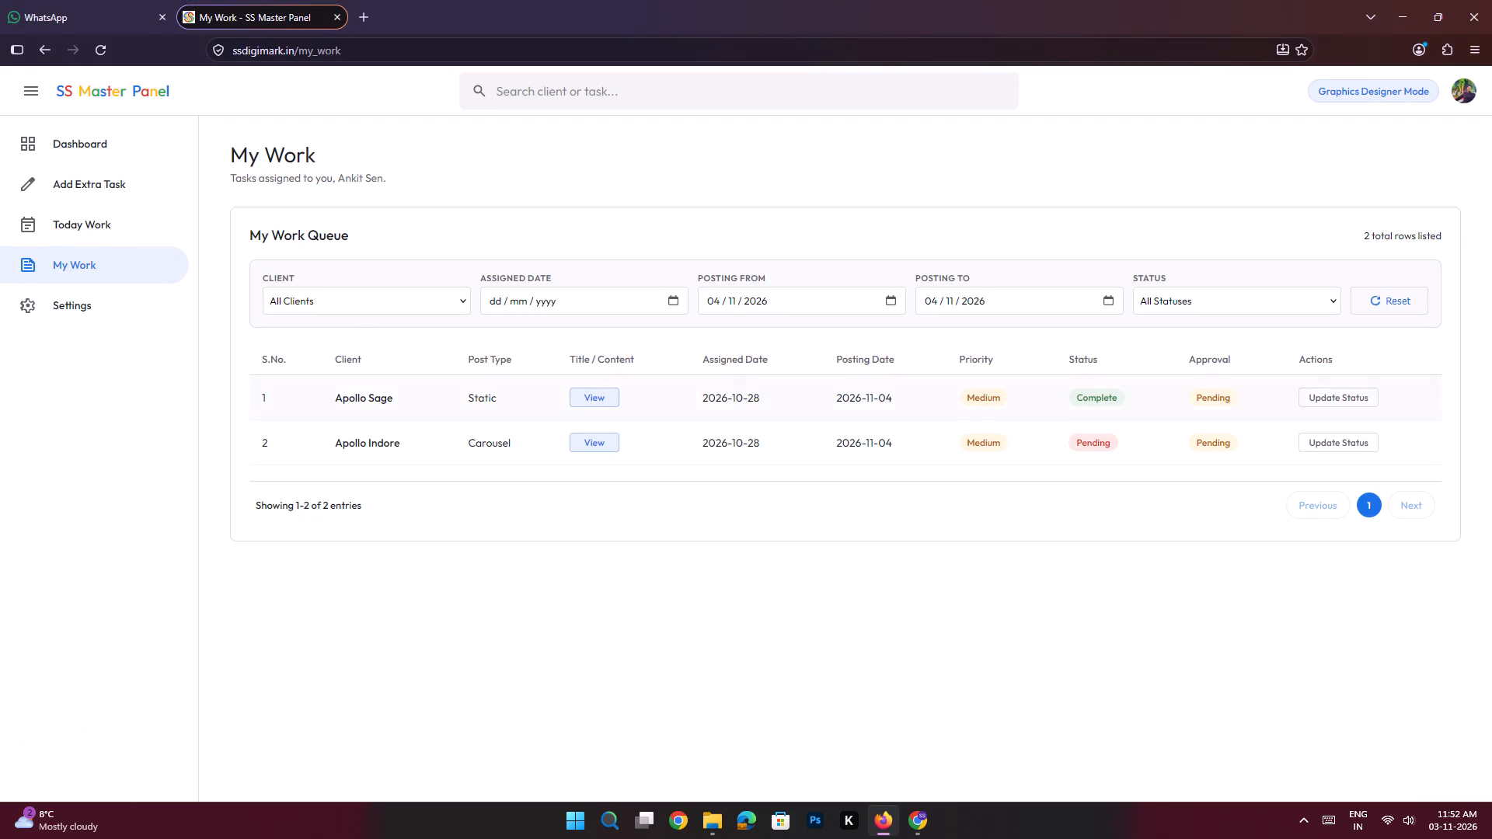
click(597, 441)
scroll(630, 417, down, 7)
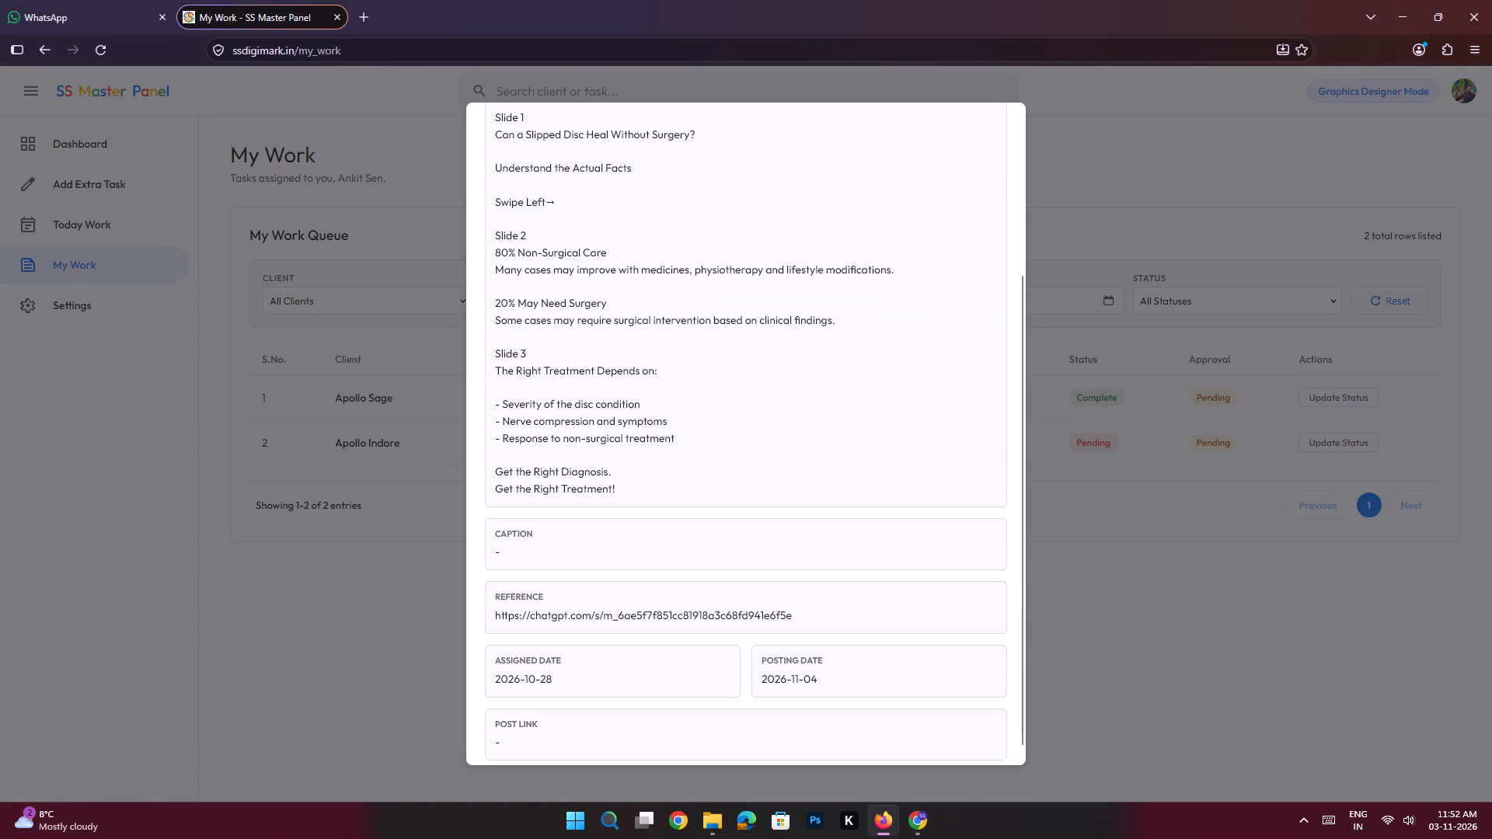
scroll(630, 417, down, 3)
scroll(657, 457, up, 8)
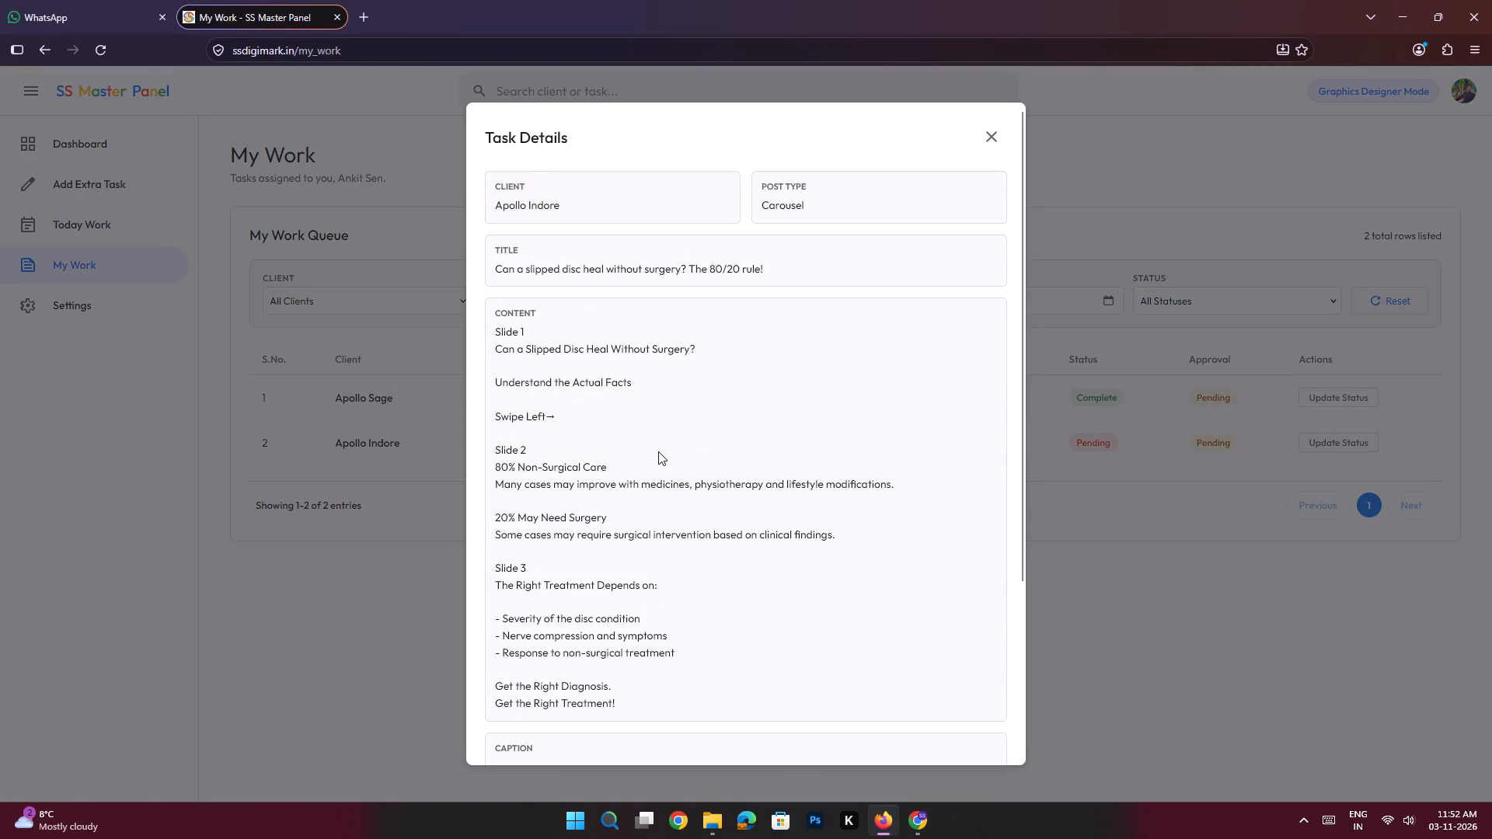
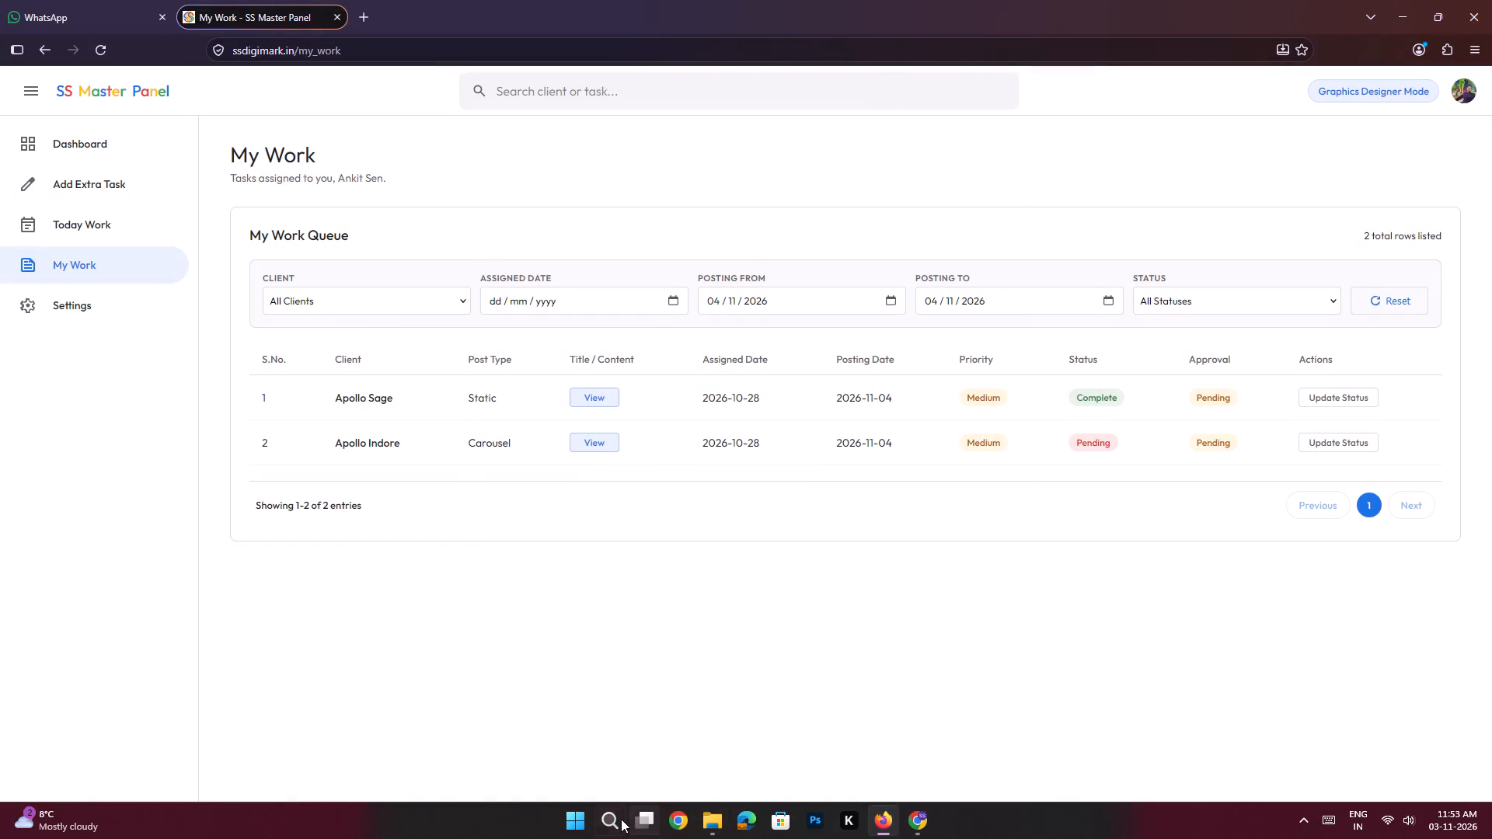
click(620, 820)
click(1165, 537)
Set the work queue's posting-from date filter to 05/11/2026 and open the posting-to date for editing.
click(892, 304)
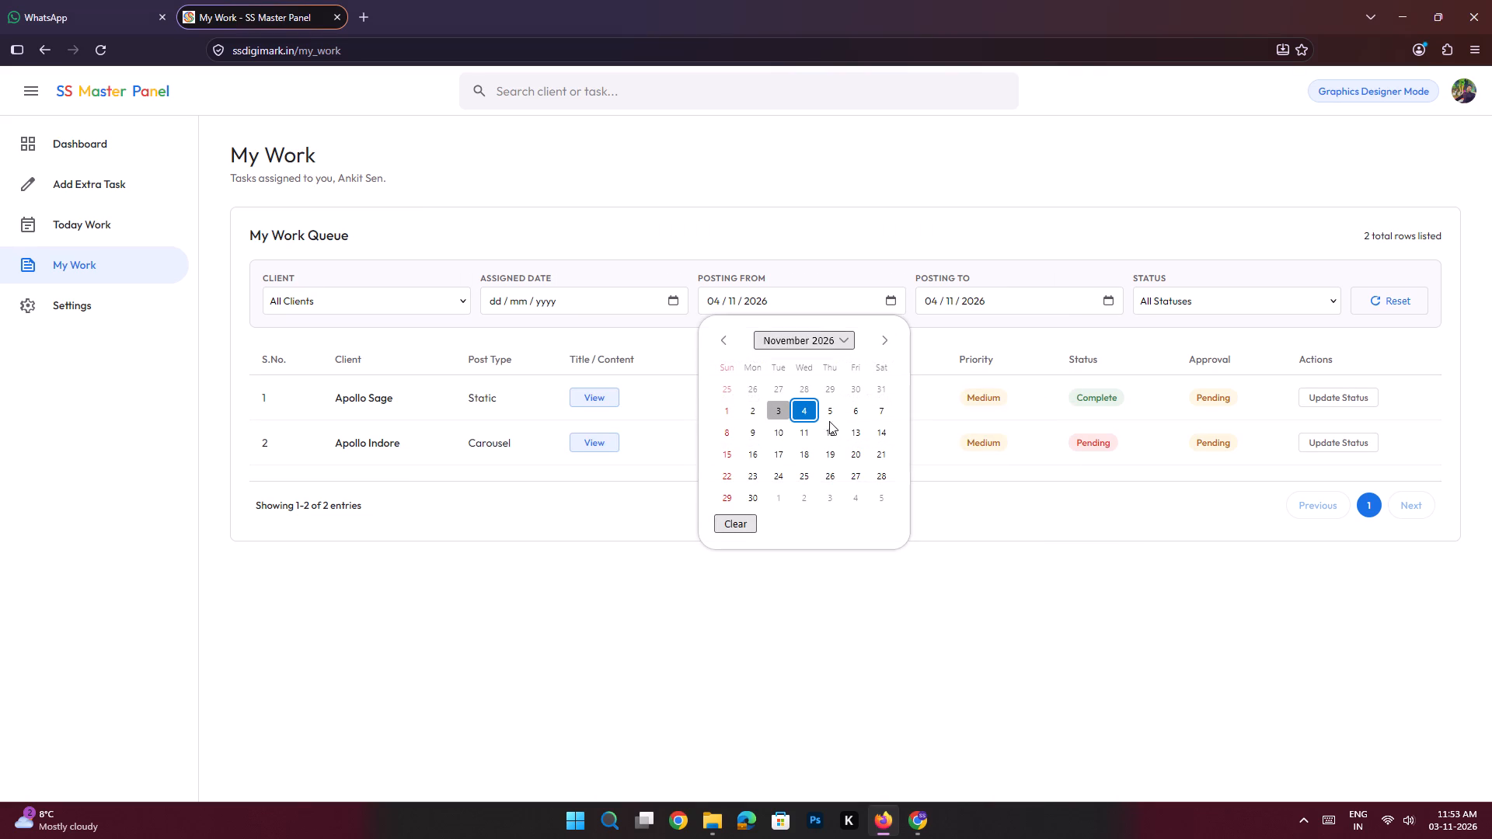
click(830, 417)
click(1107, 301)
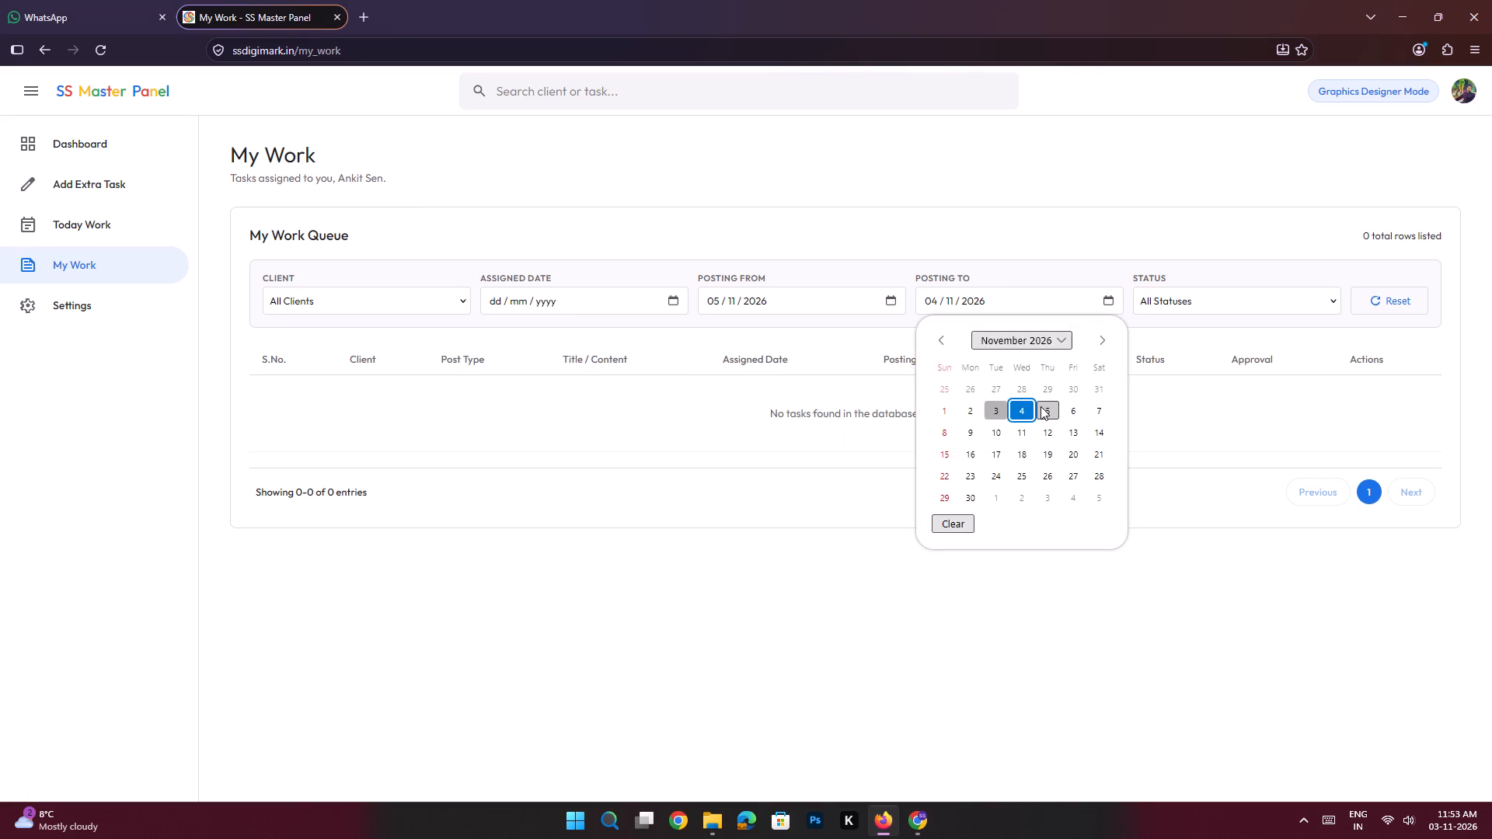
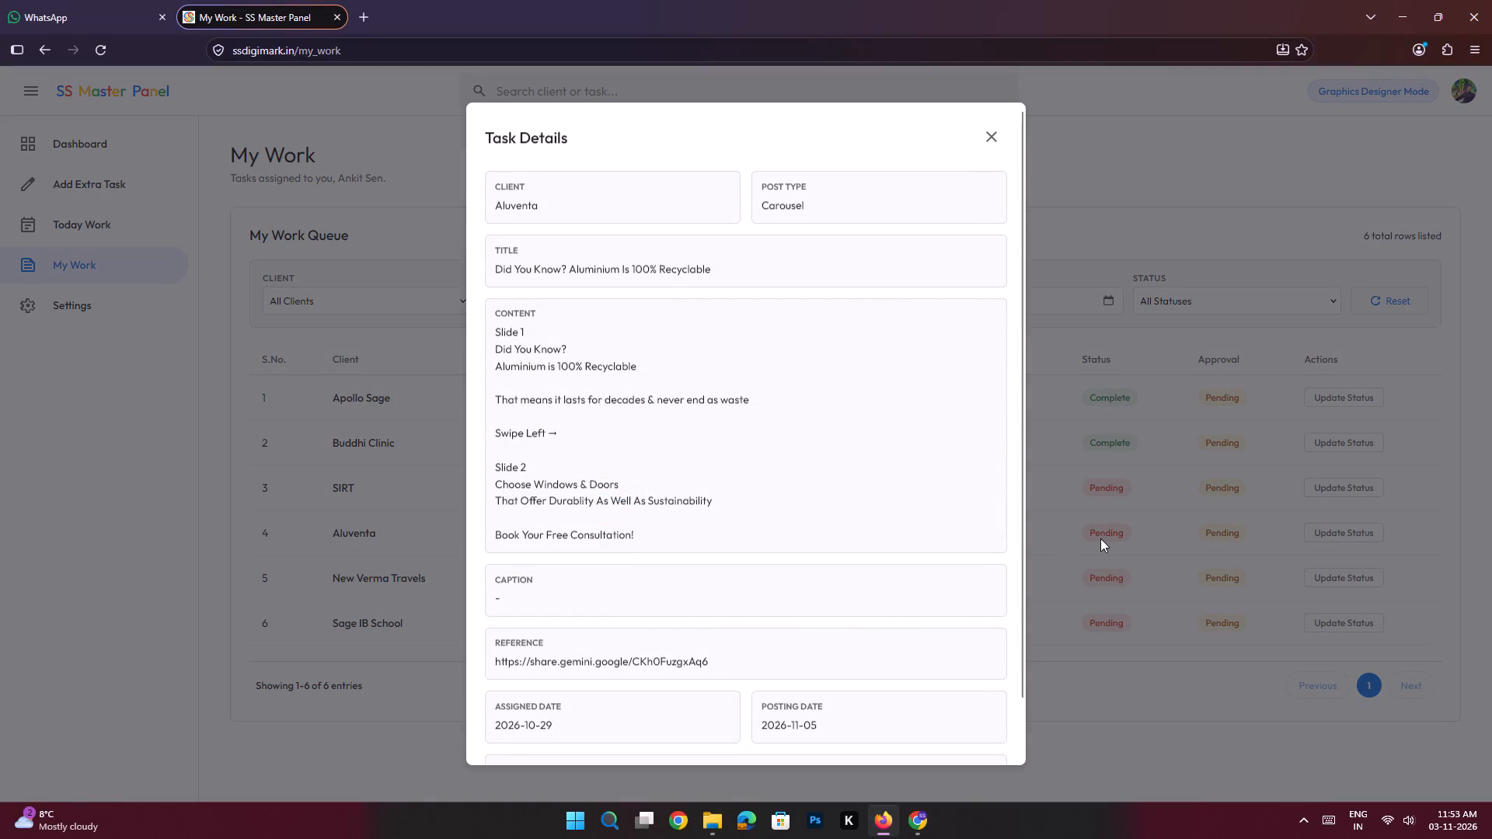
Review the task details of the New Verma Travels static post and the Sage IB School carousel in the work queue.
click(1100, 538)
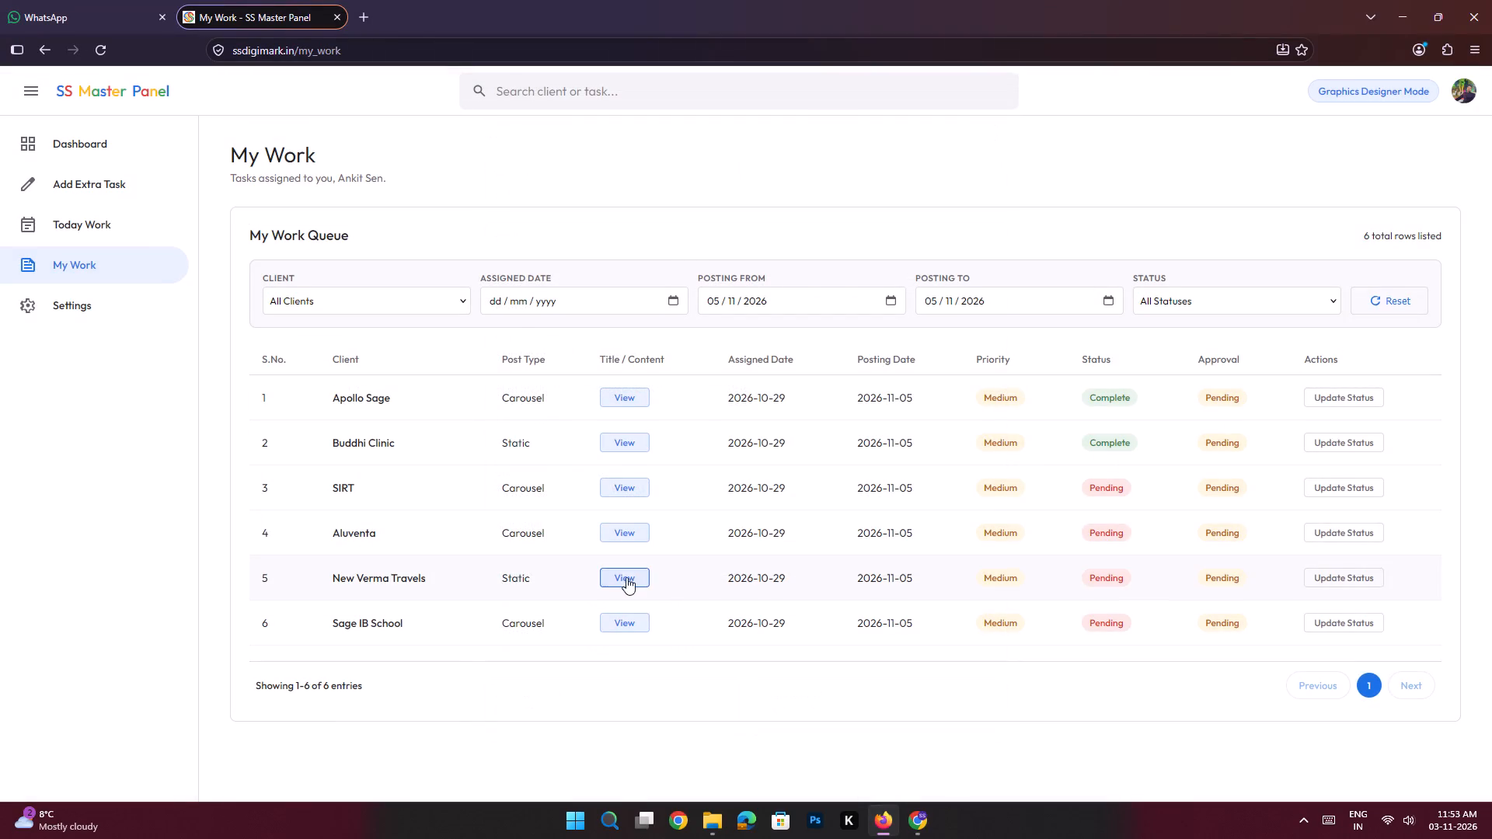
click(620, 573)
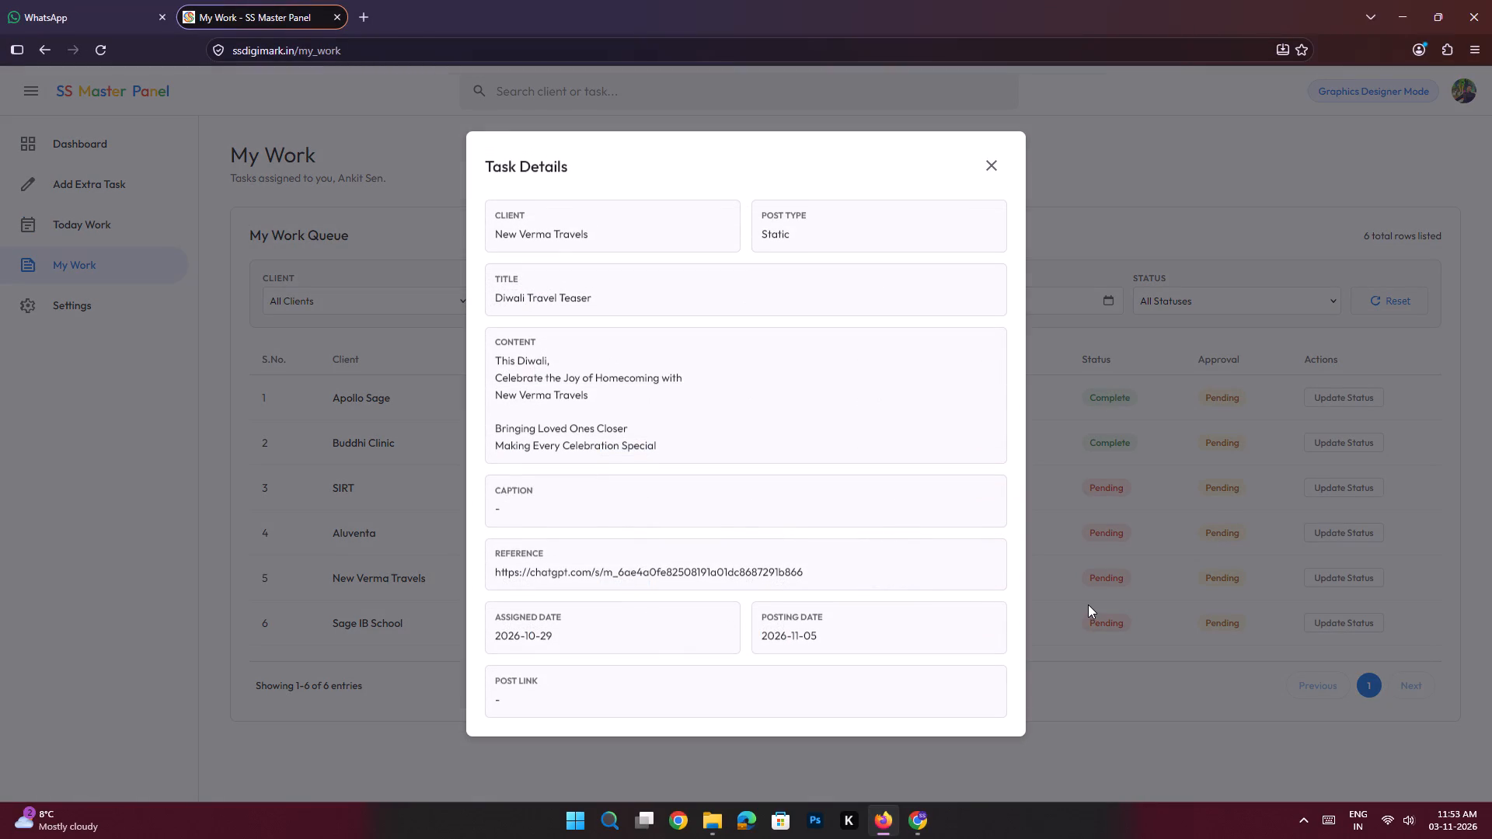
click(1088, 604)
click(619, 615)
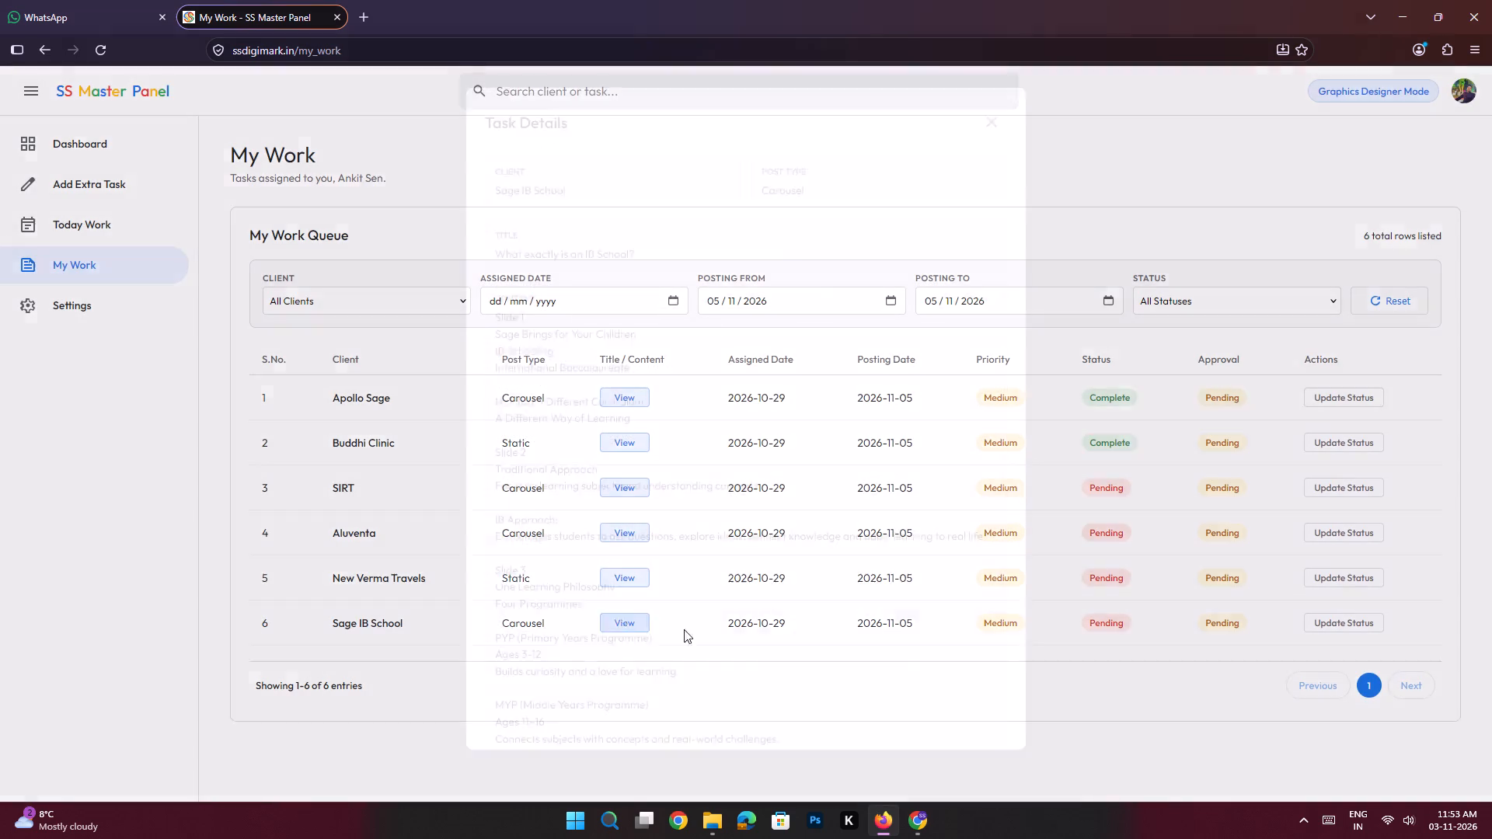
click(1100, 608)
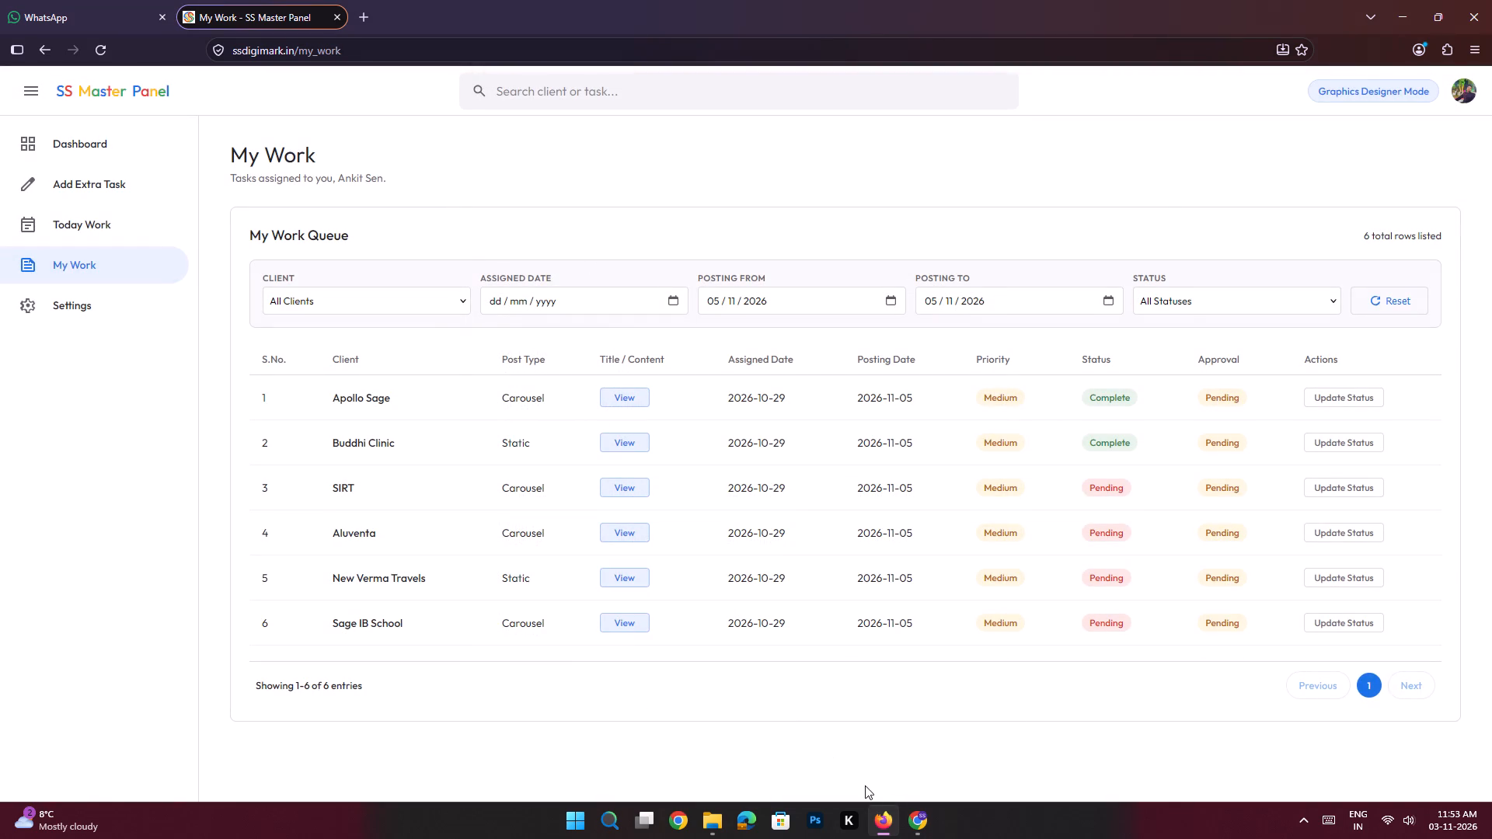
Switch to Chrome.
click(921, 813)
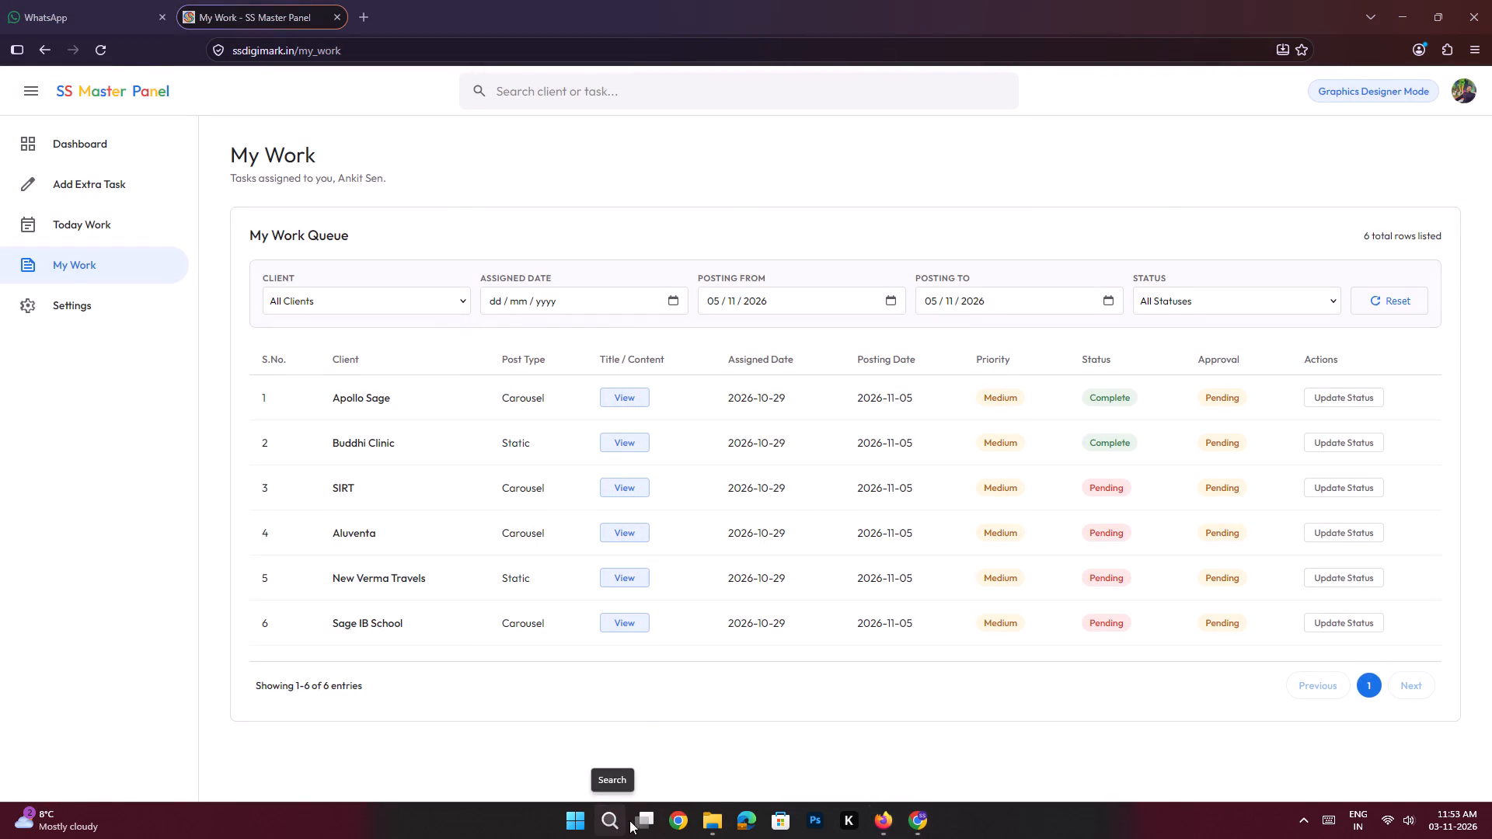
Filter the work queue to tasks with posting dates from 04/11/2026 to 04/11/2026.
click(889, 305)
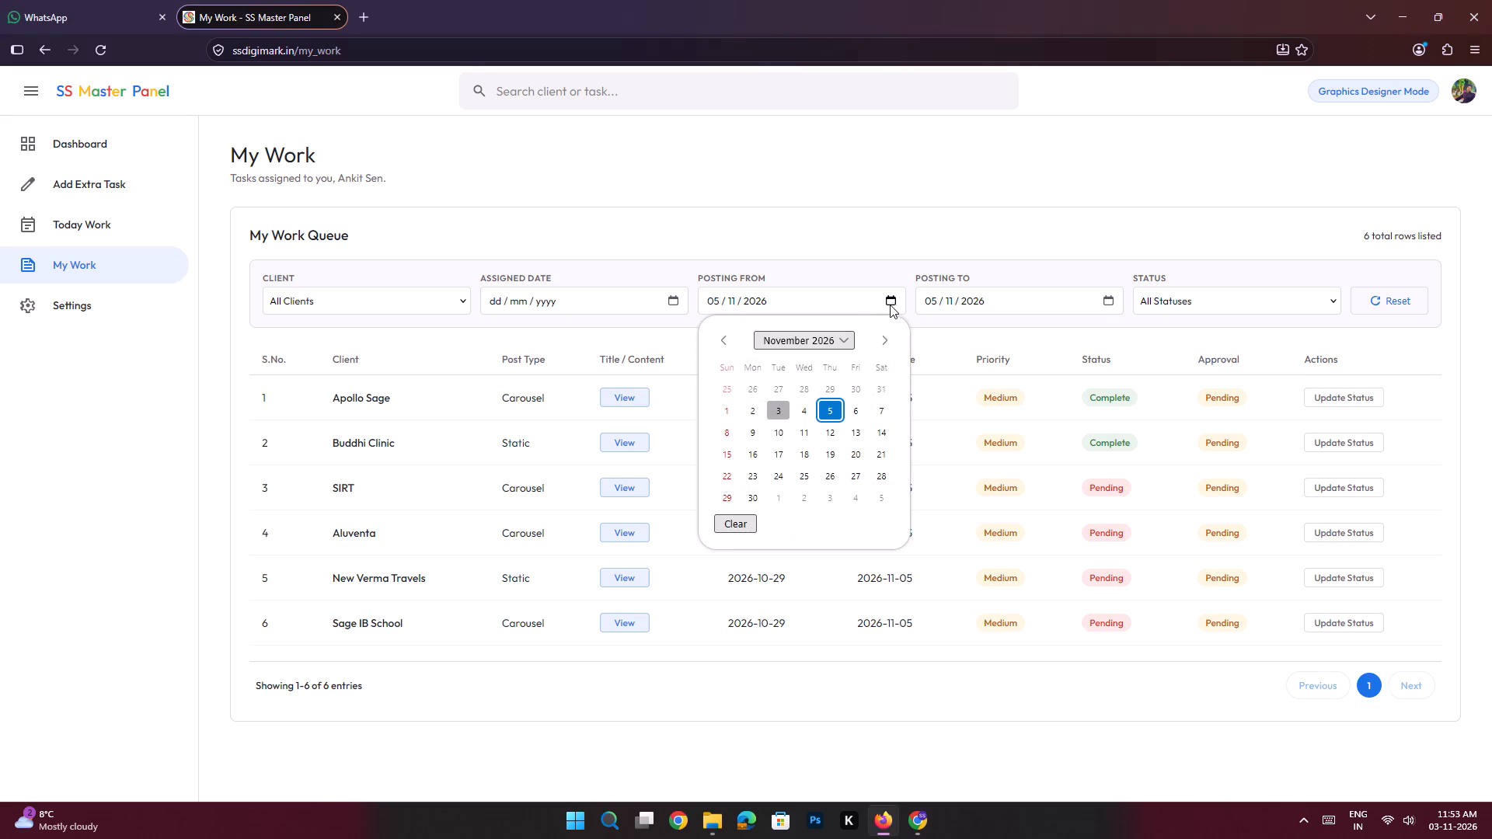
click(804, 413)
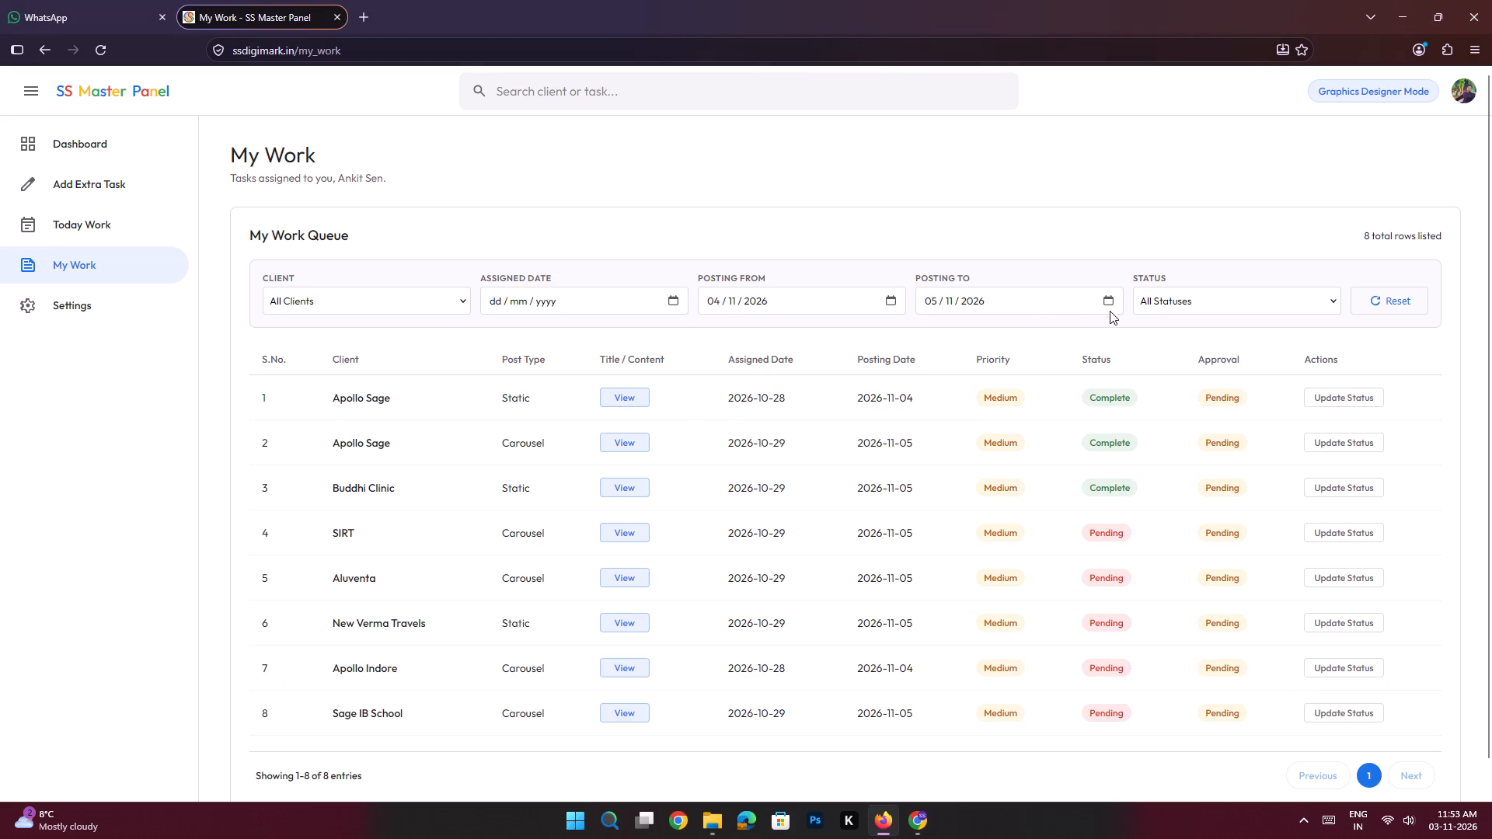
click(1110, 303)
click(1027, 416)
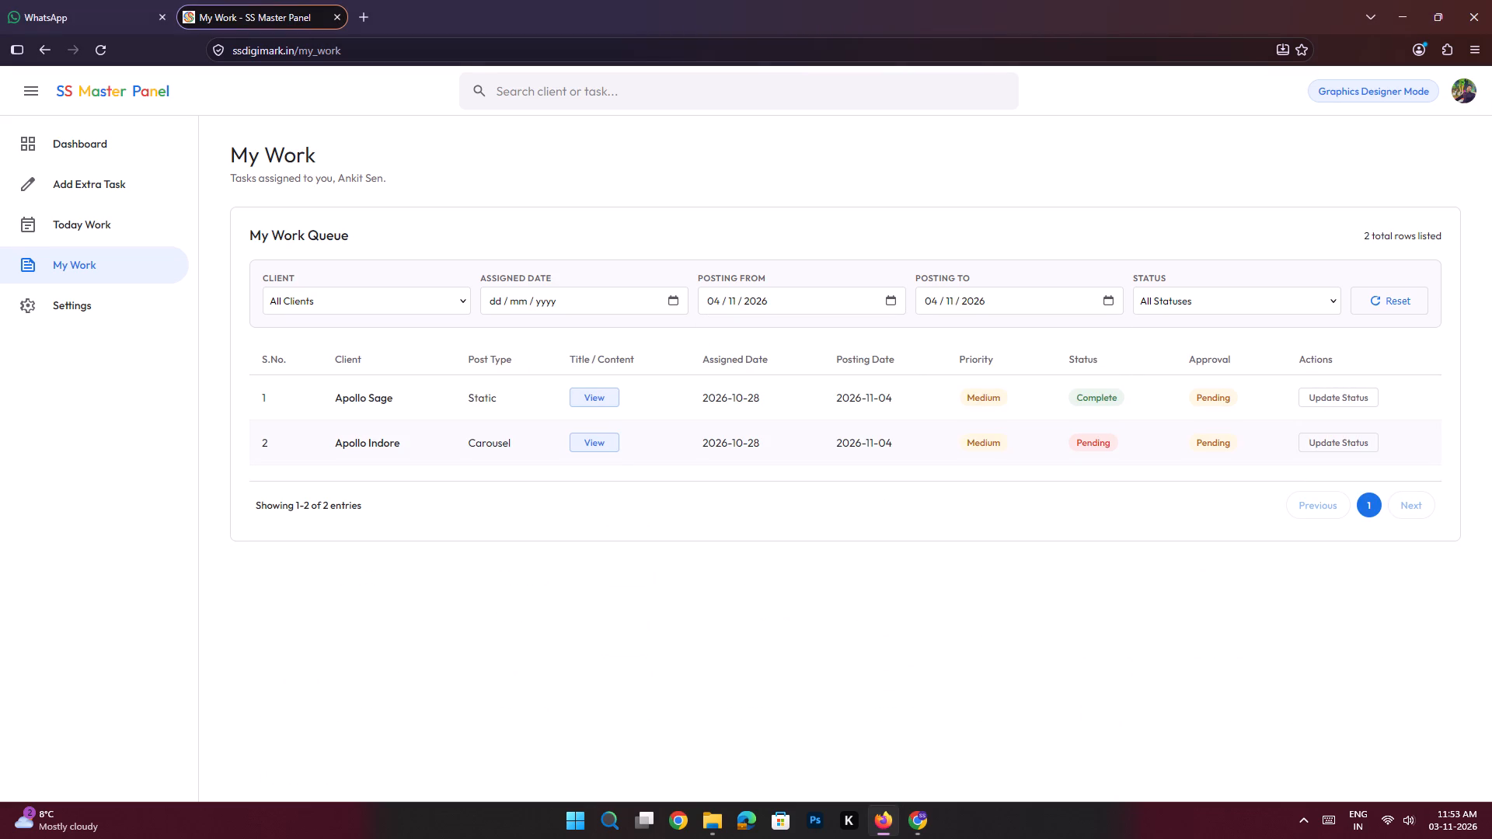
Open the Apollo Indore carousel task's details and review its slide content, caption, reference link and dates.
click(601, 444)
scroll(793, 419, down, 2)
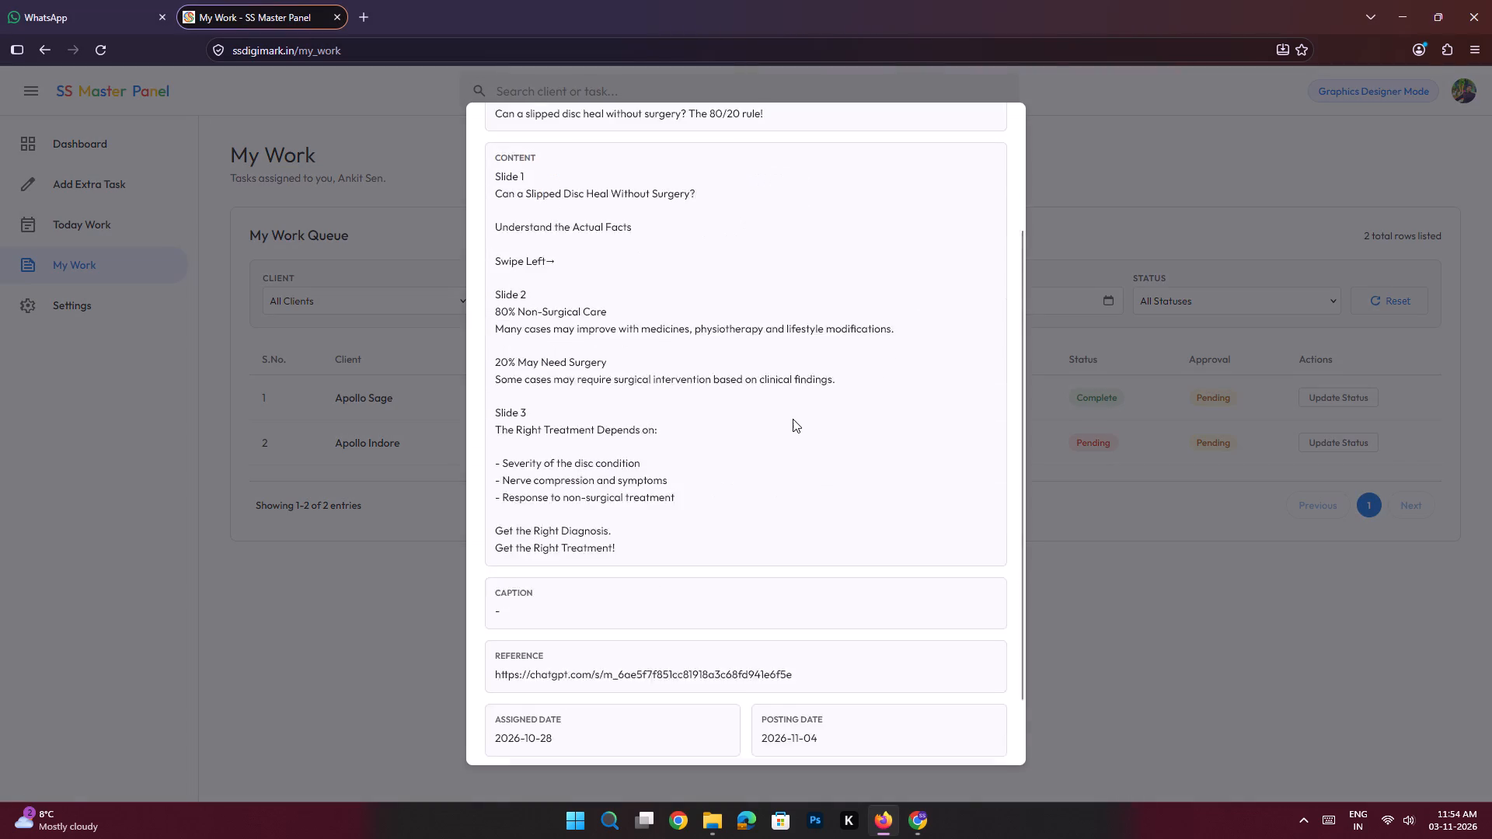
scroll(793, 419, up, 2)
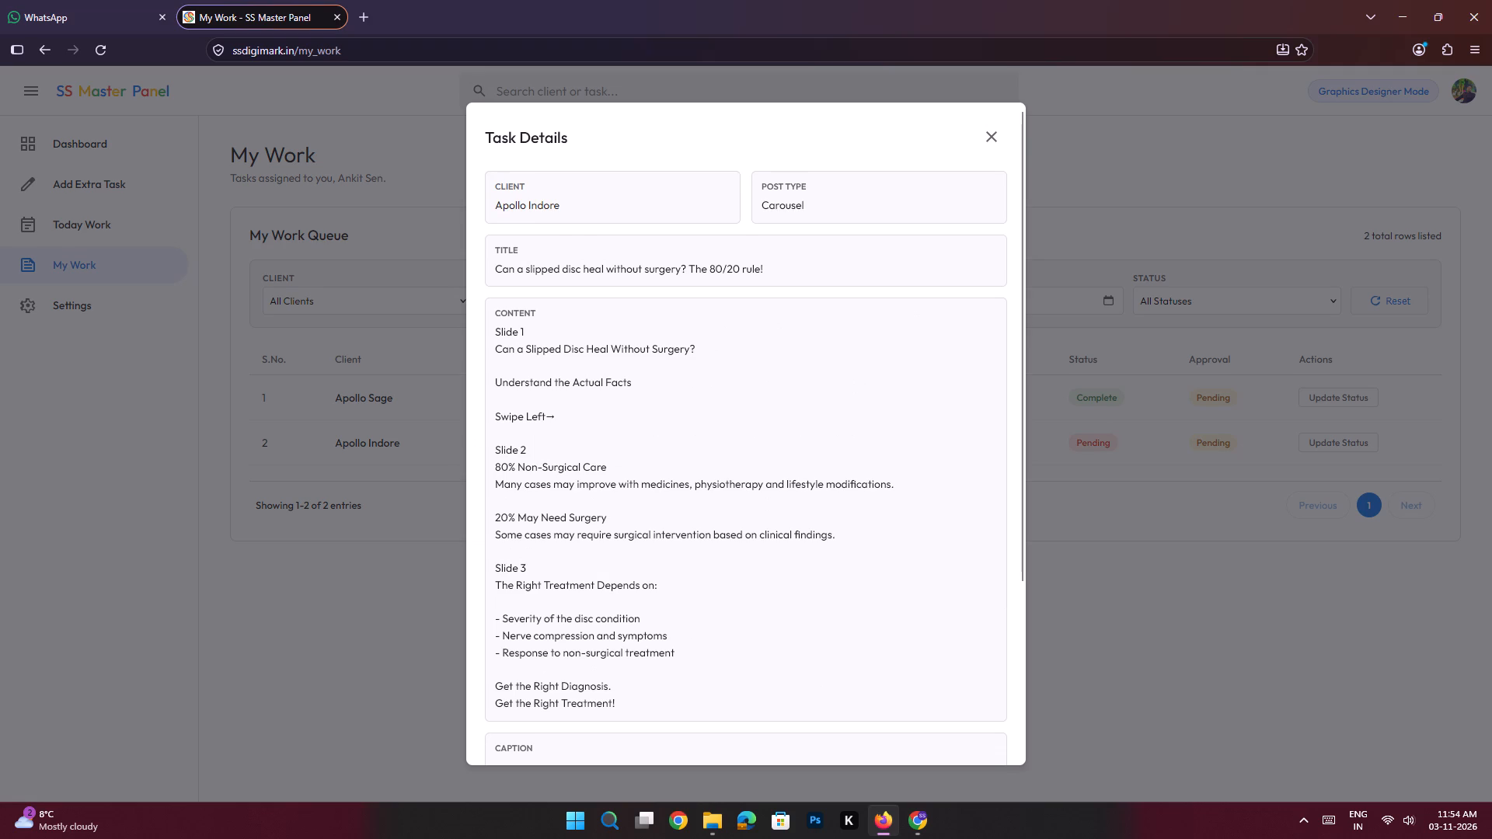
scroll(587, 353, down, 2)
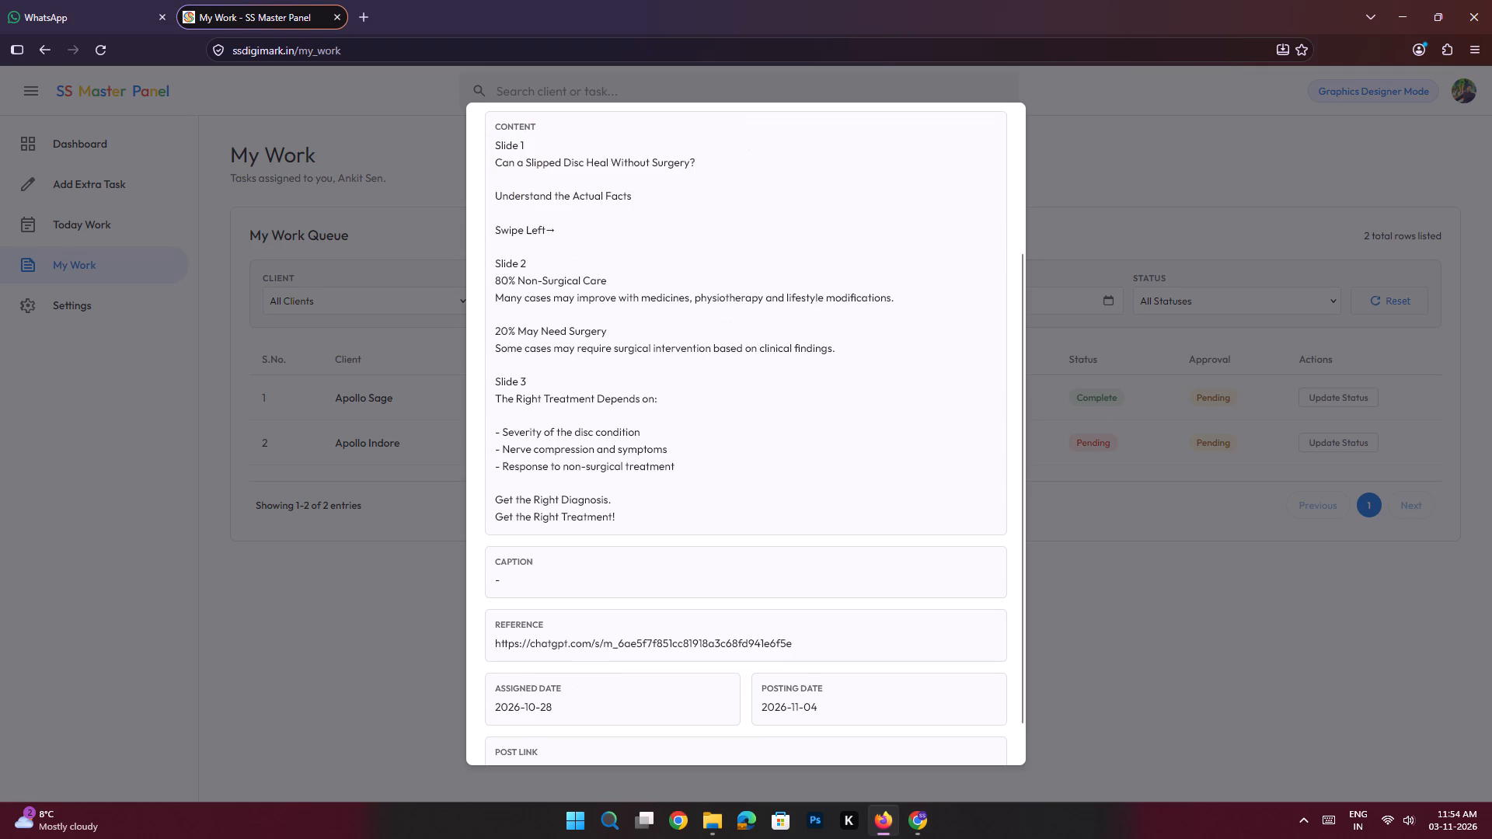
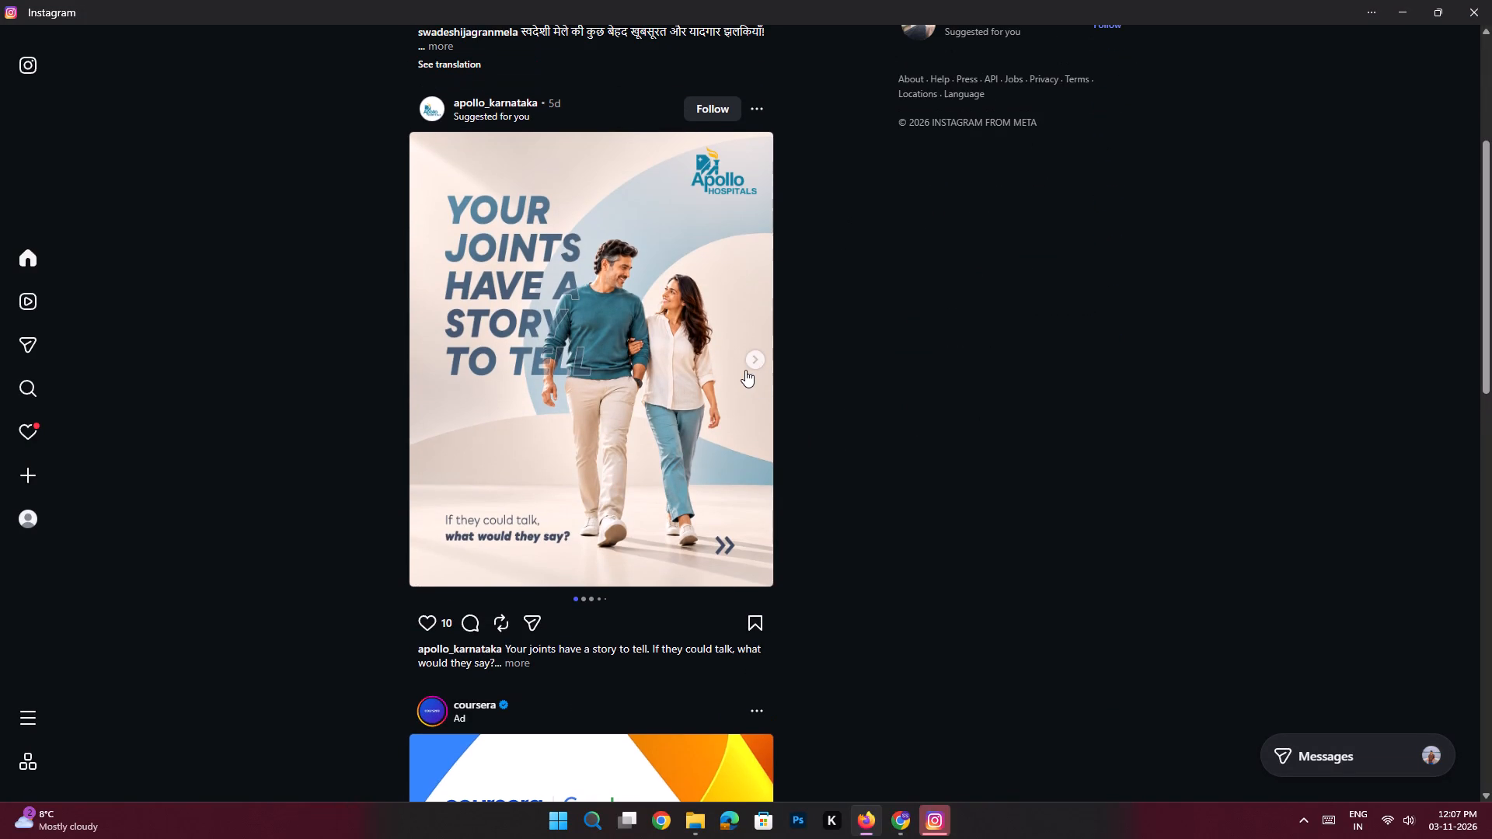
In Instagram, examine the slides of apollo_karnataka's "Your joints have a story to tell" carousel post.
click(750, 364)
click(750, 364)
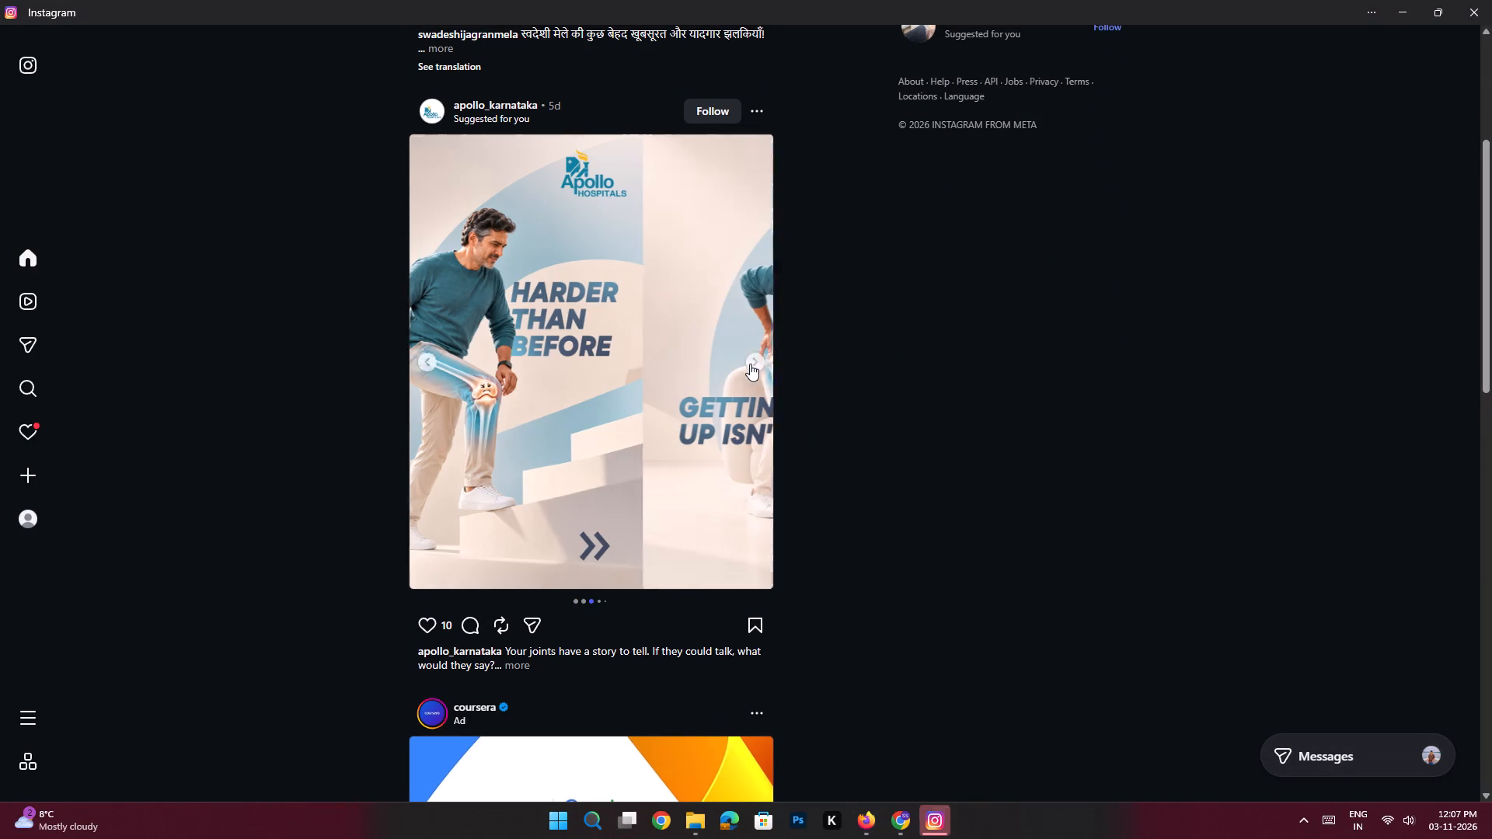
click(750, 364)
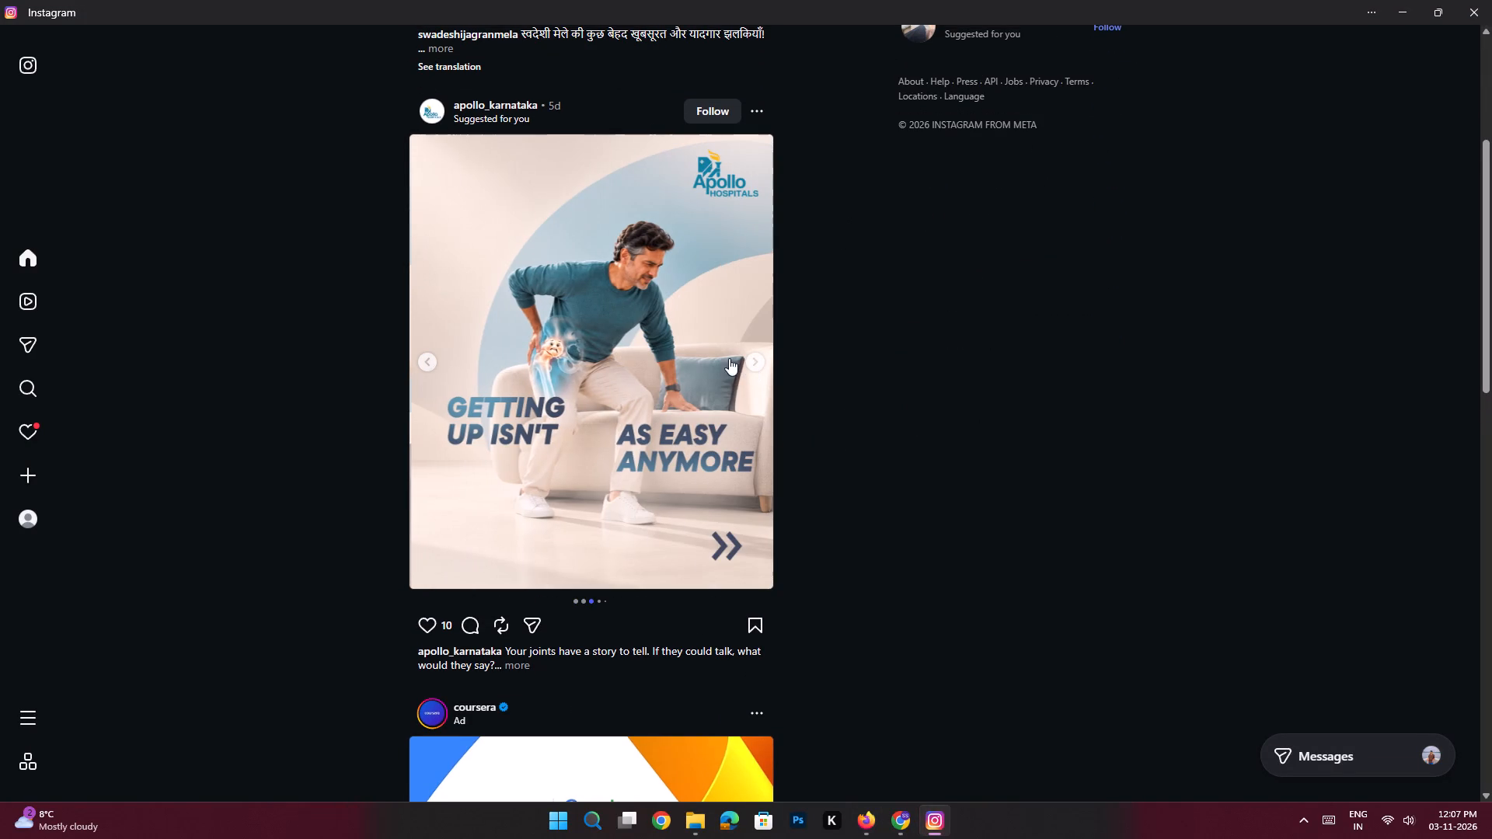
click(426, 365)
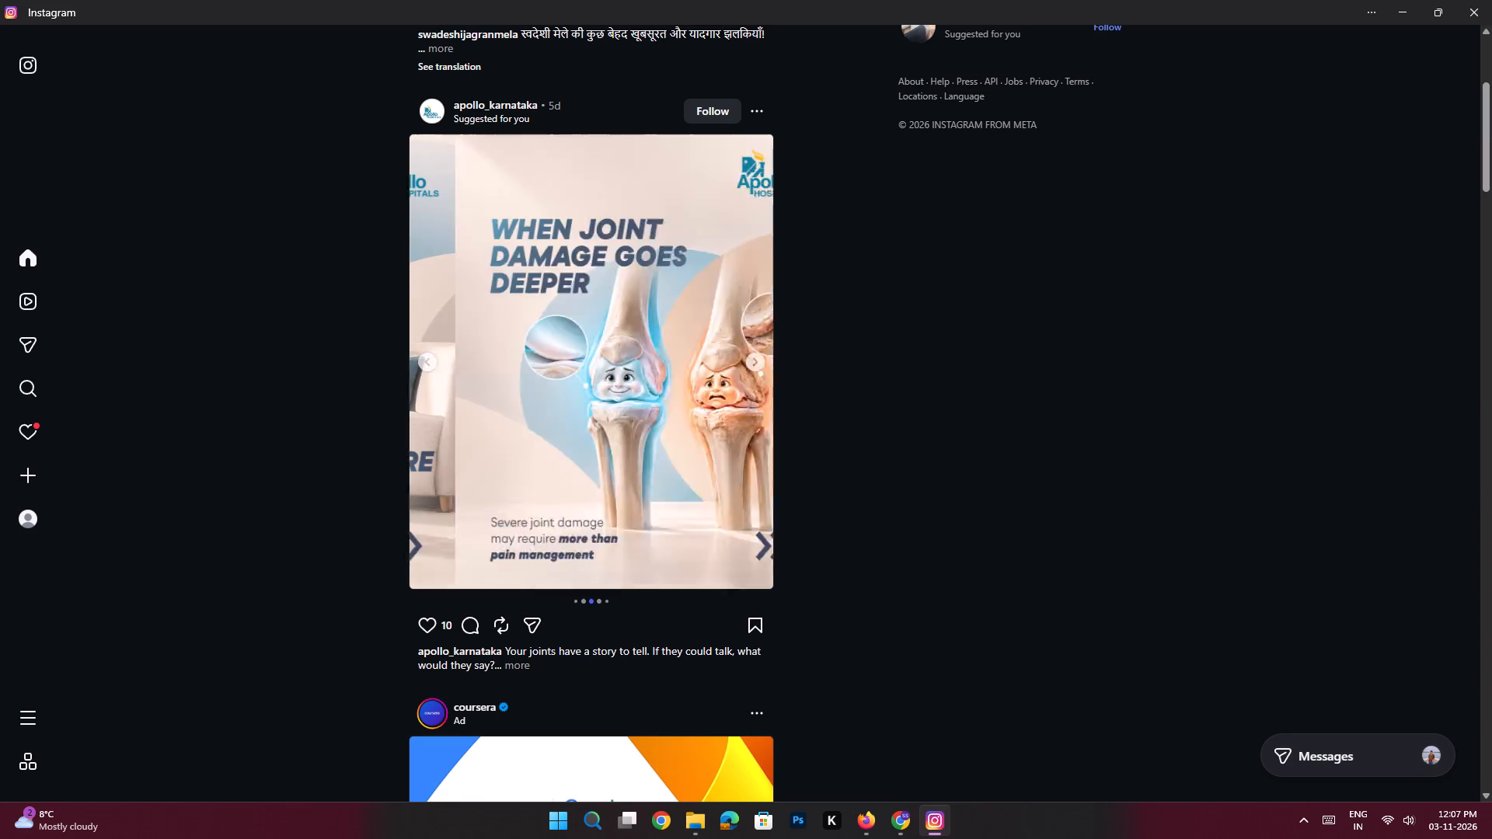
scroll(738, 433, up, 12)
scroll(738, 433, down, 7)
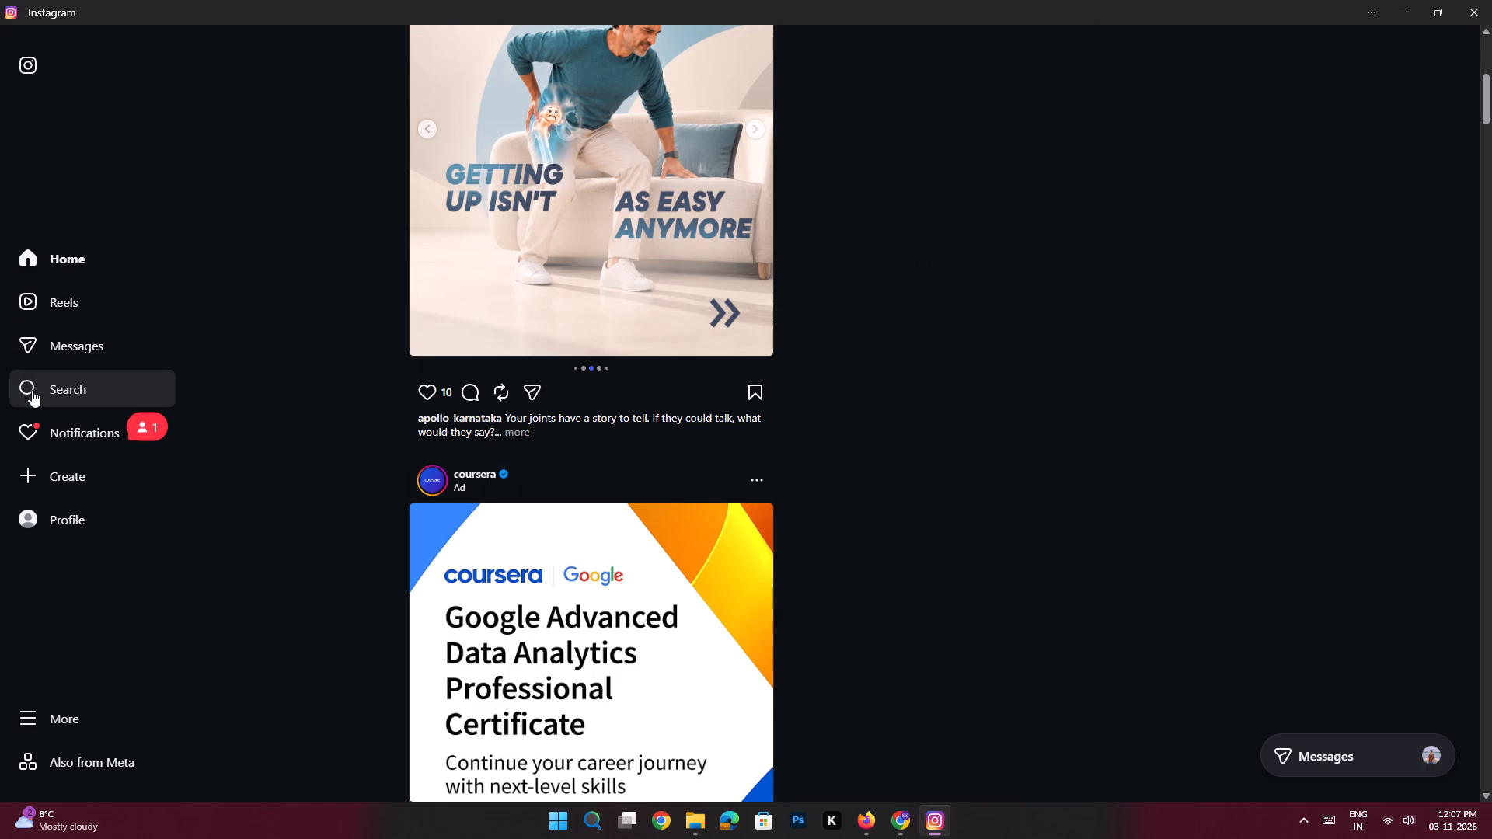
Open Instagram's search page.
click(32, 390)
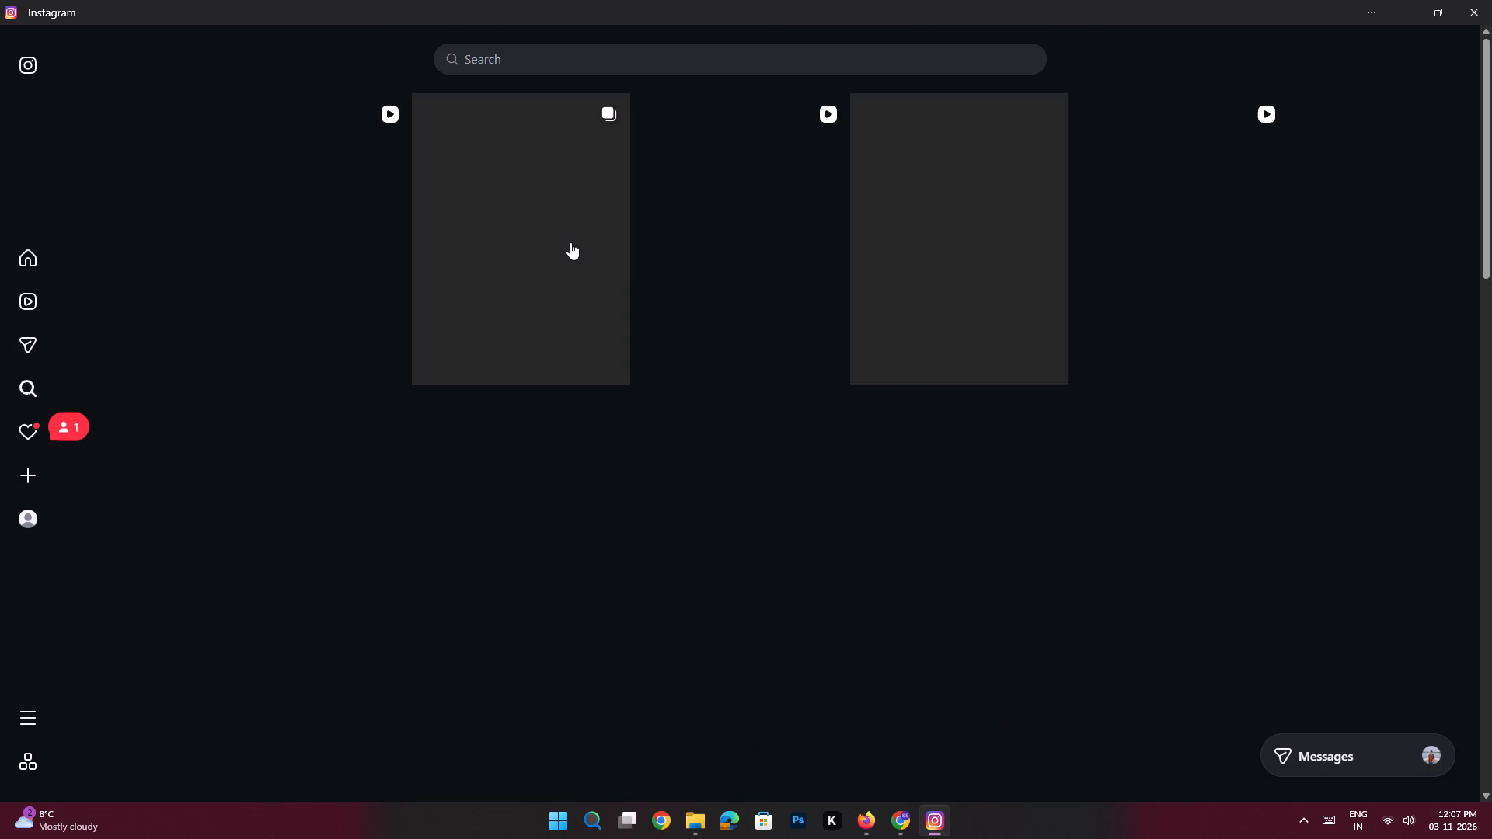
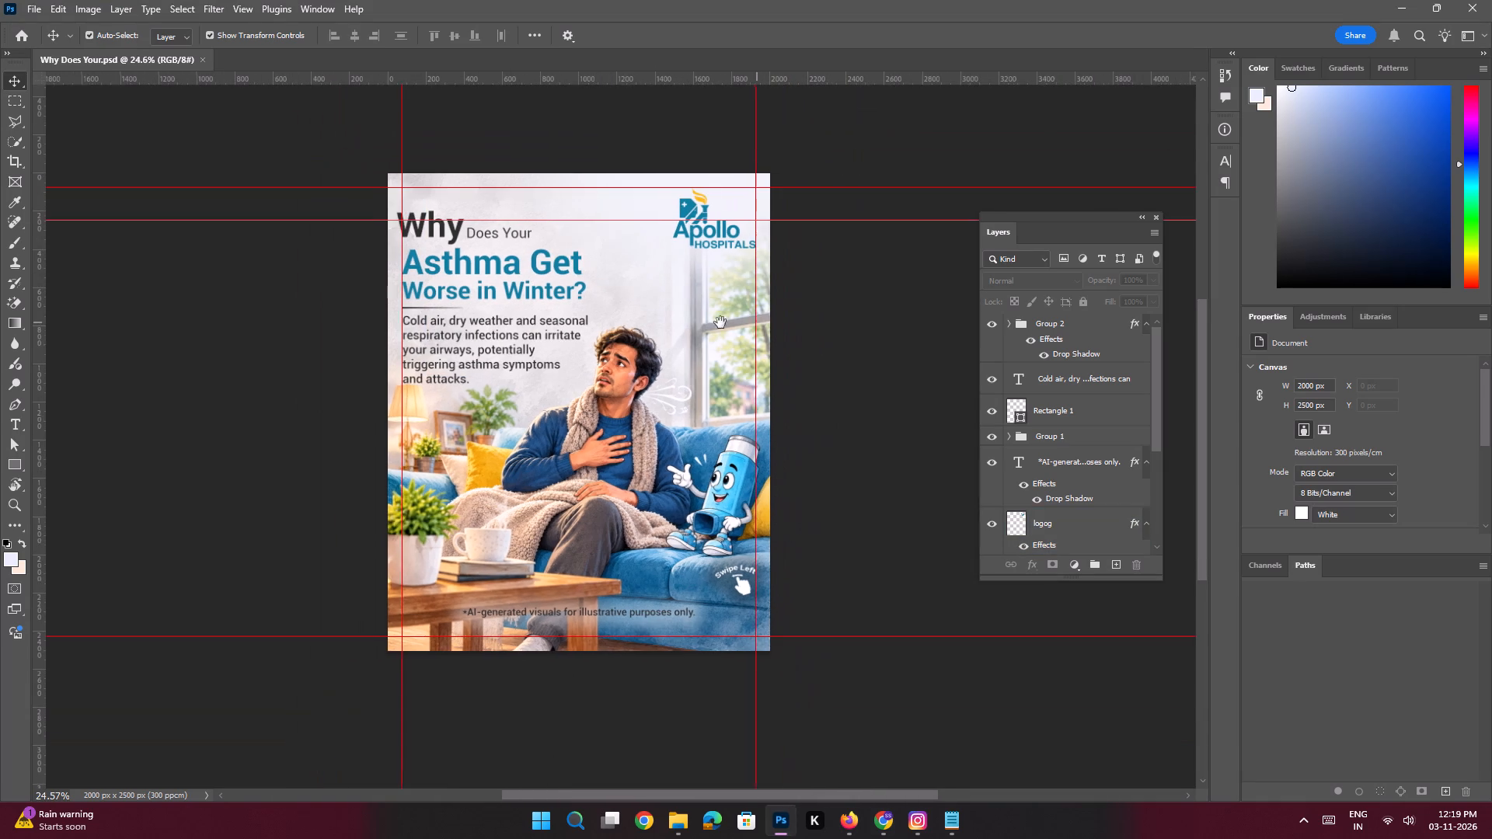
Create a new blank document from a preset, keeping the Why Does Your.psd asthma design open.
drag(720, 322, 695, 324)
click(753, 301)
key(ctrl+n)
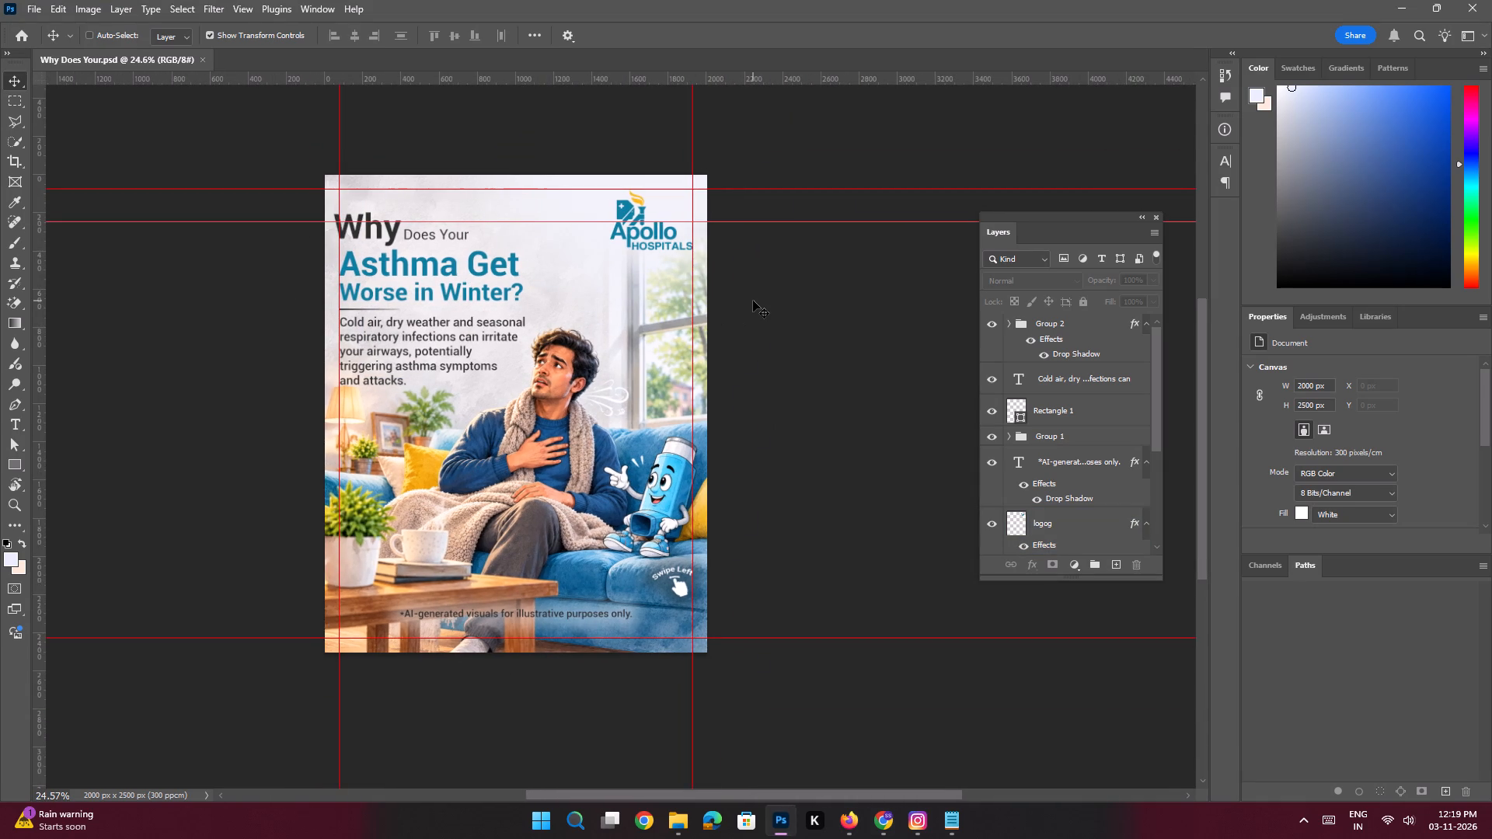
double_click(437, 290)
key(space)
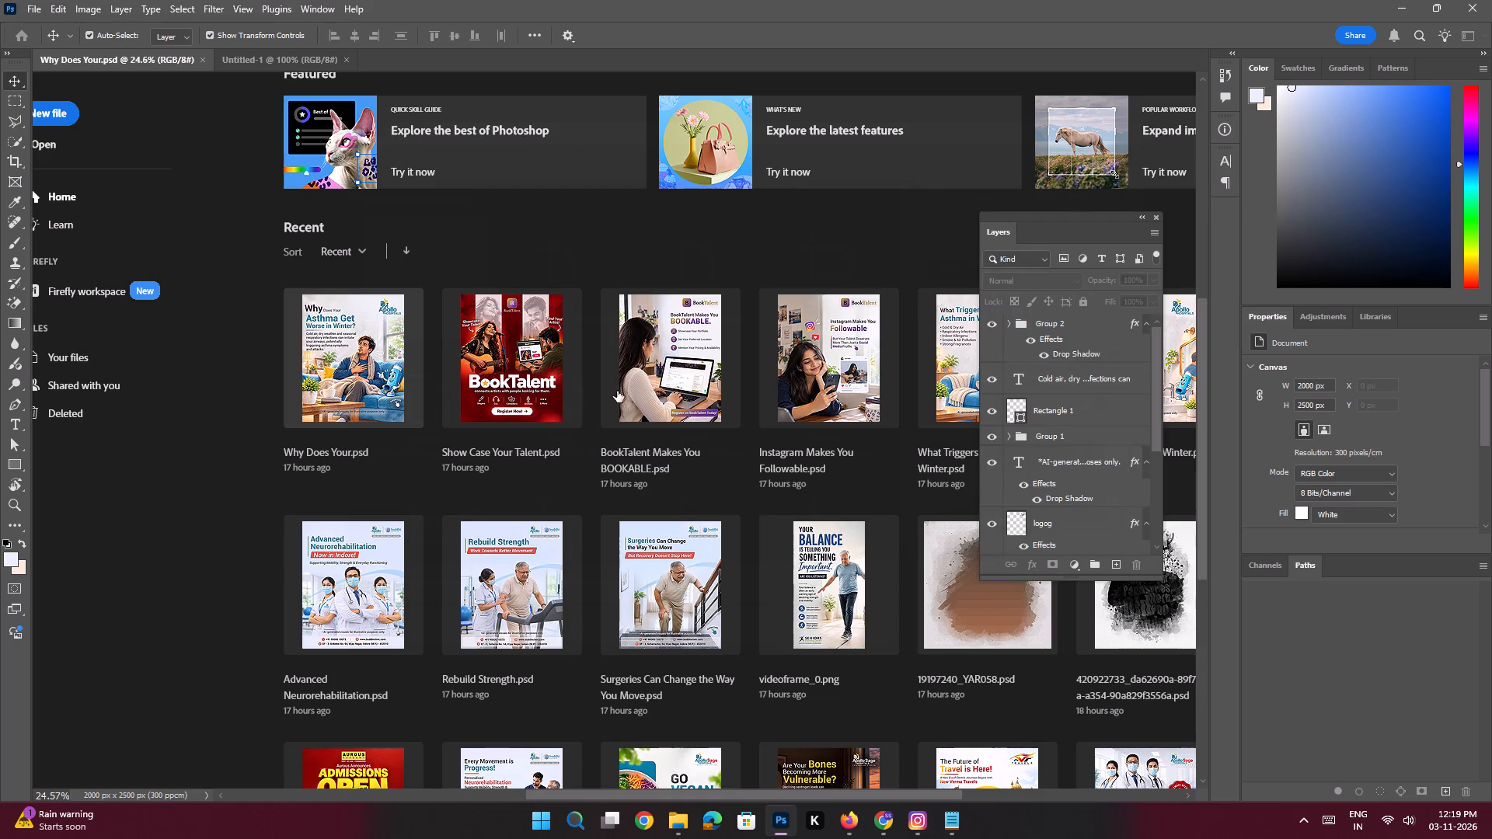
Add a guide layout with 75 px margins on all four sides to the blank 2000 x 2500 px document.
ctrl+drag(642, 399, 626, 395)
drag(708, 388, 682, 388)
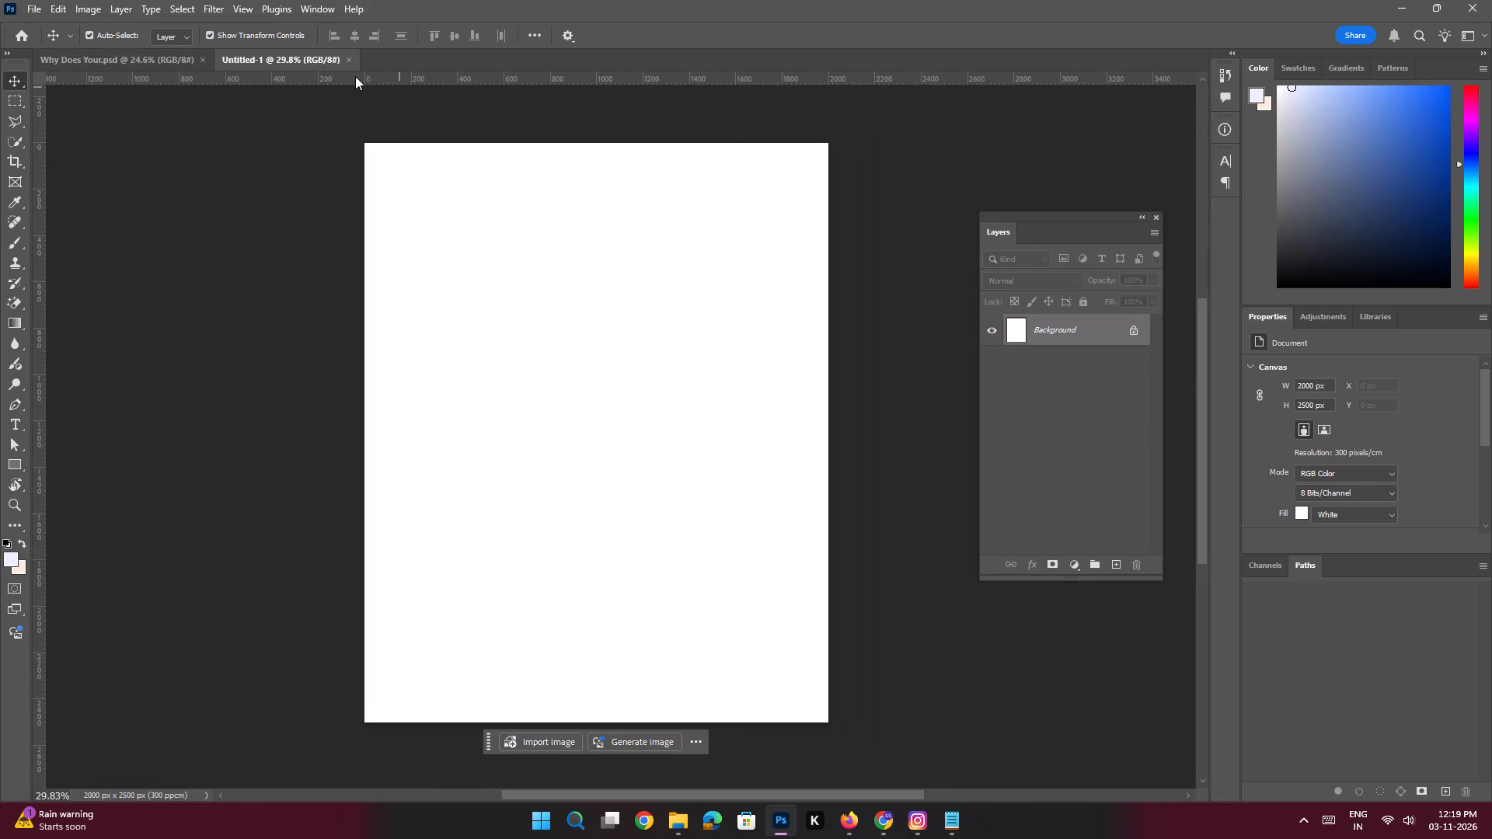
click(256, 15)
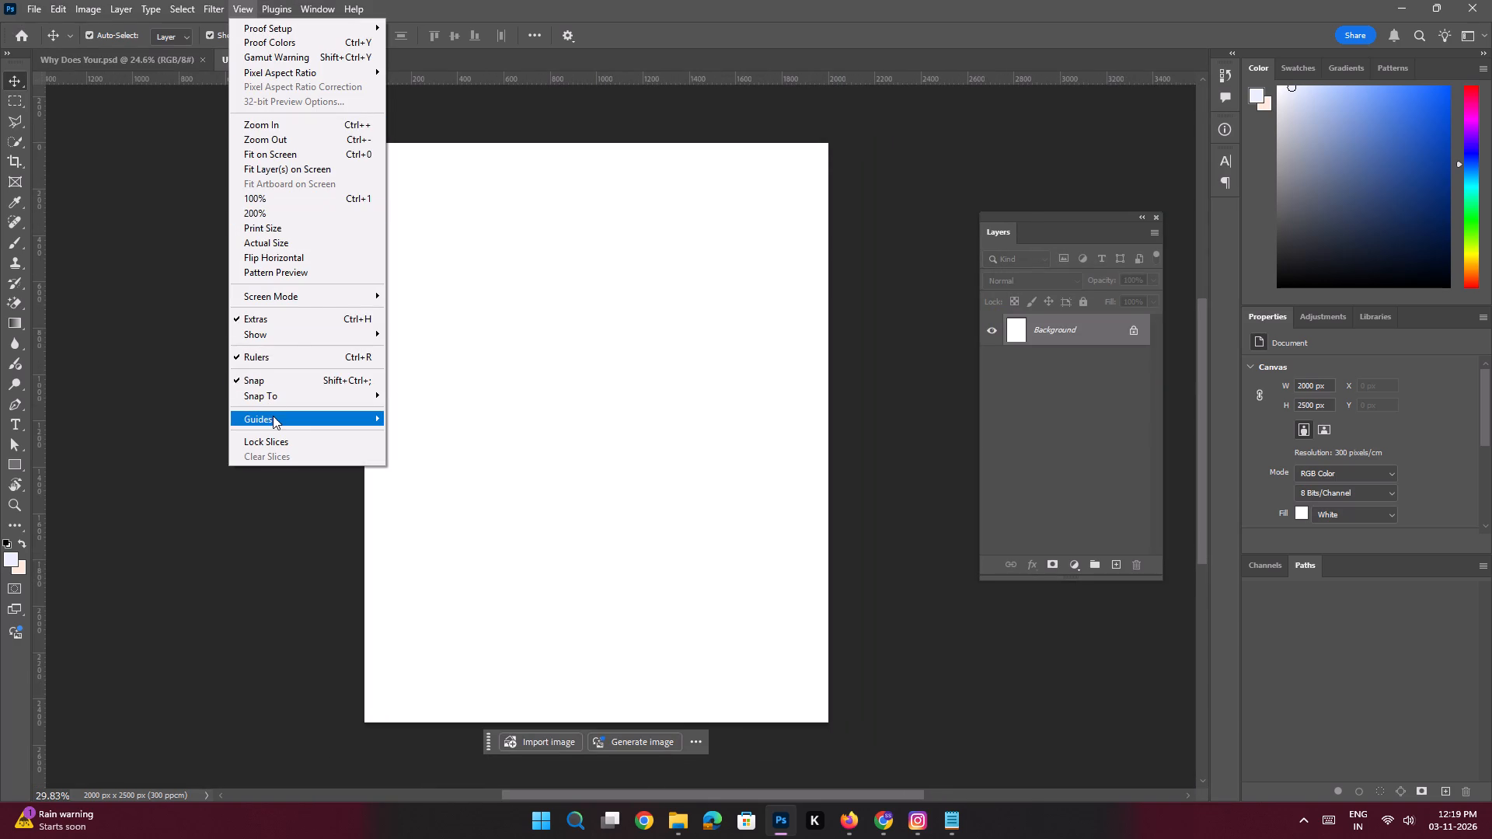
click(431, 520)
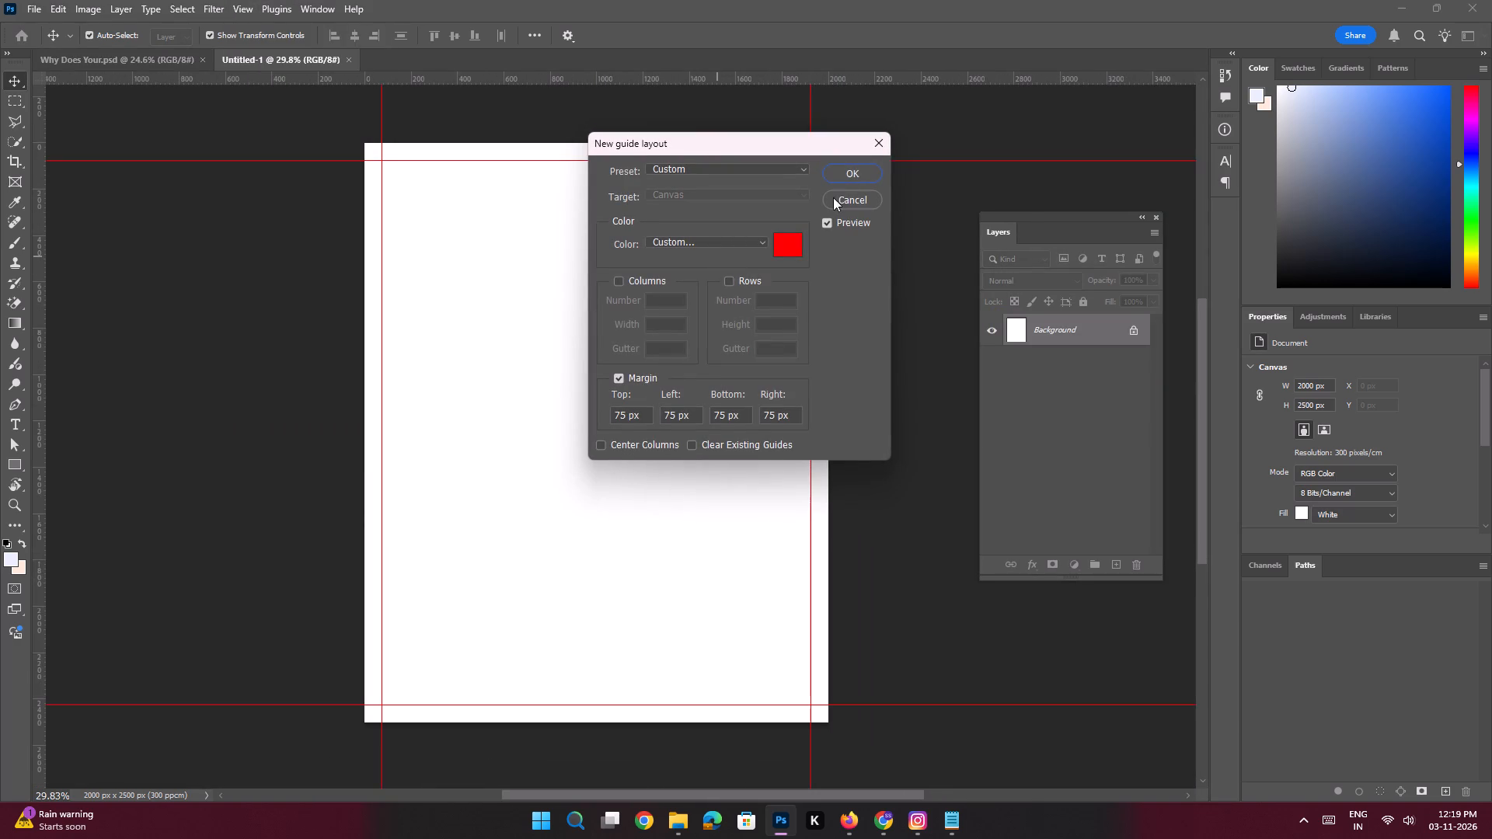
click(843, 177)
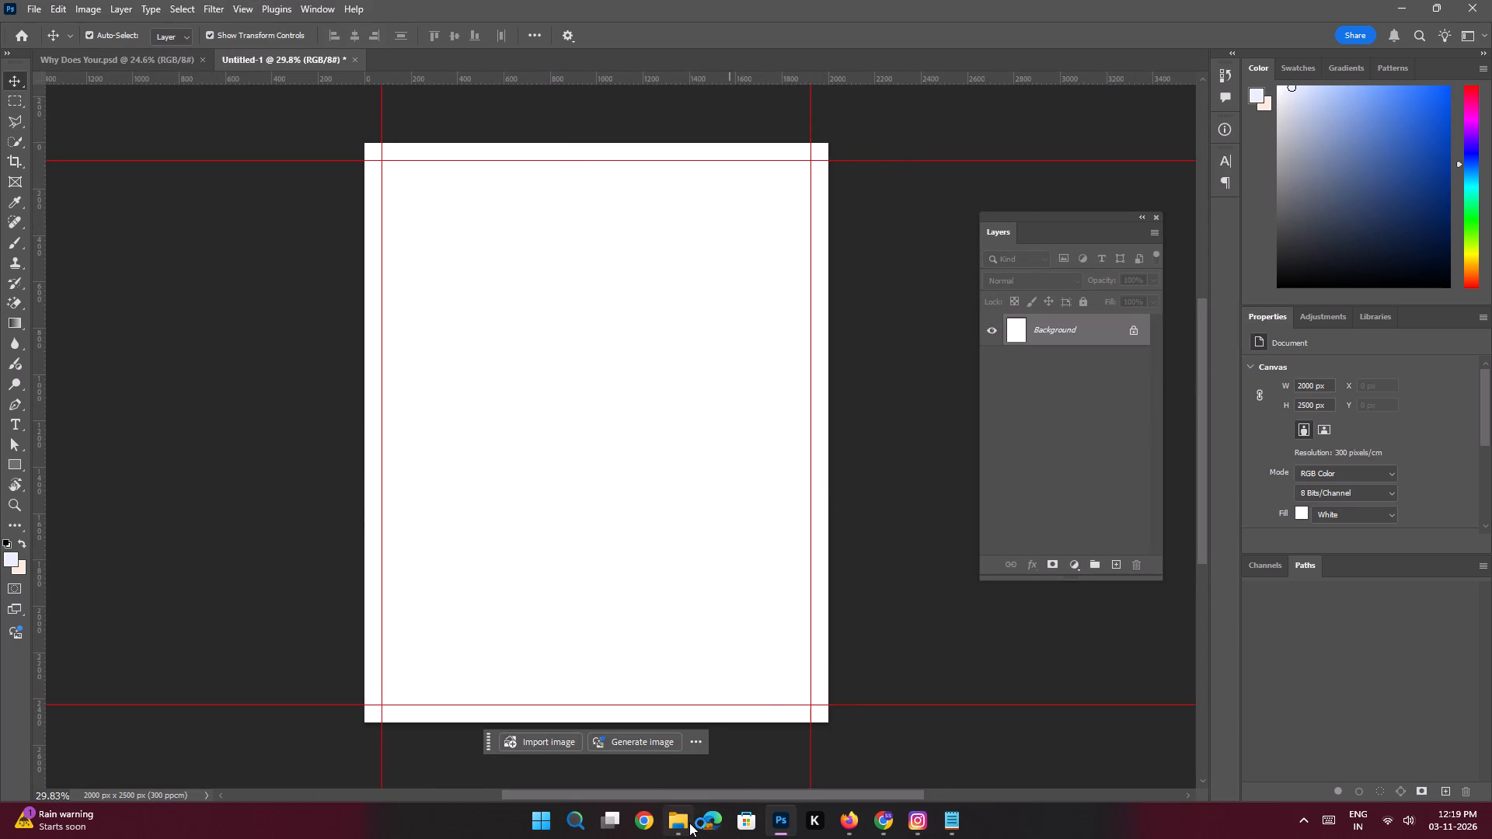
Place the "Watercolor Hospital Spine Journey" image from Downloads into the new document so it fills the canvas.
click(673, 764)
click(83, 215)
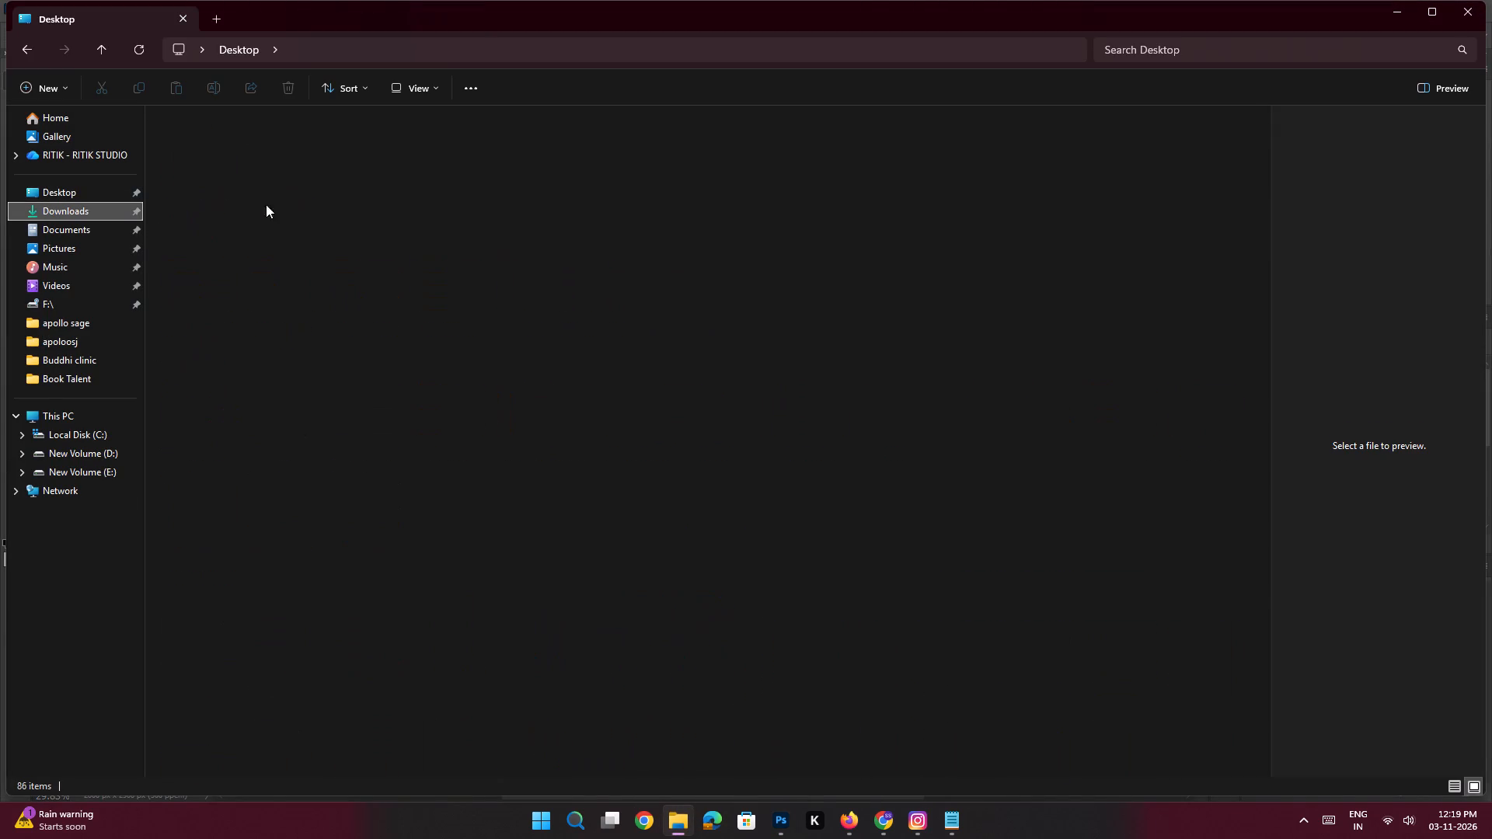
click(245, 225)
drag(225, 228, 310, 297)
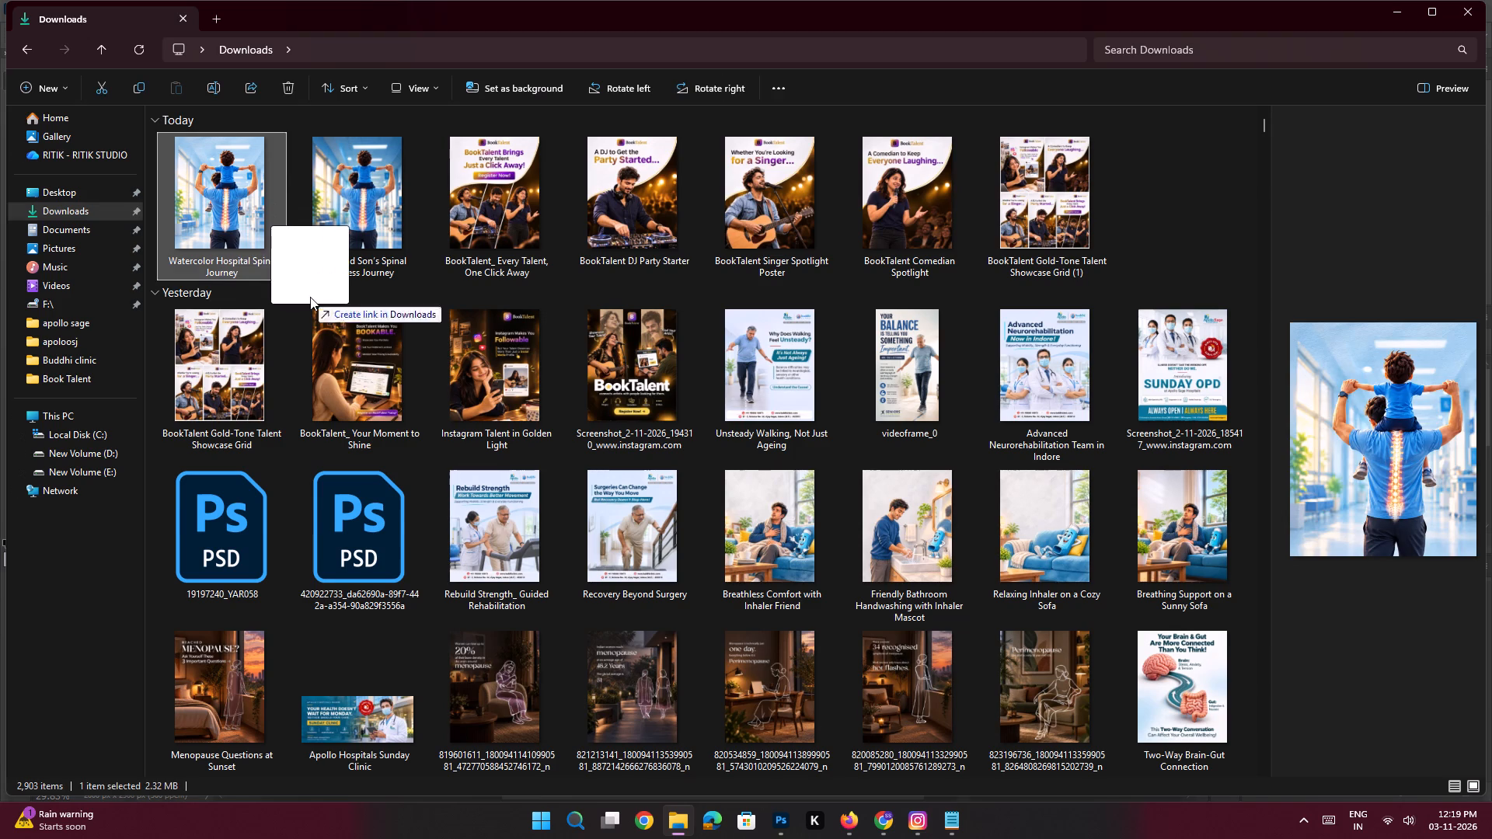
key(alt+Tab)
drag(310, 297, 596, 523)
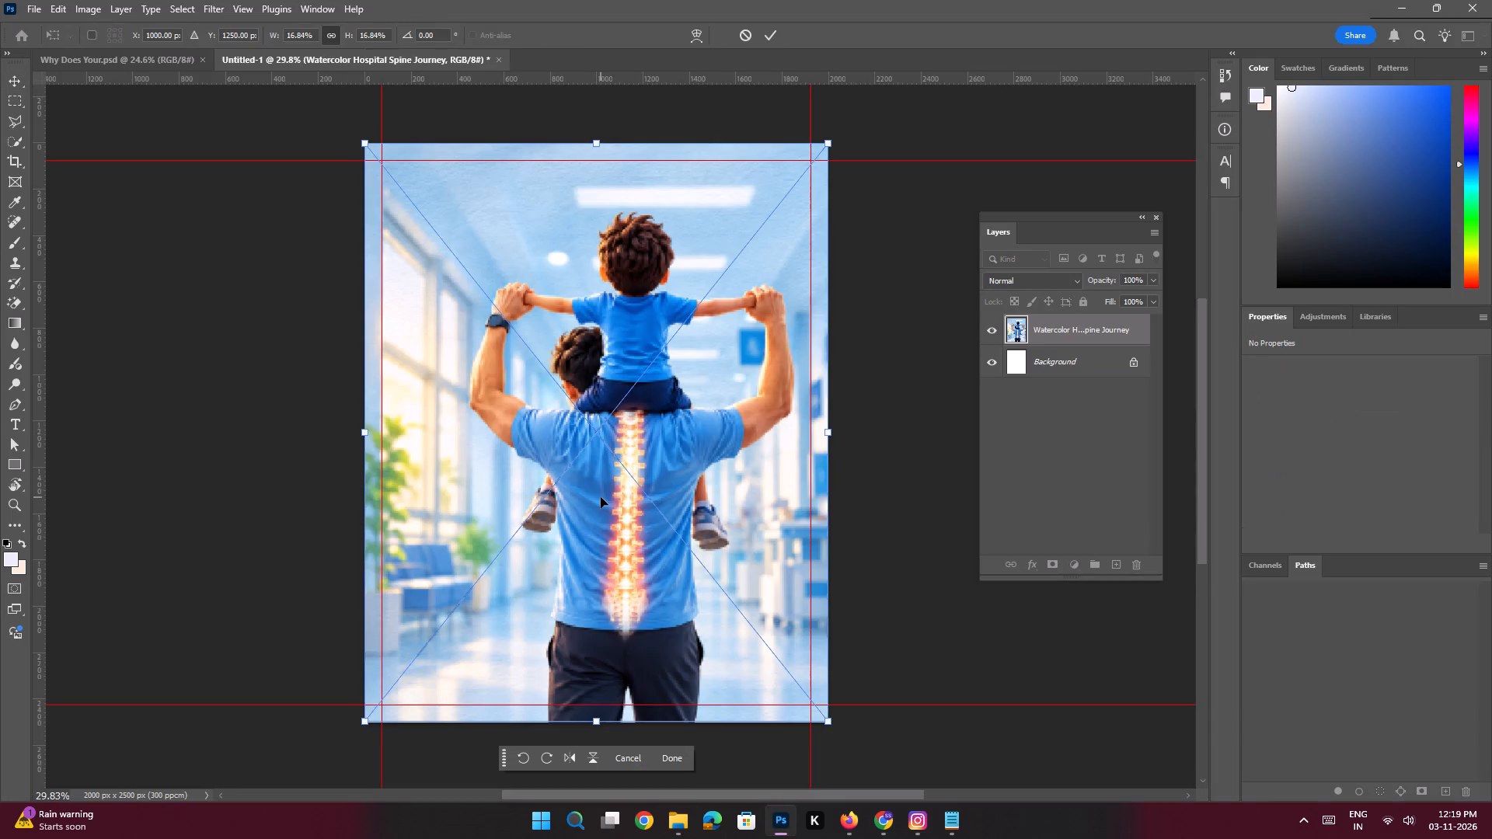
key(Return)
key(Return)
key(space)
key(space)
key(space)
key(space)
key(space)
key(space)
key(space)
key(space)
key(space)
key(space)
key(space)
drag(717, 332, 651, 327)
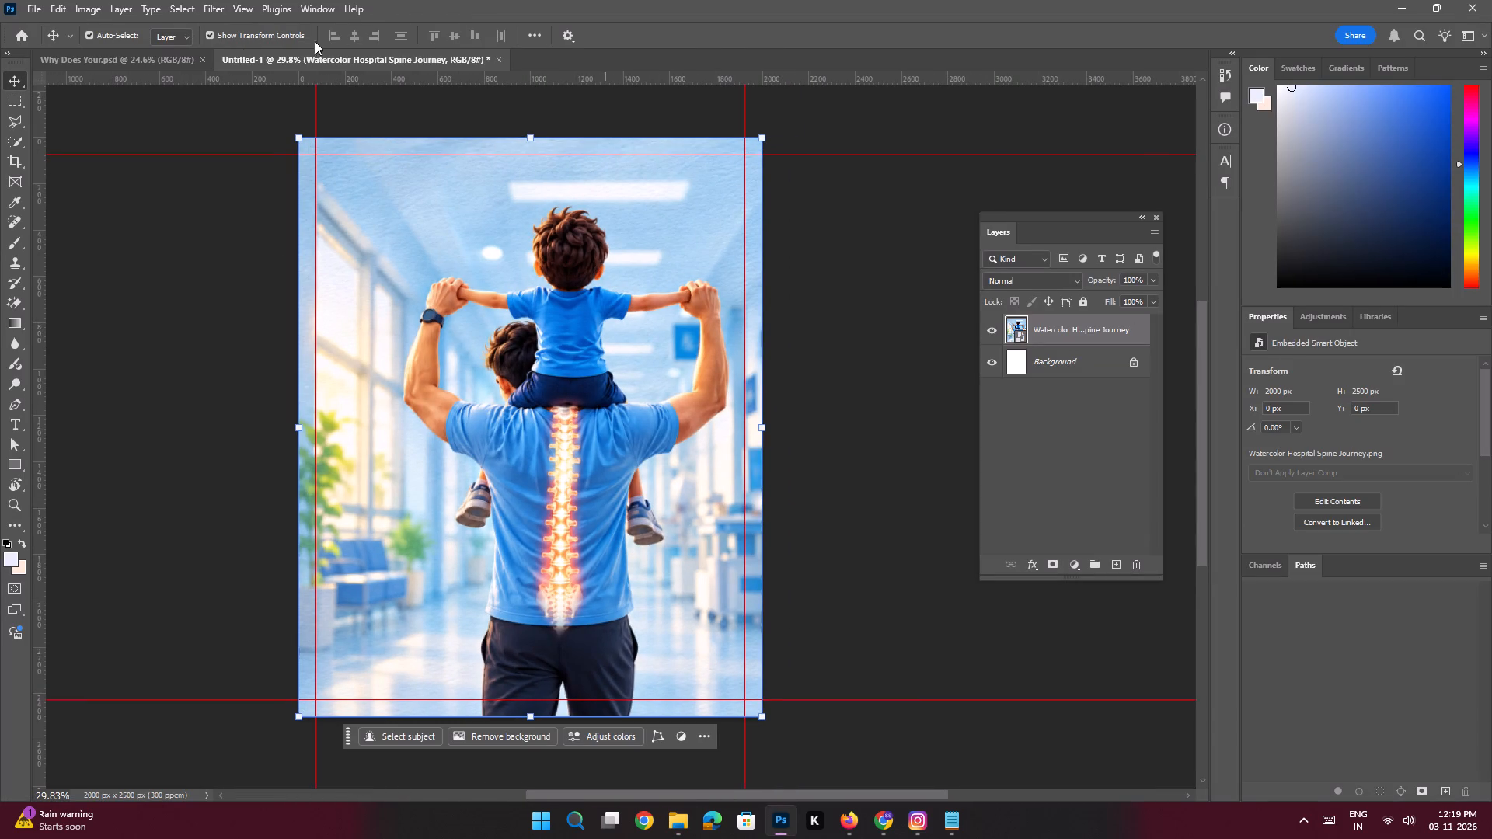
Copy the Apollo Hospitals logo layer from "Why Does Your.psd" into the untitled spine document.
click(176, 64)
key(space)
ctrl+drag(605, 218, 647, 270)
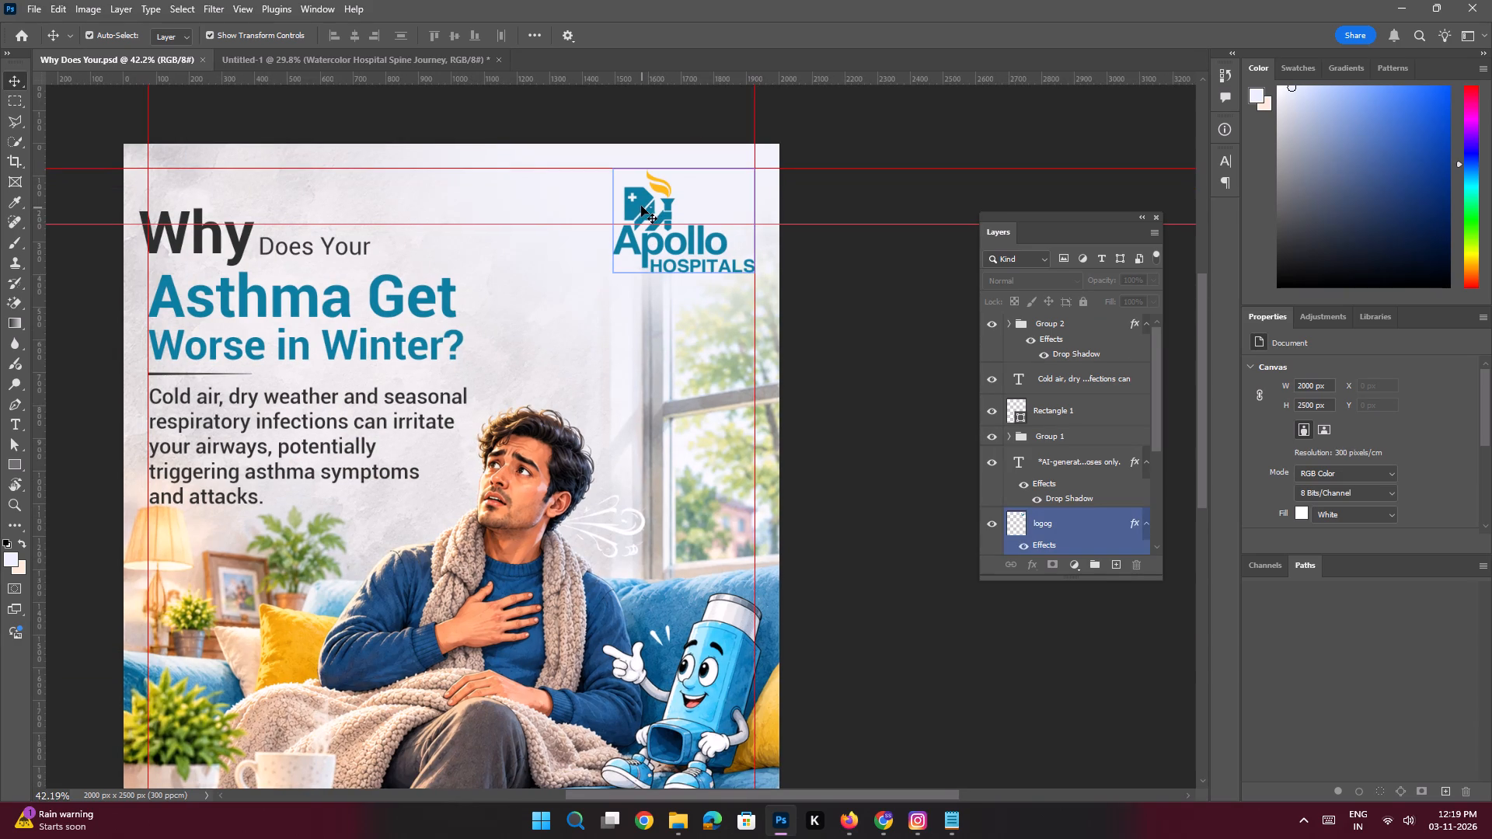
click(640, 206)
drag(1050, 516, 384, 83)
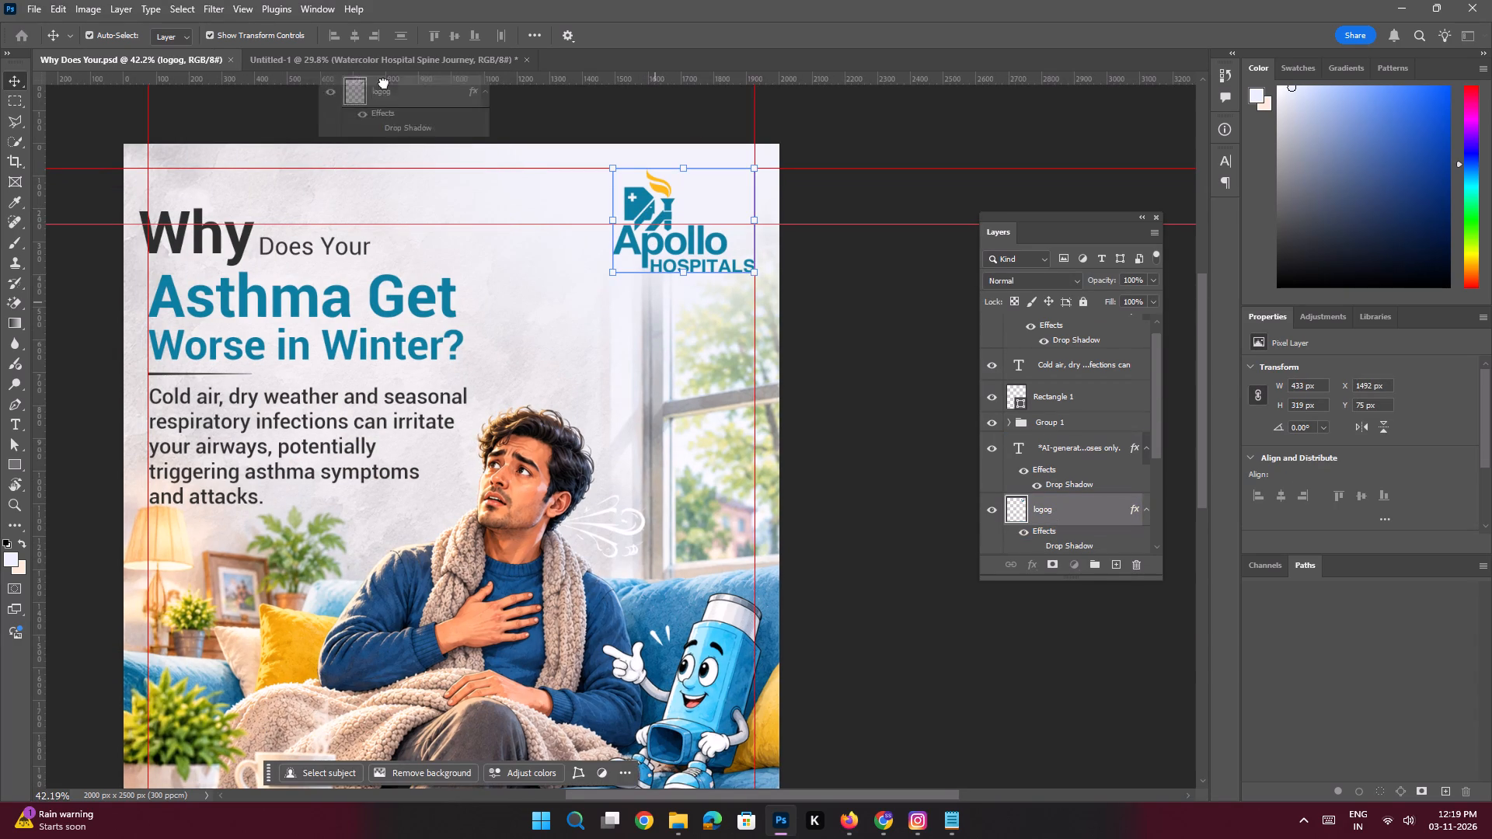
drag(384, 83, 657, 186)
Move the Apollo Hospitals logo into the canvas's upper-right corner, against the top and right margin guides.
key(space)
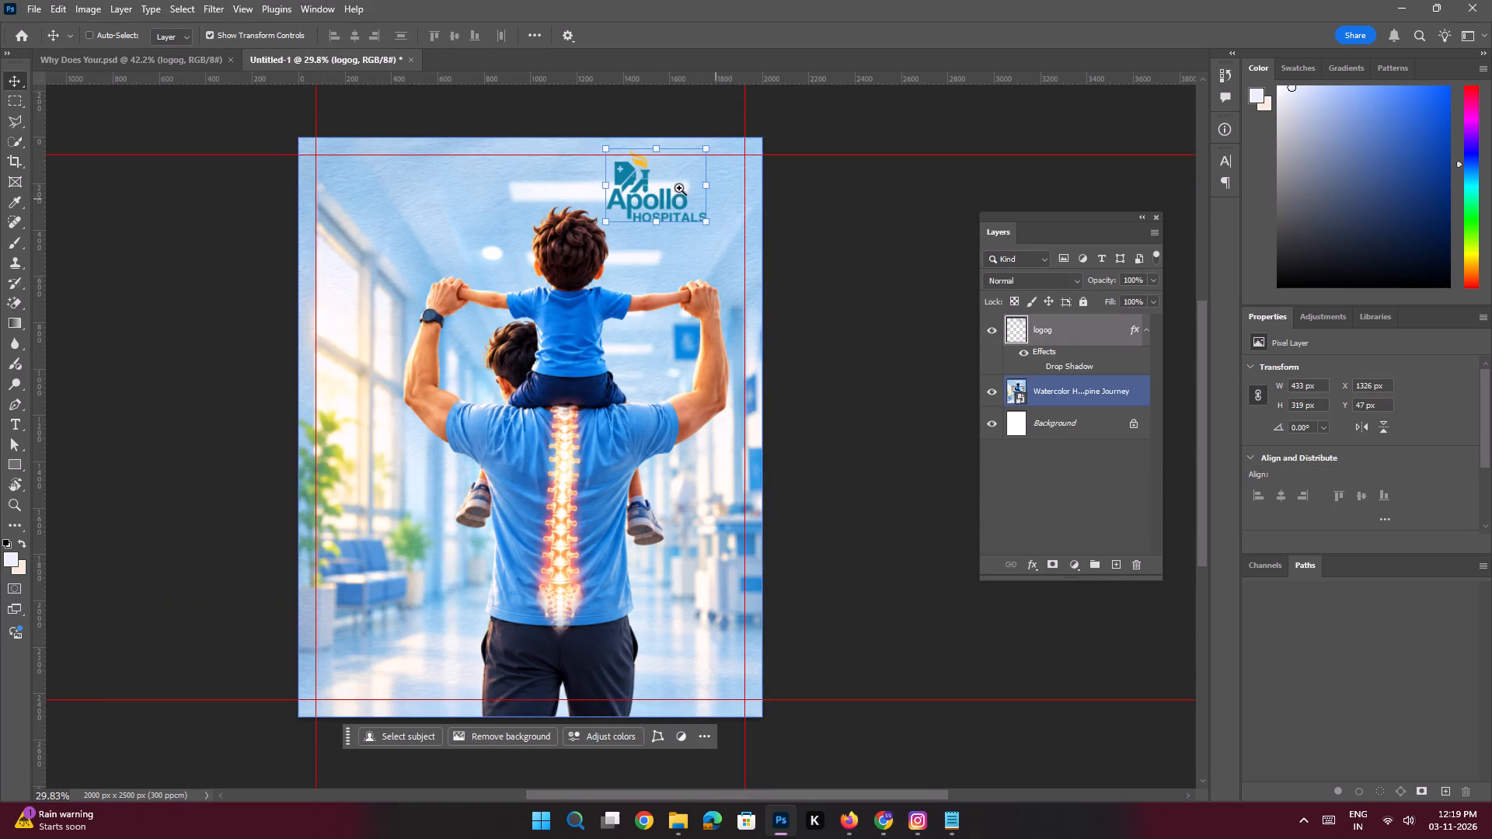
ctrl+drag(672, 185, 727, 263)
drag(729, 222, 689, 266)
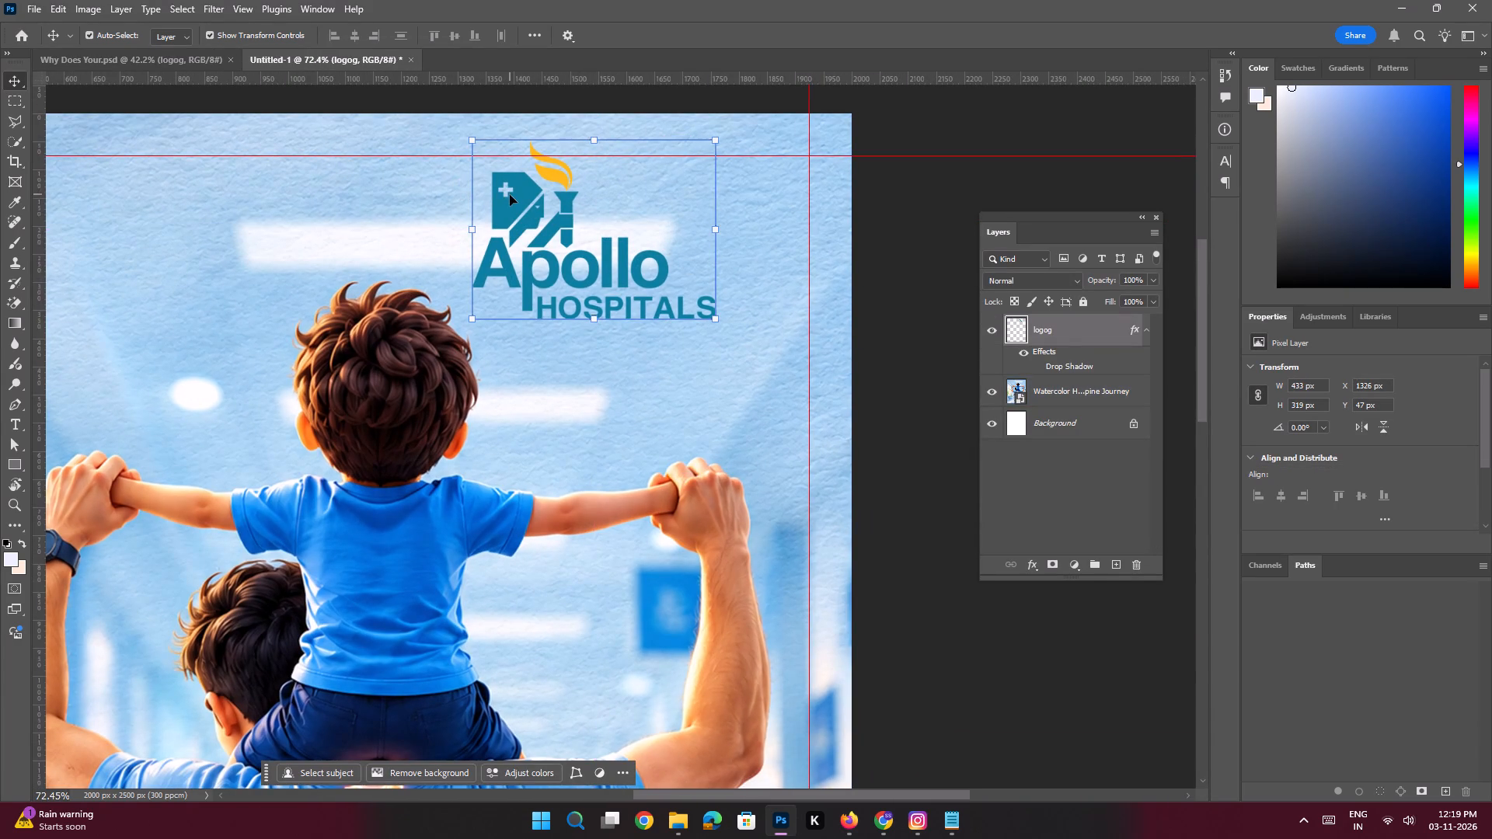
drag(510, 195, 603, 213)
key(space)
ctrl+drag(637, 268, 548, 235)
drag(570, 363, 569, 343)
click(572, 345)
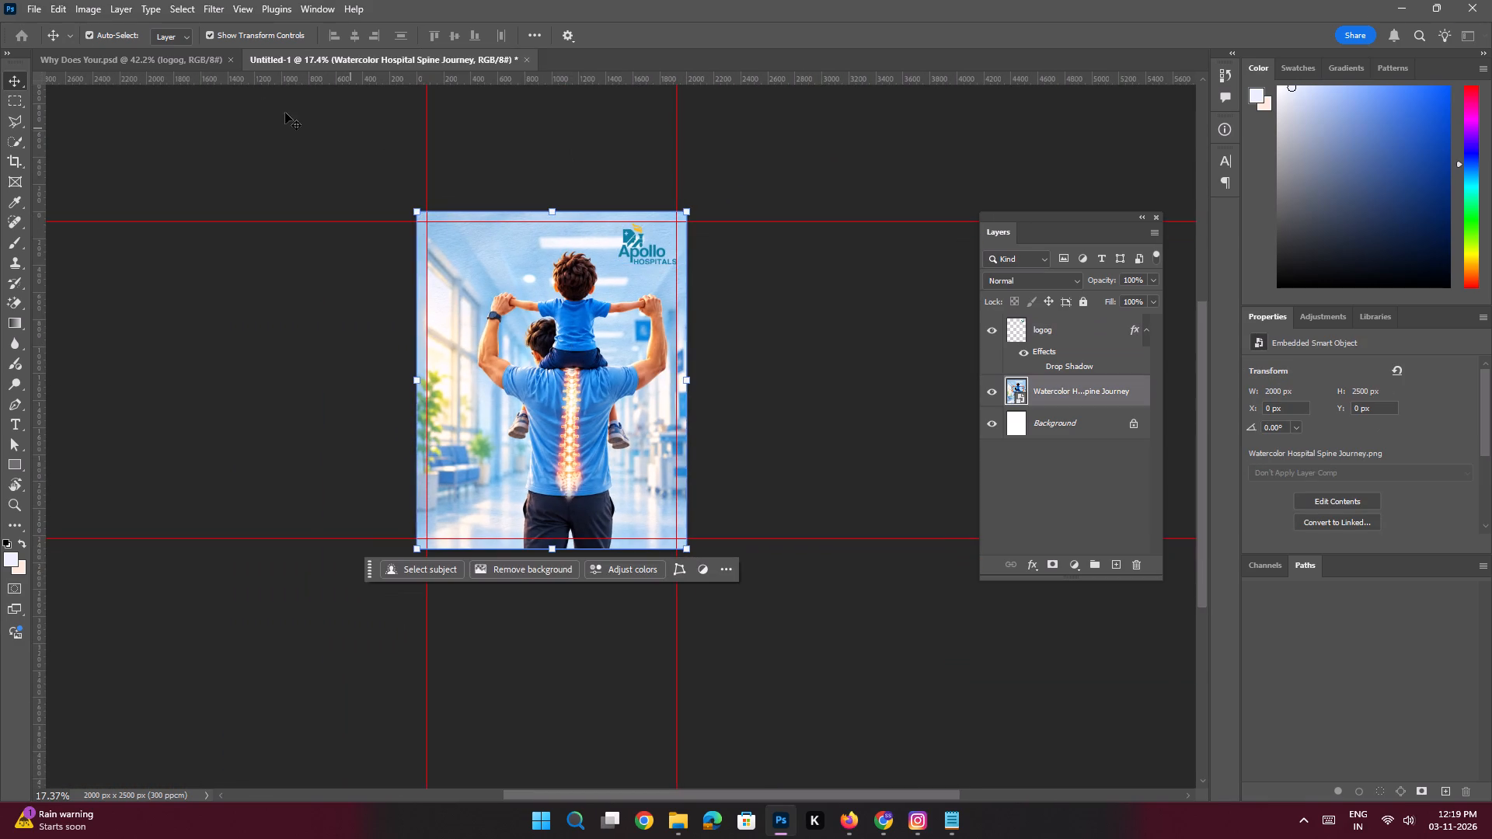
Examine the text, disclaimer and swipe-cue layout in "Why Does Your.psd" as a reference for the spine slide.
click(179, 65)
key(space)
key(space)
key(space)
key(space)
key(space)
key(space)
key(space)
key(space)
drag(455, 433, 501, 190)
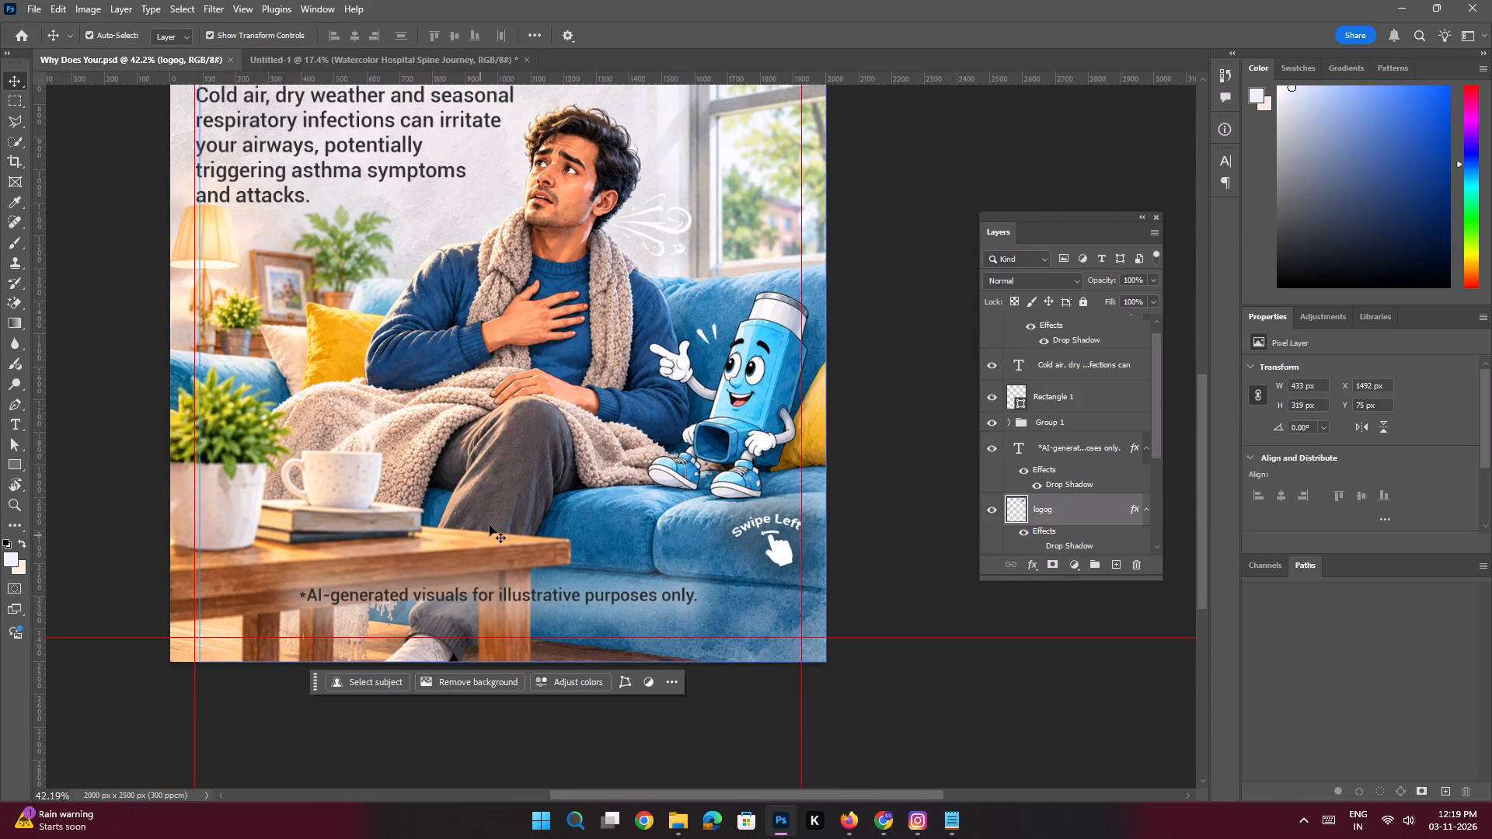
key(space)
ctrl+drag(610, 416, 563, 405)
drag(618, 270, 615, 318)
click(361, 59)
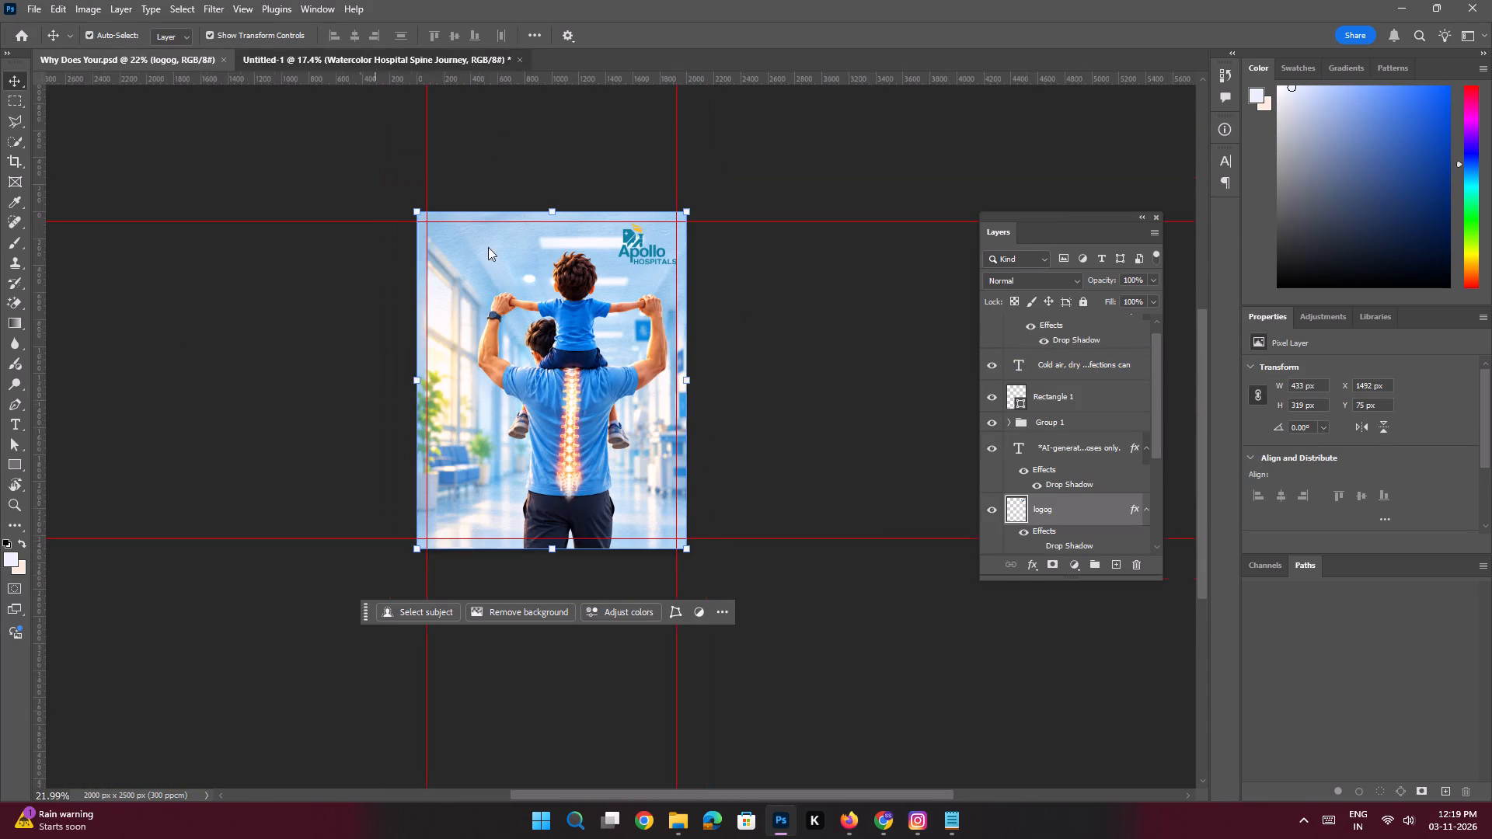
key(space)
ctrl+drag(565, 306, 587, 332)
drag(642, 339, 613, 335)
click(583, 339)
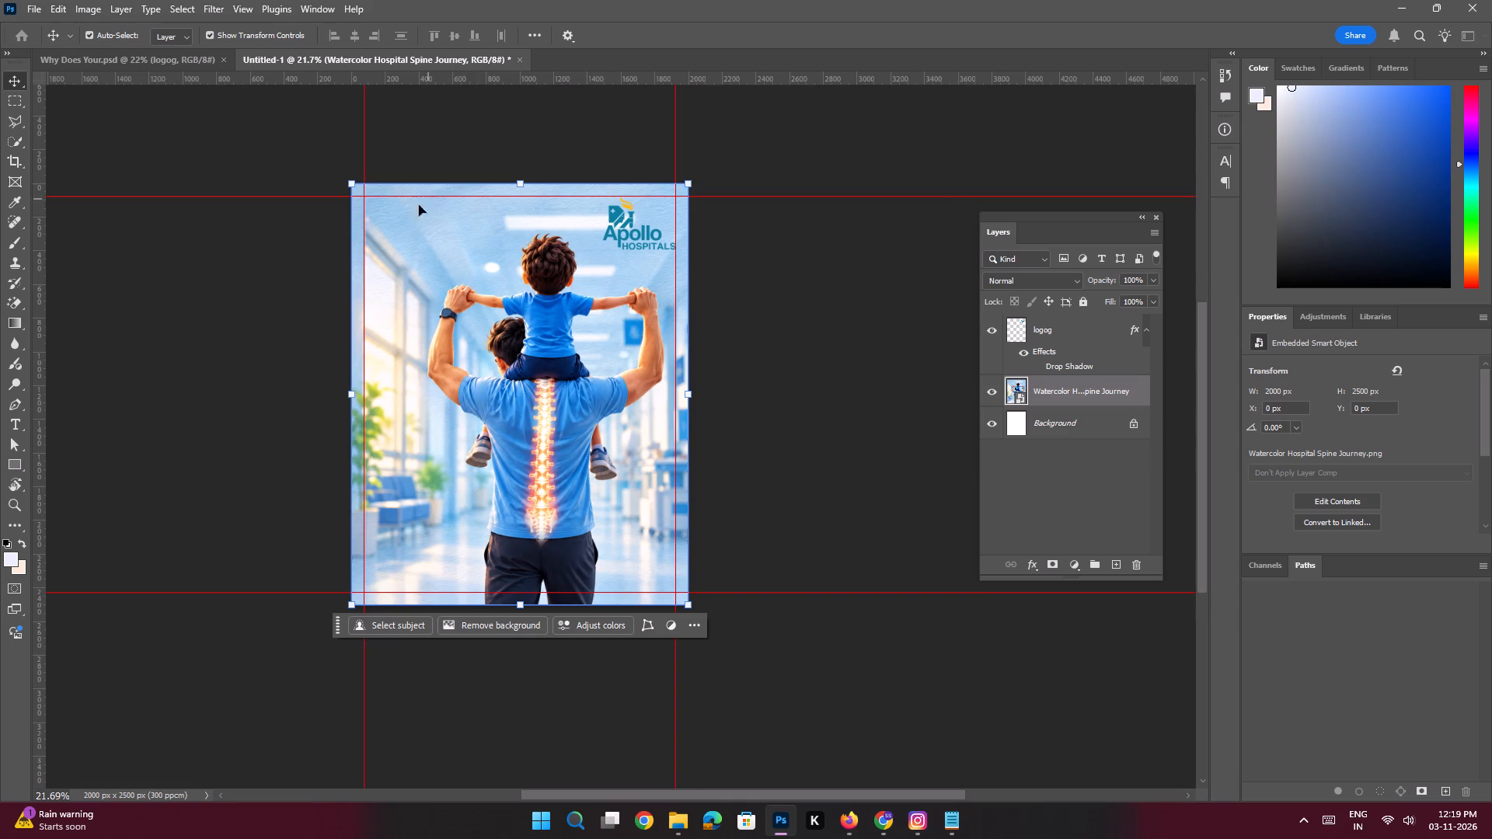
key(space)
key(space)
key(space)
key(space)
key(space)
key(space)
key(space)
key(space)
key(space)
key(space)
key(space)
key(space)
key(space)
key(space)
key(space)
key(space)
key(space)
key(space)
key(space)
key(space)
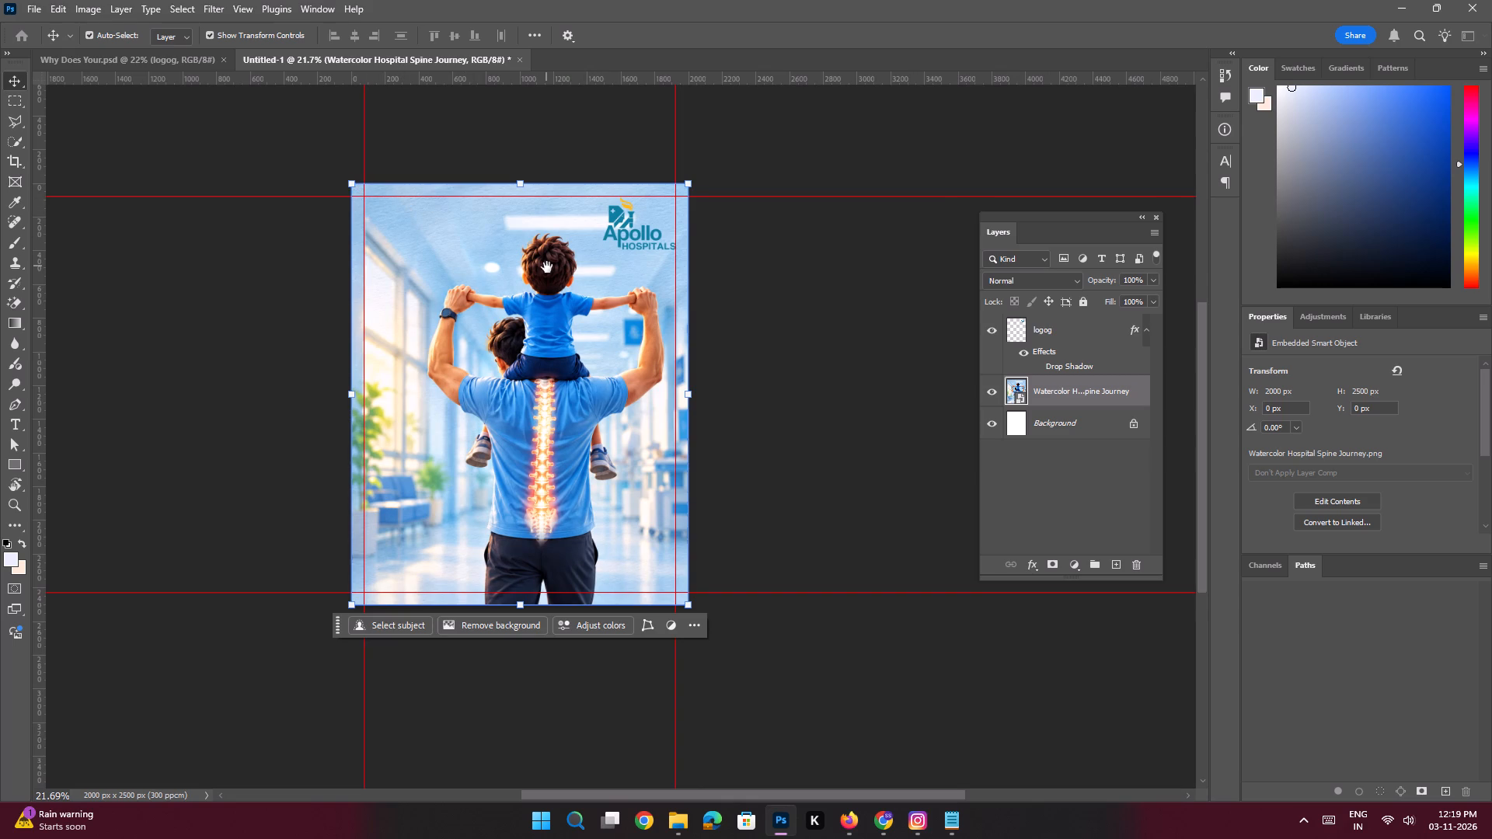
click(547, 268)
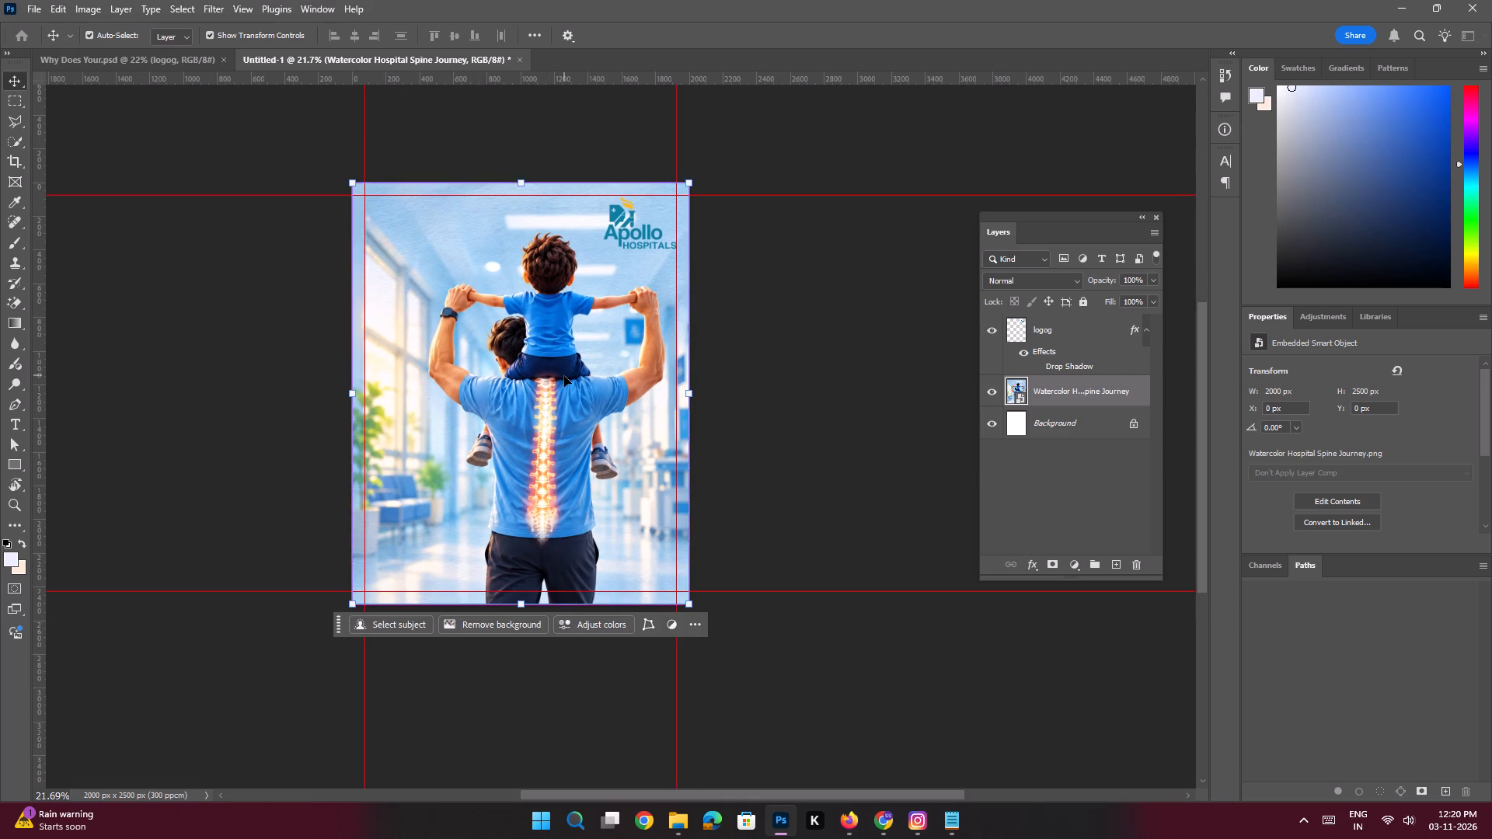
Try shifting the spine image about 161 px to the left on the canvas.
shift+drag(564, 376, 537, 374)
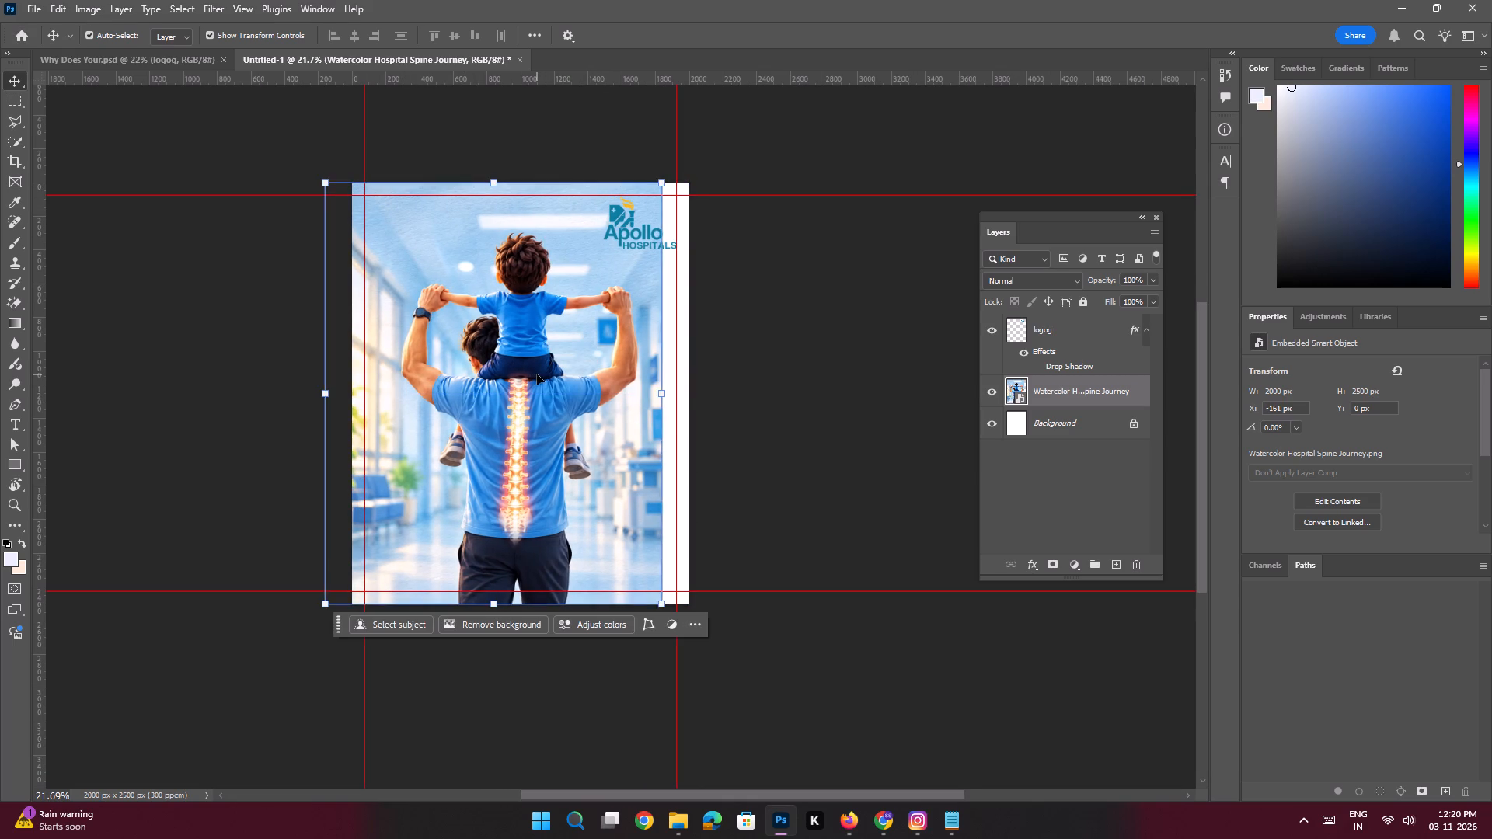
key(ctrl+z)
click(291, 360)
Copy the Slide 1 headline "Can a Slipped Disc Heal Without Surgery", without its question mark, from the Notepad text.
key(space)
ctrl+drag(622, 228, 657, 315)
drag(674, 248, 674, 260)
ctrl+drag(636, 241, 650, 276)
click(961, 820)
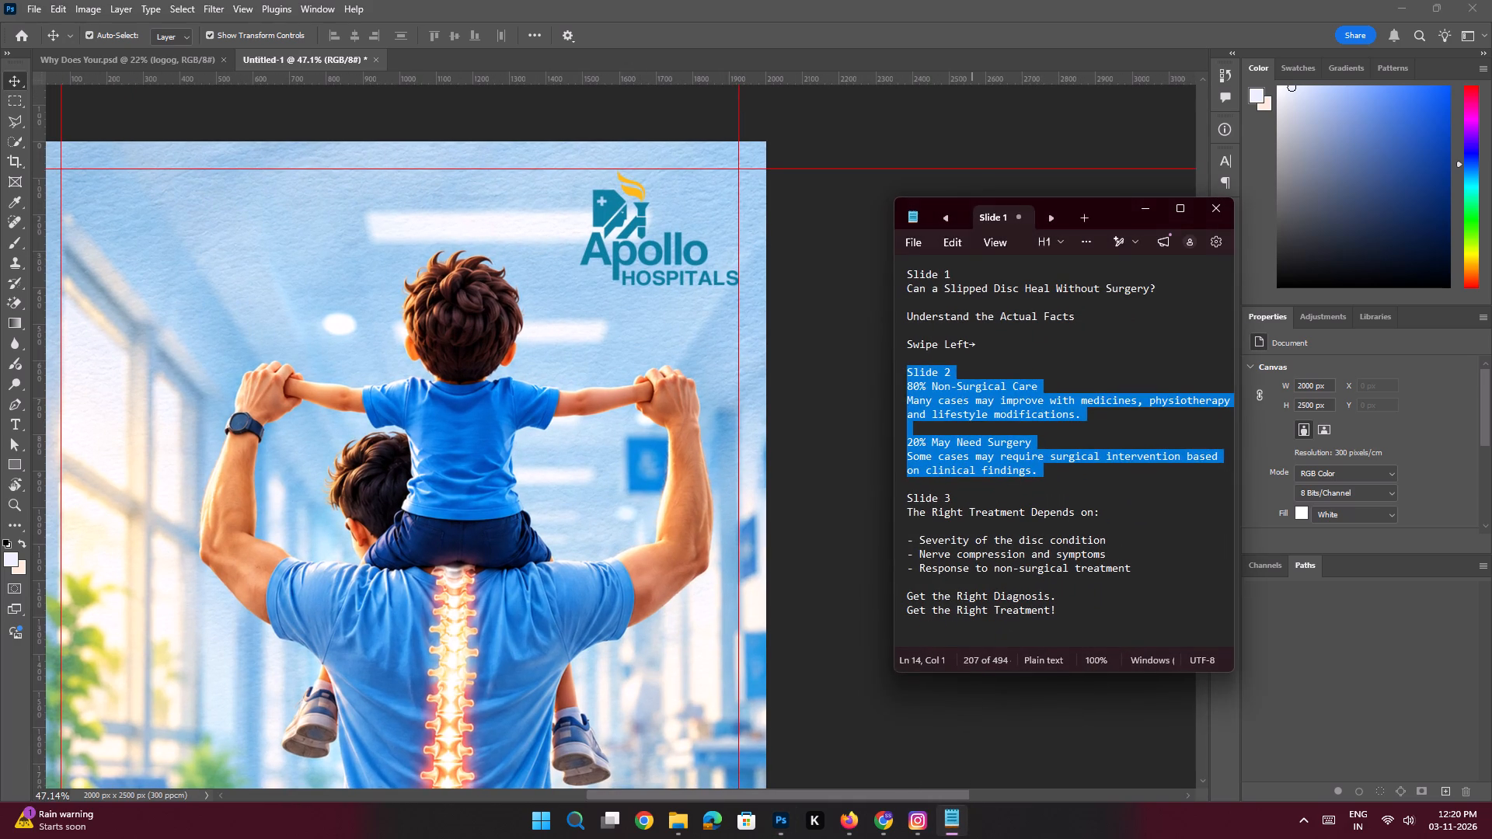
click(1082, 301)
drag(1152, 289, 730, 279)
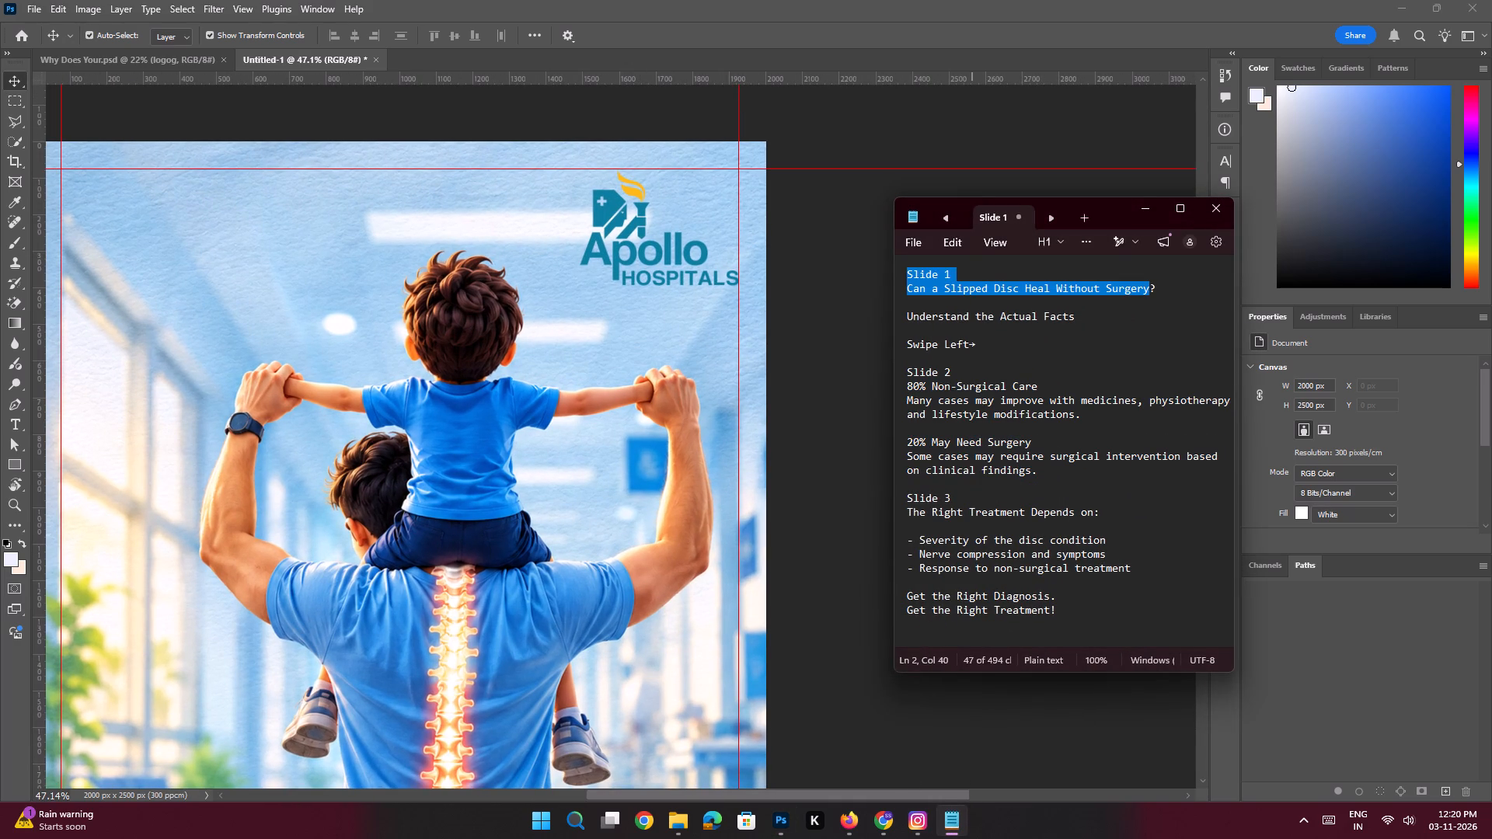
drag(730, 279, 747, 284)
key(ctrl+c)
key(ctrl+c)
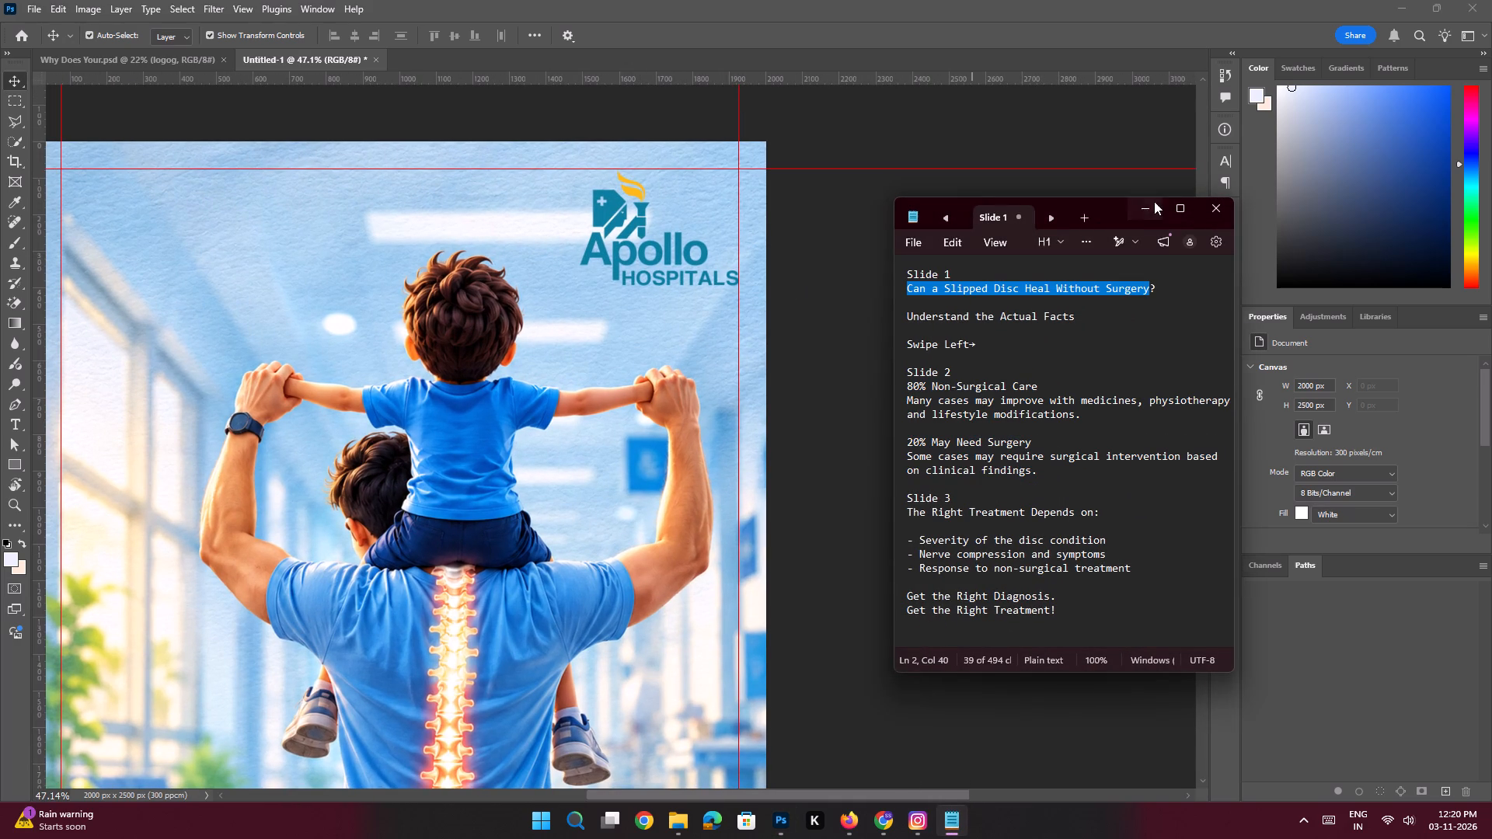
click(1154, 201)
Save the document as the PSD "Can a Slipped Disc Heal Without Surgery" in the Desktop folder "Apollo indore".
key(ctrl+s)
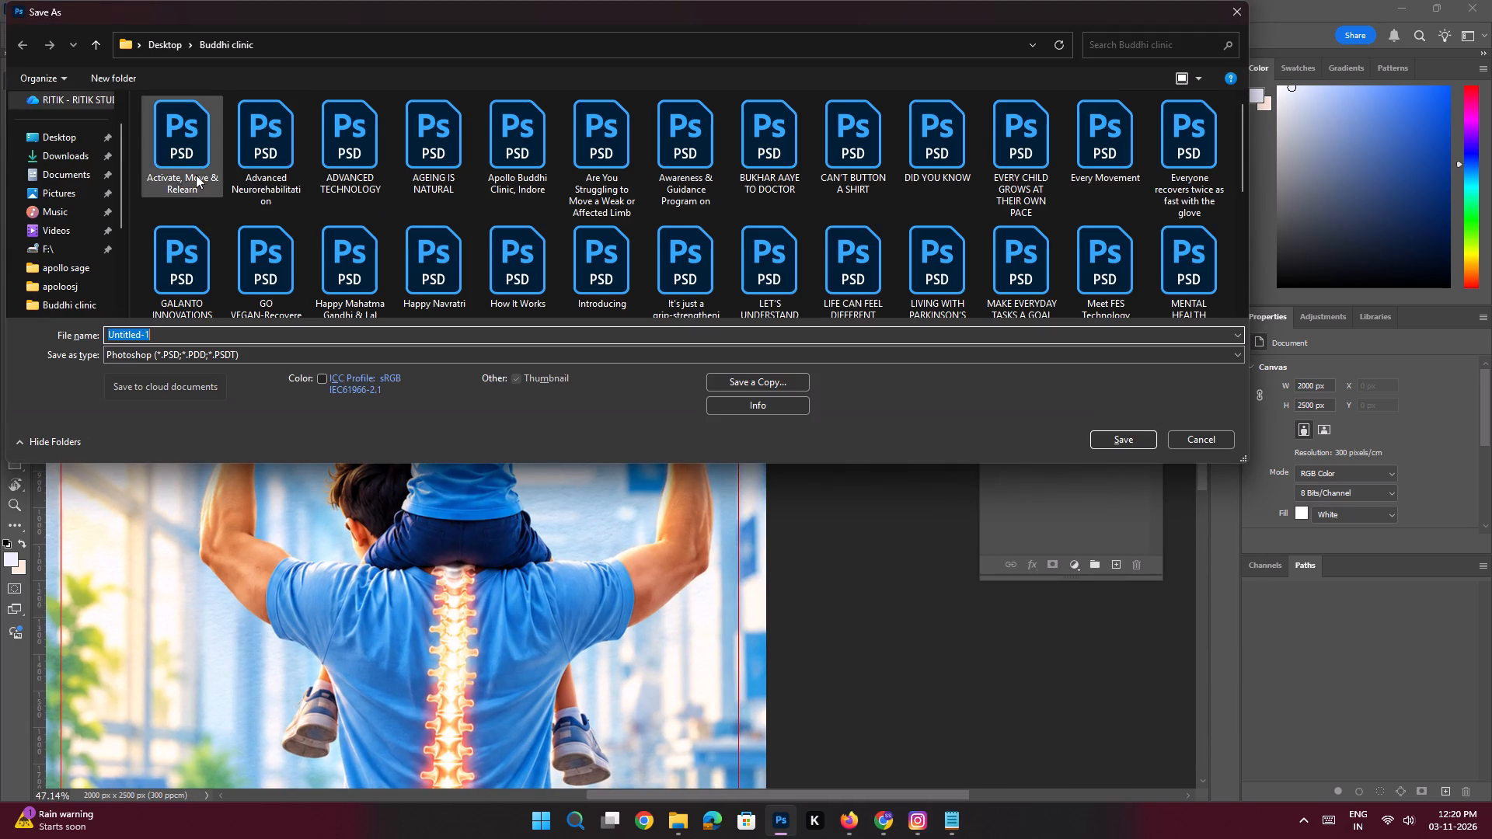
click(77, 142)
click(271, 178)
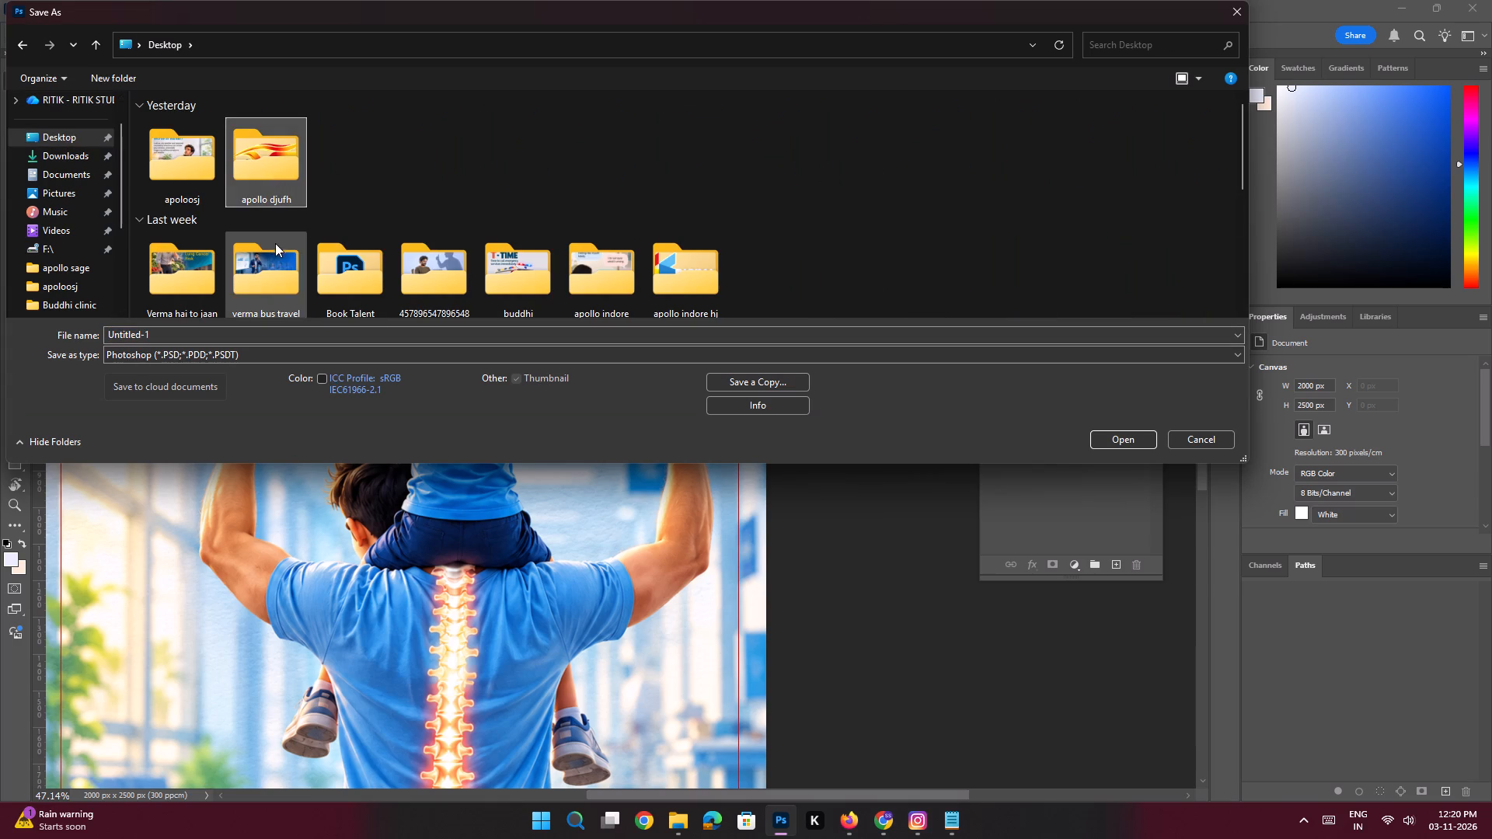
click(268, 270)
click(350, 266)
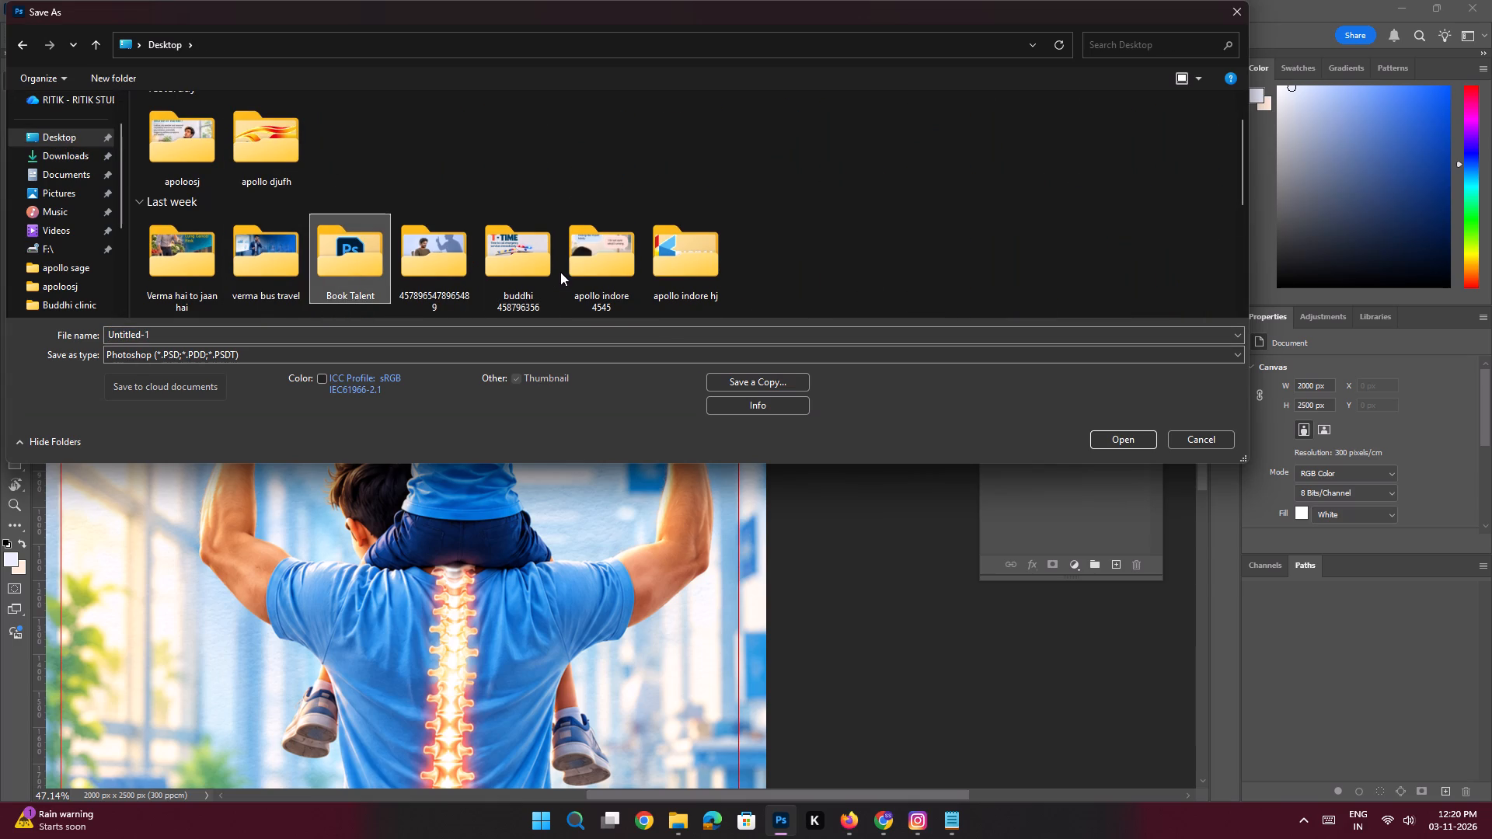
scroll(571, 269, down, 2)
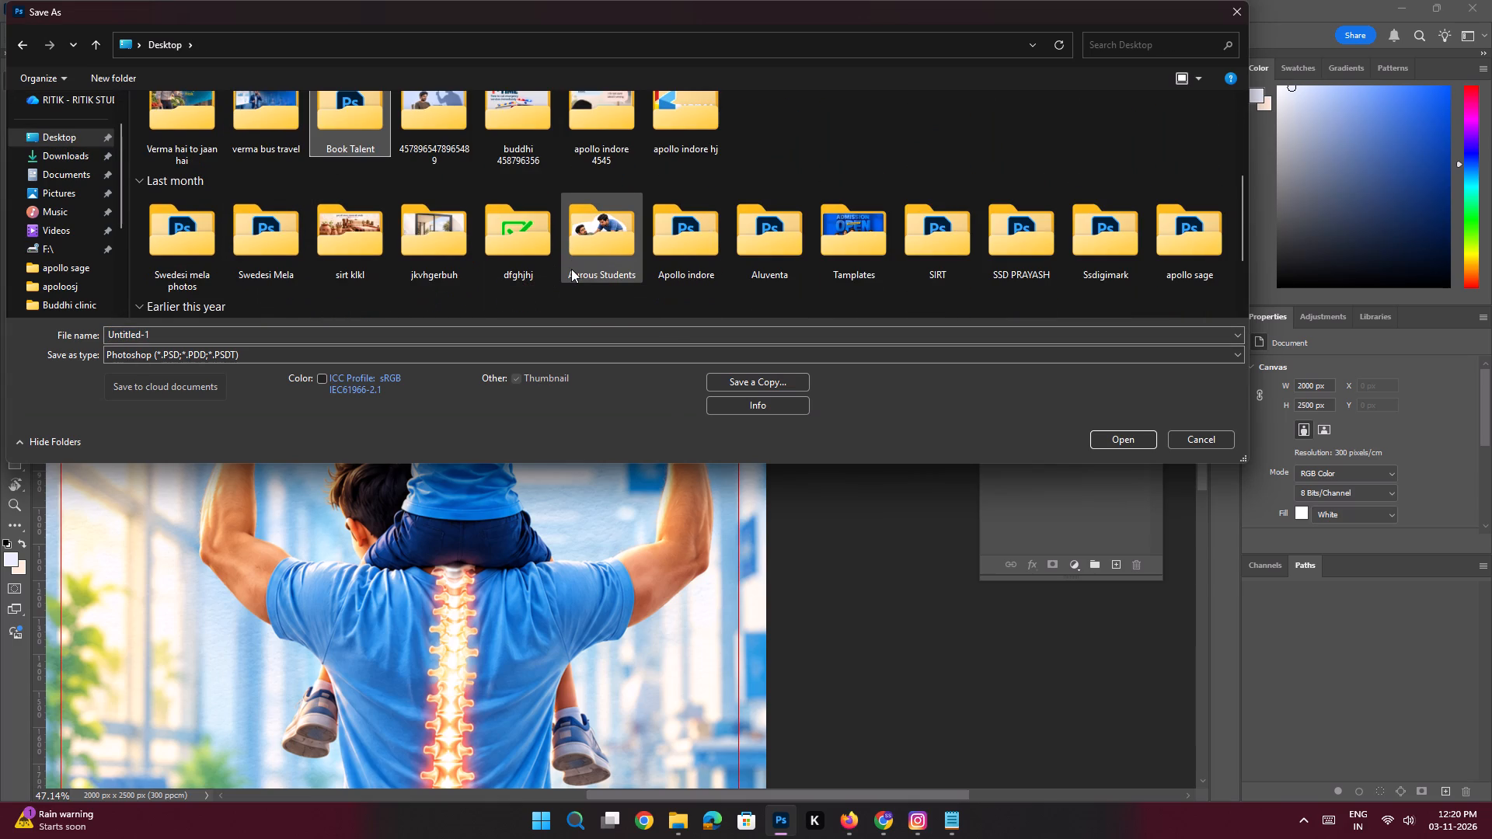
double_click(683, 245)
click(237, 341)
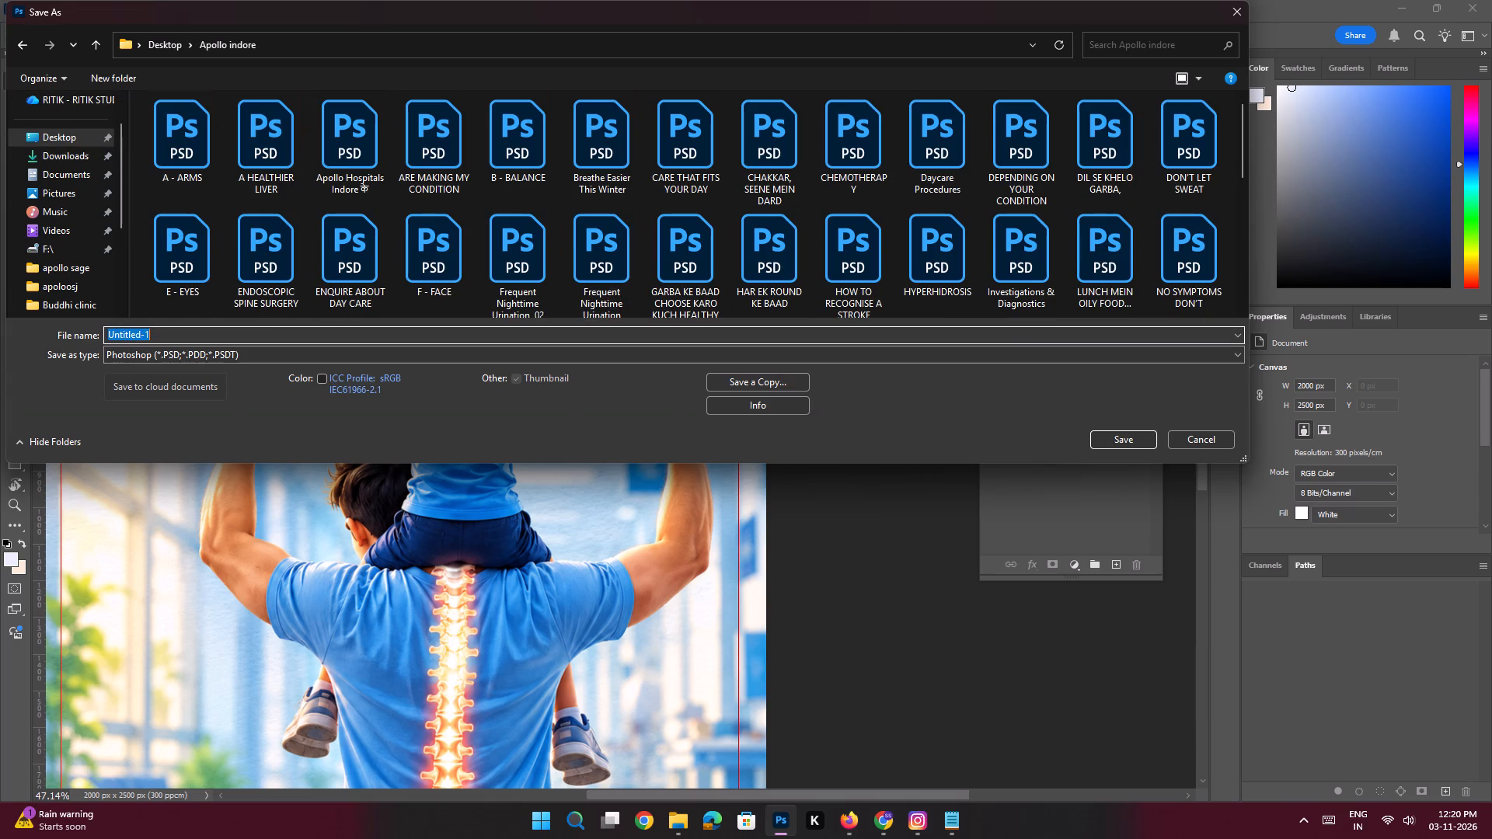
key(ctrl+v)
key(Return)
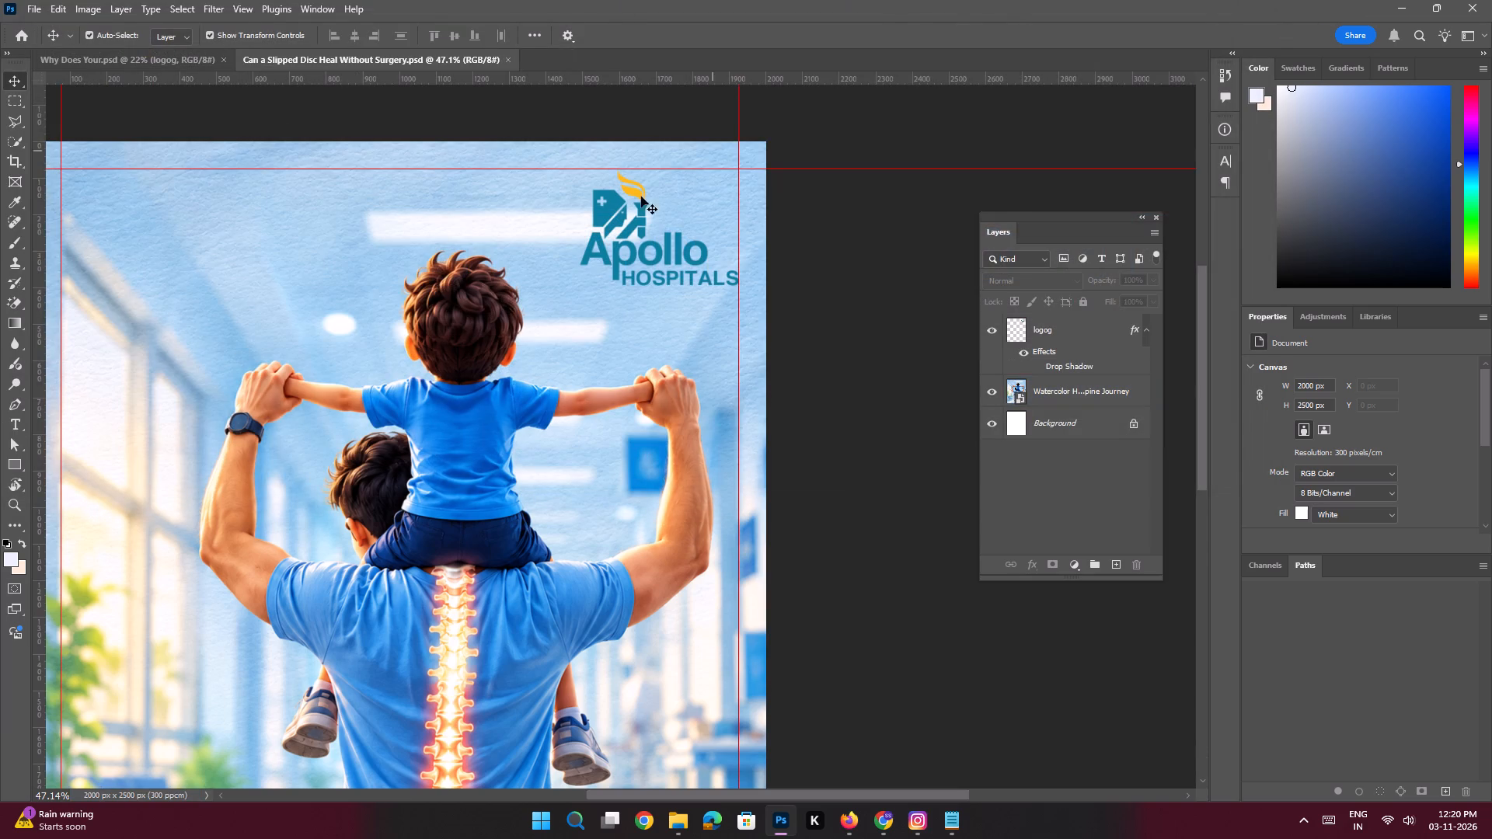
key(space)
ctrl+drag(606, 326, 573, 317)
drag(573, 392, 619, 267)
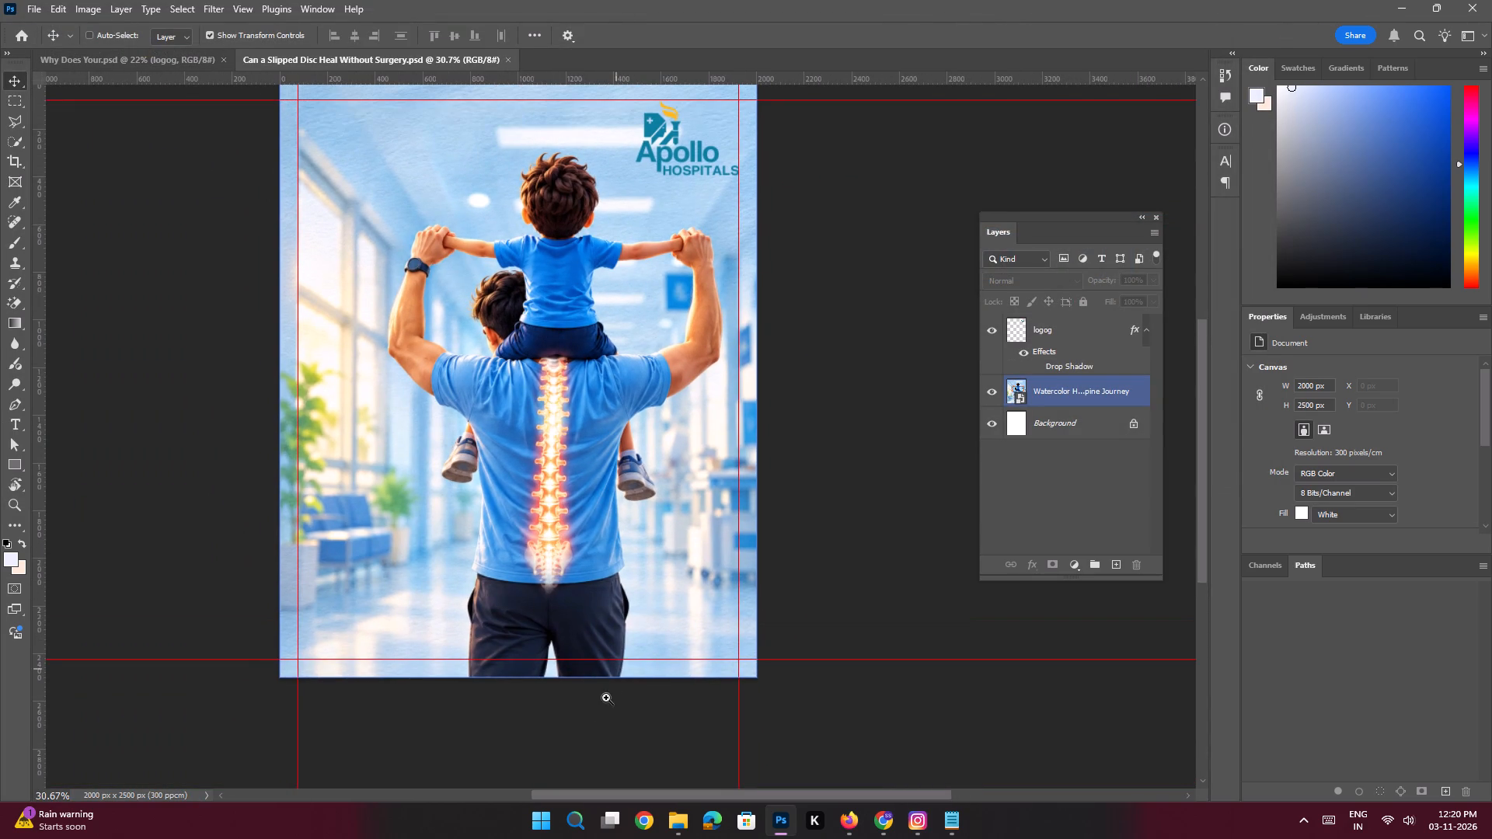
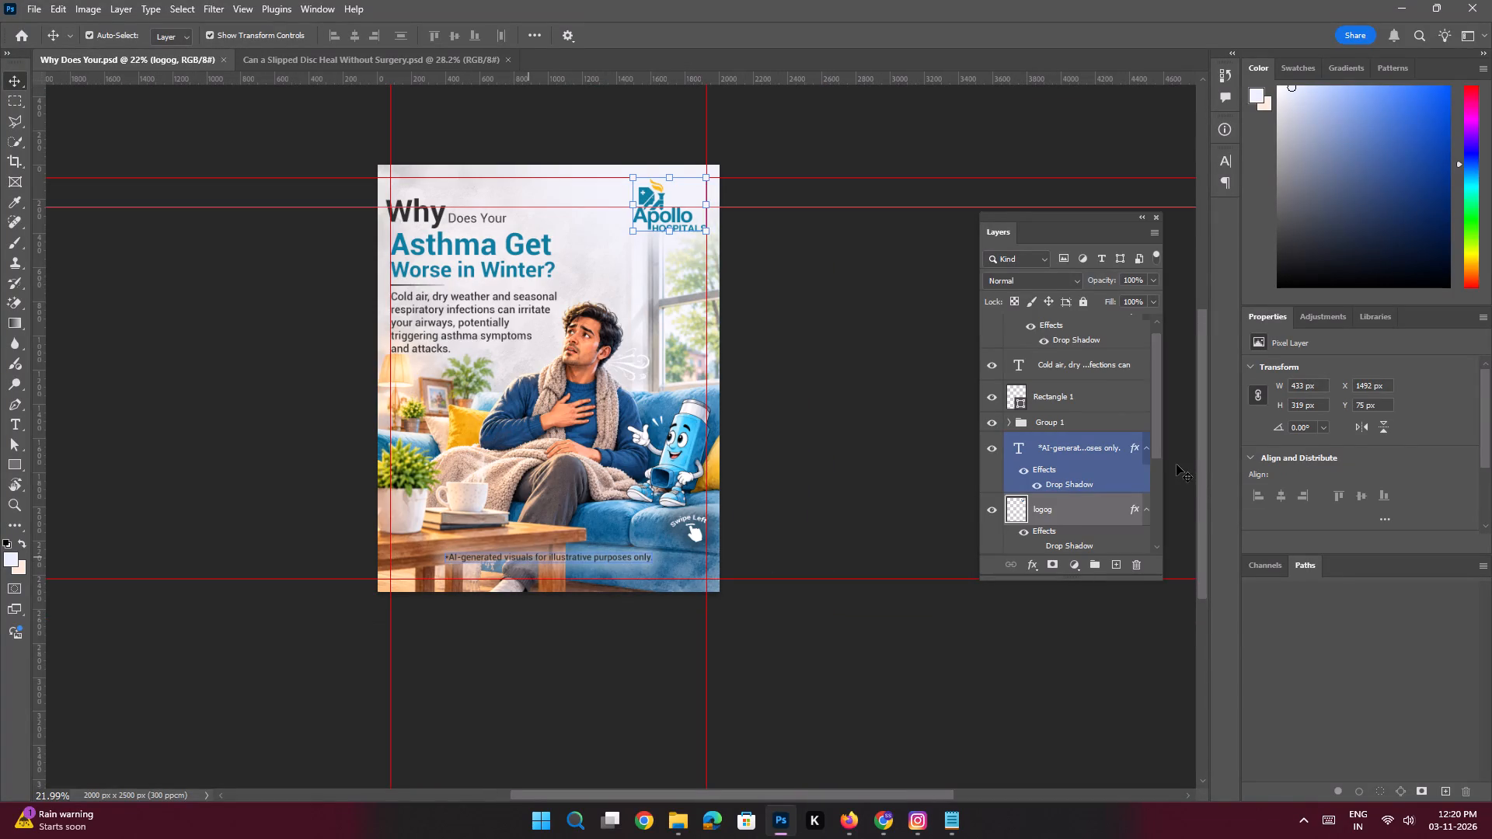
Copy the "*AI-generated visuals for illustrative purposes only." text layer from "Why Does Your.psd" into the slipped disc document.
drag(1041, 447, 368, 84)
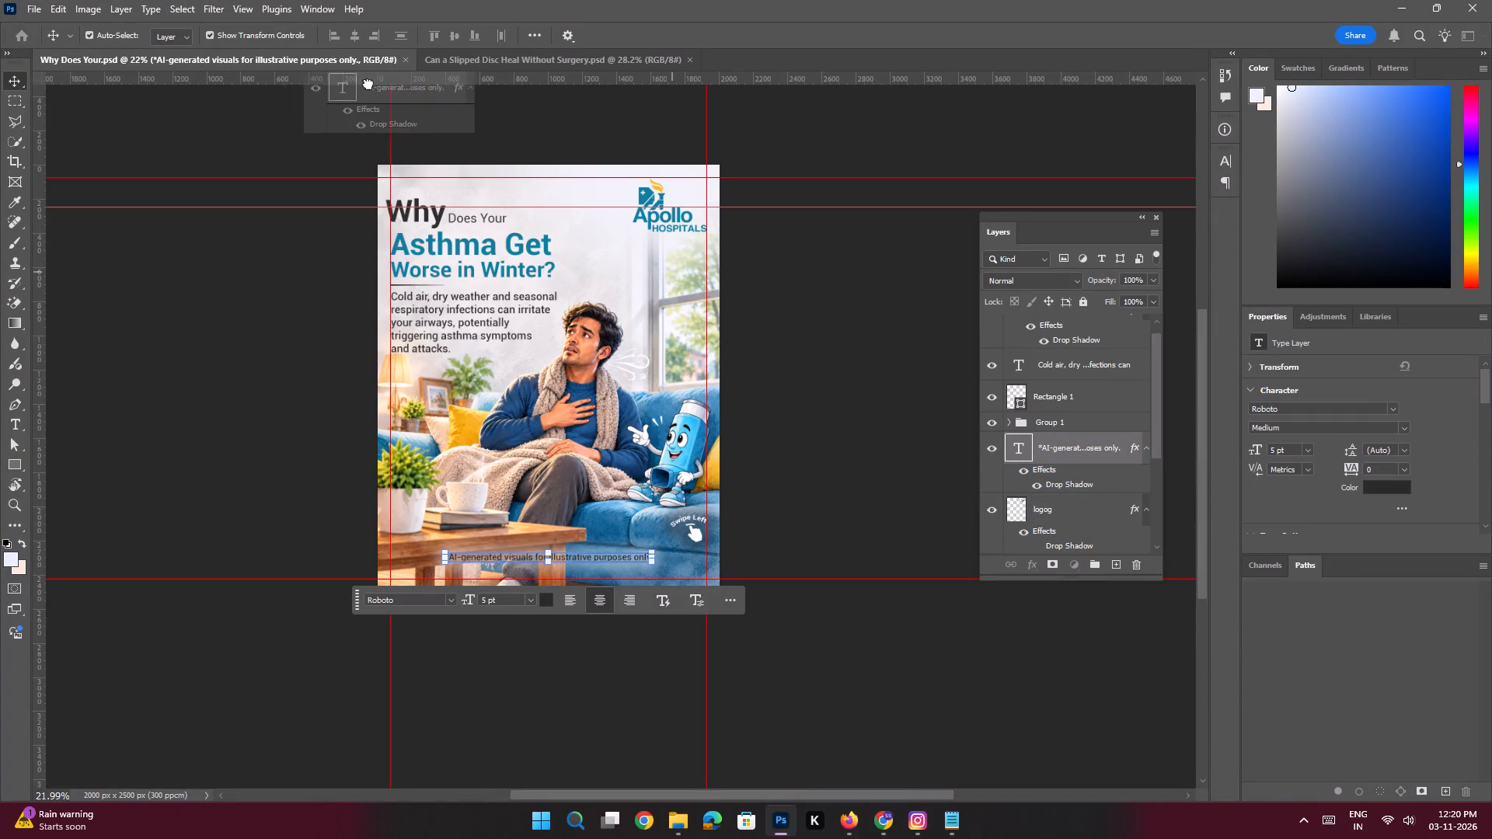
drag(368, 84, 570, 541)
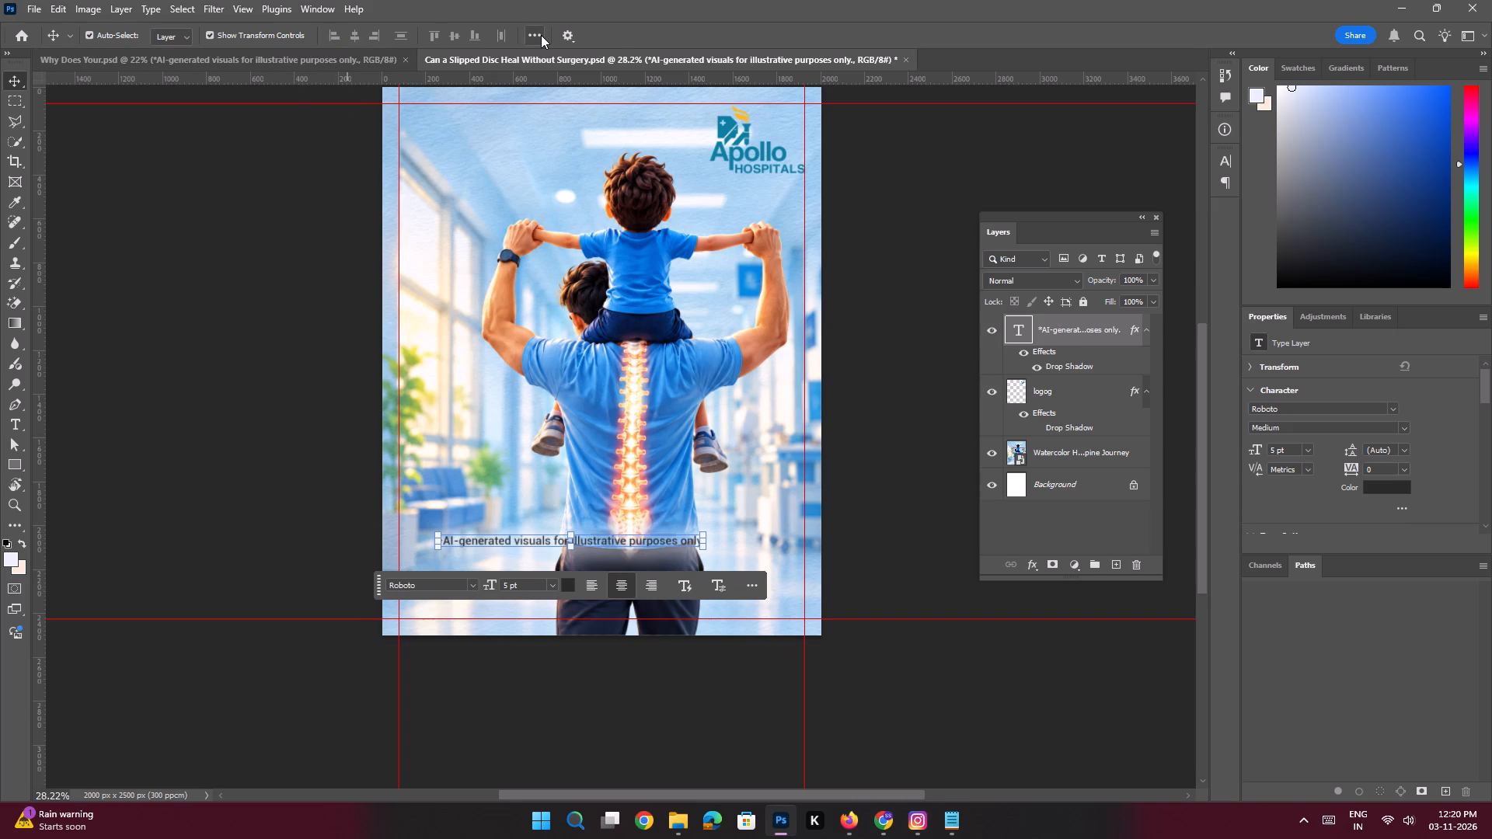
Align the disclaimer text relative to the canvas, centred horizontally and flush with the bottom edge.
click(541, 35)
click(575, 177)
click(585, 209)
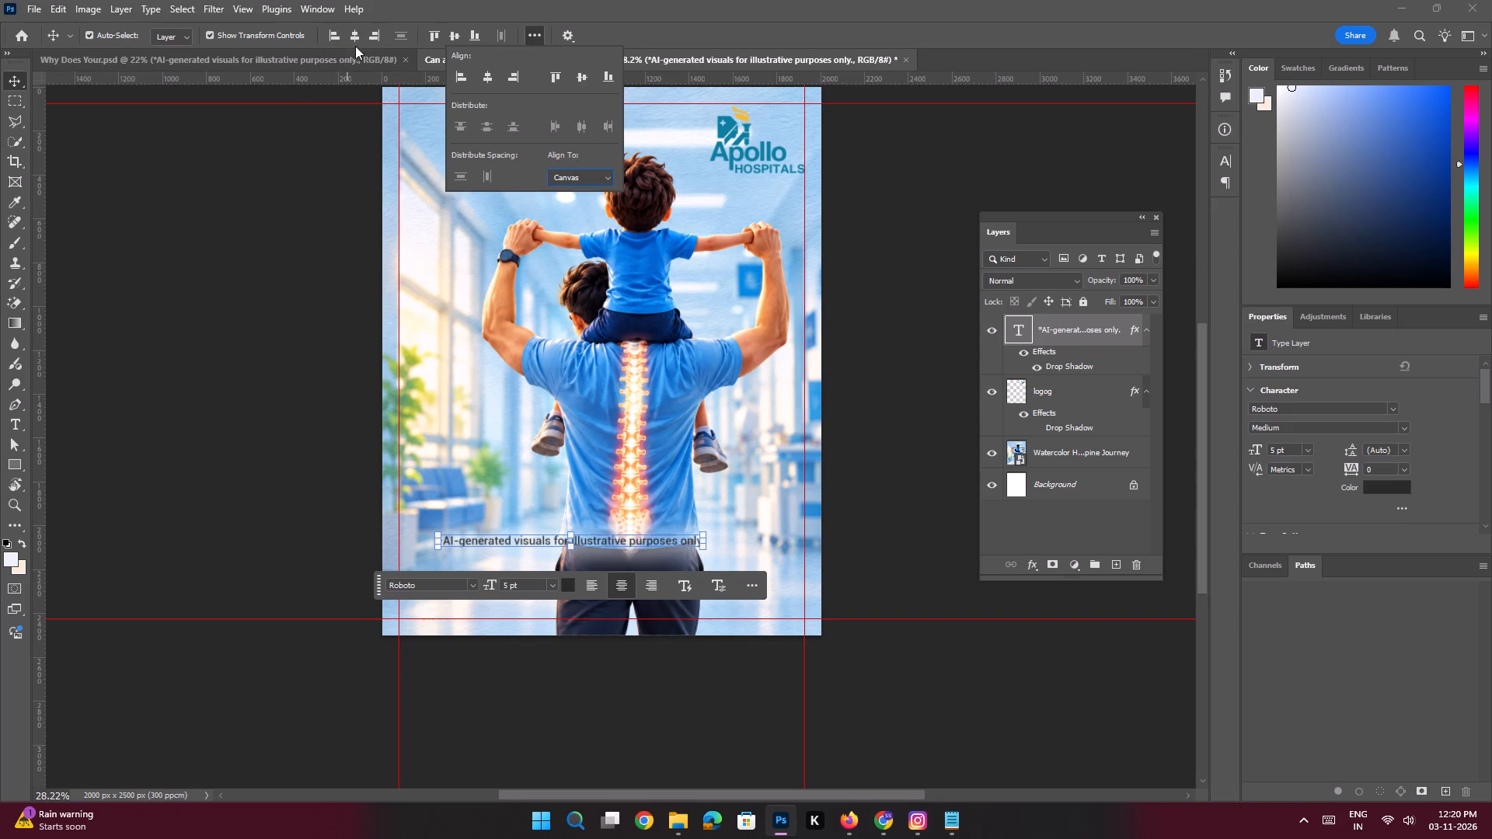
click(355, 40)
click(477, 38)
Move the disclaimer text up about 160 px from the canvas's bottom edge, above the bottom margin guide.
key(space)
ctrl+drag(612, 570, 636, 587)
key(shift+Up)
key(shift+Up)
key(shift+Up)
key(shift+Up)
key(shift+Up)
key(shift+Up)
key(shift+Up)
key(shift+Up)
key(shift+Up)
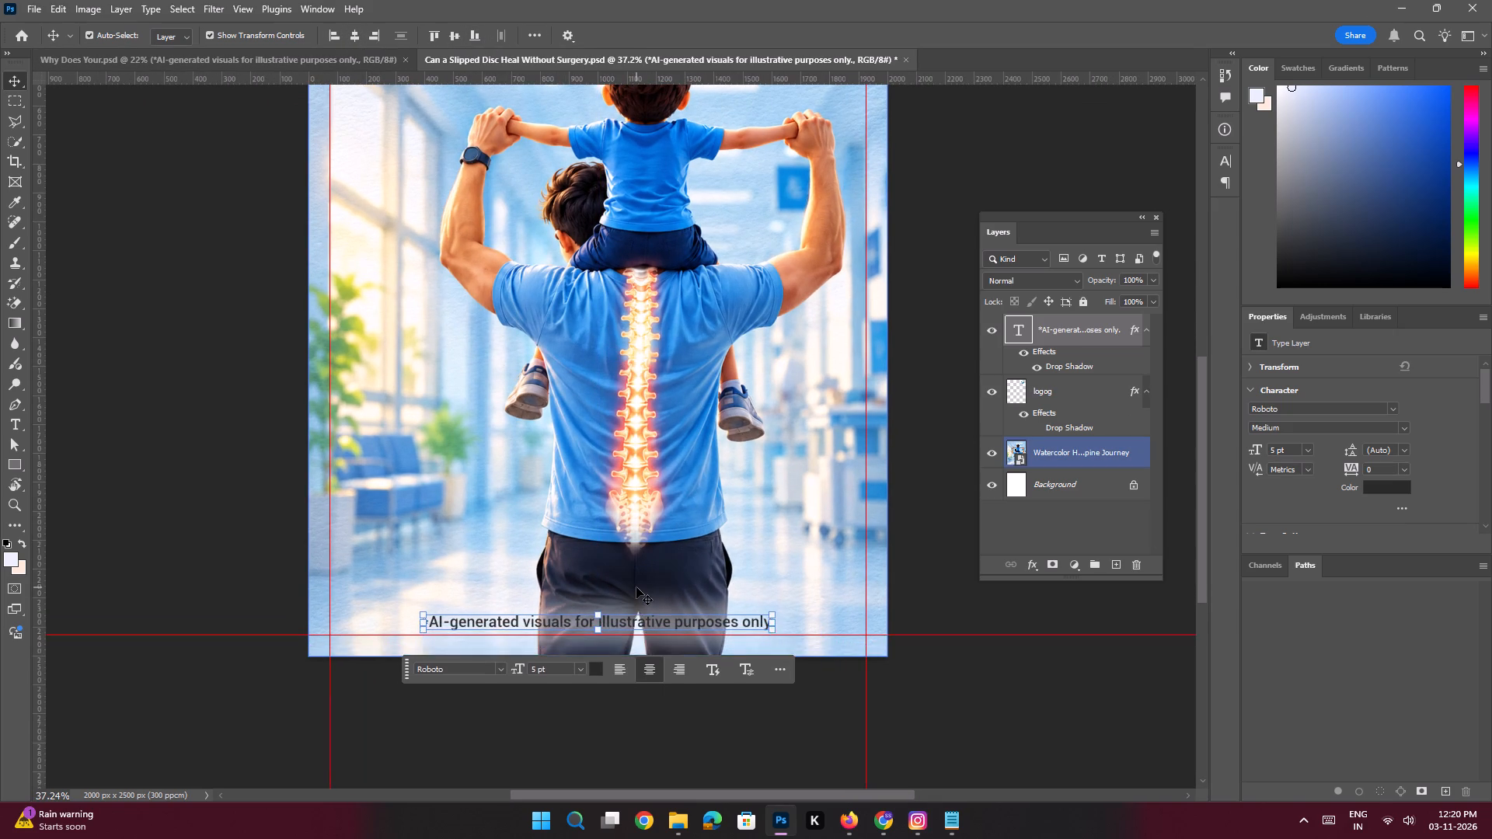
key(shift+Up)
key(shift+Up)
key(shift+Up)
key(shift+Up)
key(shift+Up)
key(shift+Up)
key(shift+Up)
key(shift+Down)
key(shift+Up)
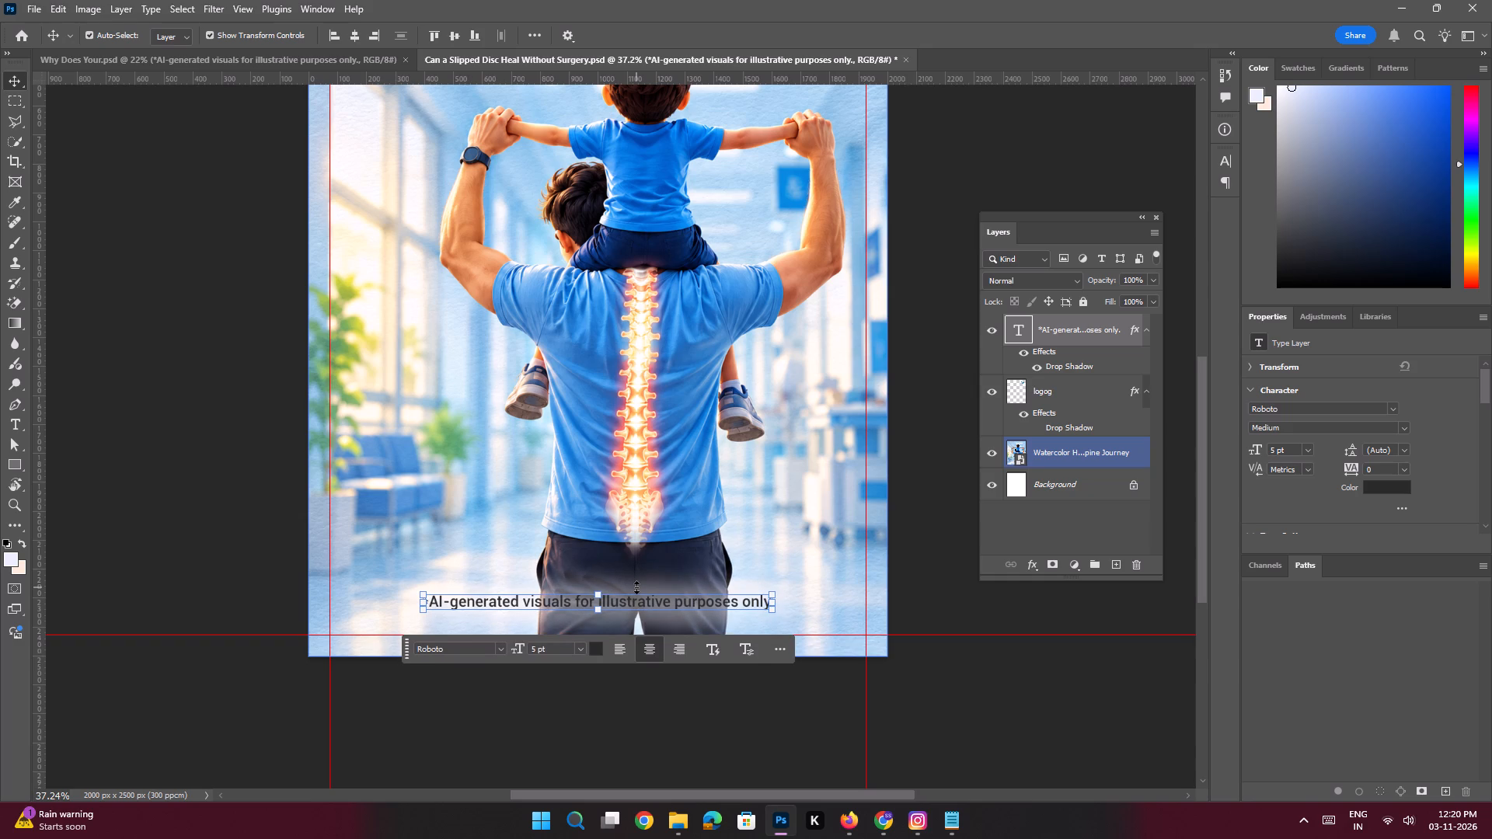
click(256, 451)
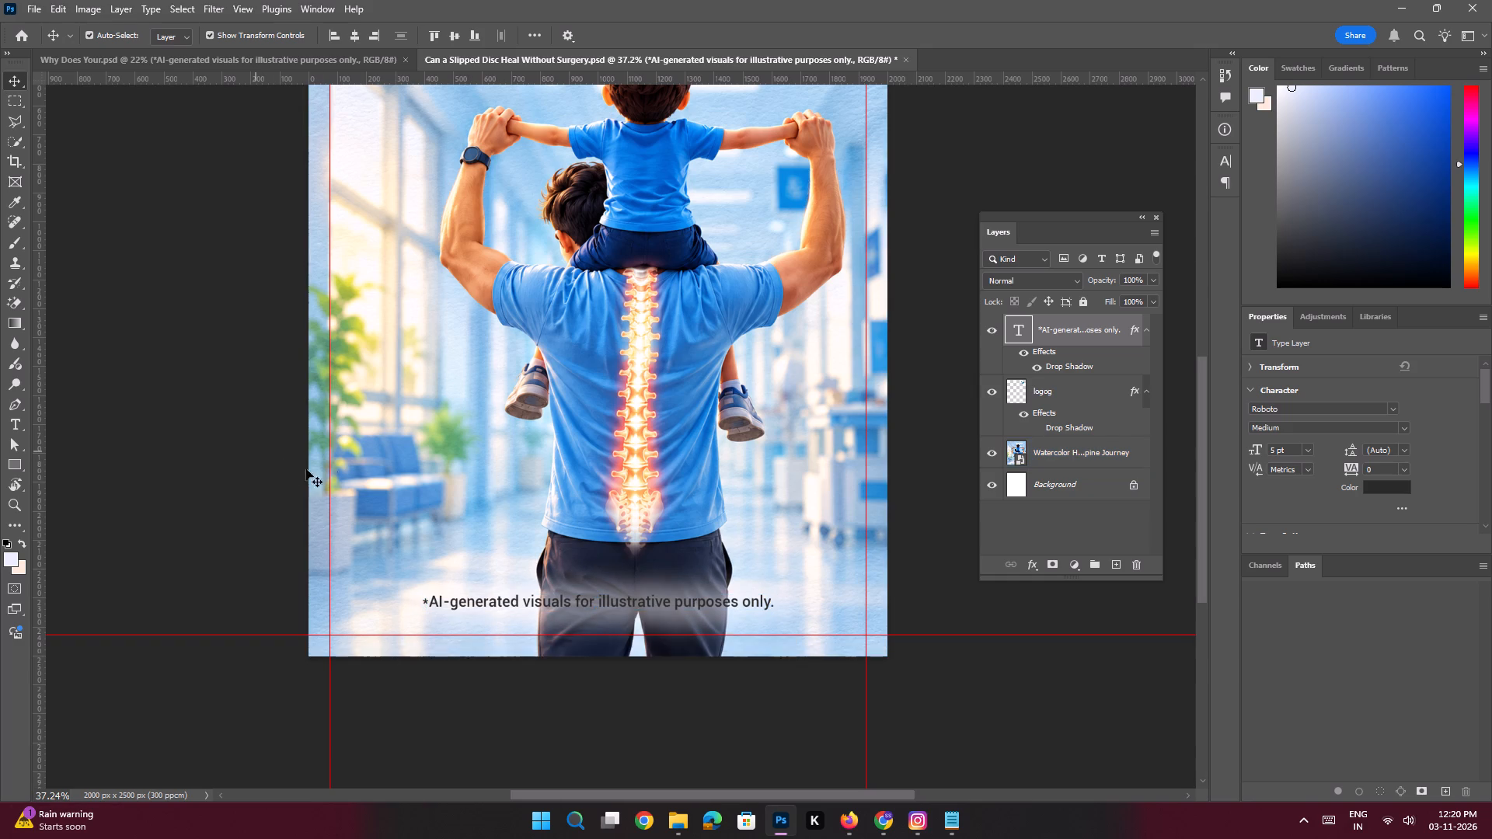
Add a horizontal guide across the Apollo logo, about 250 px below the canvas's top edge.
key(space)
key(space)
key(space)
key(space)
key(space)
key(space)
key(space)
key(space)
key(space)
key(space)
key(space)
key(space)
key(space)
drag(578, 341, 556, 688)
ctrl+drag(498, 500, 508, 526)
click(544, 524)
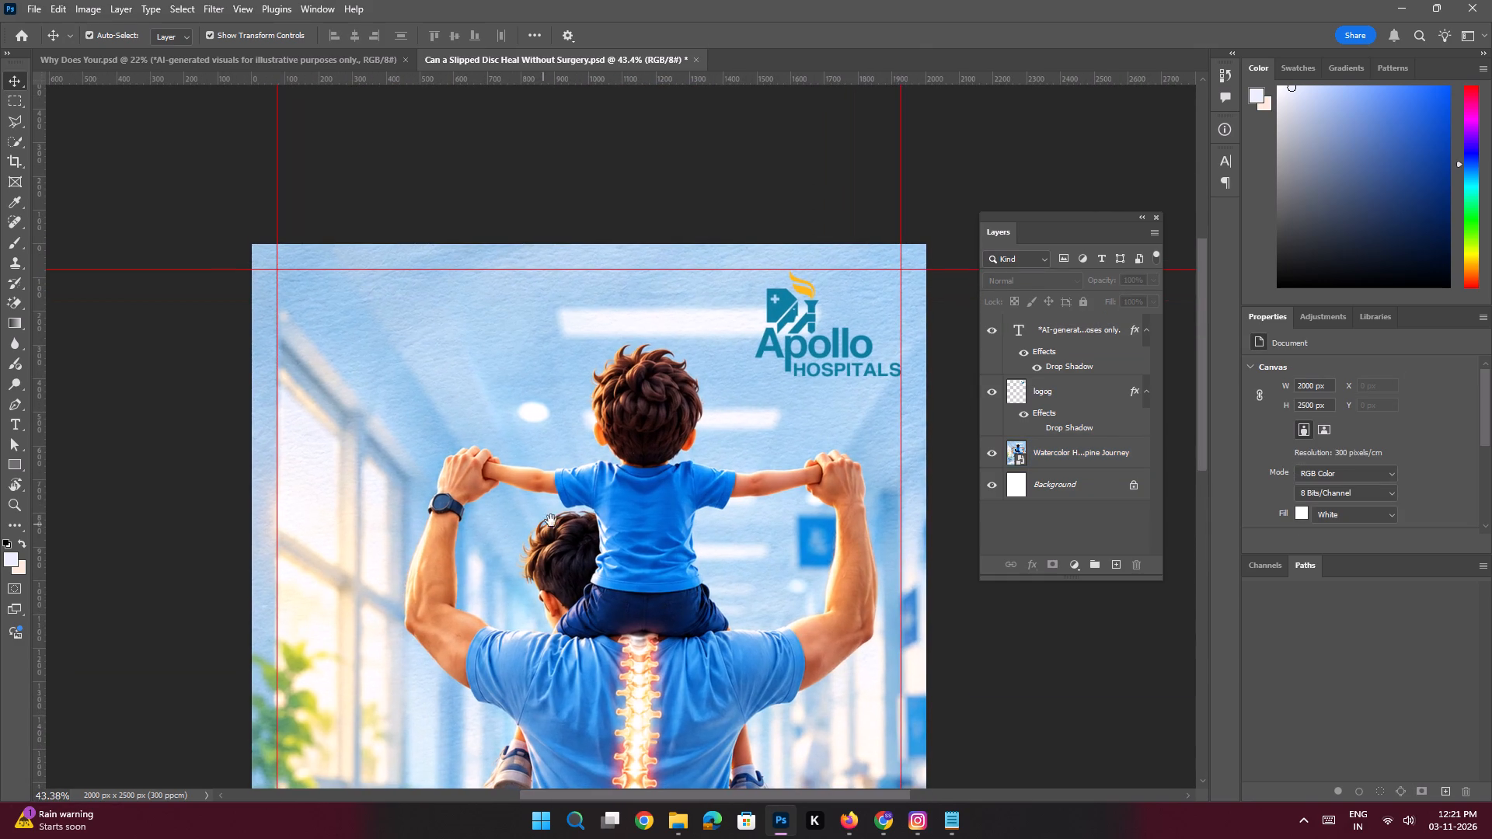
drag(752, 78, 802, 336)
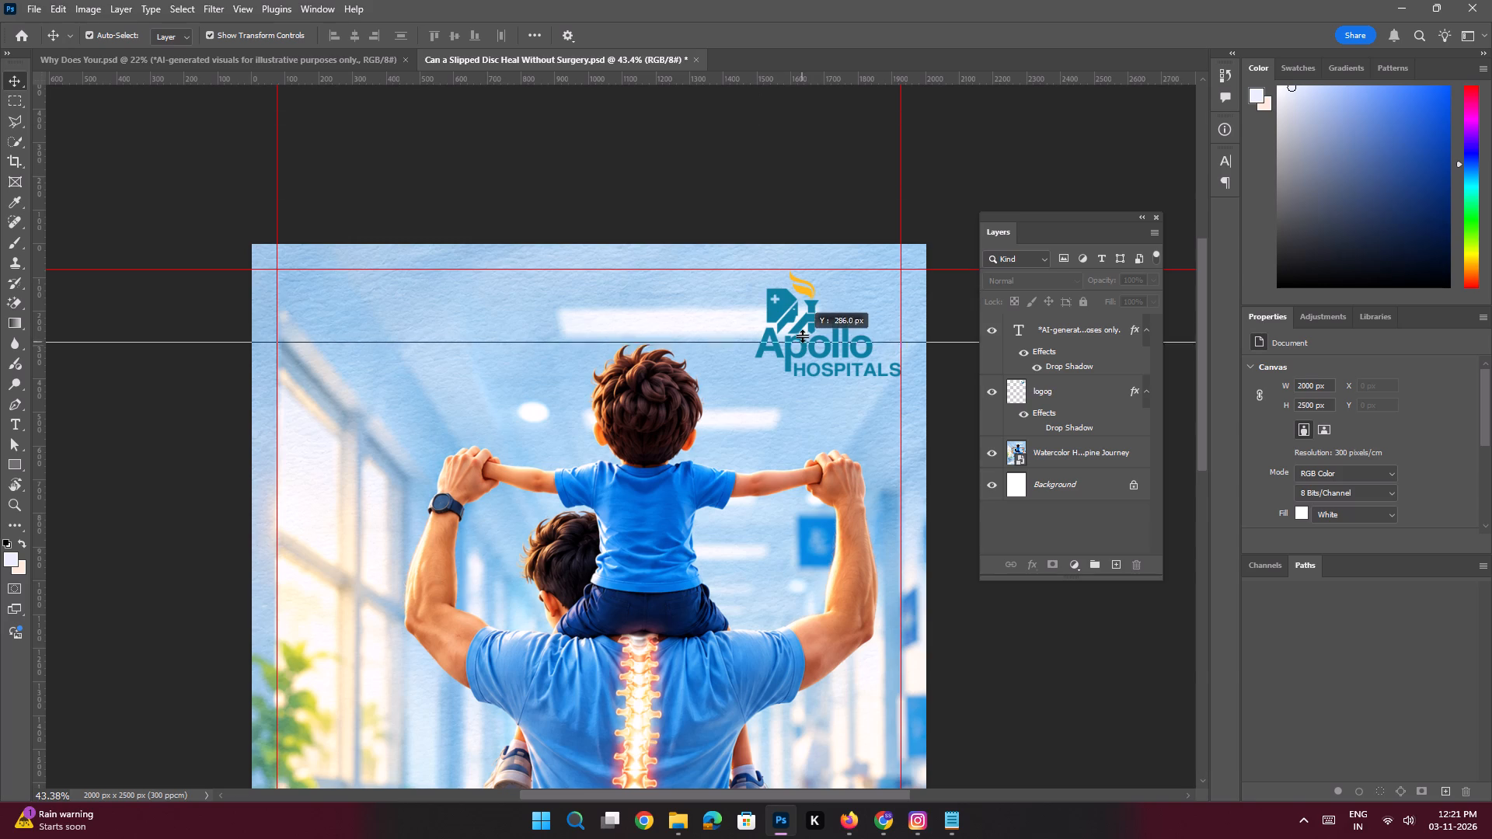
drag(802, 336, 803, 326)
Start a free transform on the Watercolor Hospital Spine Journey image layer.
key(ctrl+space)
key(ctrl+space)
key(ctrl+space)
key(ctrl+space)
key(ctrl+space)
key(ctrl+space)
key(ctrl+space)
key(ctrl+space)
key(ctrl+space)
key(ctrl+space)
key(ctrl+space)
key(ctrl+space)
key(ctrl+space)
key(ctrl+space)
key(ctrl+space)
key(ctrl+space)
ctrl+drag(623, 476, 593, 465)
drag(616, 524, 601, 395)
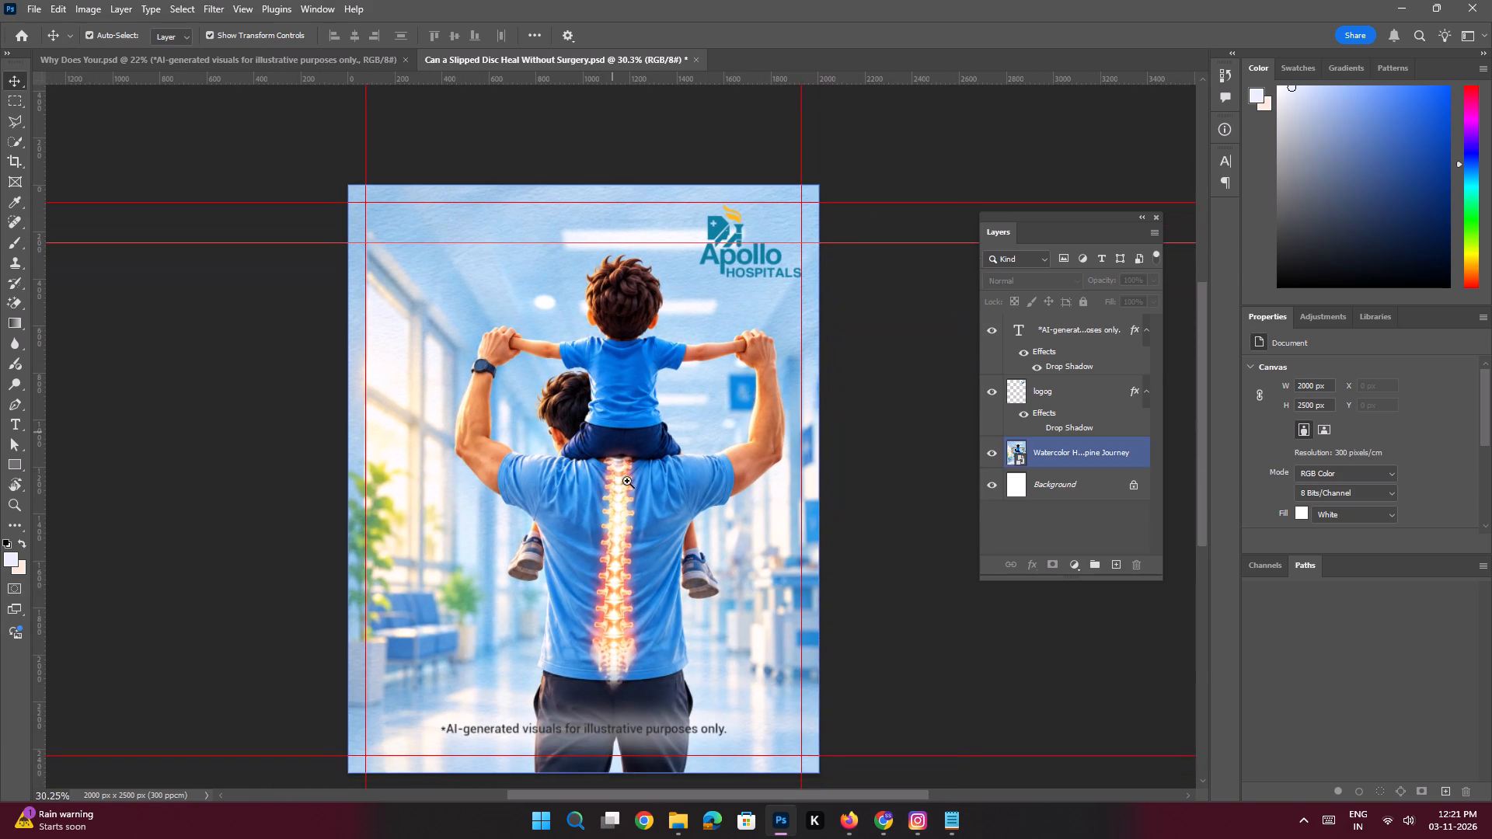
ctrl+drag(628, 497, 617, 496)
drag(655, 398, 661, 430)
click(648, 433)
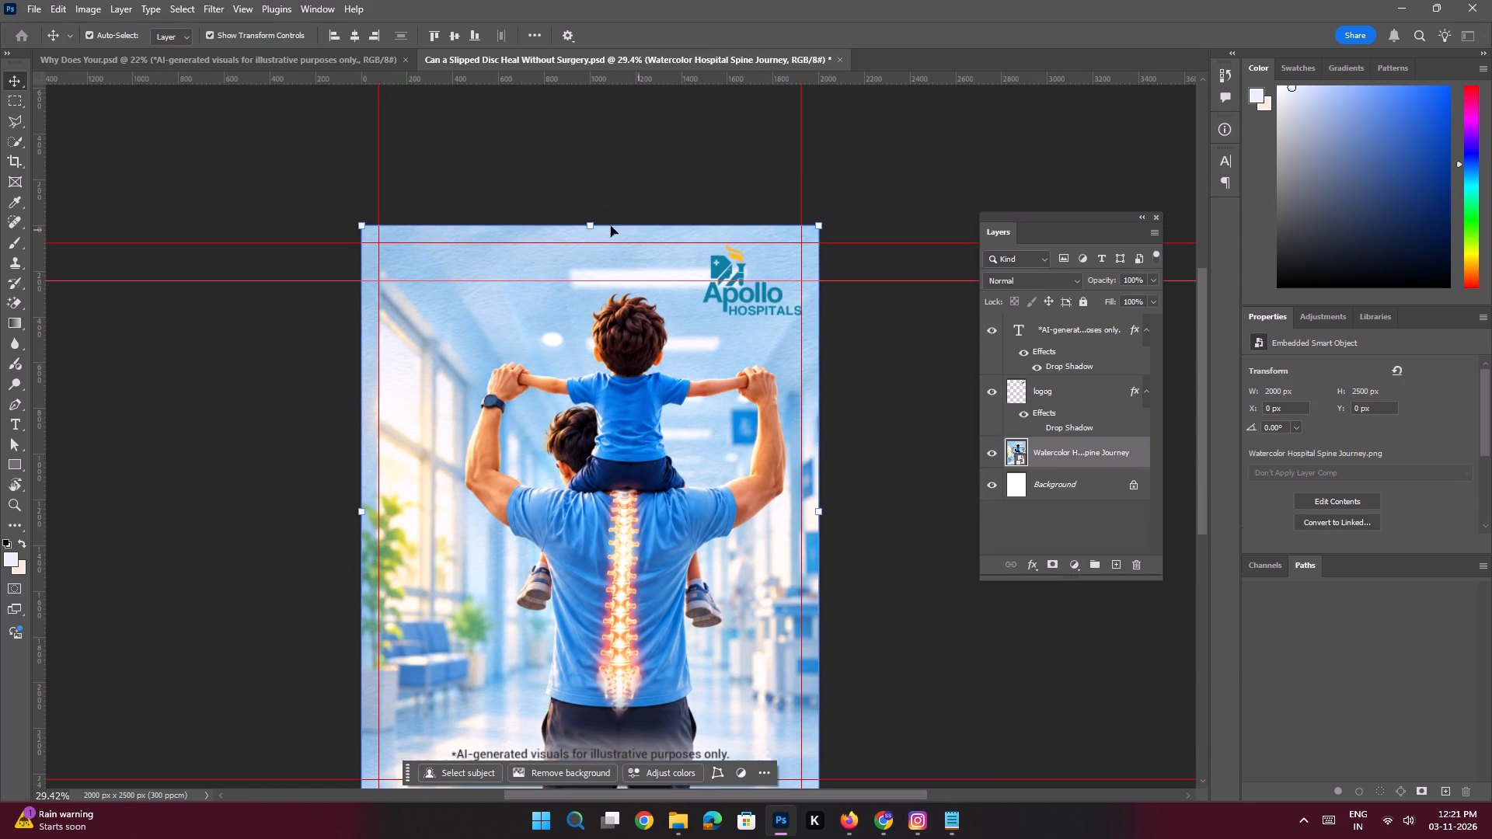
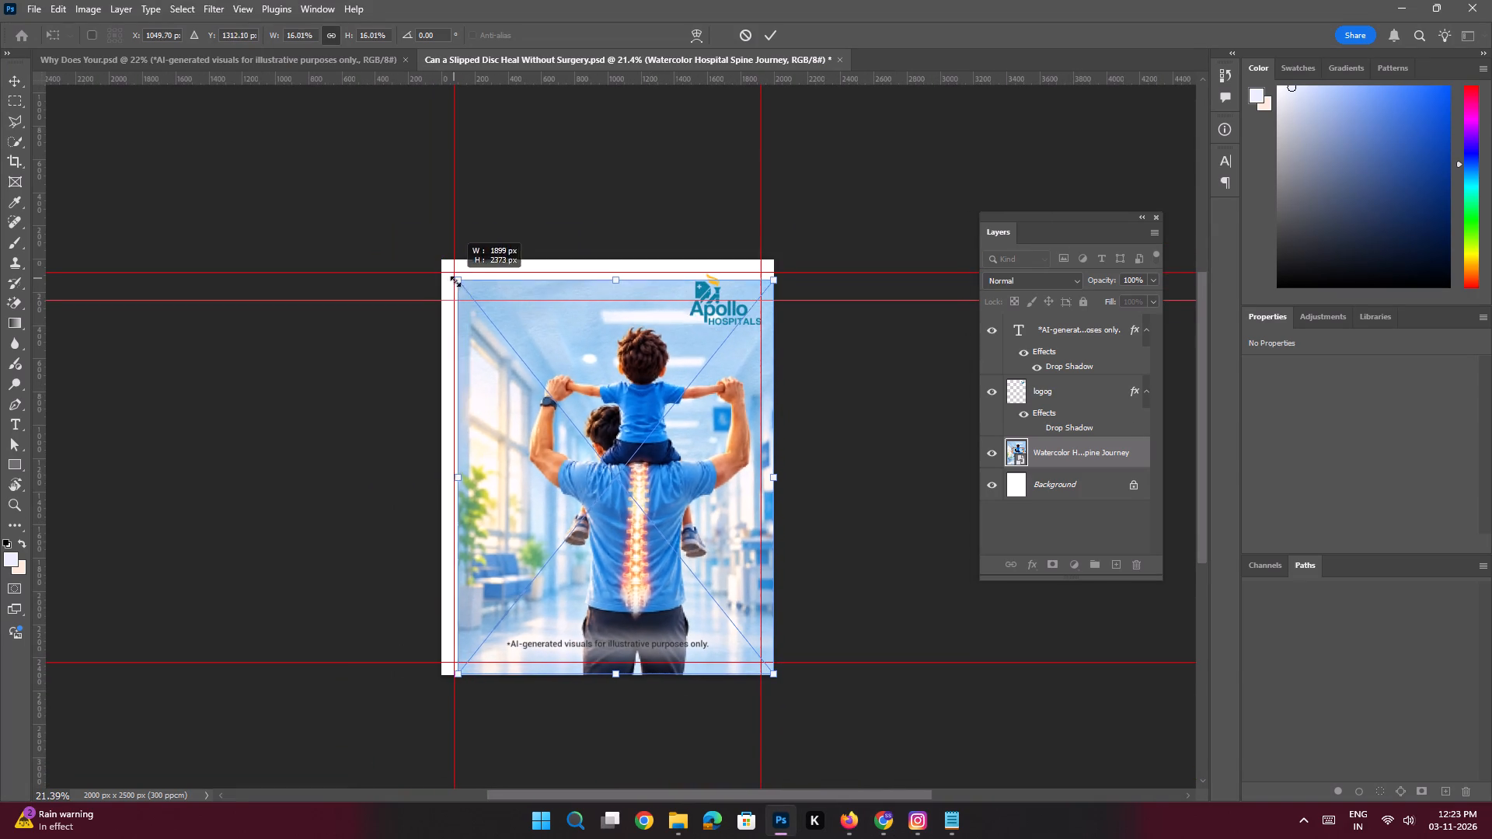
drag(455, 281, 462, 300)
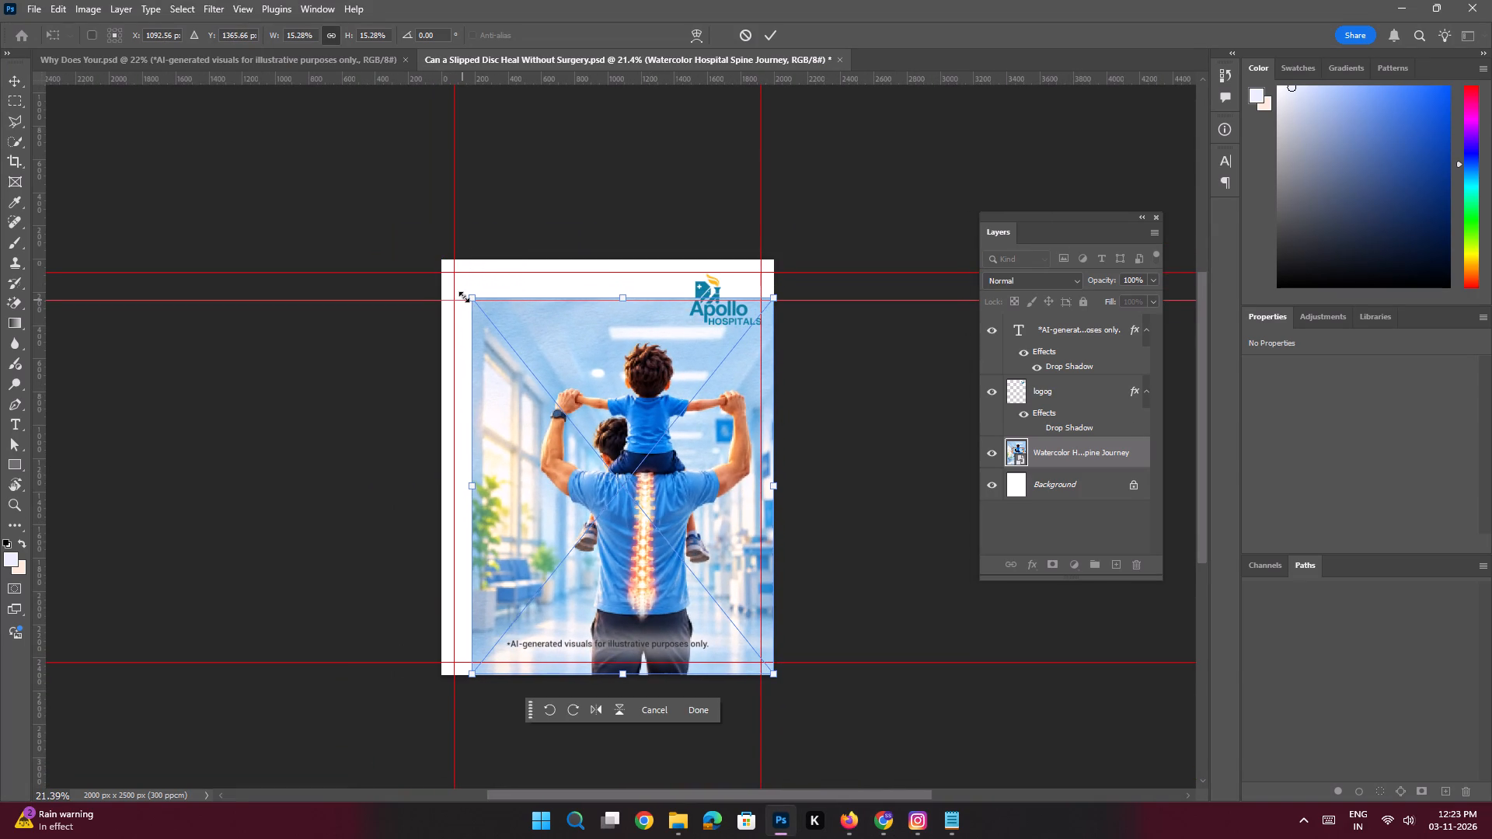
key(Return)
Select the blank strips along the canvas's top and left edges and run Generative Fill on them with the prompt "fill this image".
key(space)
ctrl+drag(553, 394, 569, 416)
drag(613, 416, 592, 414)
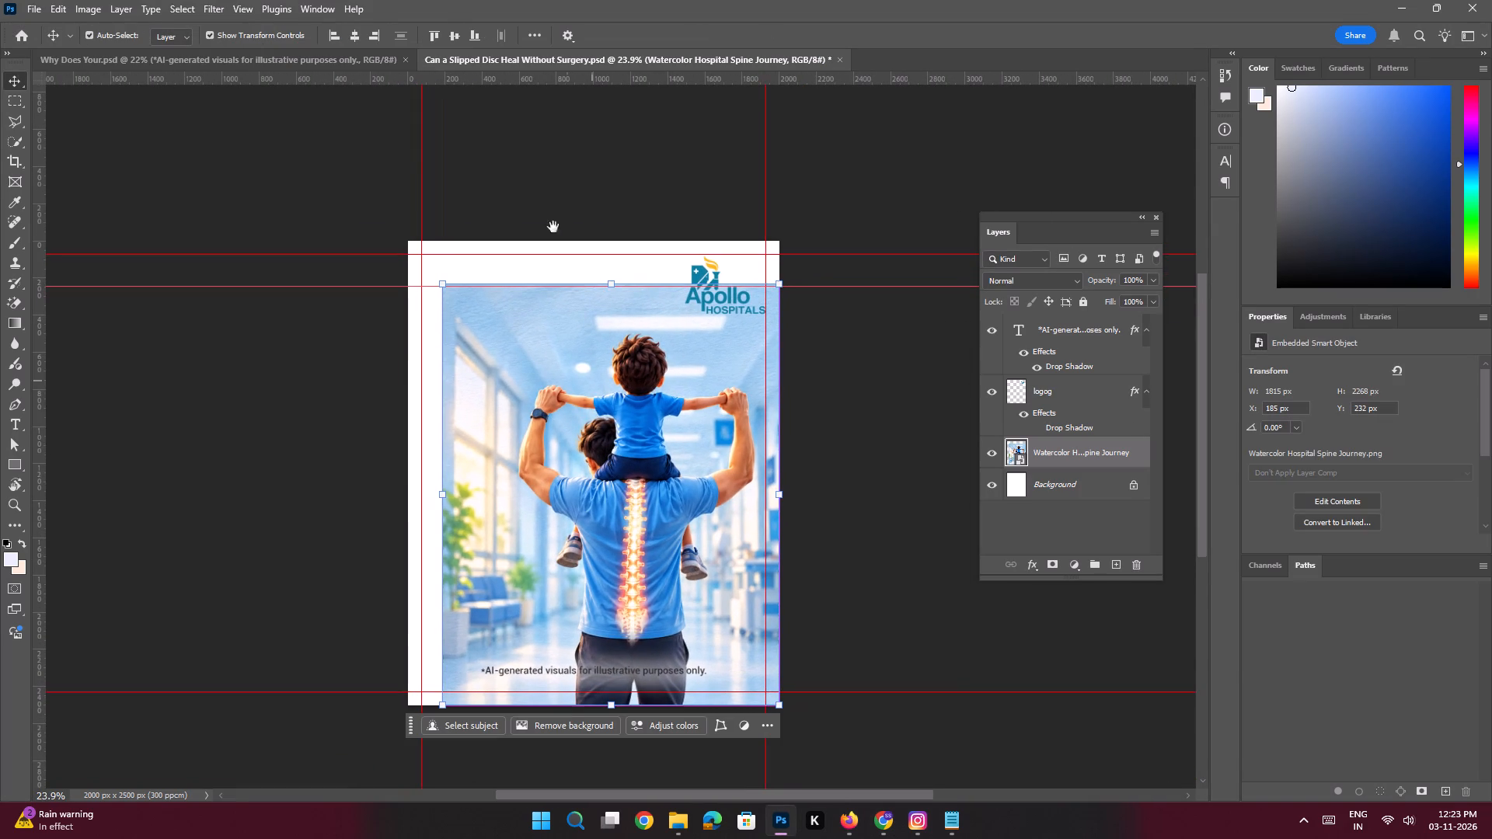
click(17, 102)
drag(344, 201, 859, 279)
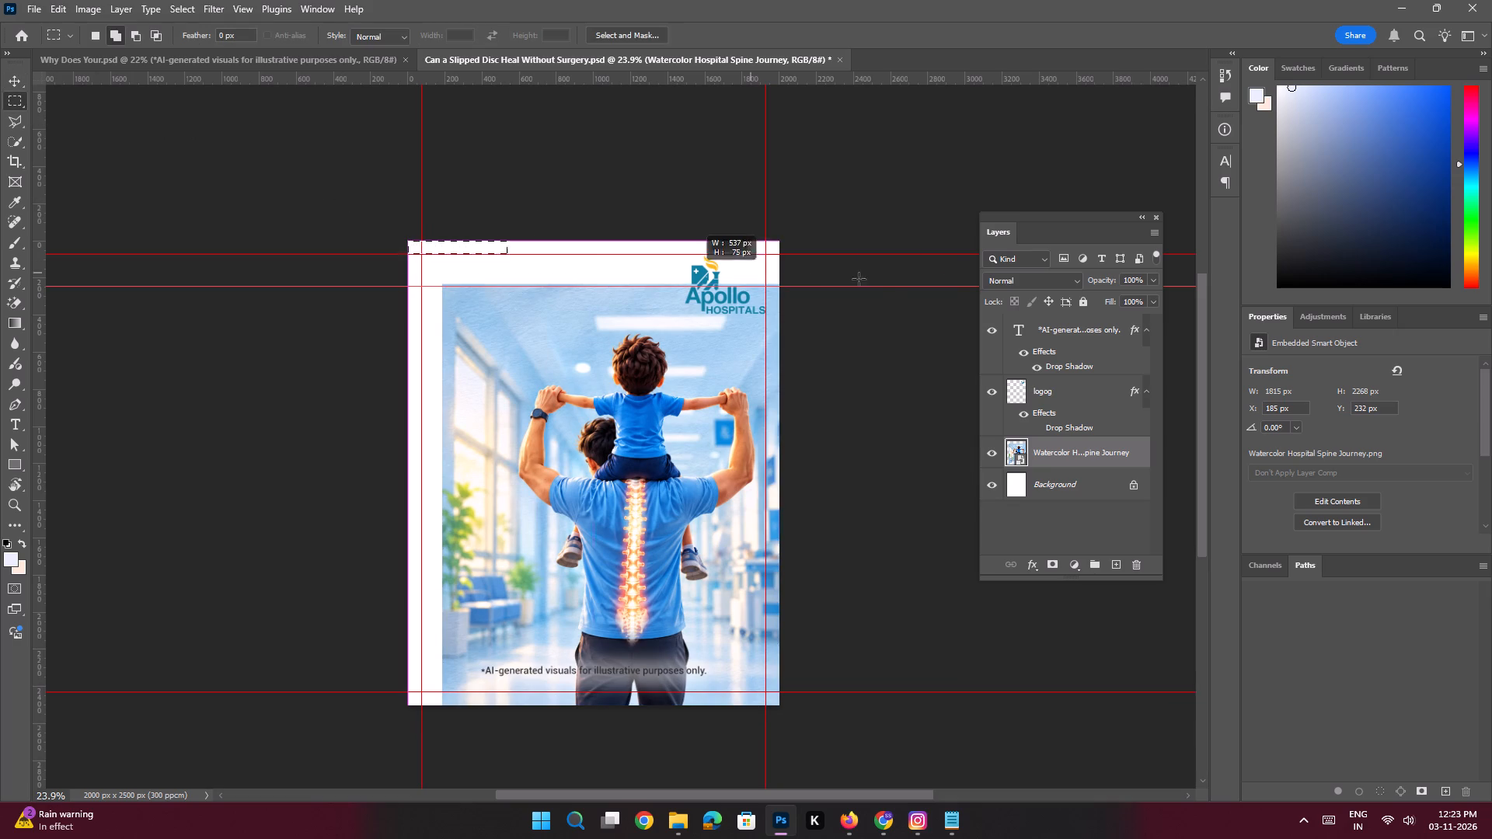
drag(859, 279, 887, 288)
shift+drag(368, 207, 403, 478)
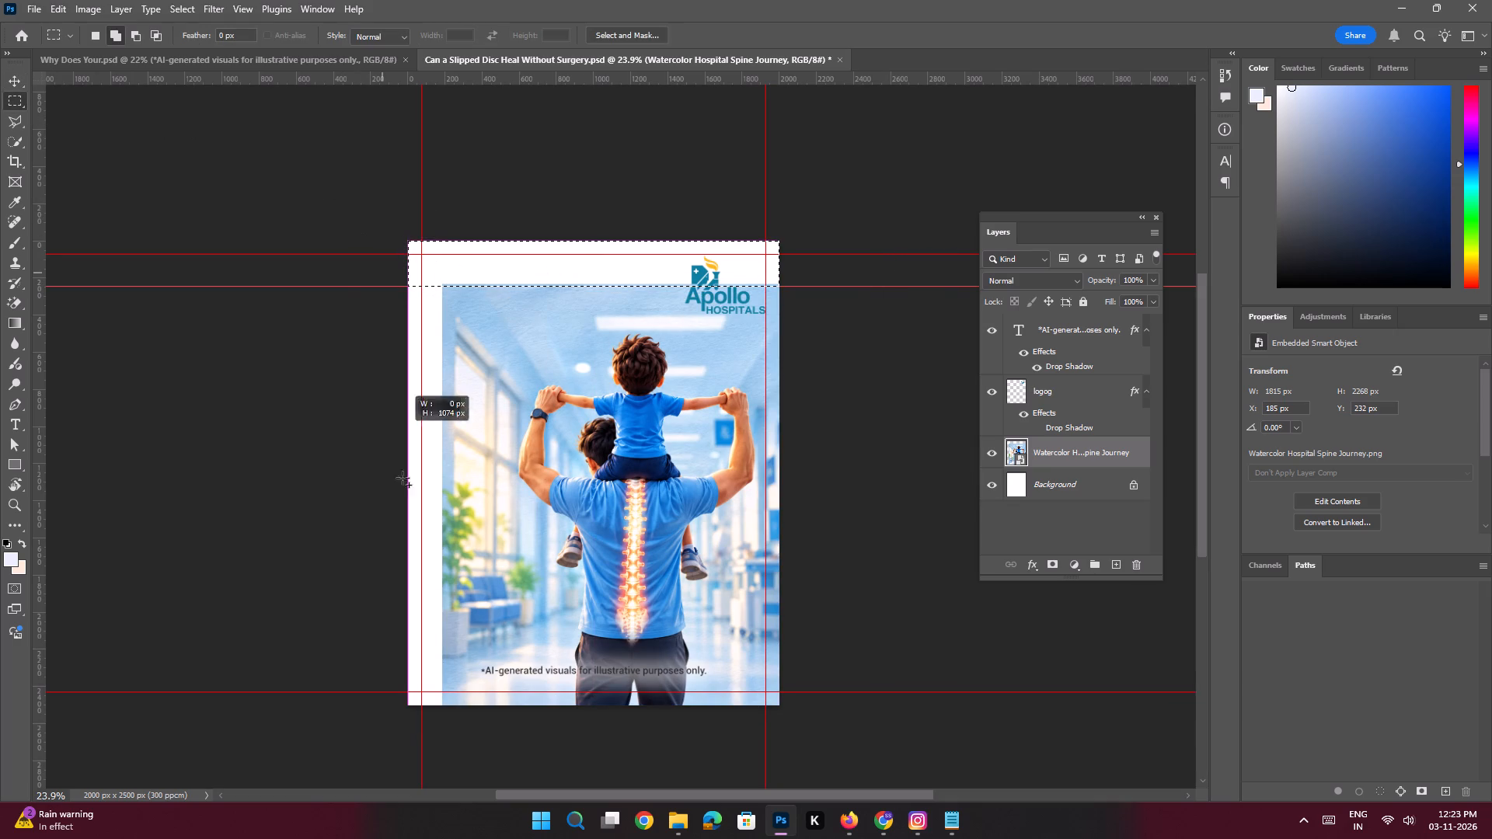
shift+drag(403, 478, 444, 745)
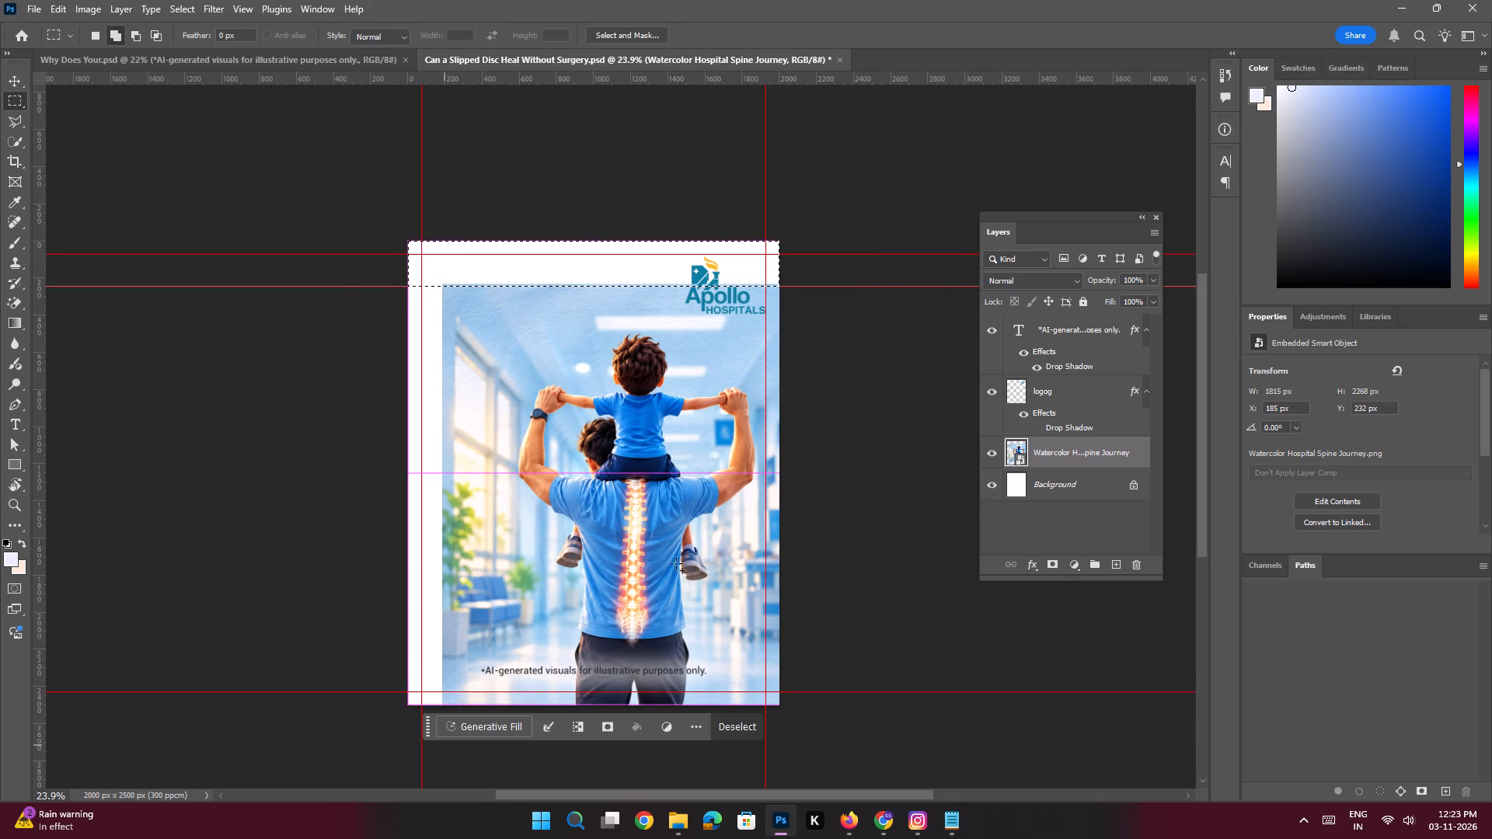
click(487, 726)
text(Fill thias image)
key(space)
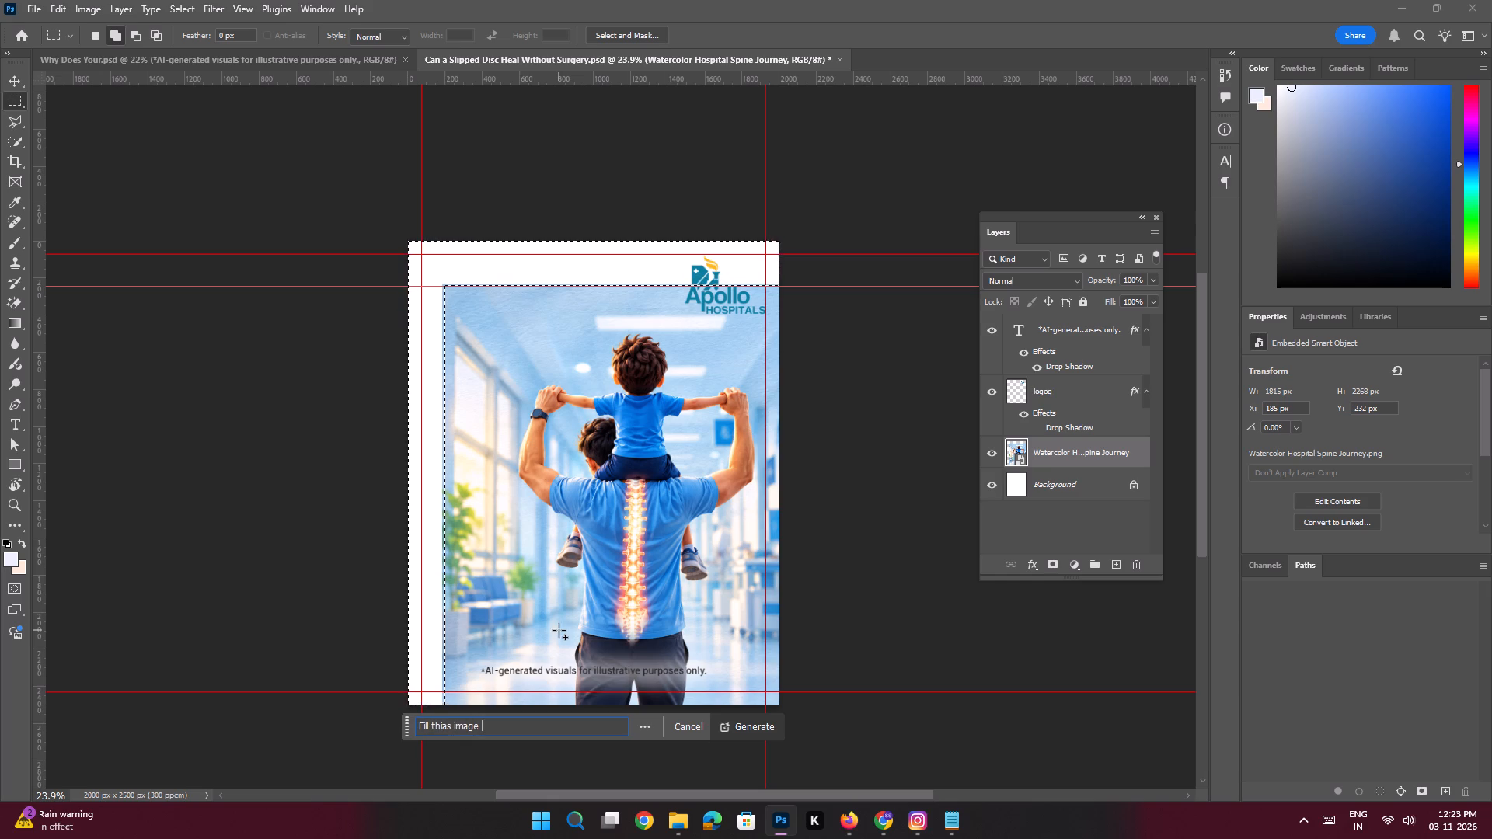
key(BackSpace)
key(BackSpace)
key(BackSpace)
key(BackSpace)
key(BackSpace)
key(BackSpace)
key(BackSpace)
key(BackSpace)
key(BackSpace)
key(BackSpace)
key(BackSpace)
key(BackSpace)
key(BackSpace)
key(BackSpace)
key(BackSpace)
key(BackSpace)
key(BackSpace)
key(BackSpace)
key(BackSpace)
key(BackSpace)
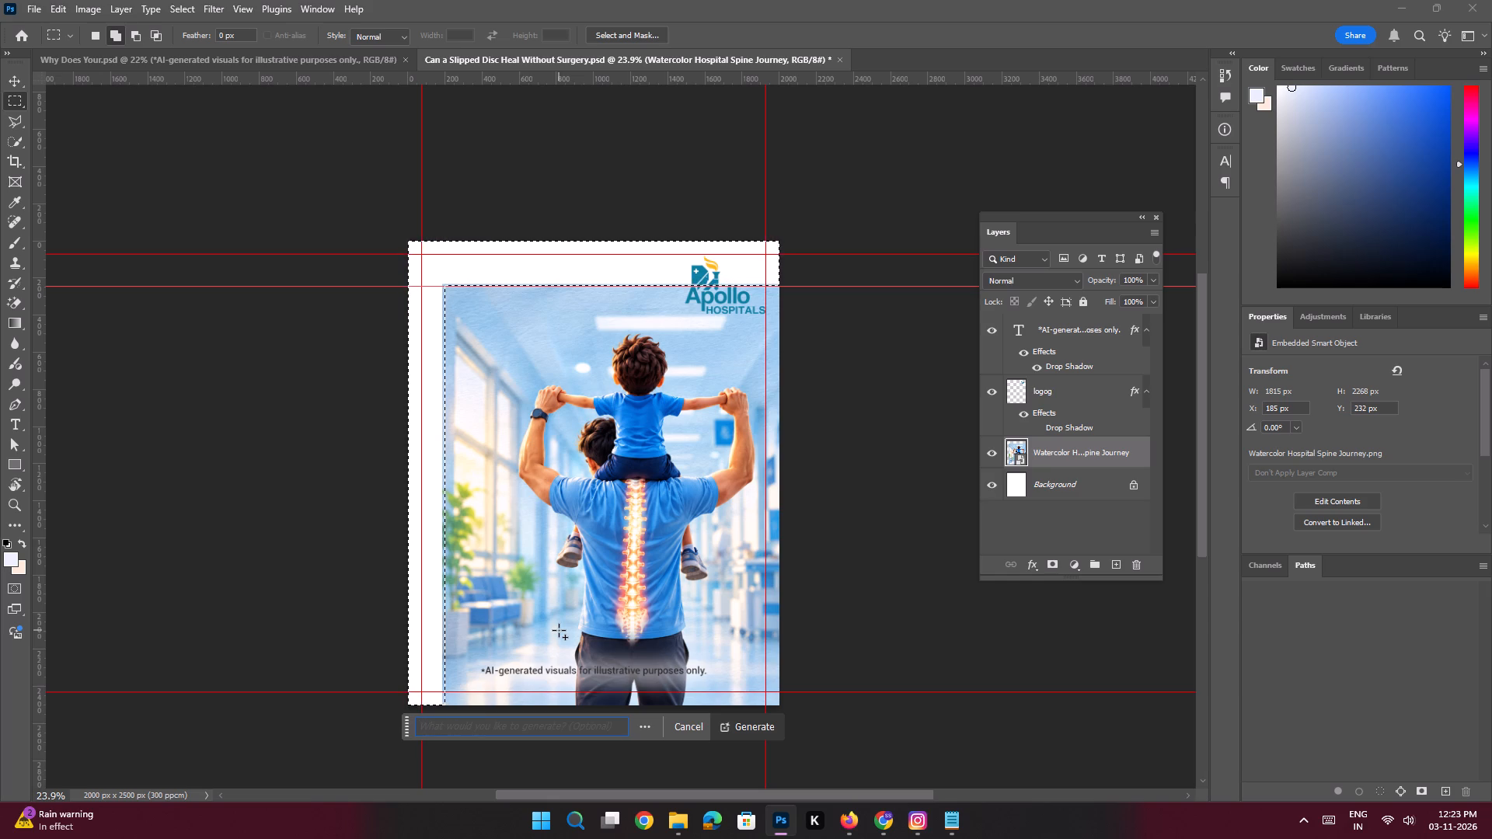
text(fill this image)
key(space)
key(Return)
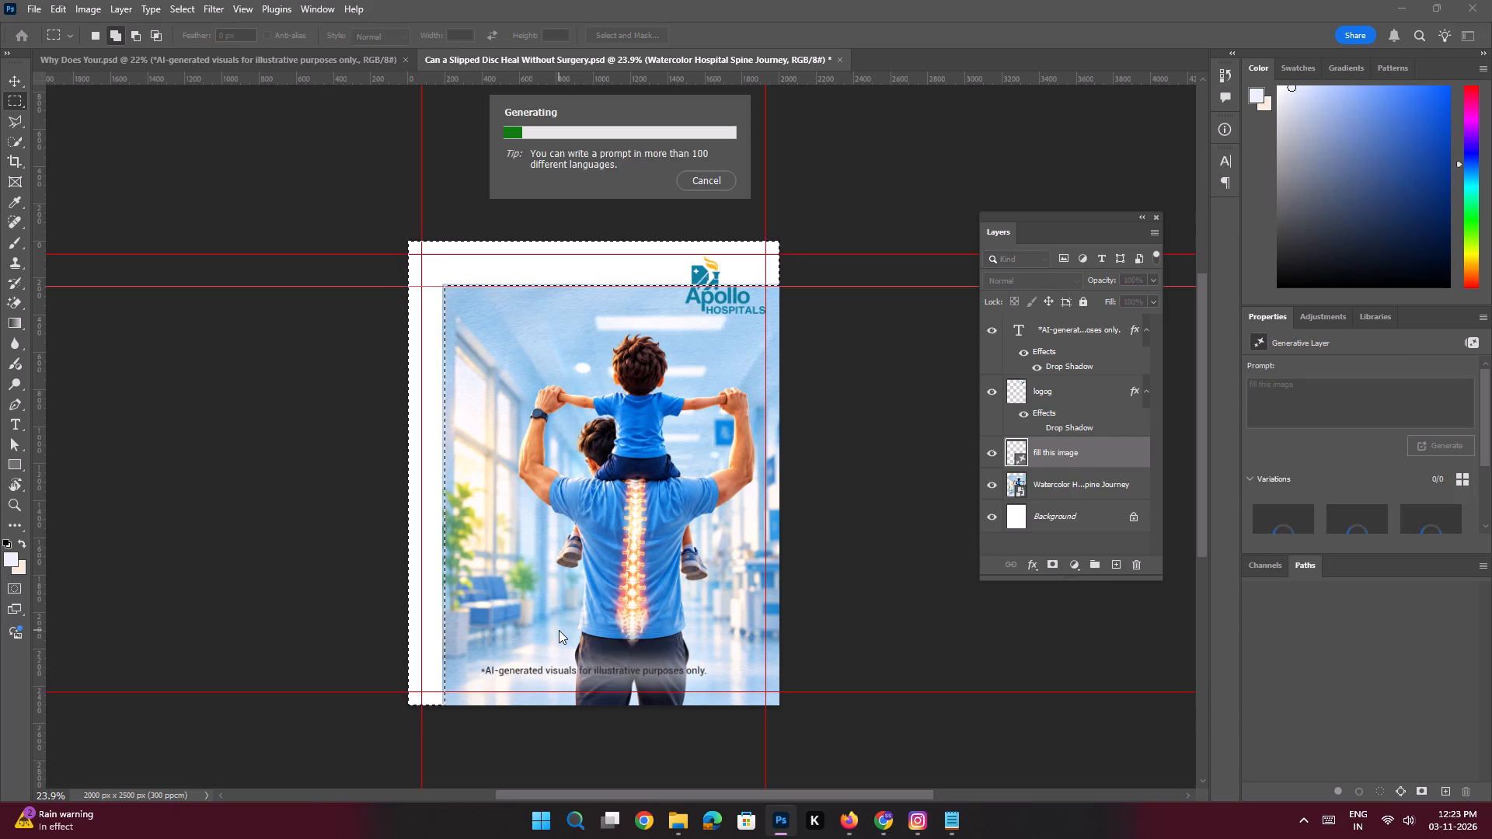
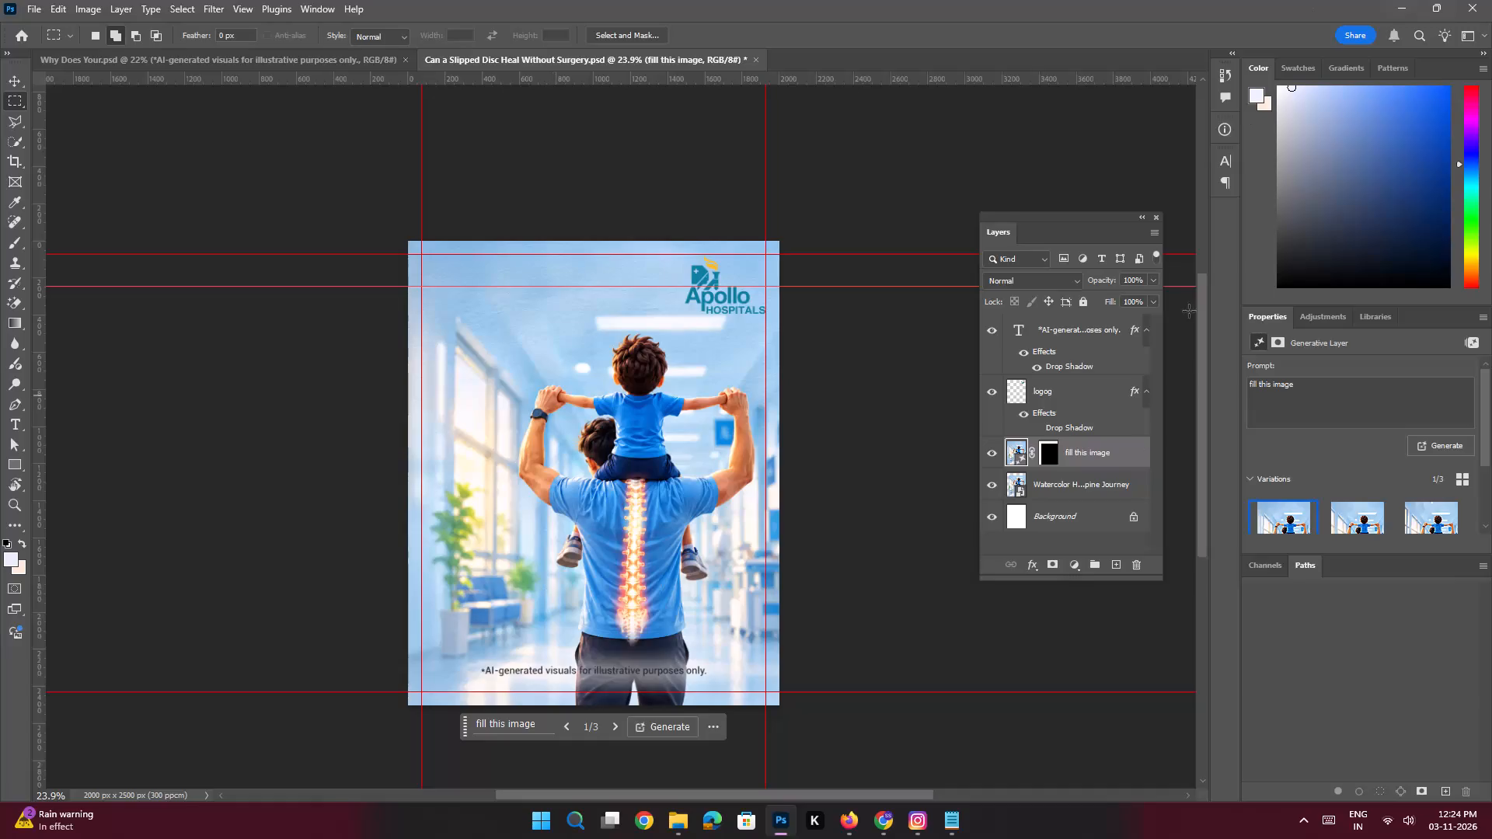
Convert the "fill this image" and Watercolor Hospital Spine Journey layers into a single smart object and save the document.
shift+click(1065, 485)
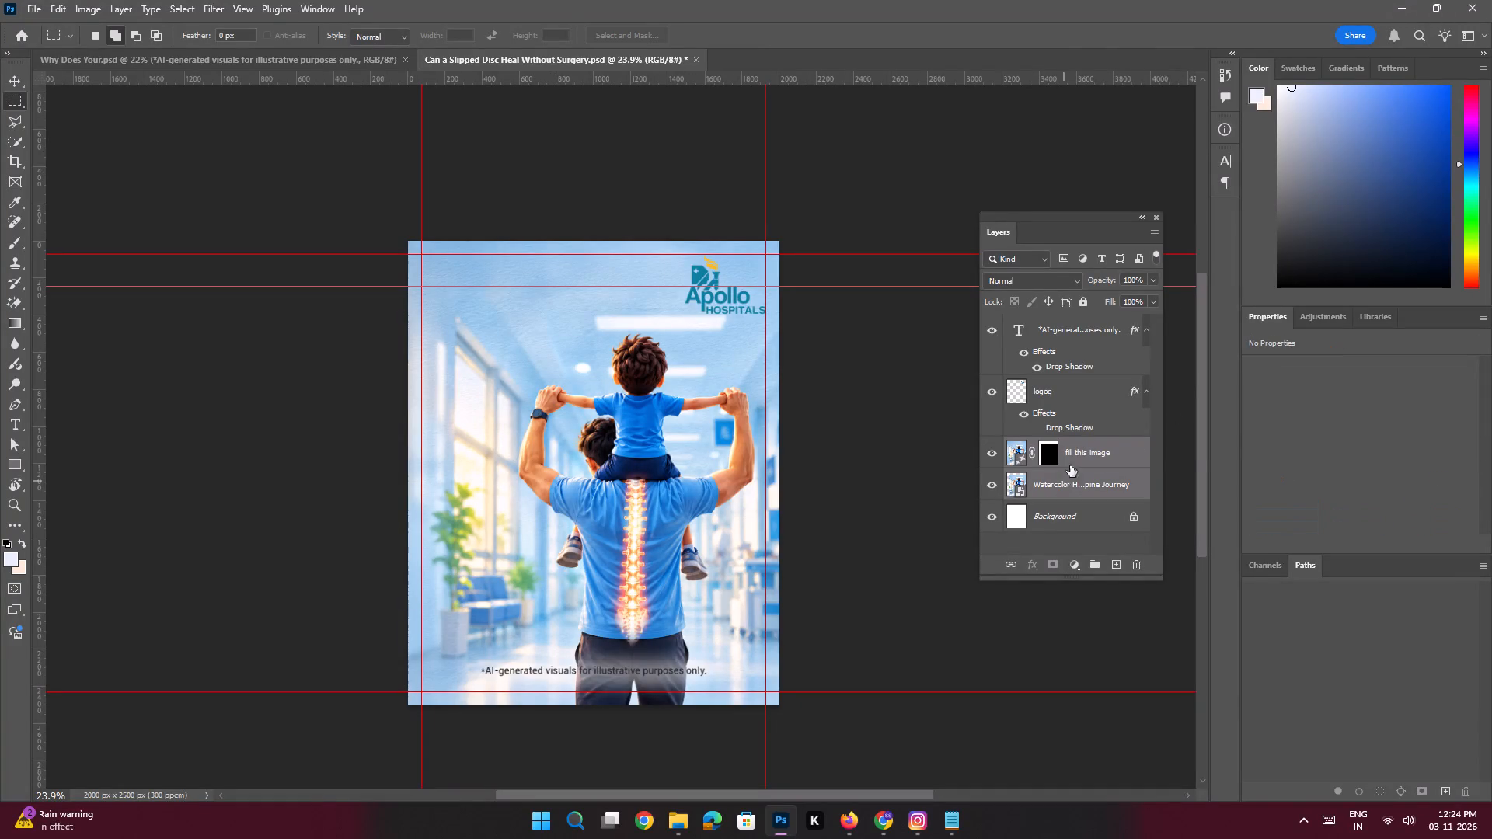
right_click(1072, 457)
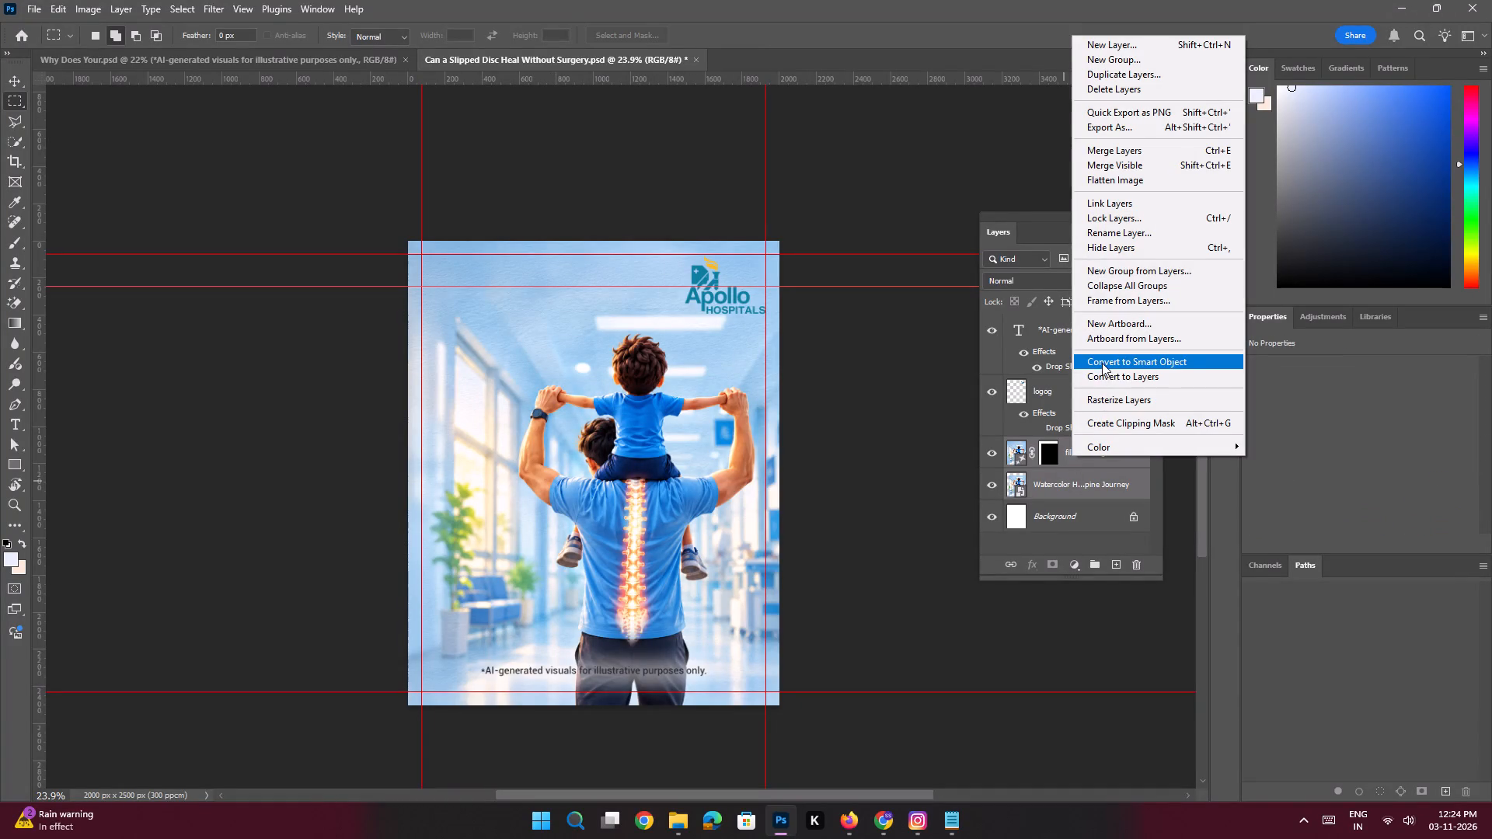
click(1102, 363)
key(ctrl+space)
key(ctrl+space)
key(ctrl+space)
key(ctrl+space)
key(ctrl+space)
key(ctrl+space)
key(ctrl+space)
key(ctrl+space)
key(ctrl+space)
key(ctrl+space)
key(ctrl+space)
ctrl+drag(498, 319, 523, 347)
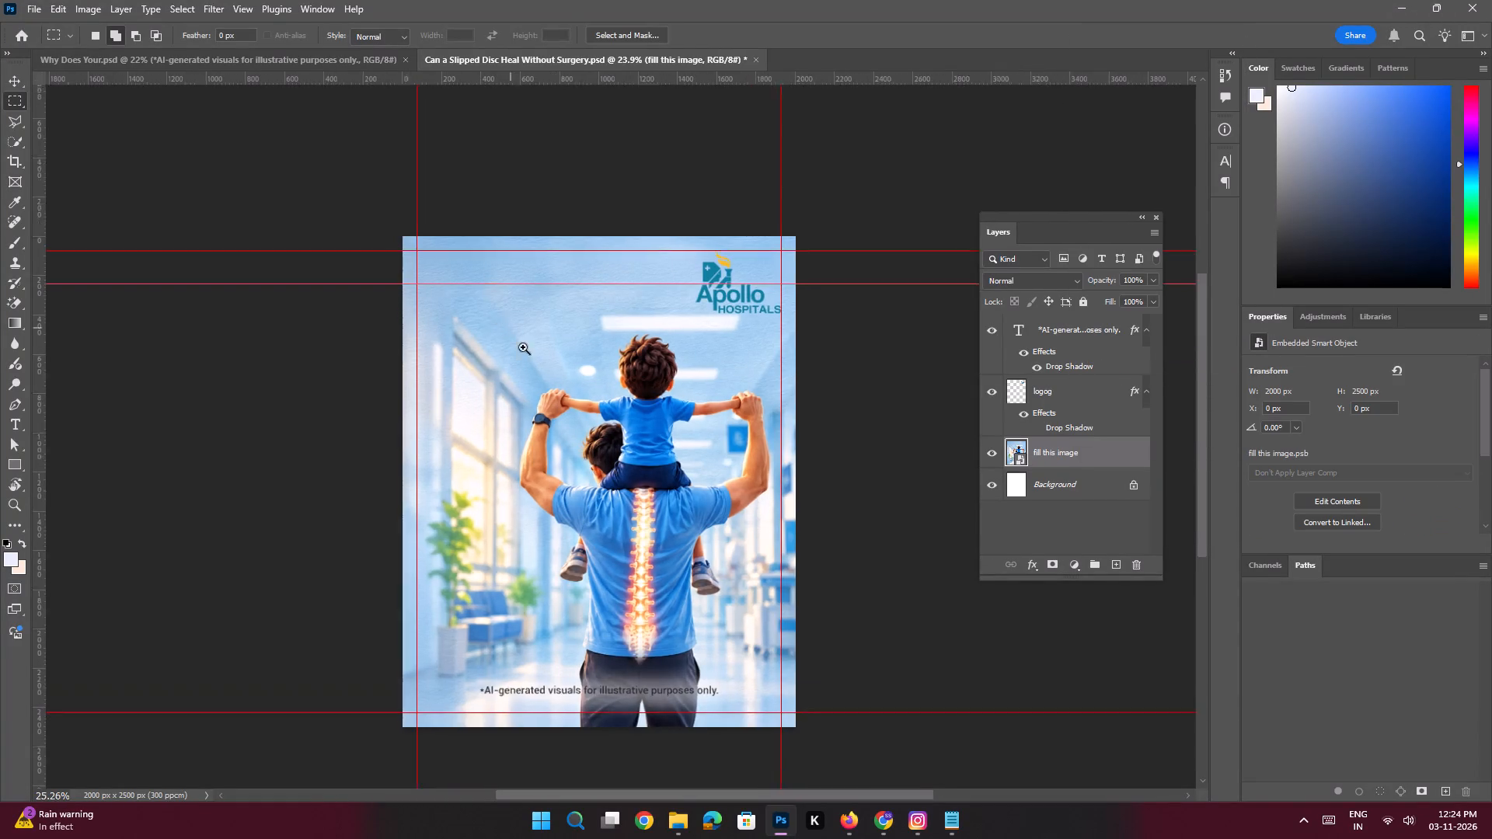
ctrl+drag(523, 347, 535, 371)
drag(651, 324, 636, 337)
key(ctrl+s)
Examine the extended slide one image up close and as a whole, checking the filled edges, logo area and disclaimer.
key(space)
key(space)
key(space)
key(space)
key(space)
key(space)
key(space)
key(space)
key(space)
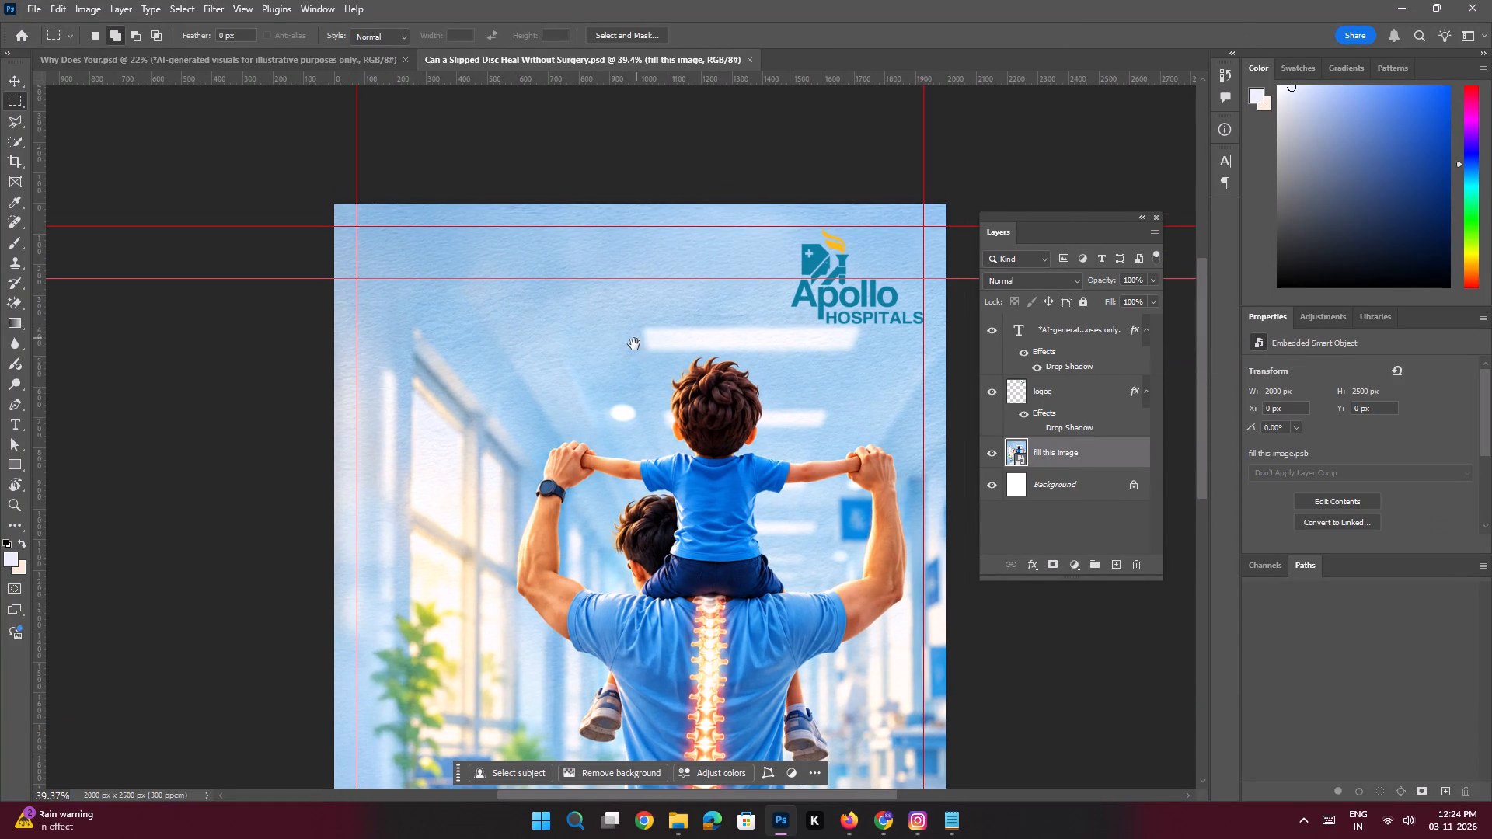
drag(624, 380, 626, 368)
click(13, 88)
click(141, 381)
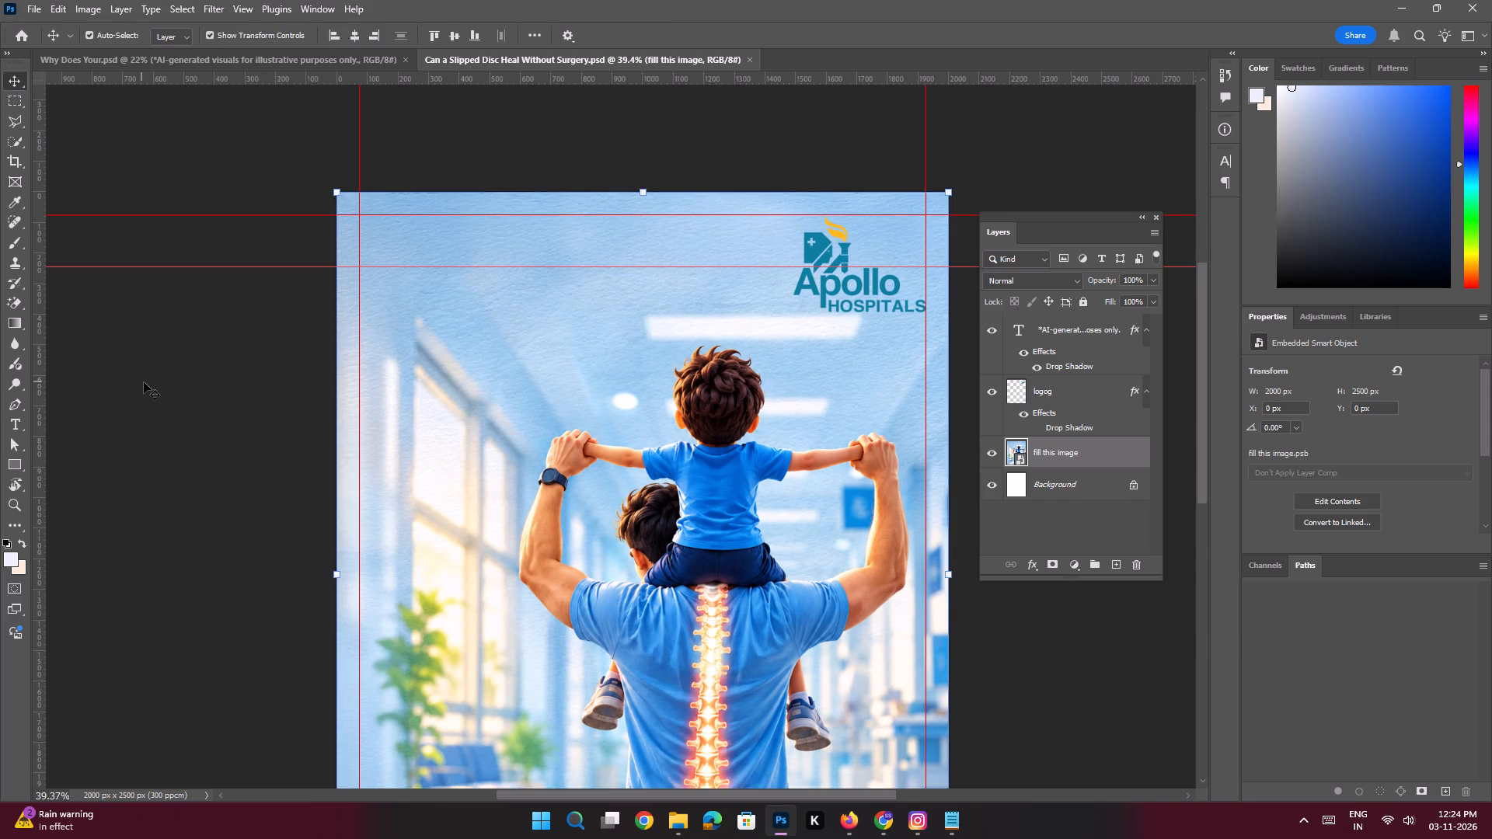
key(space)
ctrl+drag(598, 262, 618, 305)
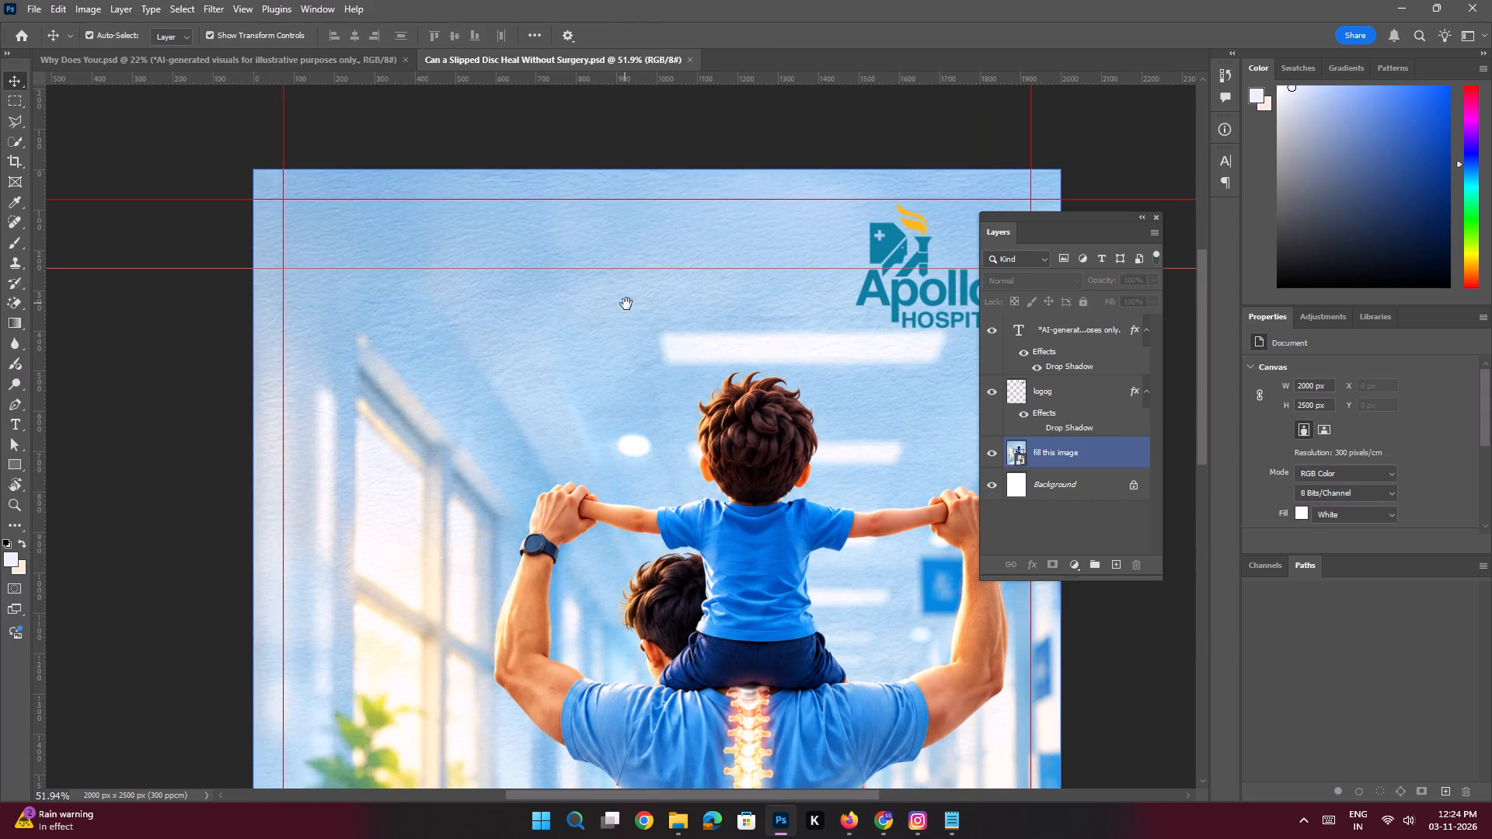
drag(626, 304, 604, 298)
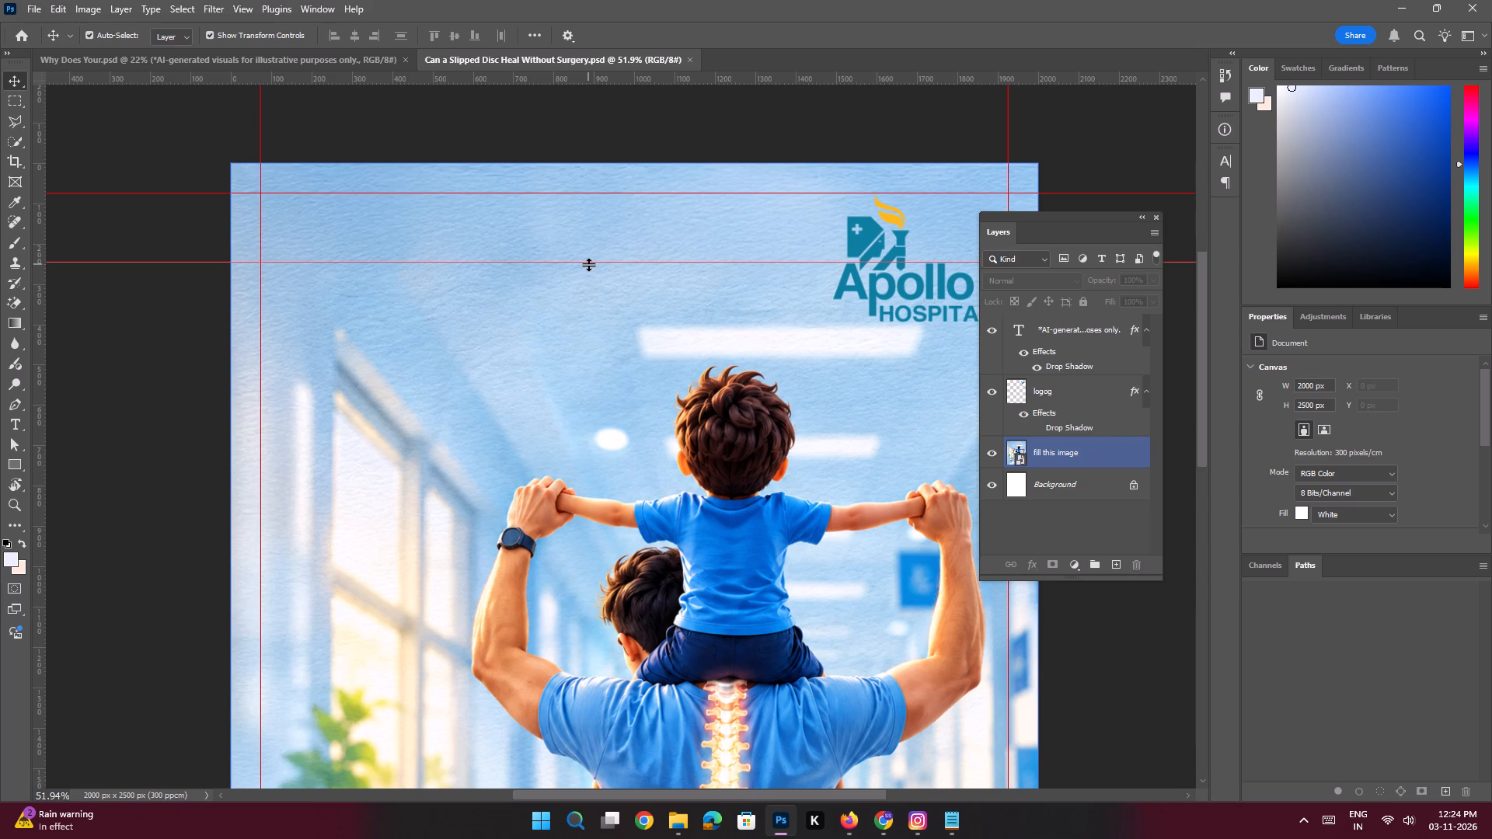
key(ctrl+space)
key(ctrl+space)
key(ctrl+space)
key(ctrl+space)
key(ctrl+space)
key(ctrl+space)
key(ctrl+space)
key(ctrl+space)
key(ctrl+space)
key(ctrl+space)
key(ctrl+space)
key(ctrl+space)
key(ctrl+space)
key(ctrl+space)
key(ctrl+space)
key(ctrl+space)
key(ctrl+space)
key(ctrl+space)
key(ctrl+space)
key(ctrl+space)
ctrl+drag(611, 353, 590, 349)
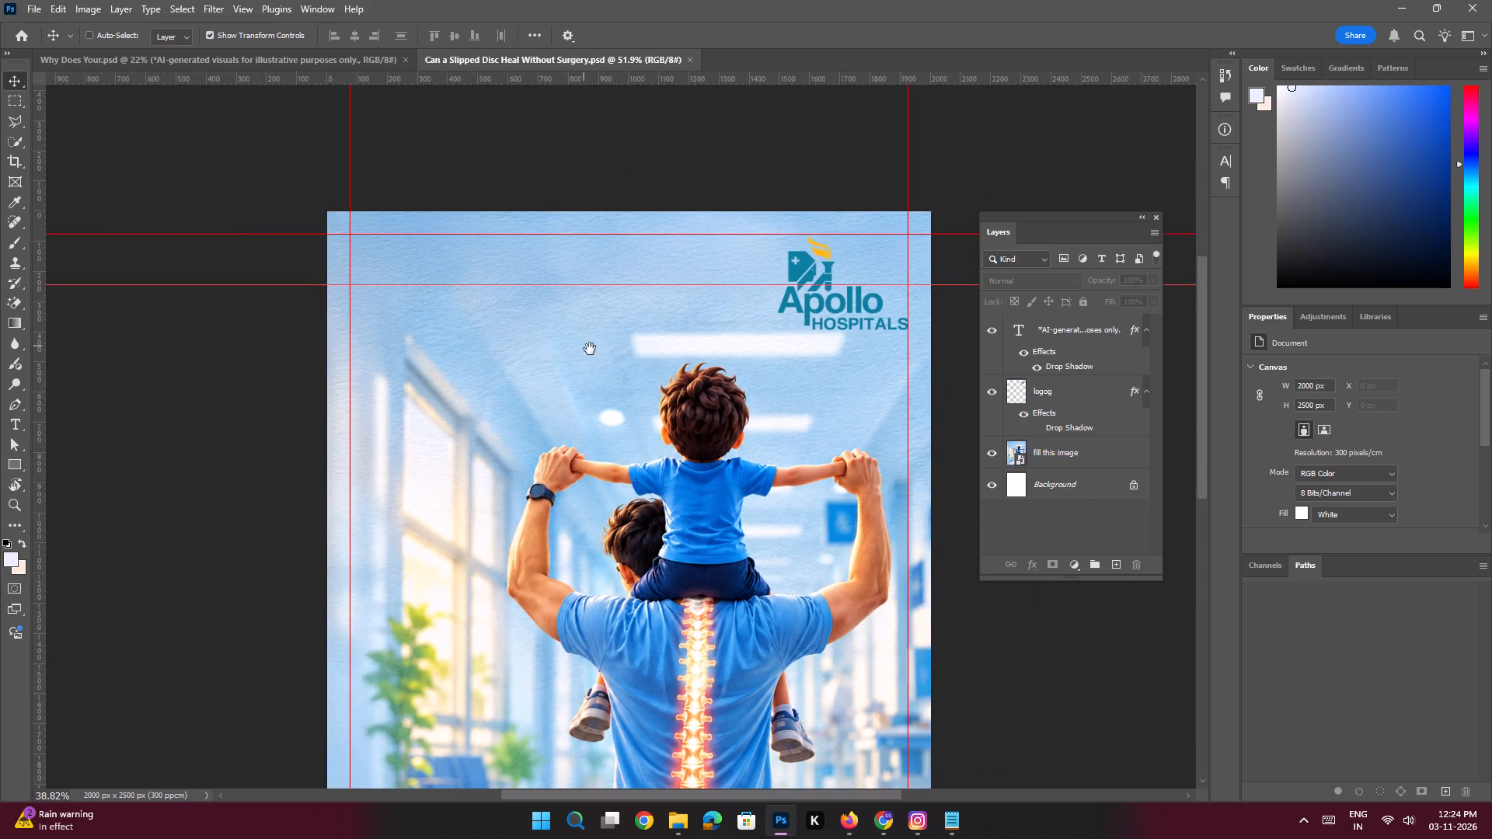
ctrl+drag(590, 349, 584, 346)
drag(616, 384, 540, 202)
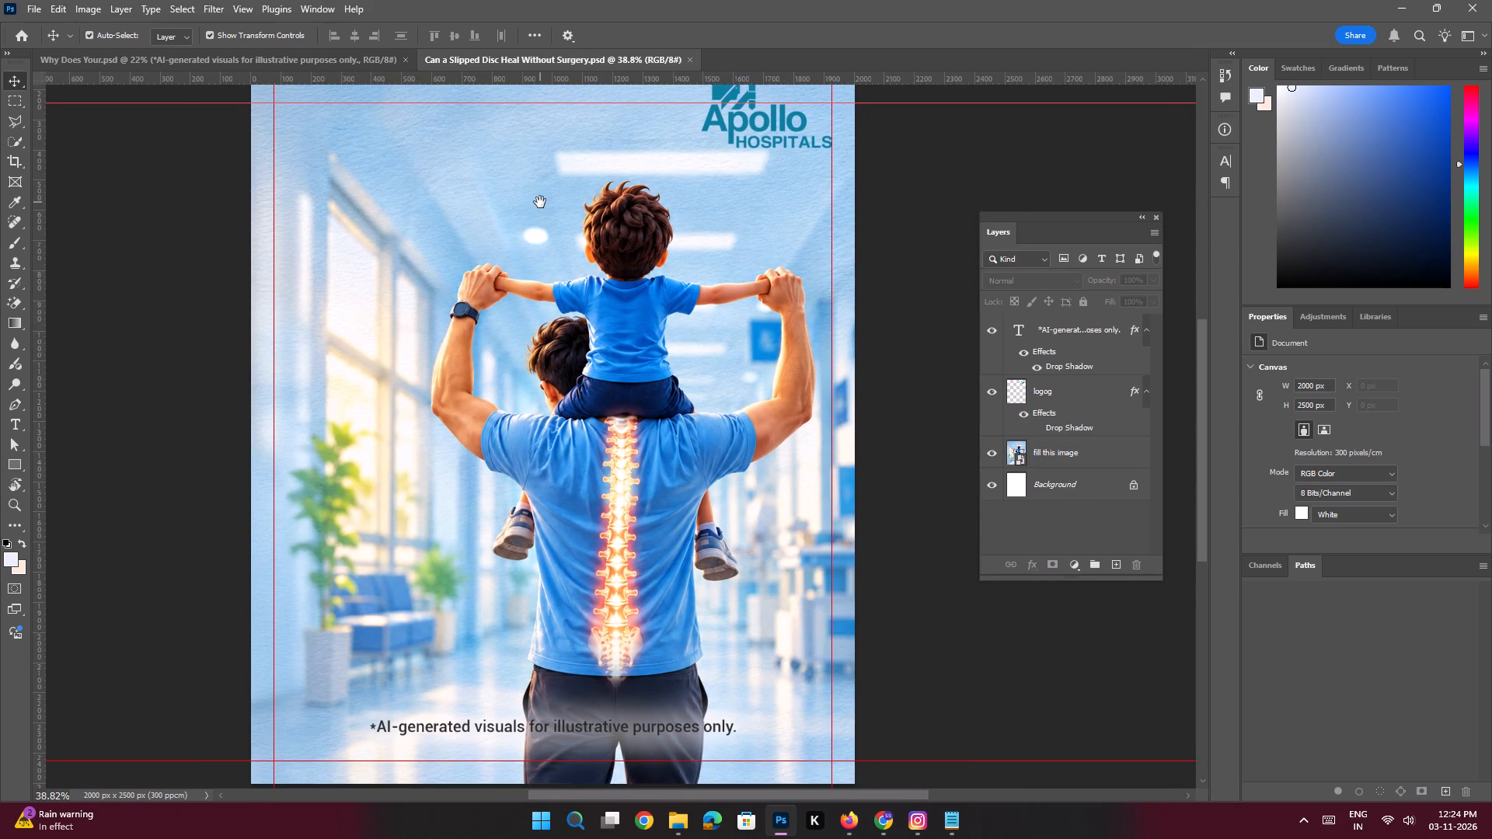
drag(540, 202, 571, 320)
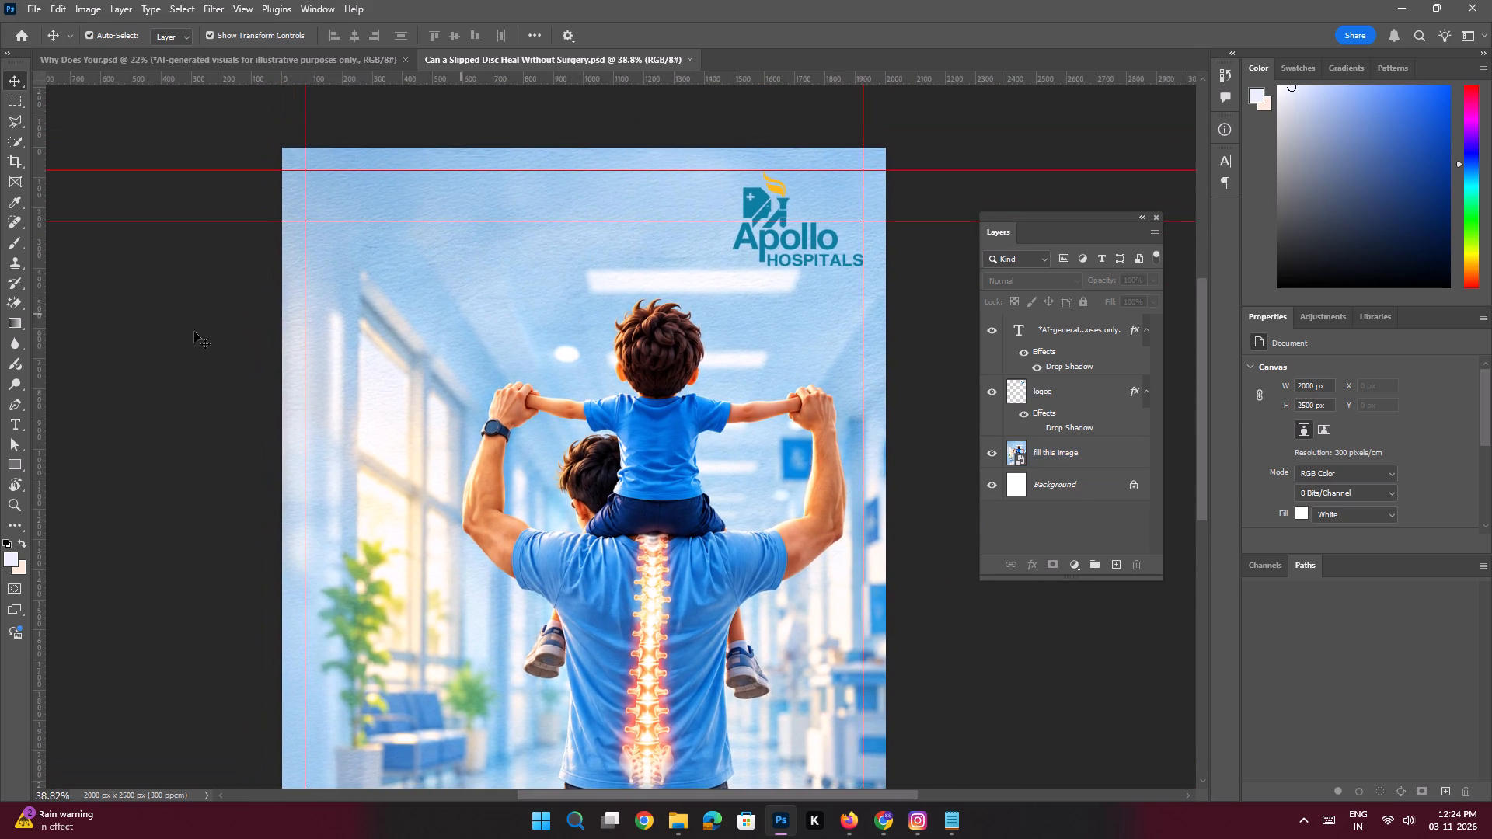
click(128, 342)
key(space)
key(space)
key(space)
key(space)
key(space)
key(space)
key(space)
key(space)
key(space)
key(space)
key(space)
key(space)
drag(624, 349, 642, 354)
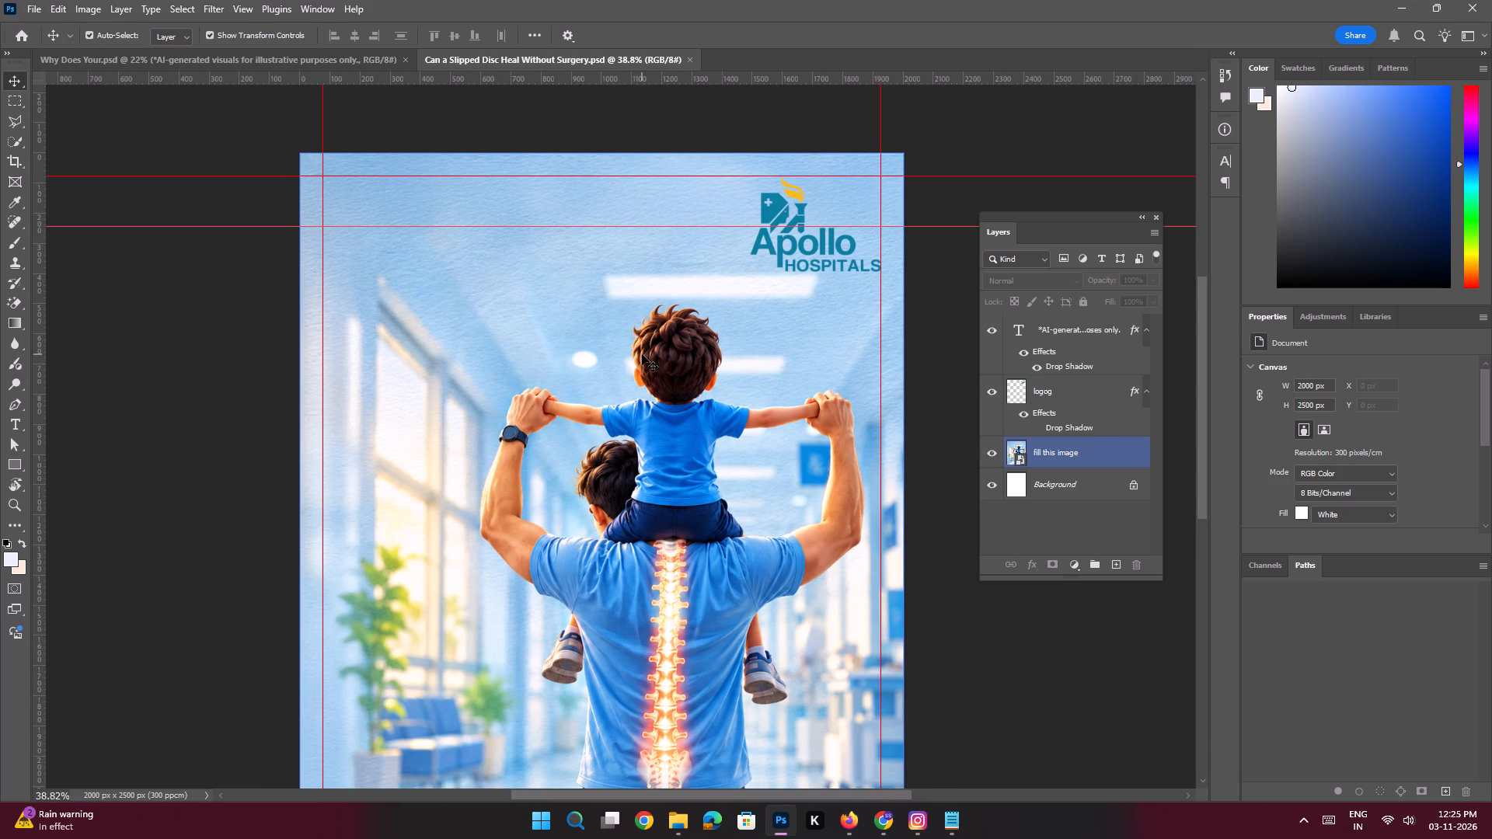
click(256, 322)
Copy "Can a" from the slide 1 headline in Notepad and add it as a new text layer over the image's upper-left area.
click(946, 816)
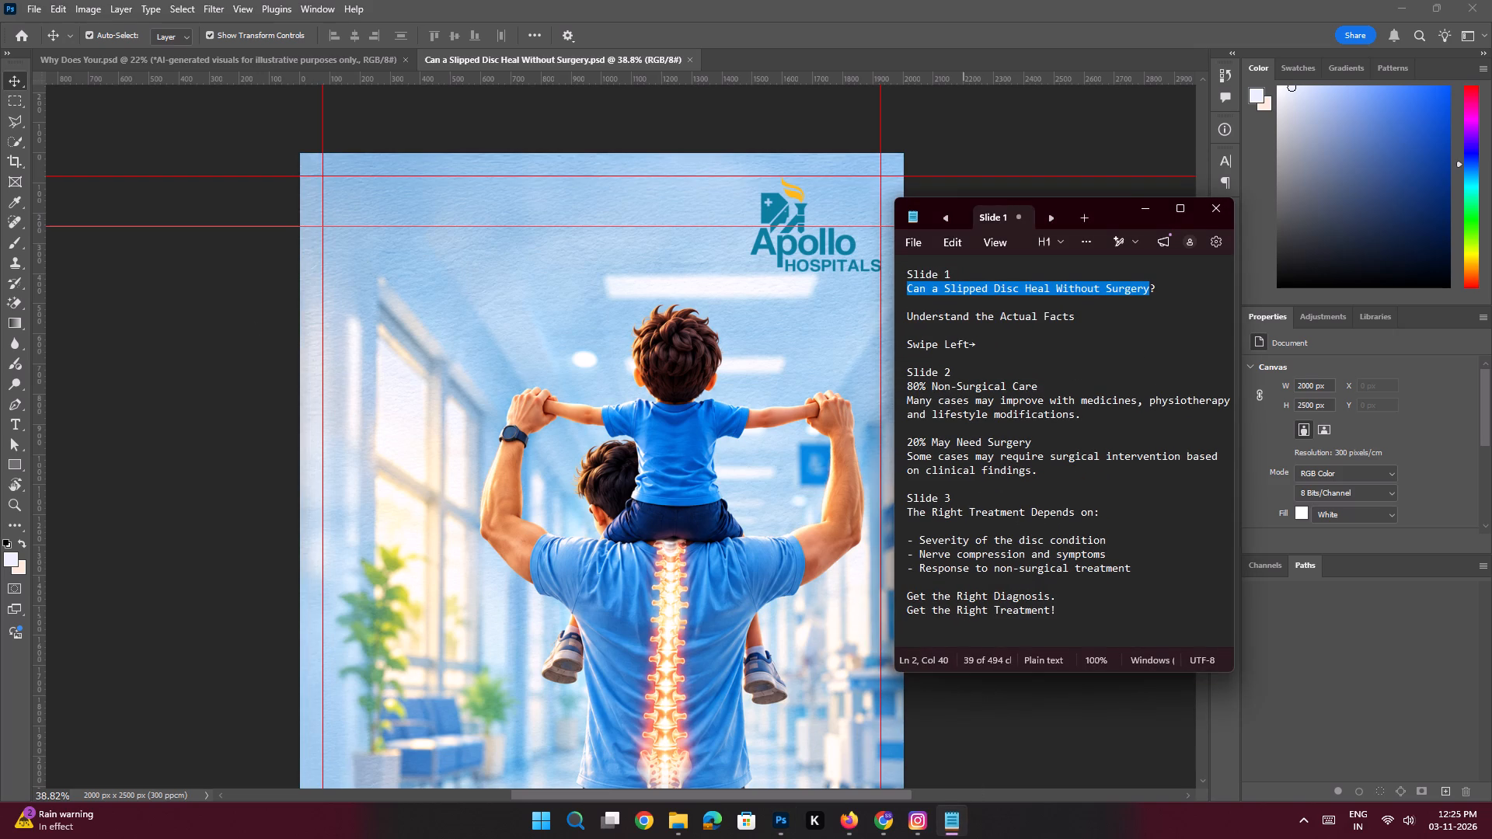
click(961, 301)
drag(941, 291, 880, 286)
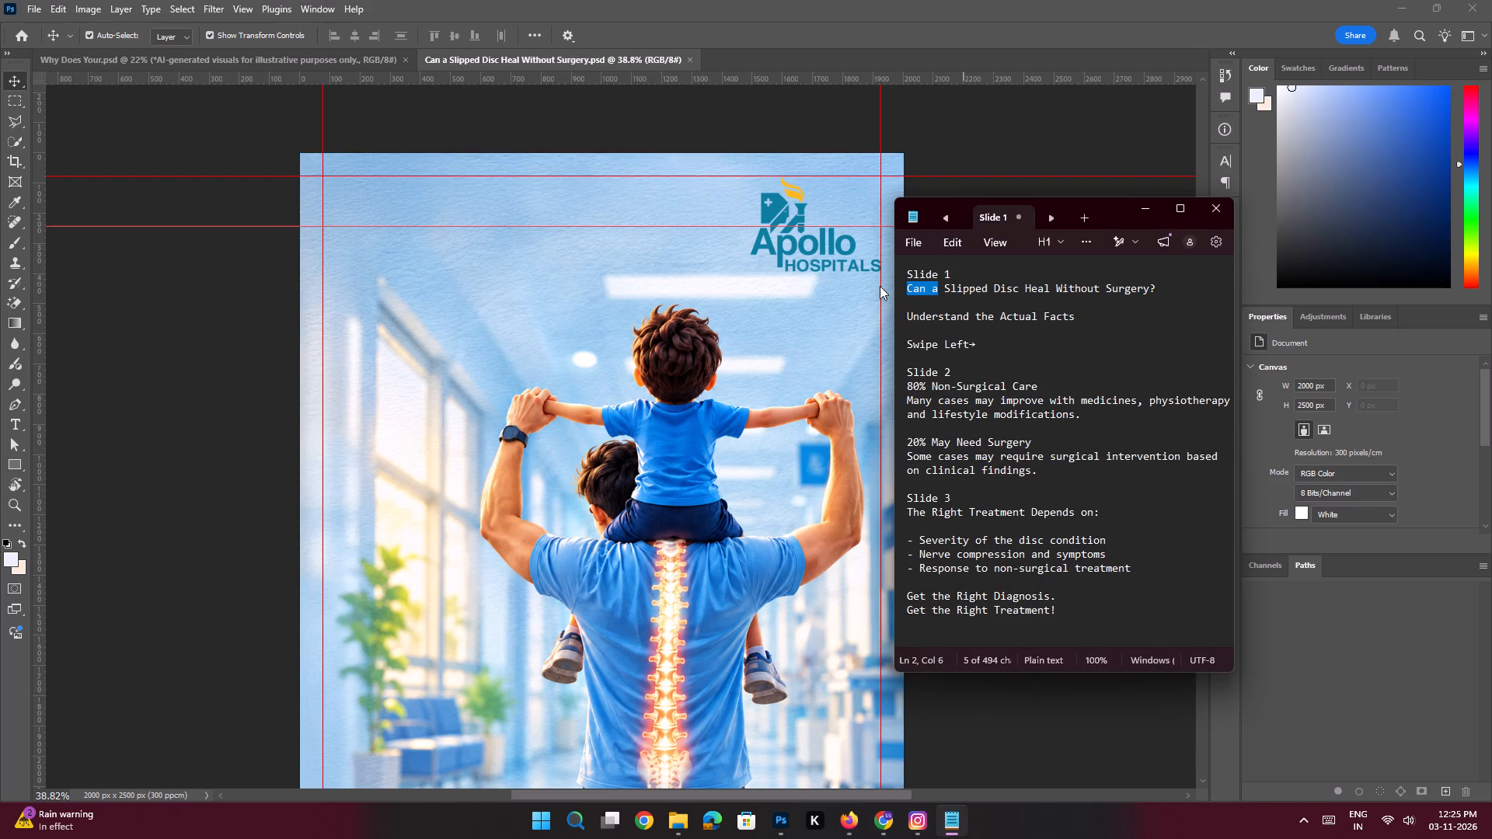
key(ctrl+c)
key(ctrl+c)
click(1146, 207)
key(ctrl+space)
key(ctrl+space)
key(ctrl+space)
key(ctrl+space)
key(ctrl+space)
key(ctrl+space)
key(ctrl+space)
key(ctrl+space)
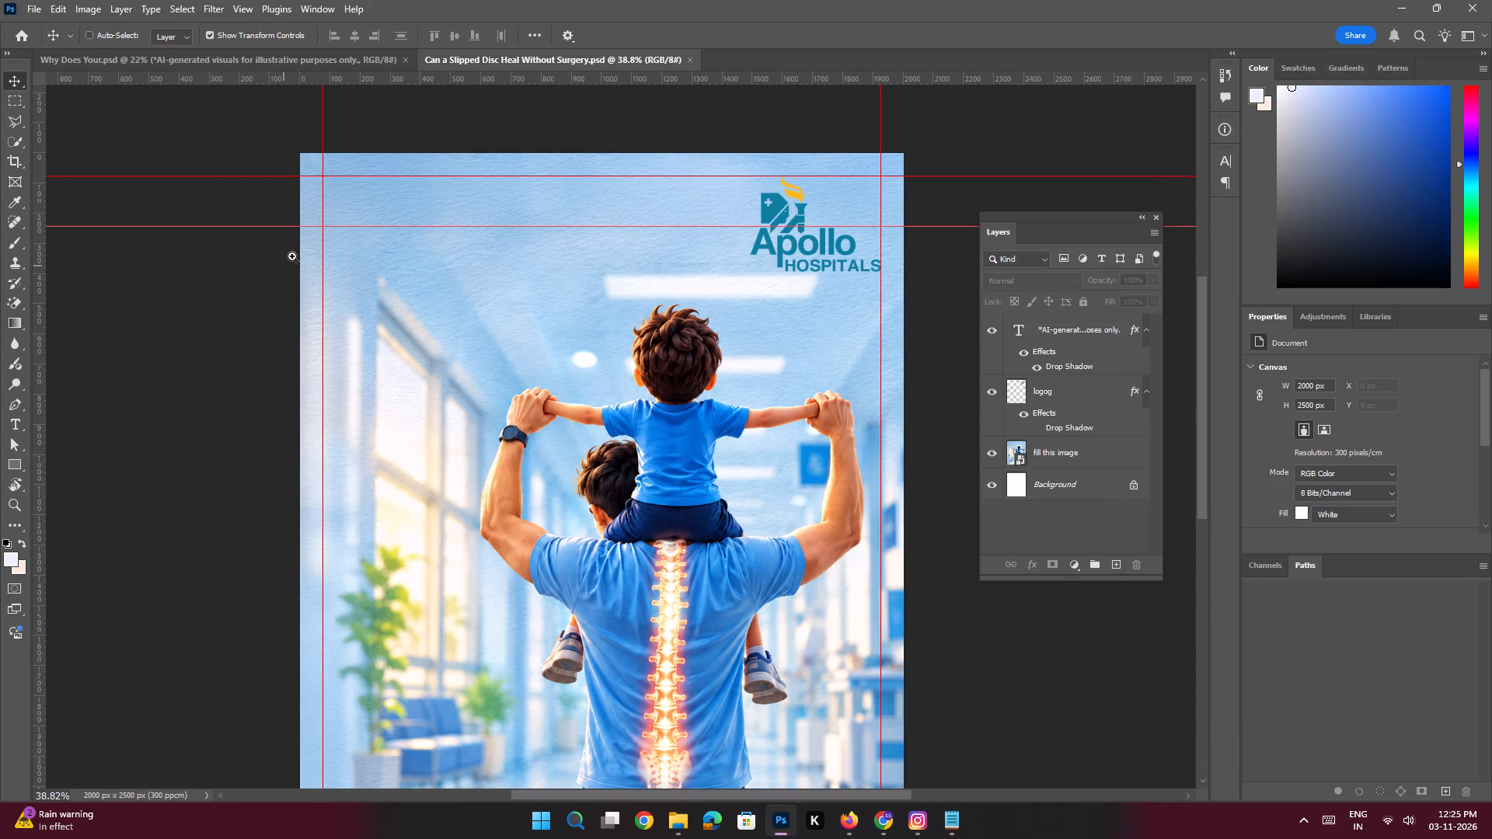
ctrl+drag(292, 256, 312, 298)
drag(465, 291, 460, 313)
click(1055, 332)
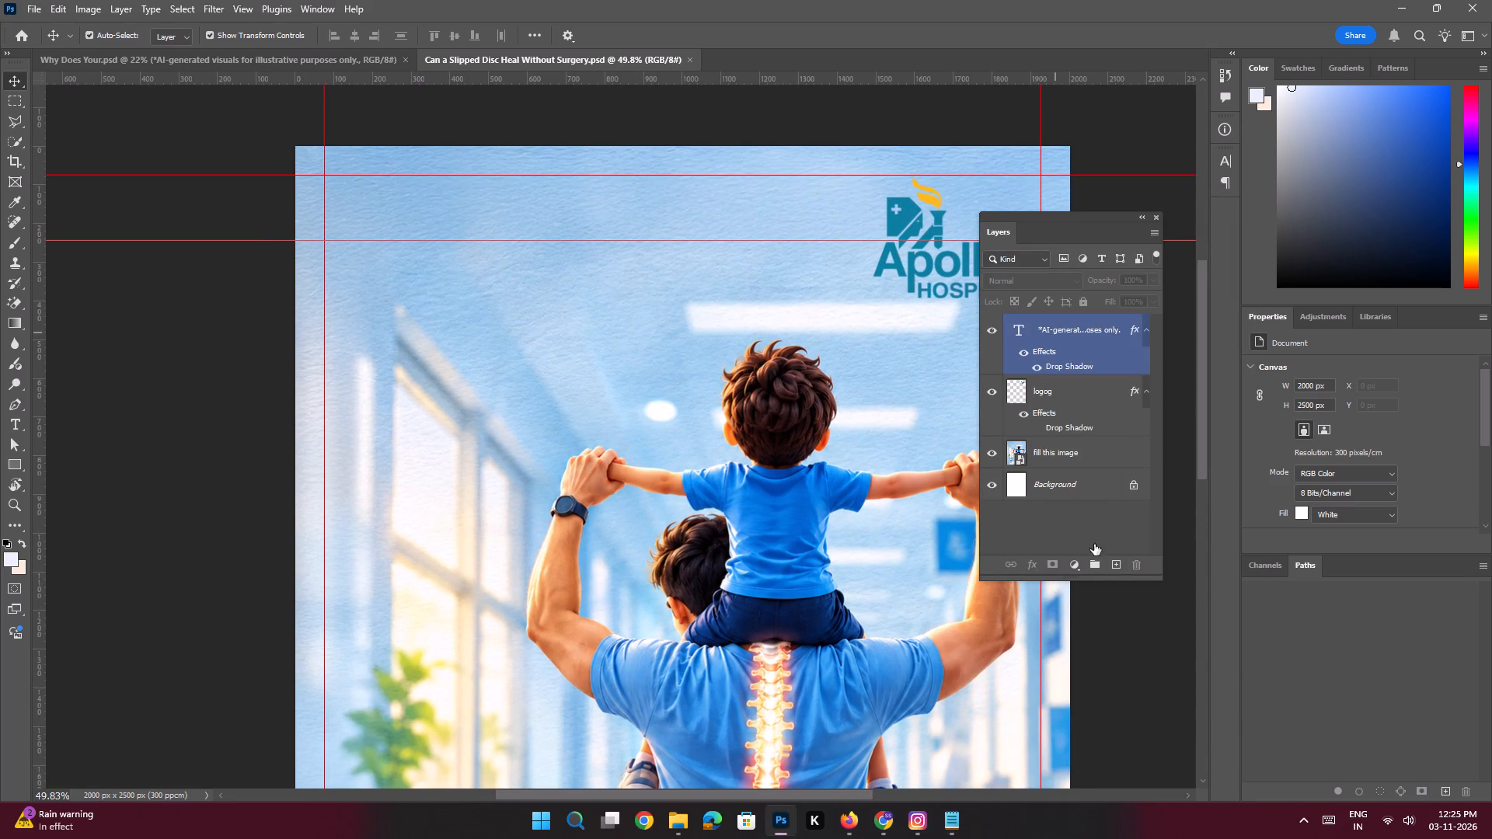
click(1120, 566)
key(space)
key(space)
key(space)
key(space)
key(space)
key(space)
key(space)
key(space)
key(space)
key(space)
key(space)
drag(402, 293, 402, 321)
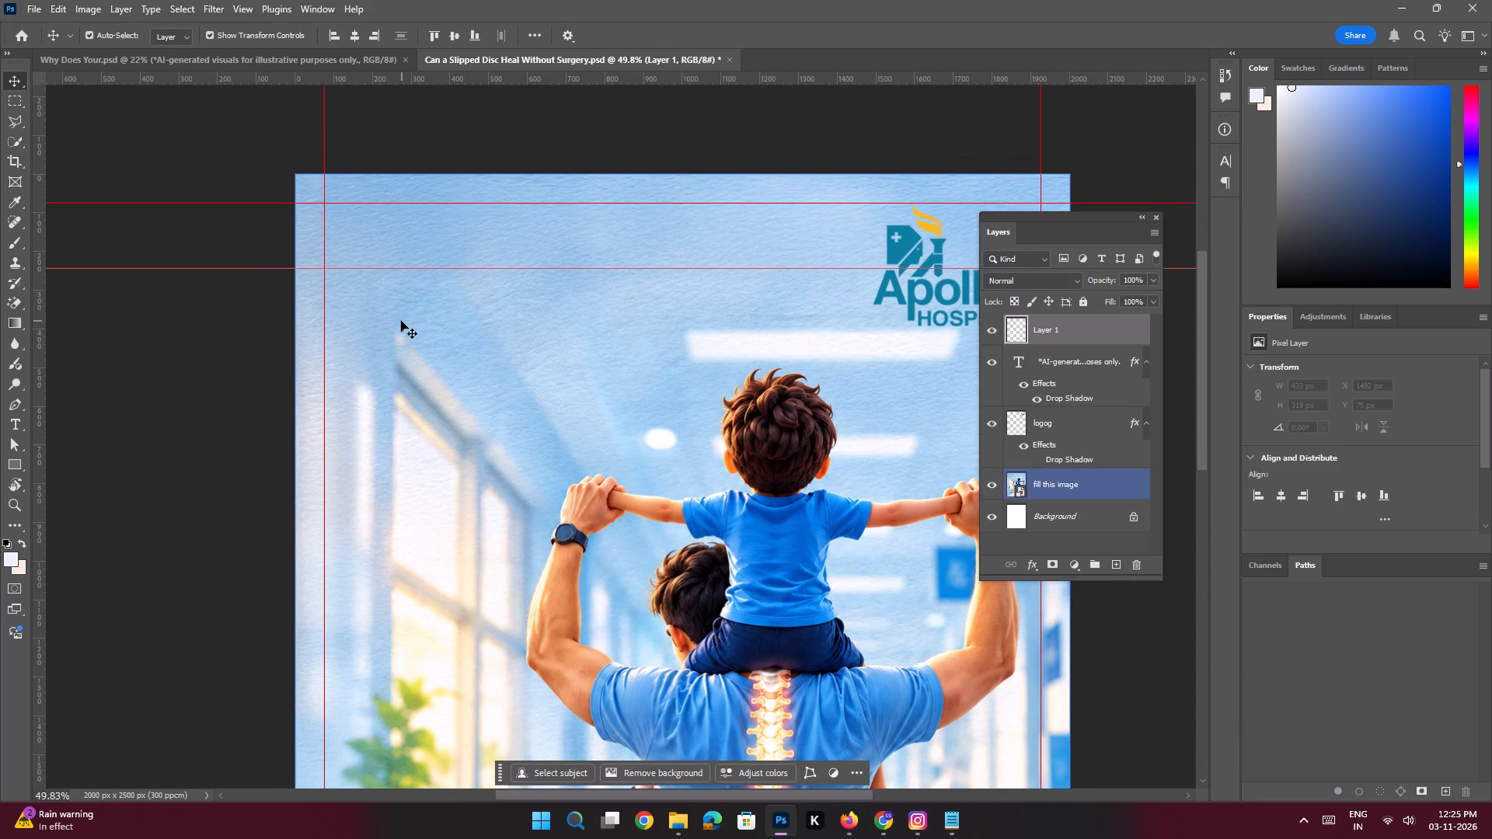
key(t)
click(399, 332)
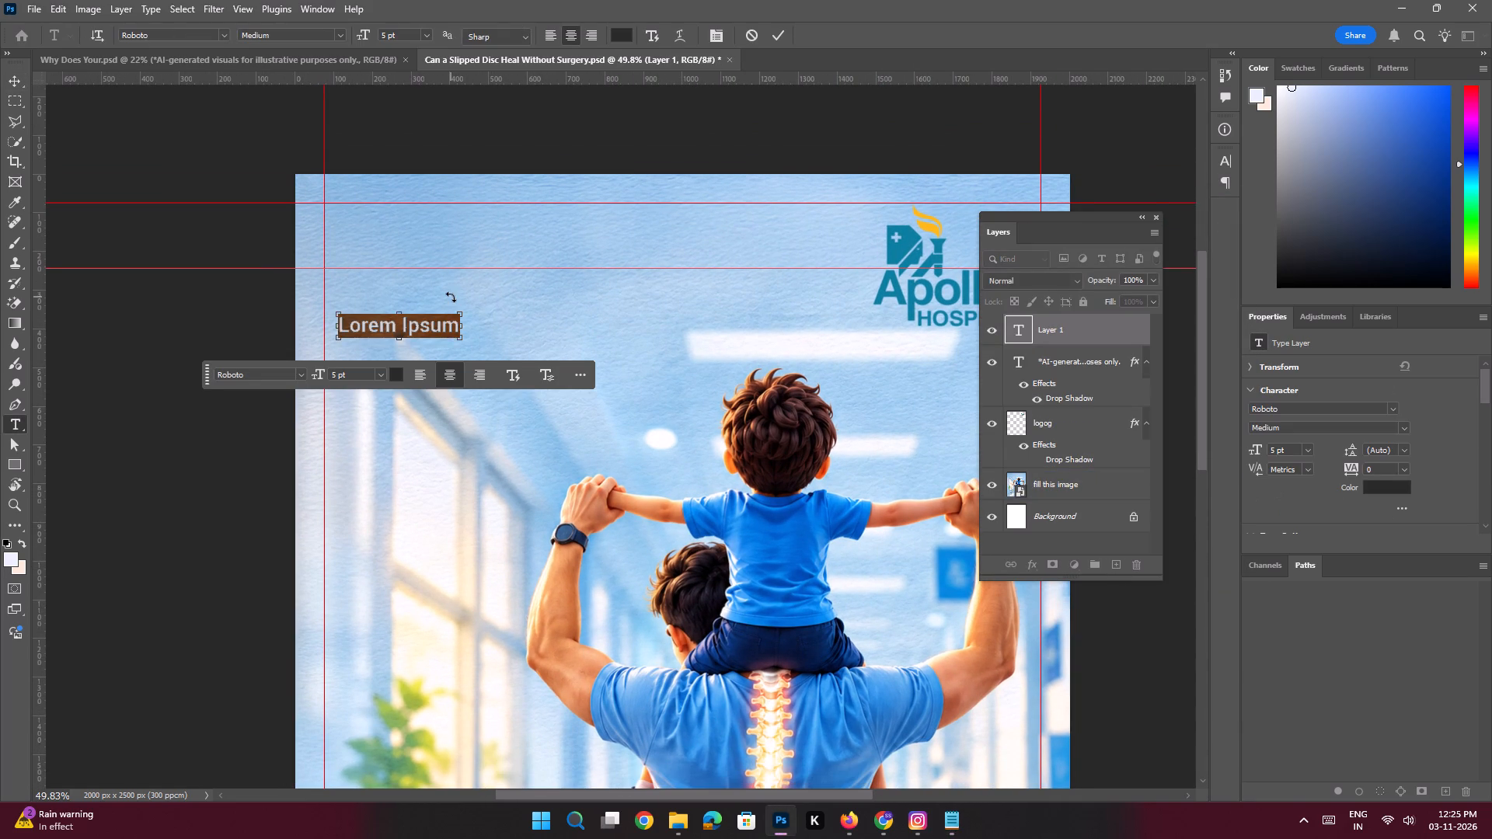
key(ctrl+v)
click(16, 78)
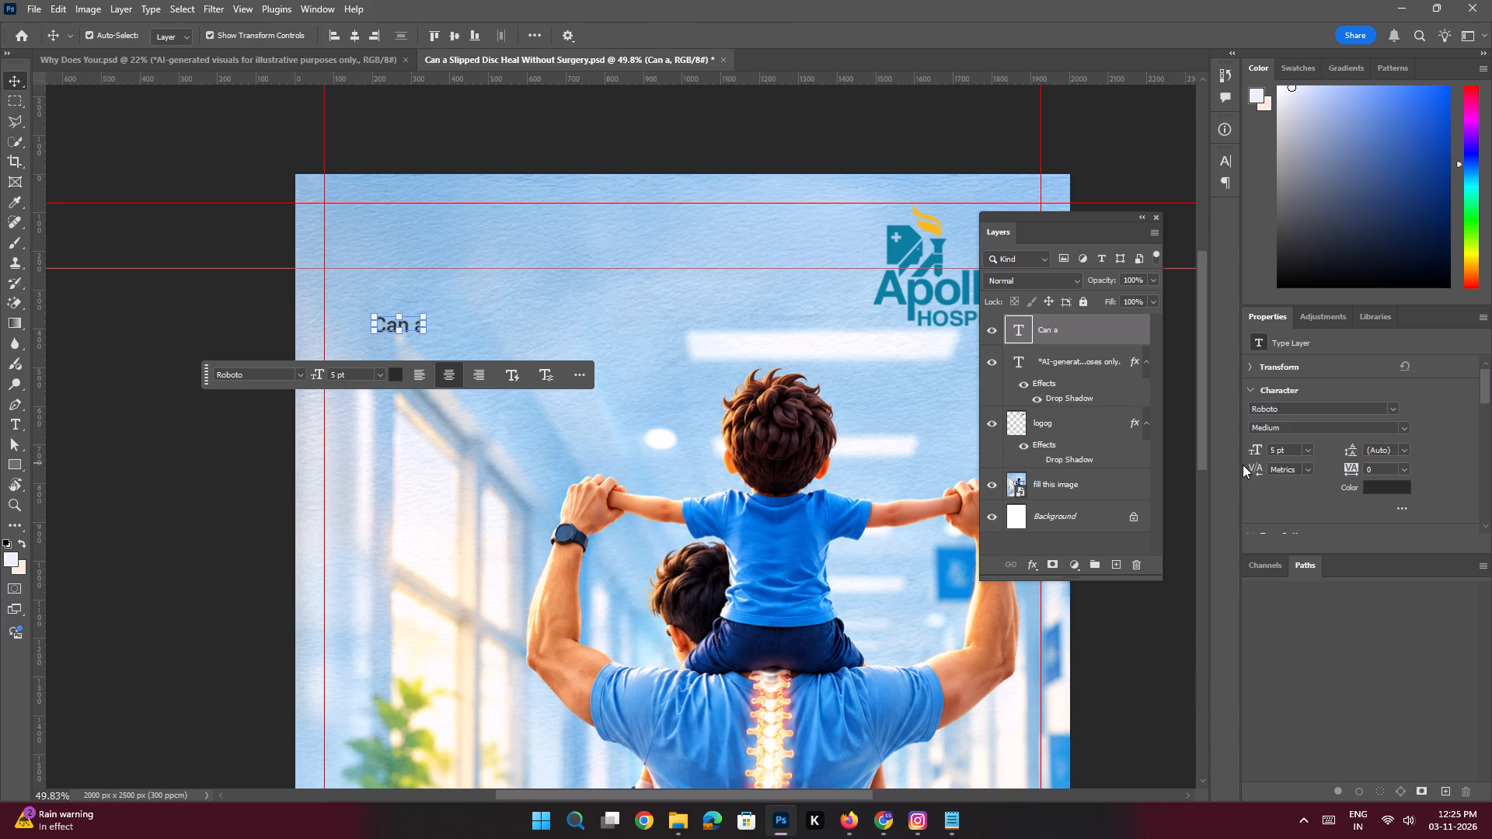
Set the "Can a" text to 8 pt and align it to the left margin guide, just under the second horizontal guide.
drag(1280, 453, 1200, 419)
key(8)
key(Return)
click(752, 312)
drag(1273, 447, 1241, 435)
key(8)
key(Return)
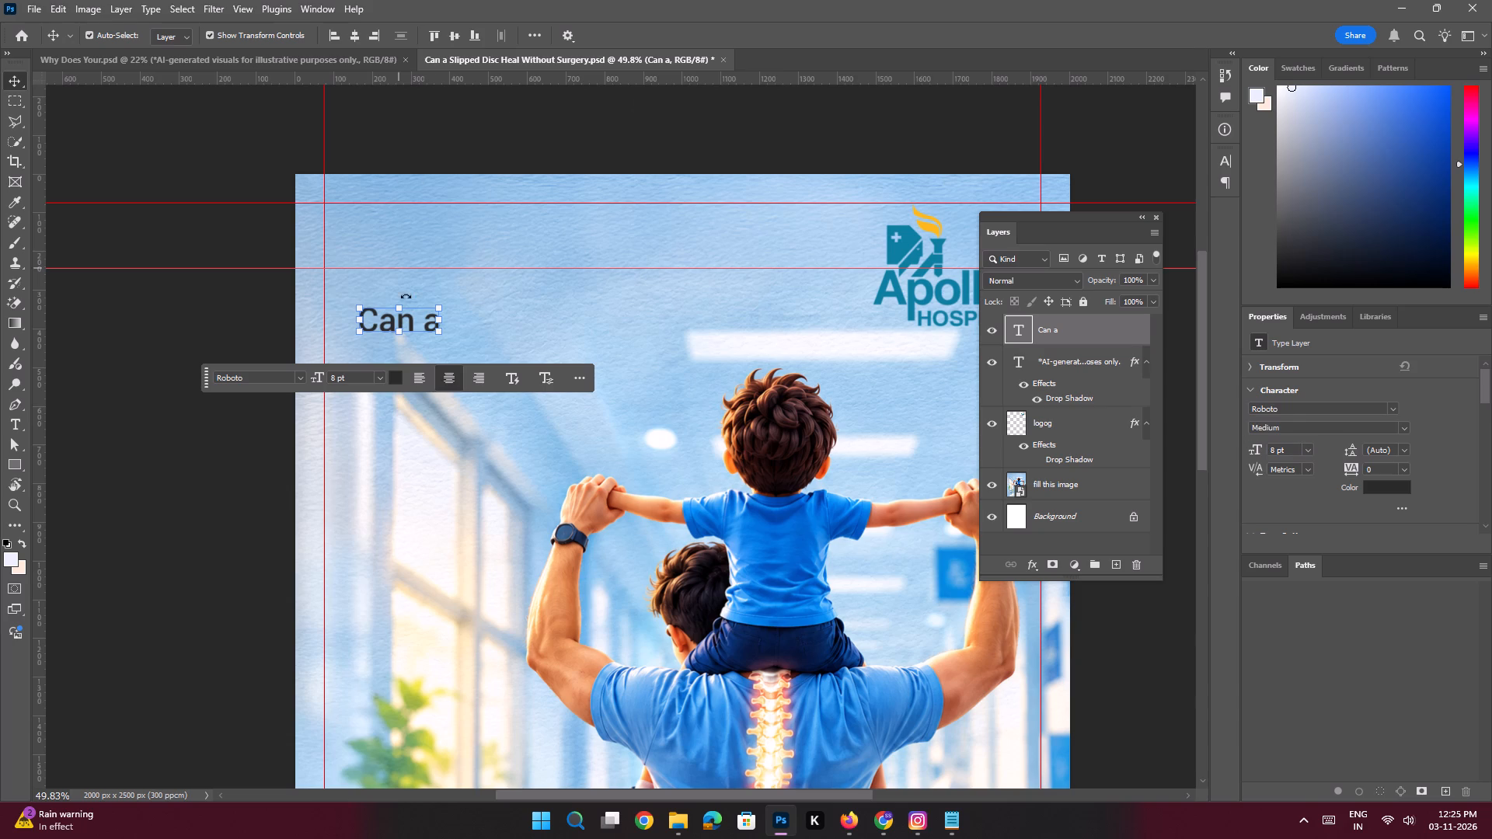
drag(409, 321, 381, 281)
Duplicate "Can a" just below itself, replace the copy's text with "Slipped Disc" from the Notepad headline, and align it to the left margin guide.
click(950, 823)
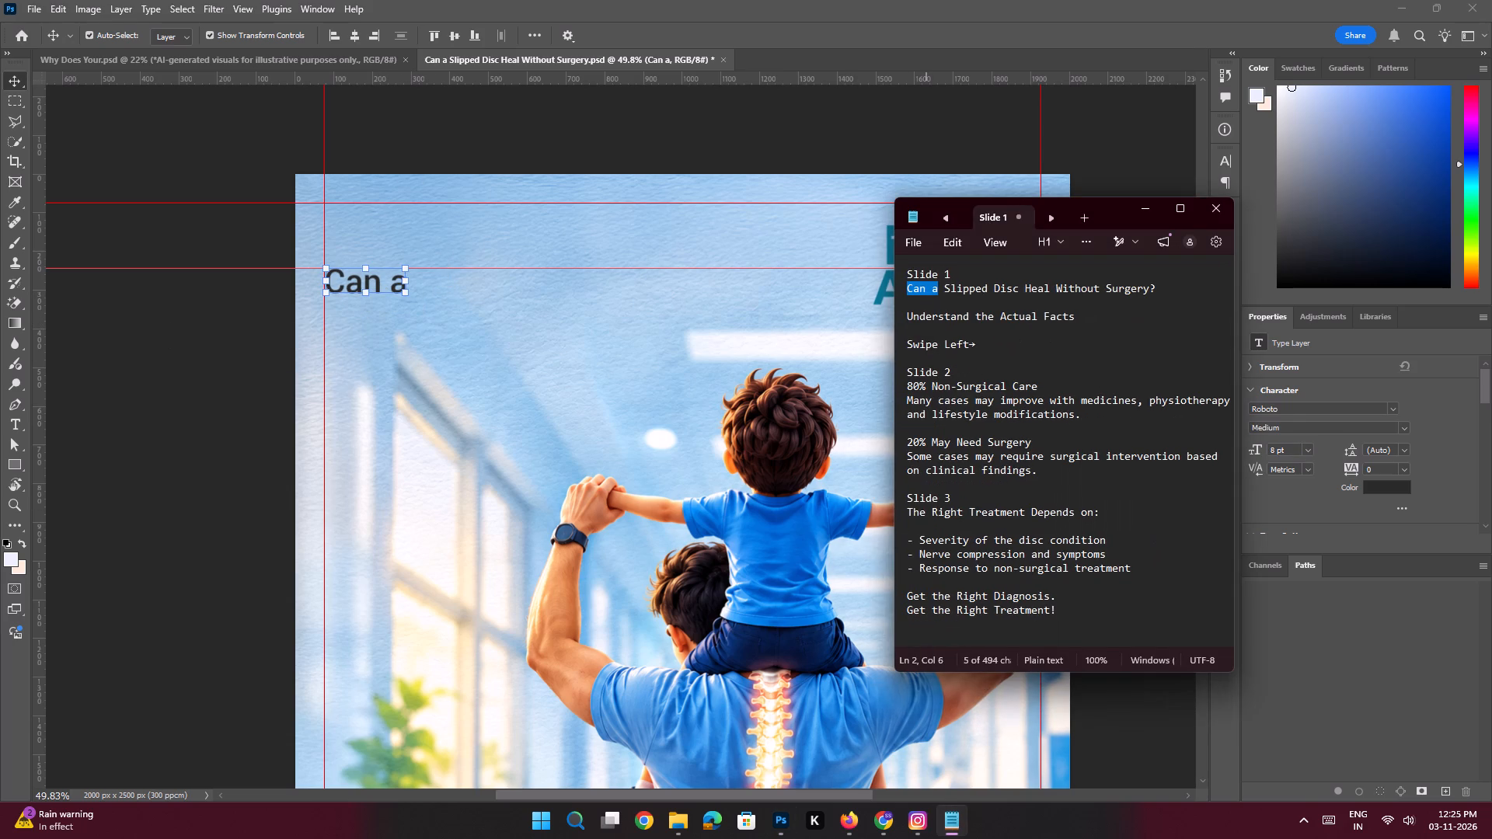
drag(1021, 287, 946, 294)
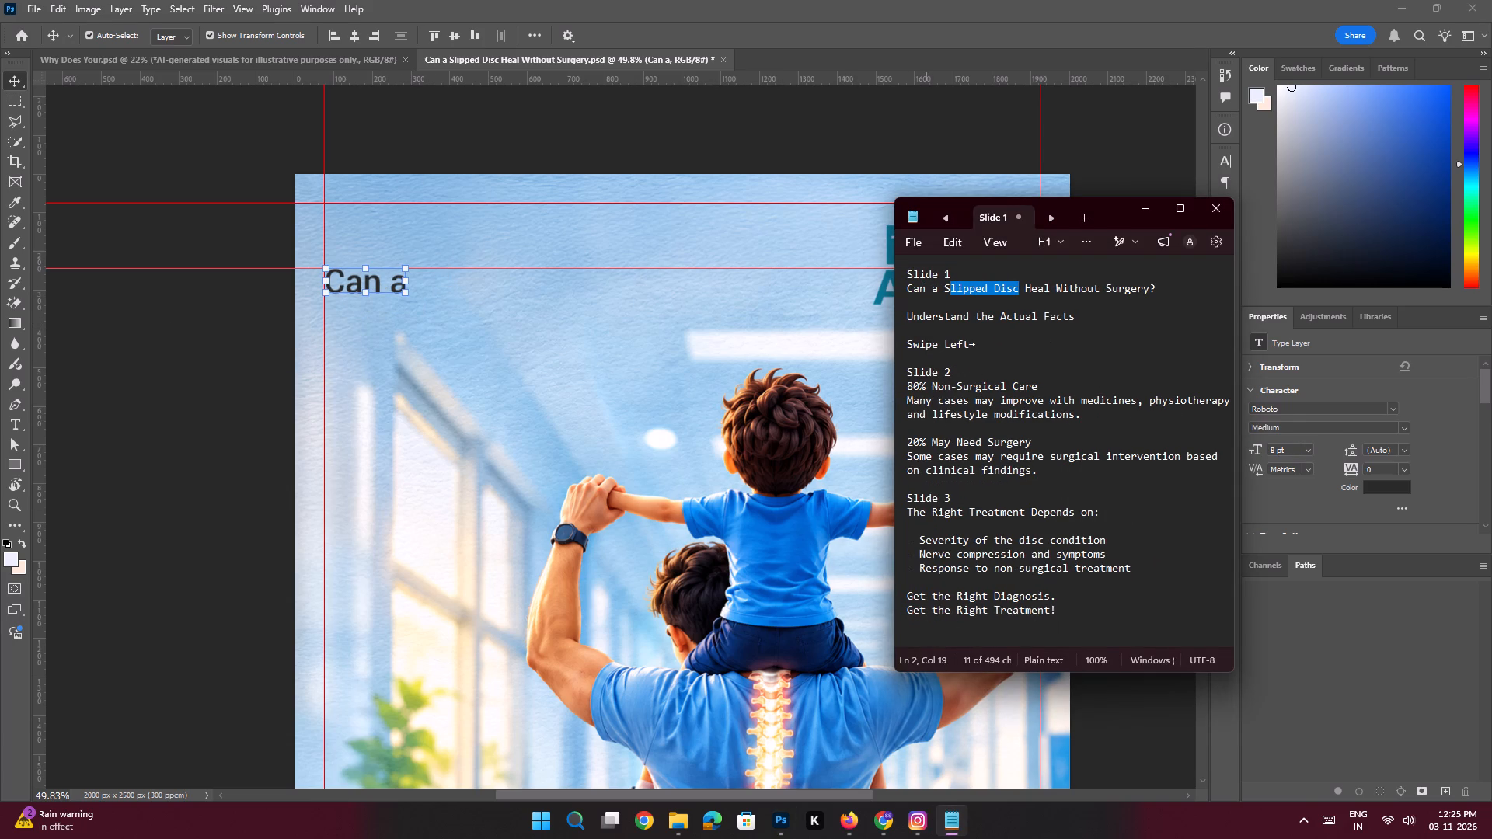
drag(946, 294, 945, 294)
key(ctrl+c)
key(ctrl+c)
key(c)
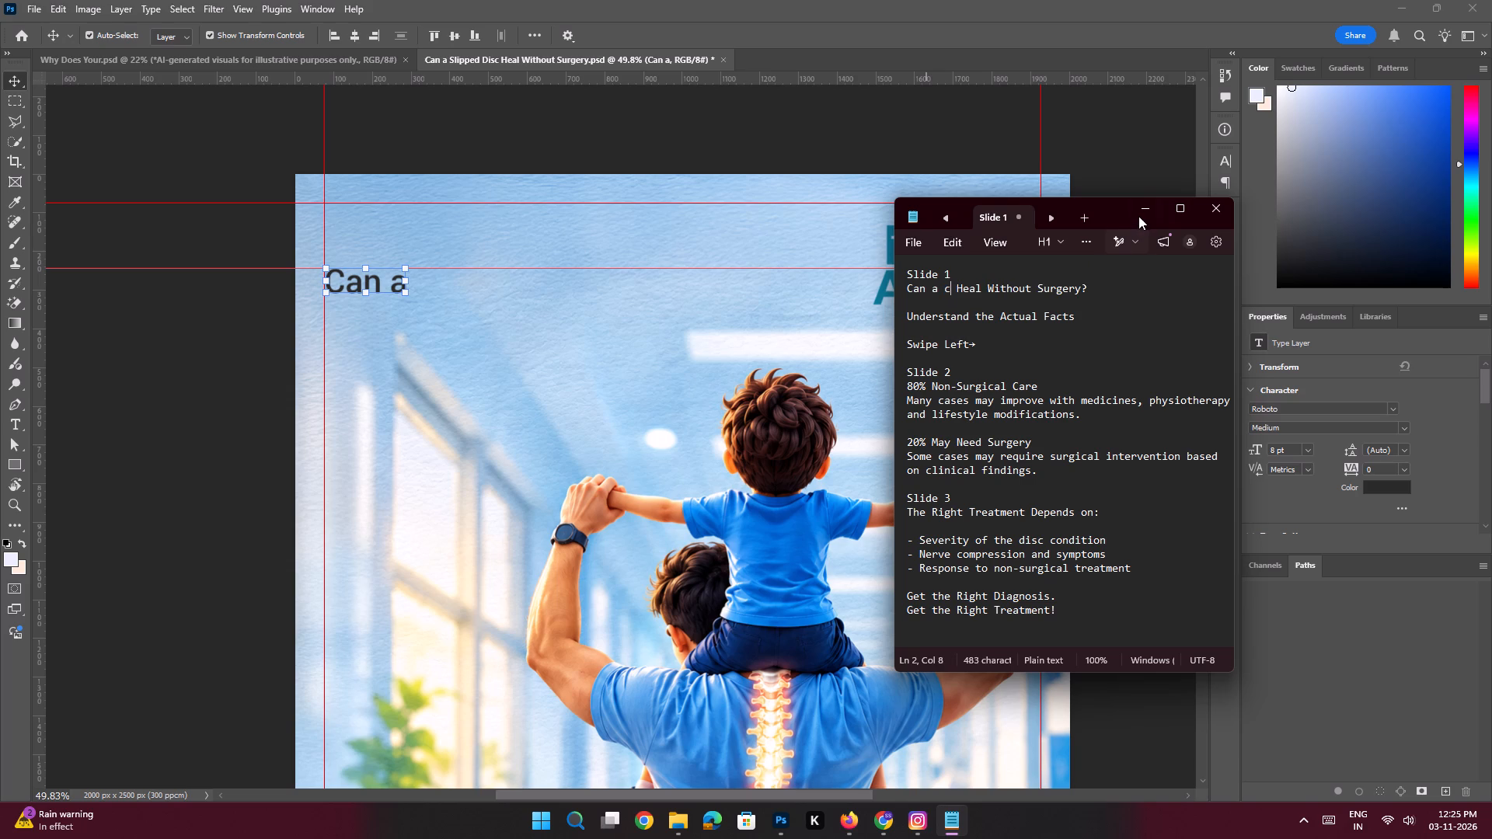
key(ctrl+z)
key(ctrl+c)
key(ctrl+c)
key(ctrl+c)
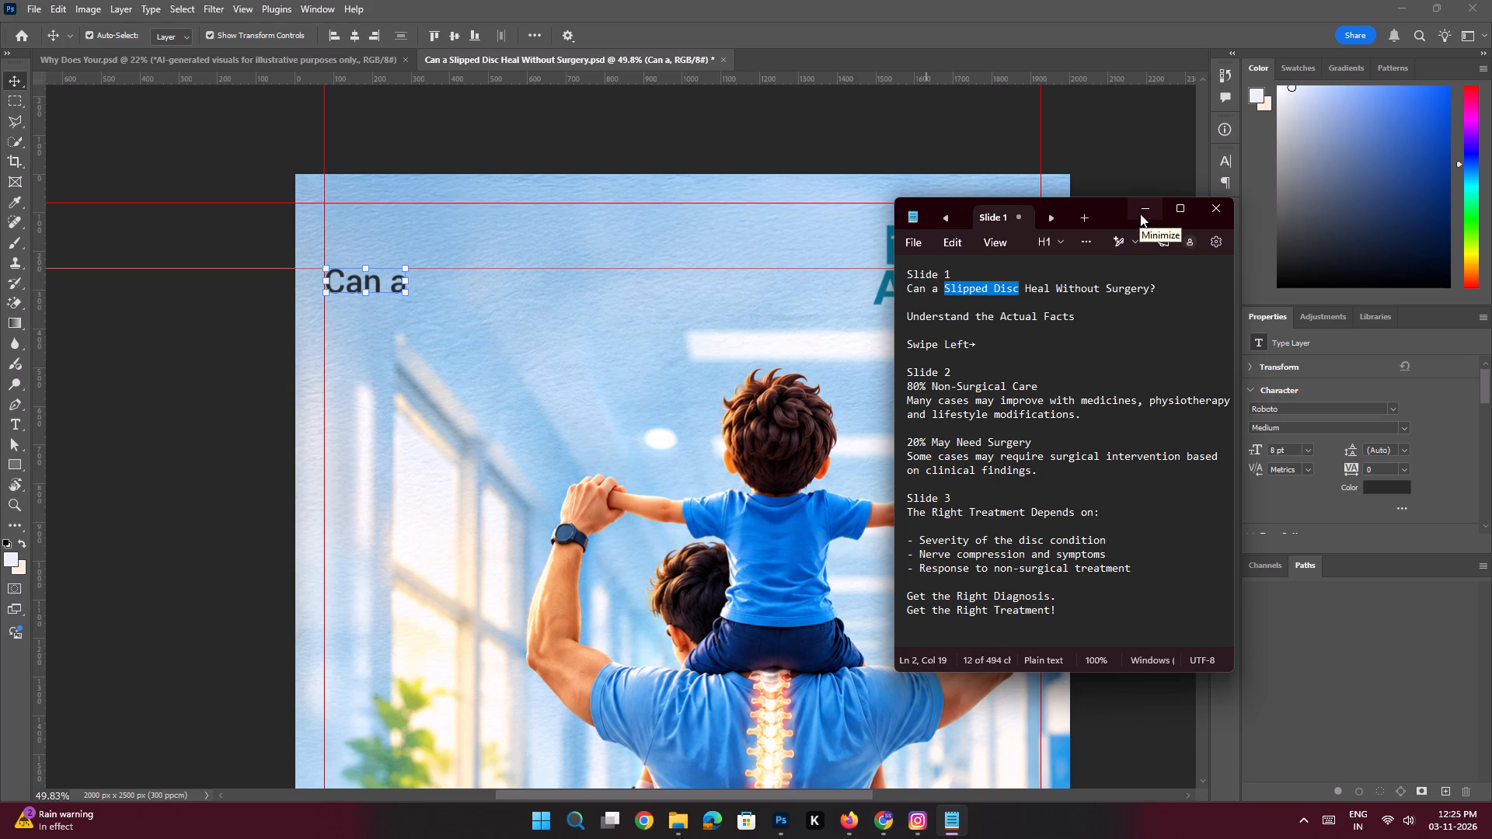
click(1144, 213)
alt+shift+drag(372, 279, 372, 327)
double_click(372, 327)
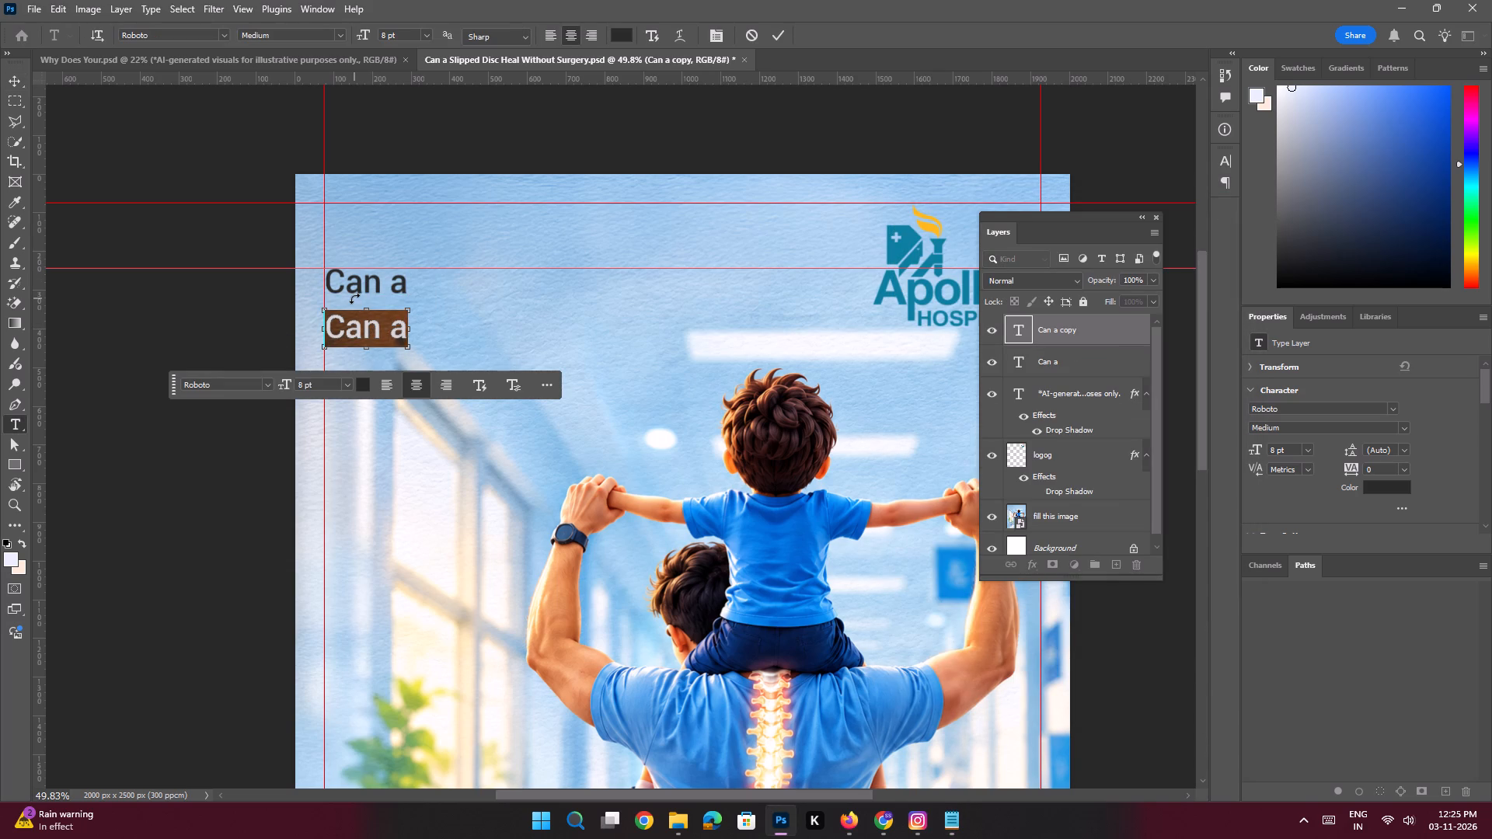
key(ctrl+v)
key(Return)
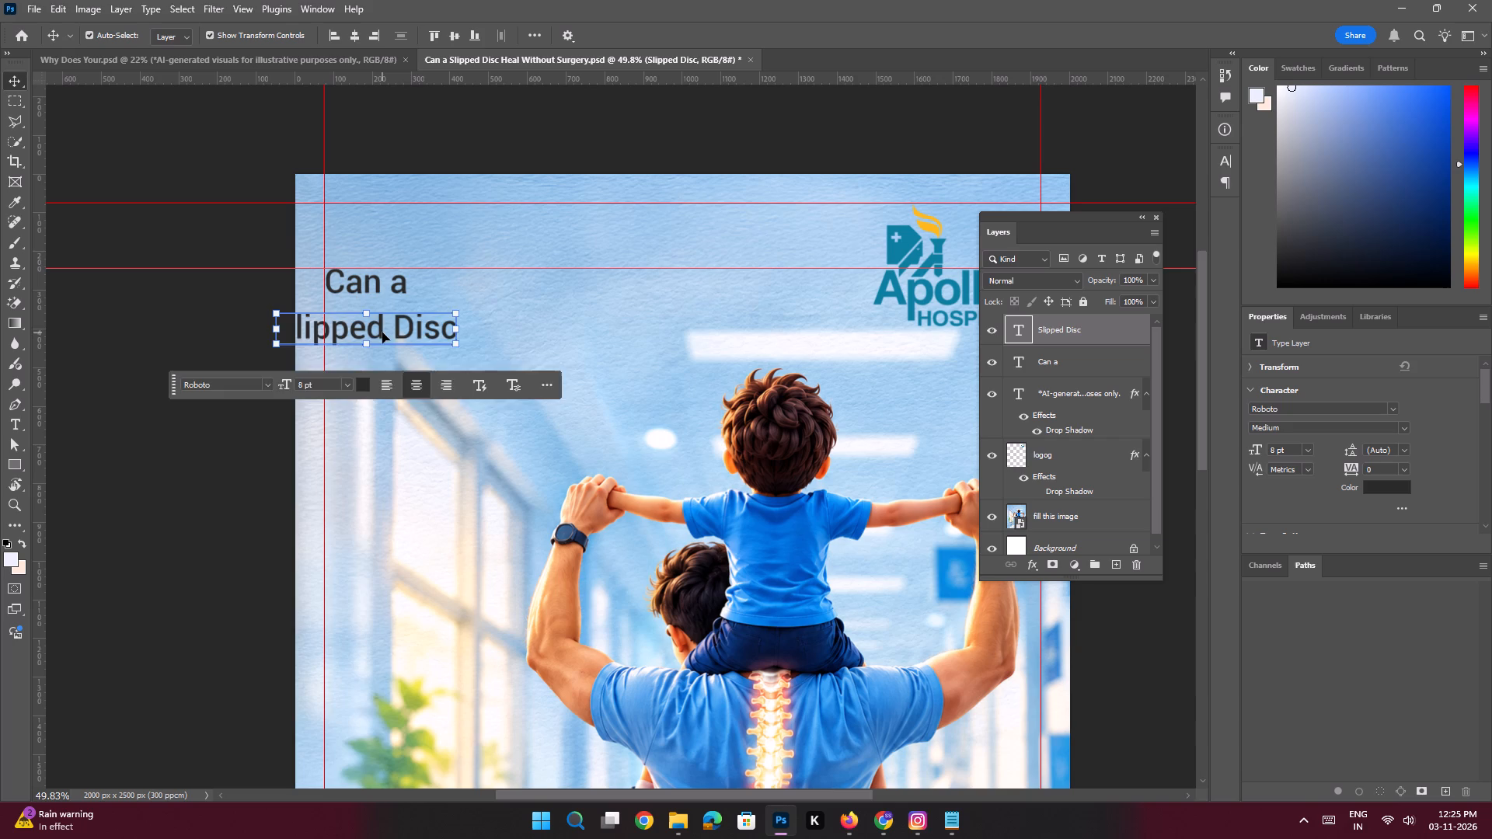
shift+drag(382, 332, 431, 325)
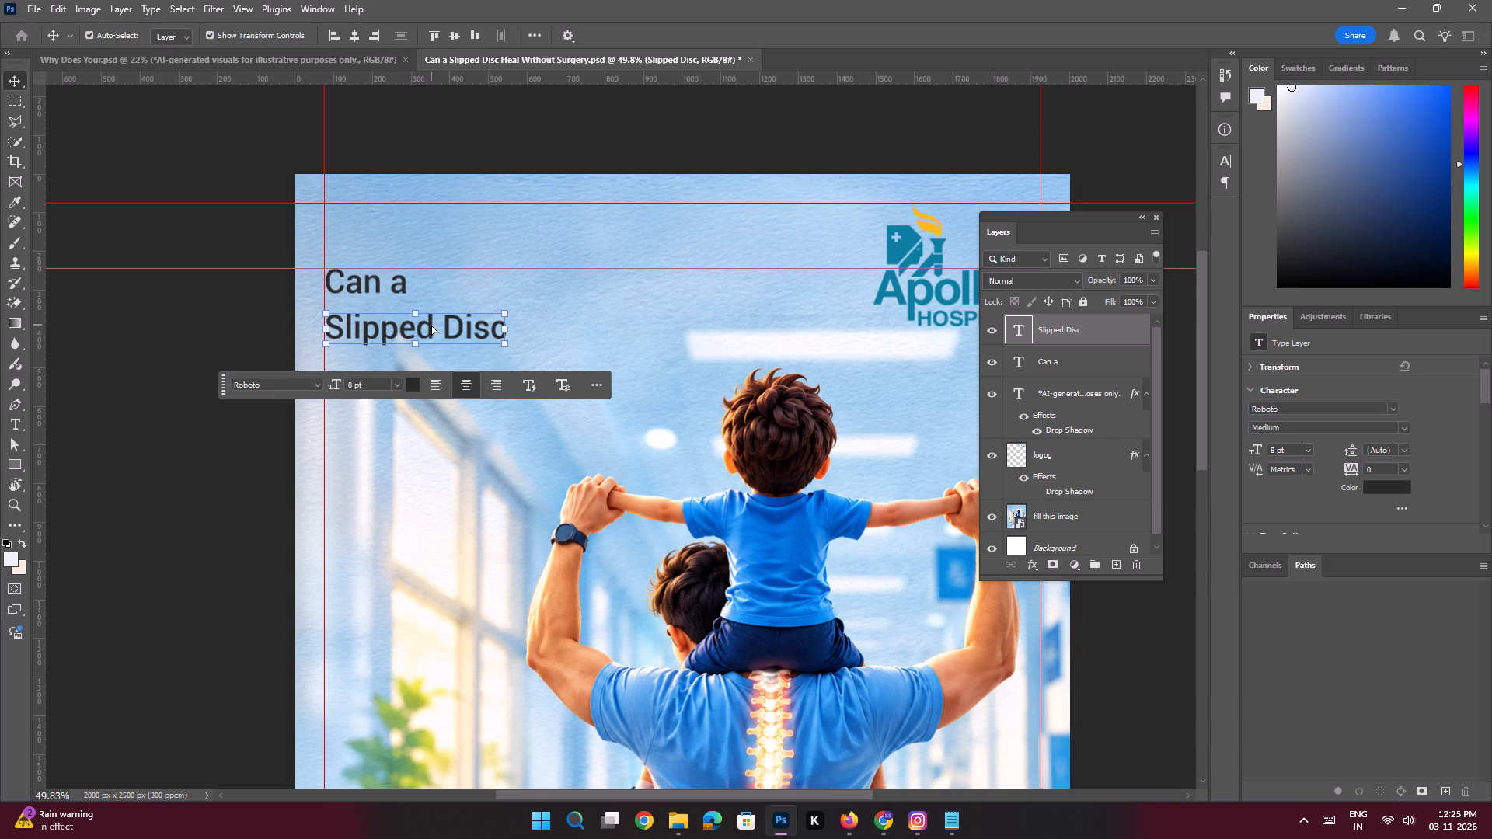
Enlarge the "Slipped Disc" text to 12 pt and realign it to the left margin guide beneath "Can a".
click(1257, 448)
drag(504, 329, 577, 336)
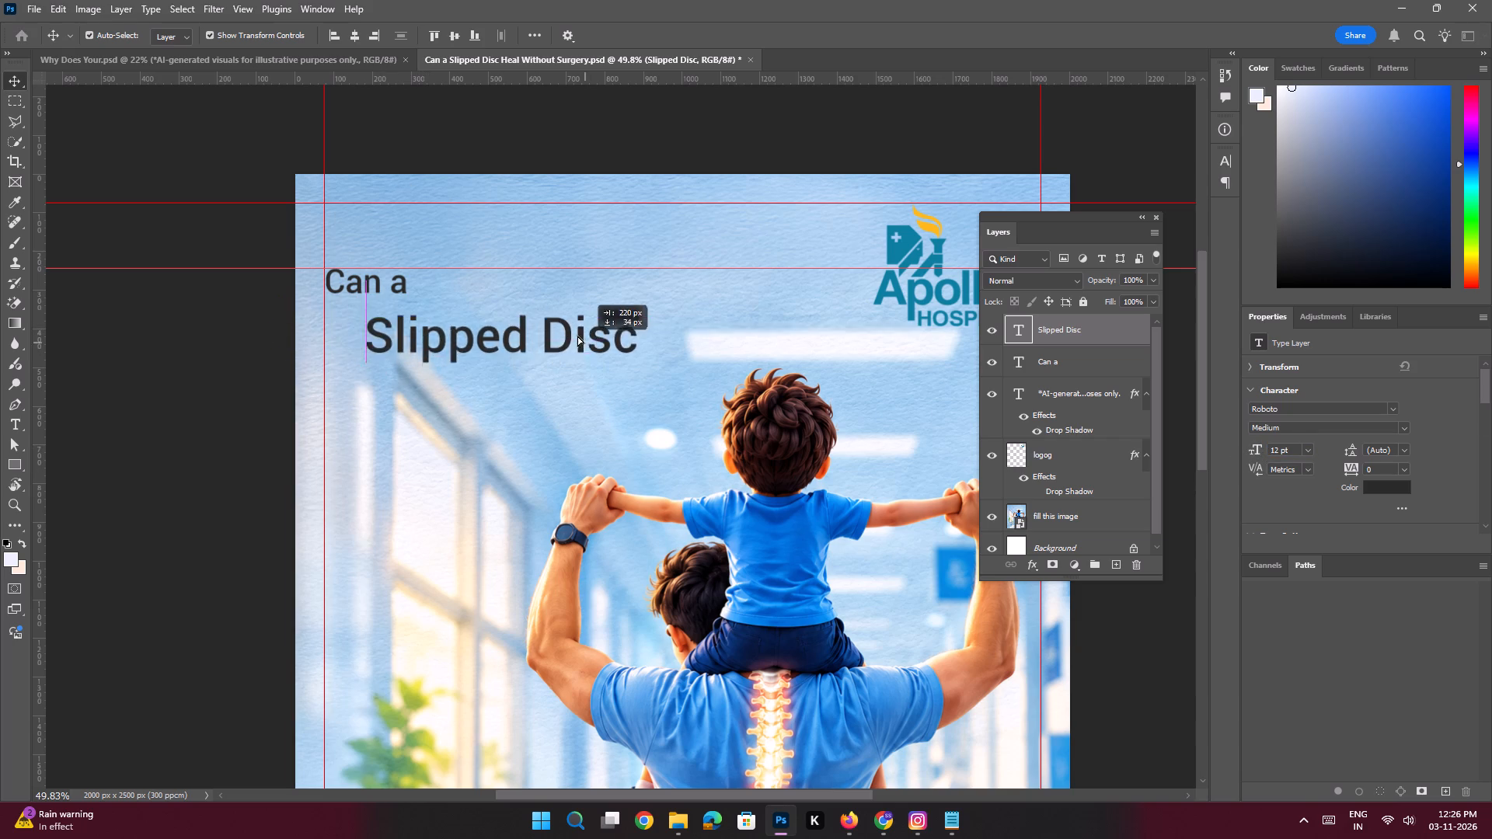
drag(577, 336, 546, 339)
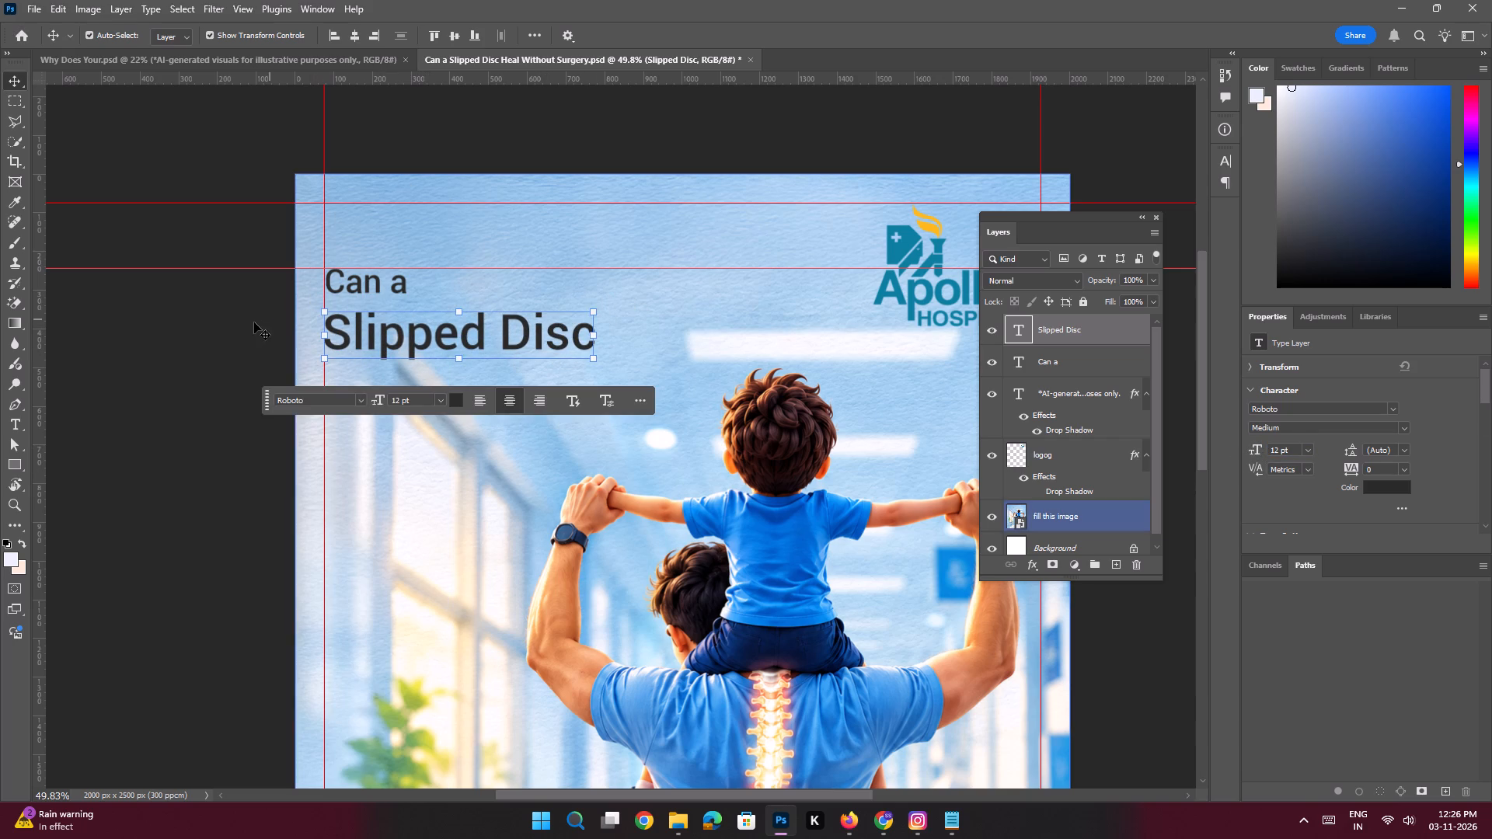
click(253, 322)
Move "Can a" about 150 px right and 50 px down so it sits close above "Slipped Disc".
key(space)
ctrl+drag(427, 283, 455, 378)
drag(321, 280, 383, 282)
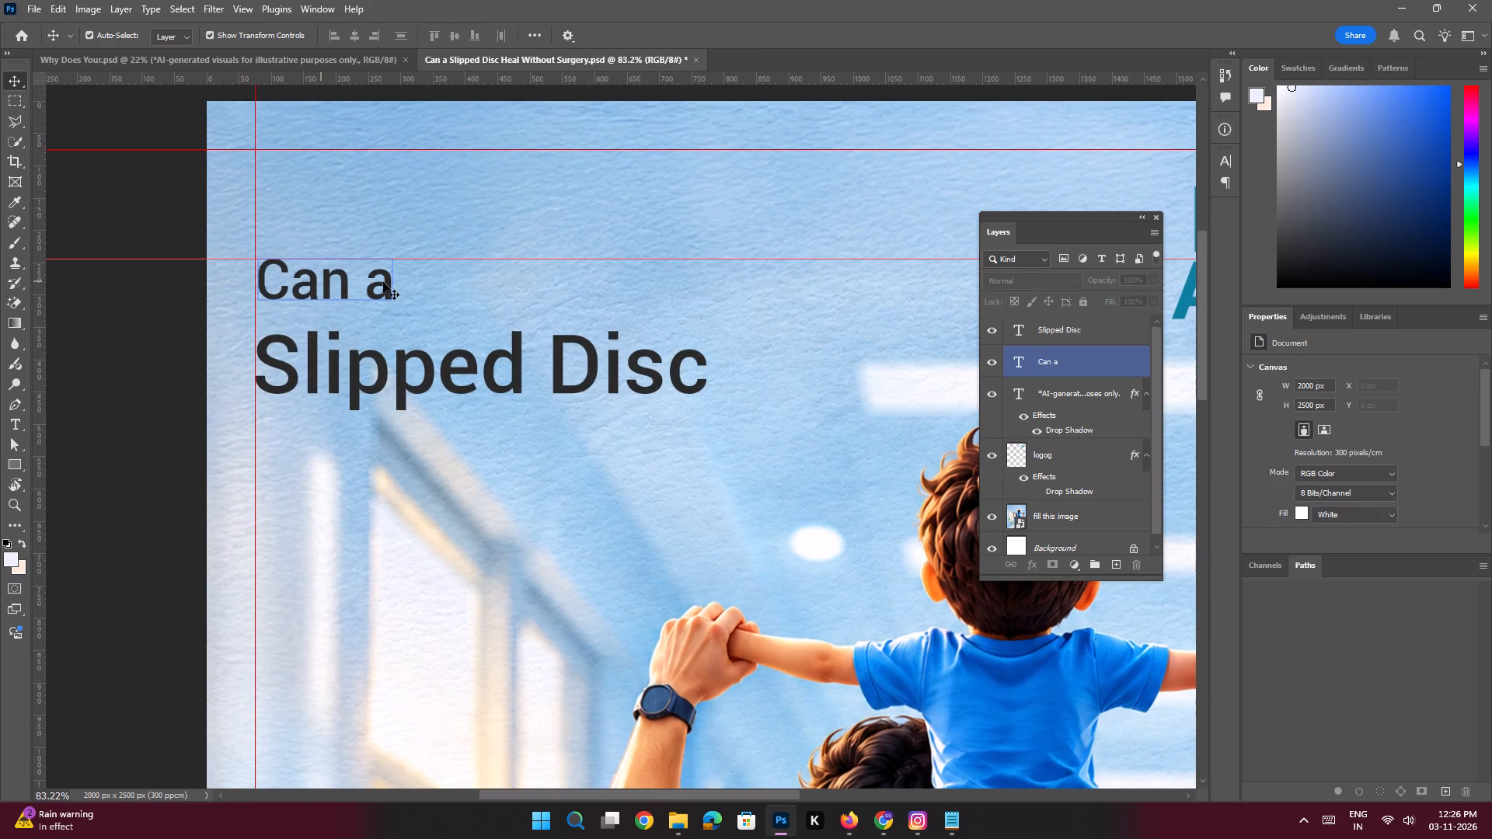
drag(383, 282, 416, 305)
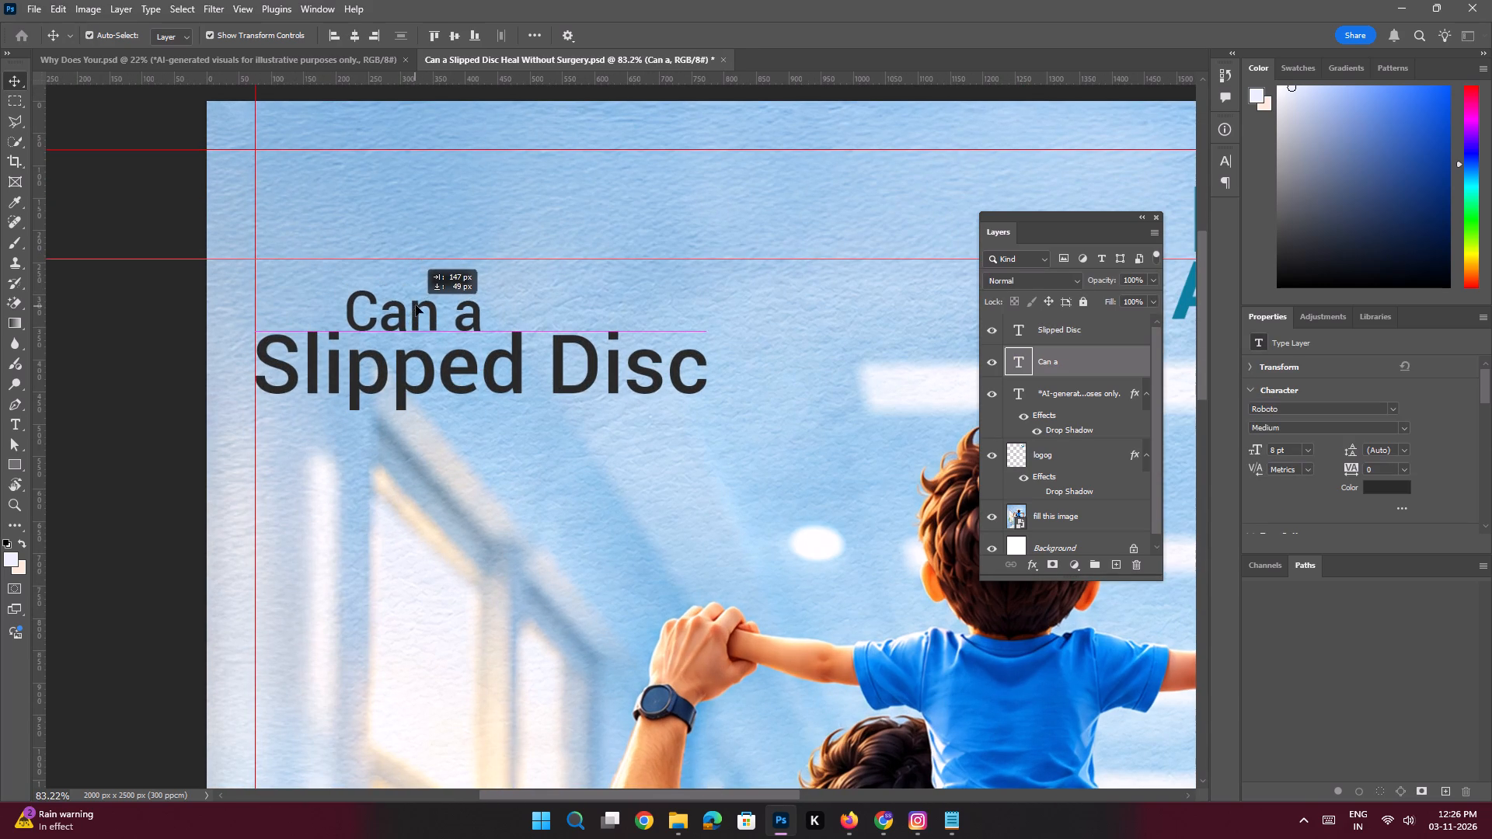
drag(416, 305, 419, 307)
key(space)
ctrl+drag(529, 283, 493, 273)
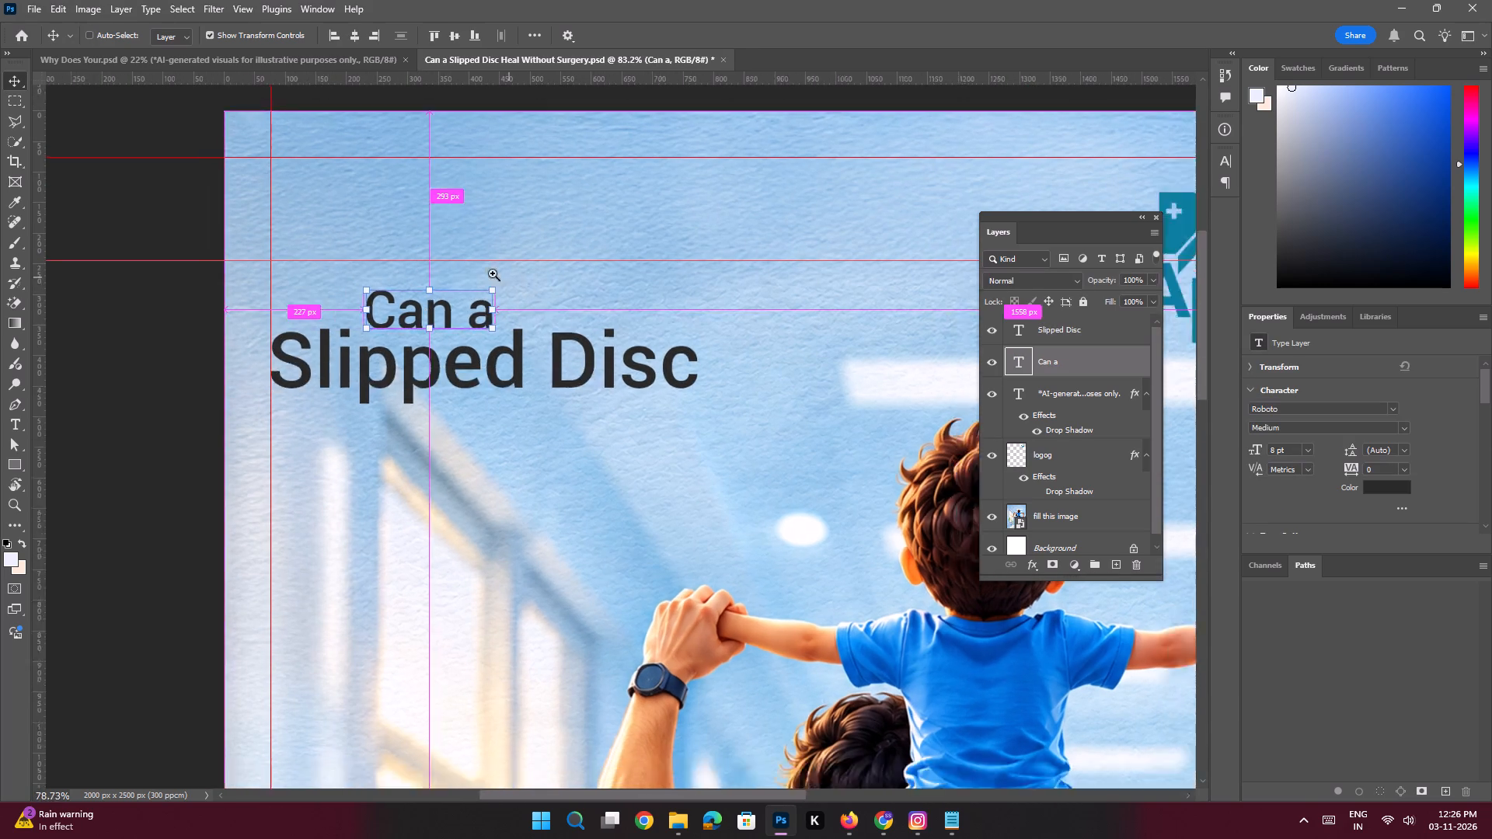
ctrl+drag(493, 273, 479, 270)
click(235, 312)
Scale "Can a" and "Slipped Disc" together to about 116%, keeping them anchored at the left margin guide.
key(space)
ctrl+drag(531, 287, 585, 388)
click(545, 361)
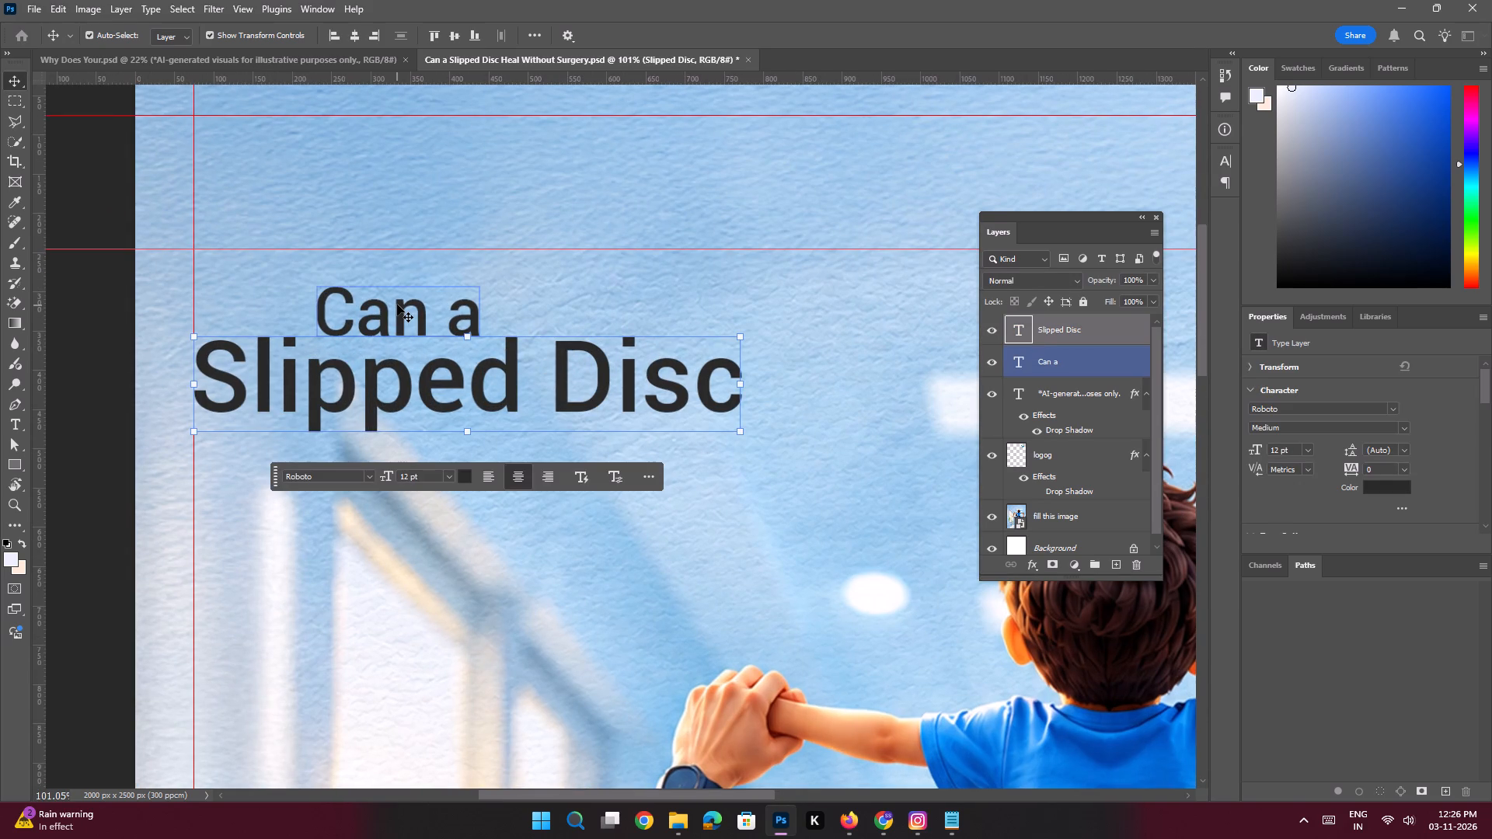
shift+click(397, 305)
key(space)
ctrl+drag(455, 350, 390, 329)
drag(559, 336, 533, 333)
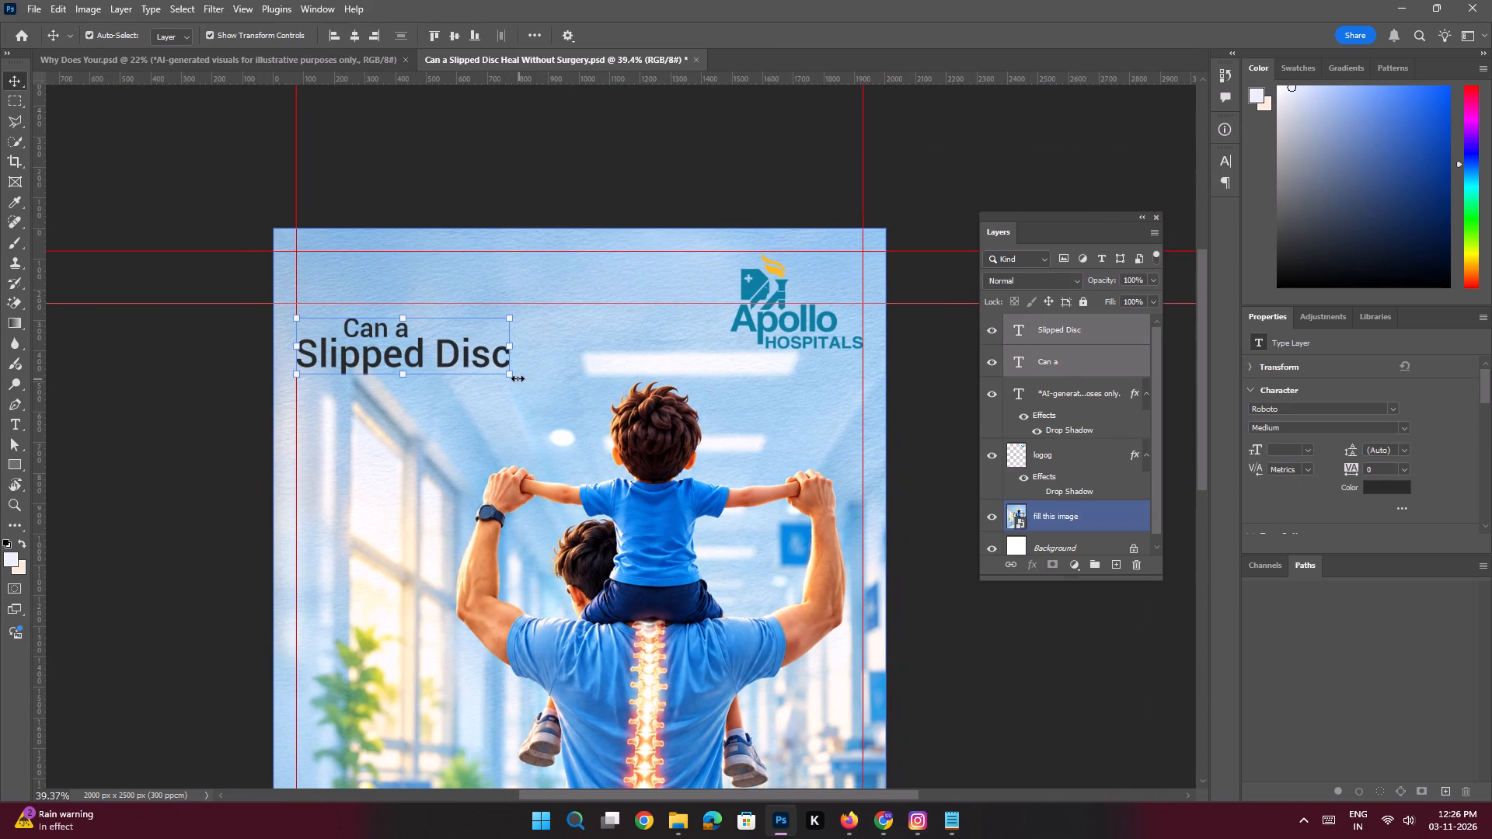
drag(516, 377, 549, 392)
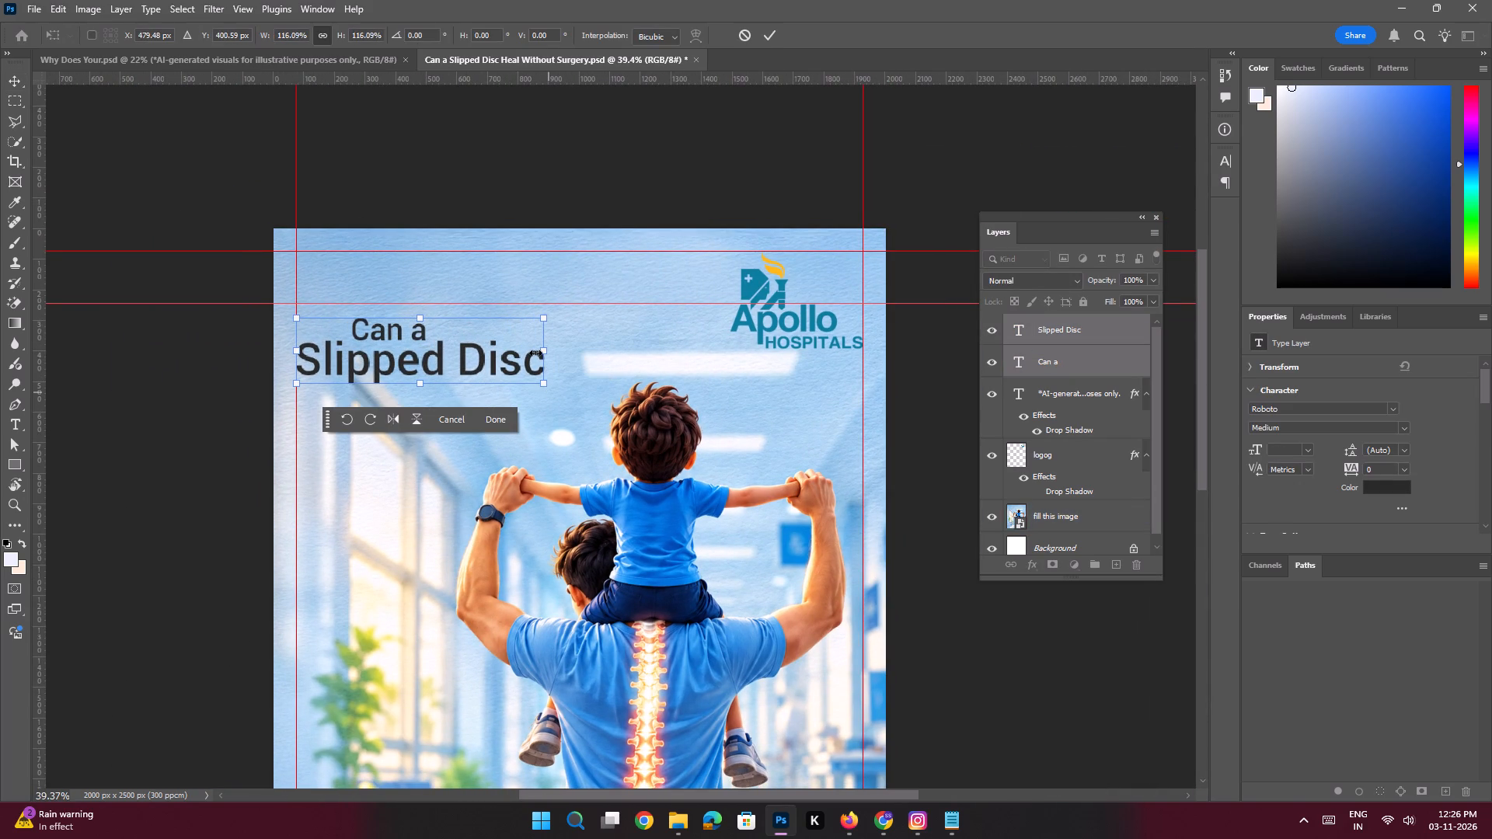
key(Return)
click(188, 384)
Set the "Slipped Disc" text to Roboto Bold.
key(space)
key(space)
key(space)
key(space)
key(space)
key(space)
drag(487, 367, 448, 399)
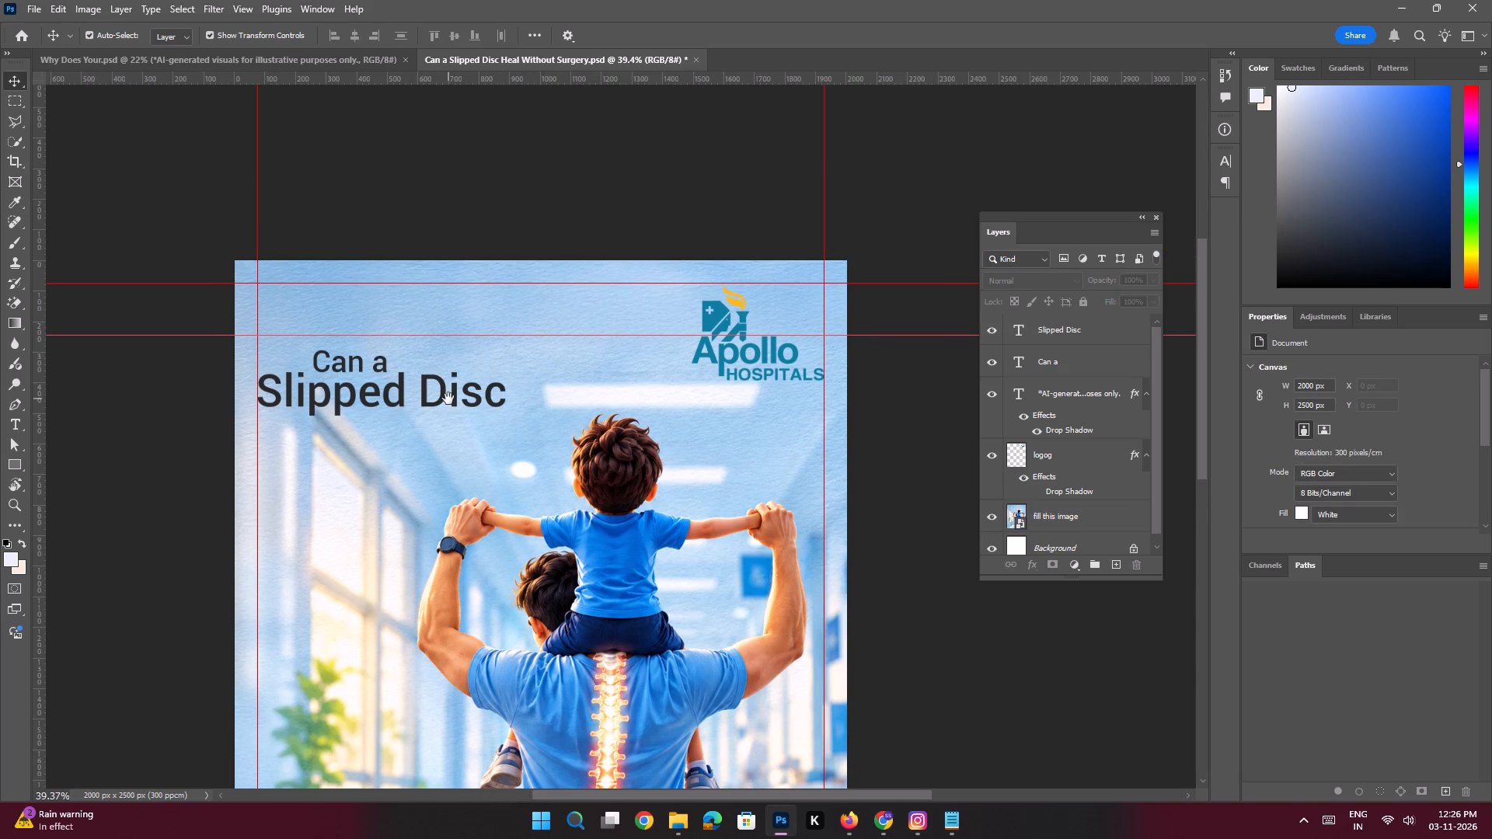
click(447, 396)
key(space)
ctrl+drag(513, 338, 522, 358)
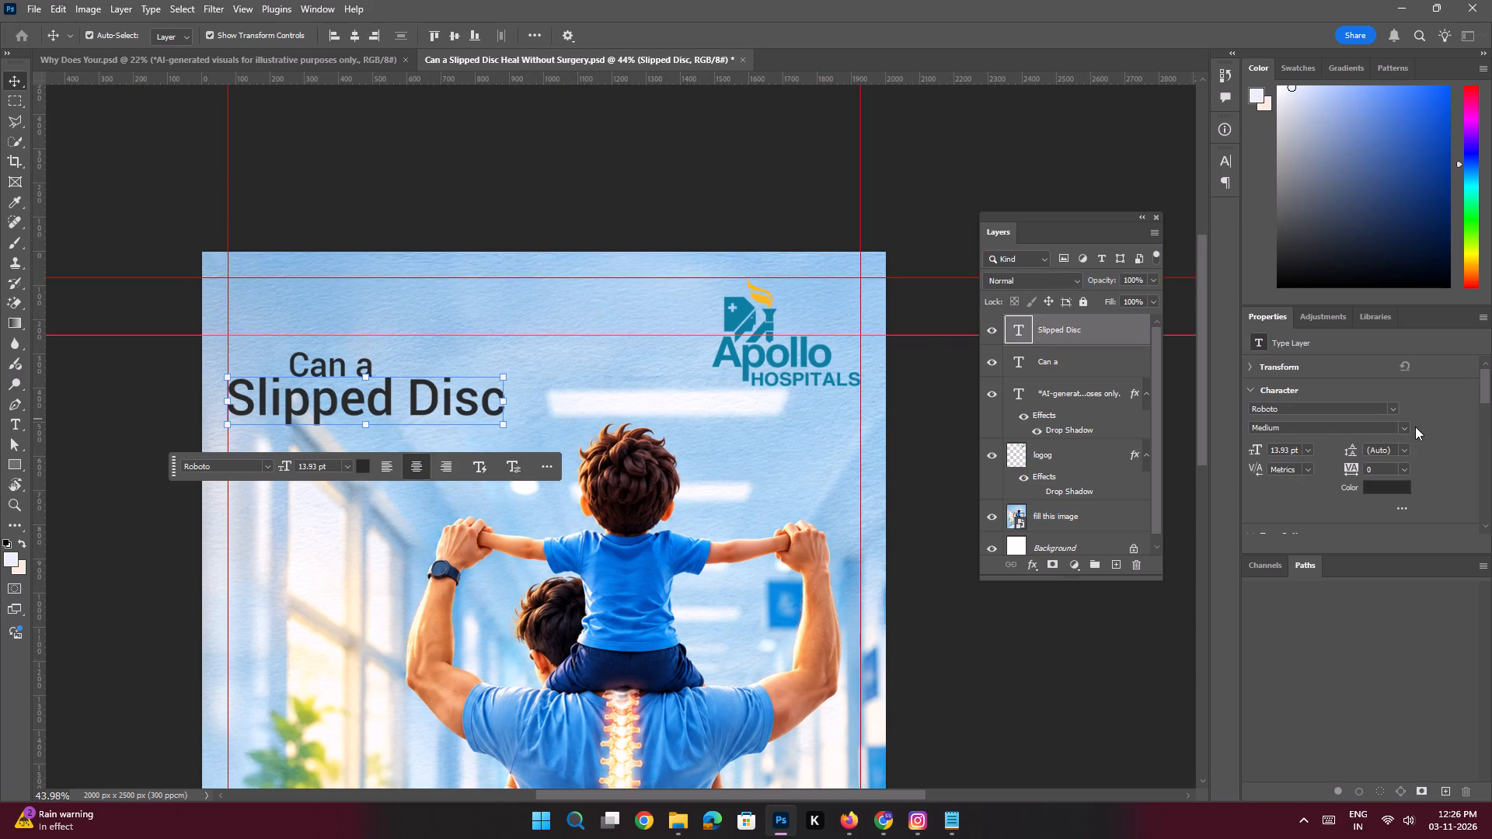
click(1403, 427)
click(1302, 729)
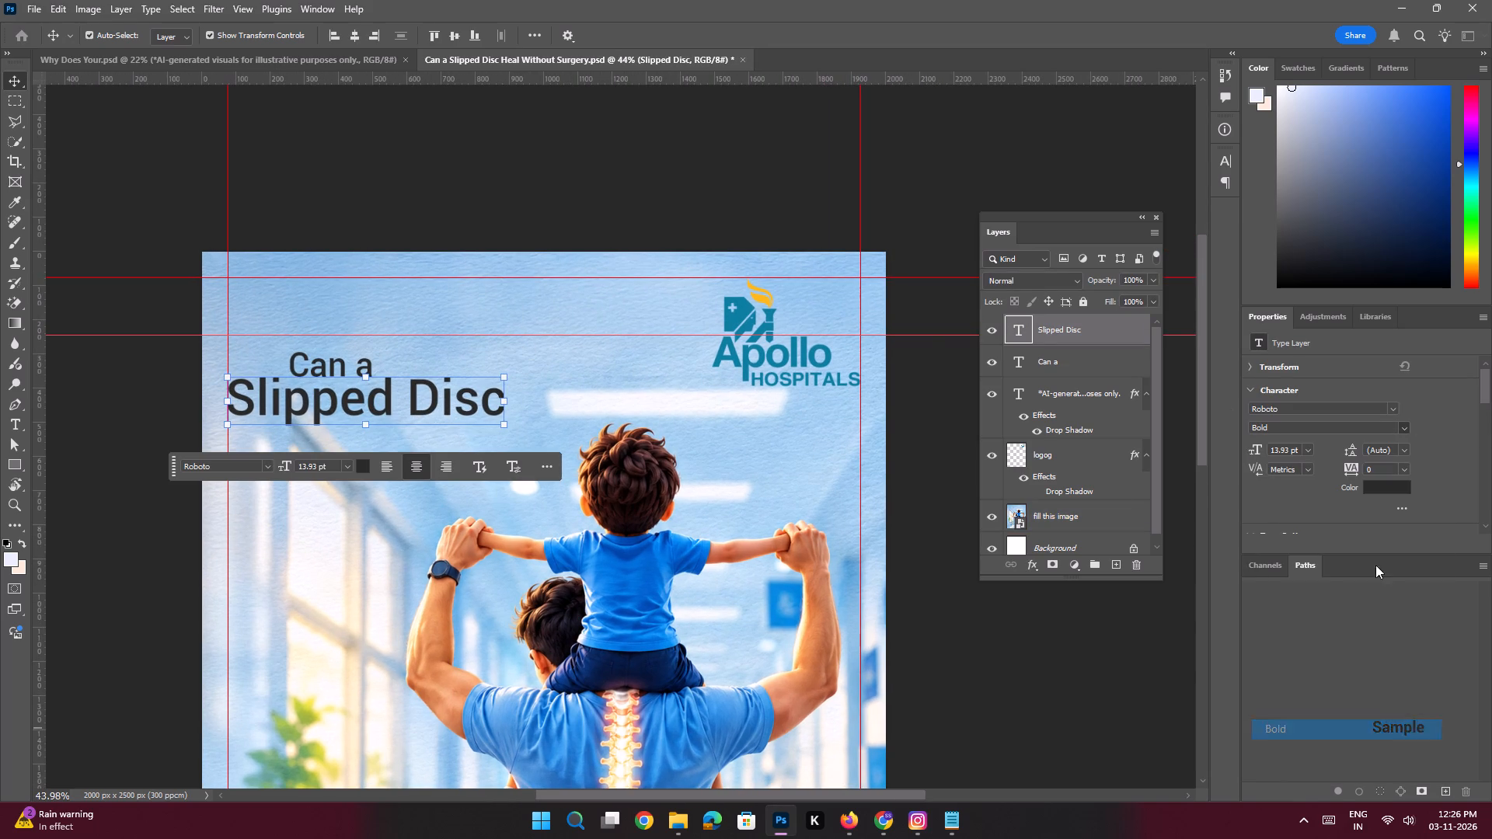
Recolour the "Slipped Disc" text with the teal sampled from the Apollo Hospitals logo.
click(366, 469)
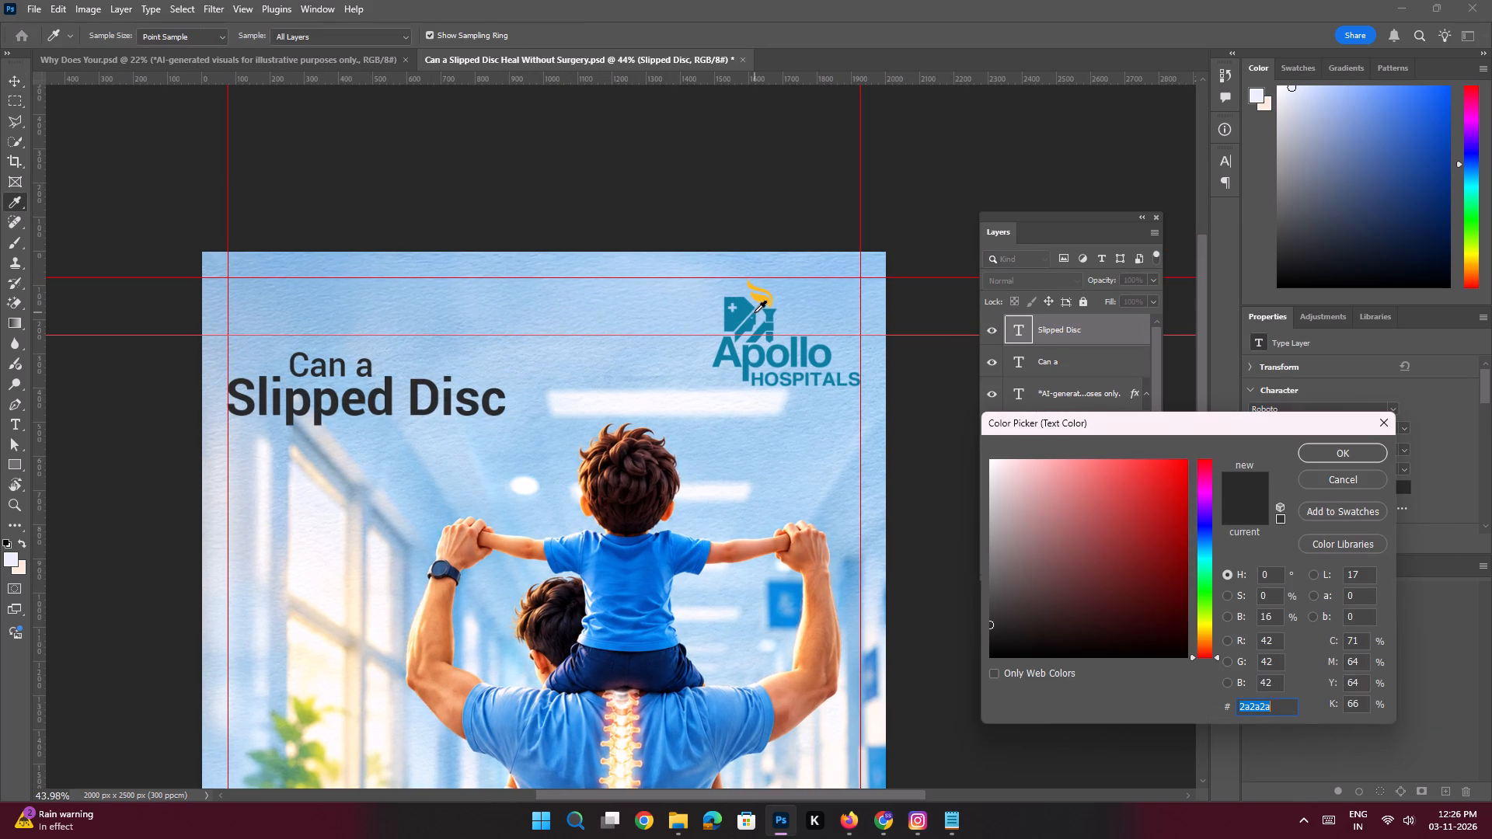
click(747, 311)
key(Return)
key(Return)
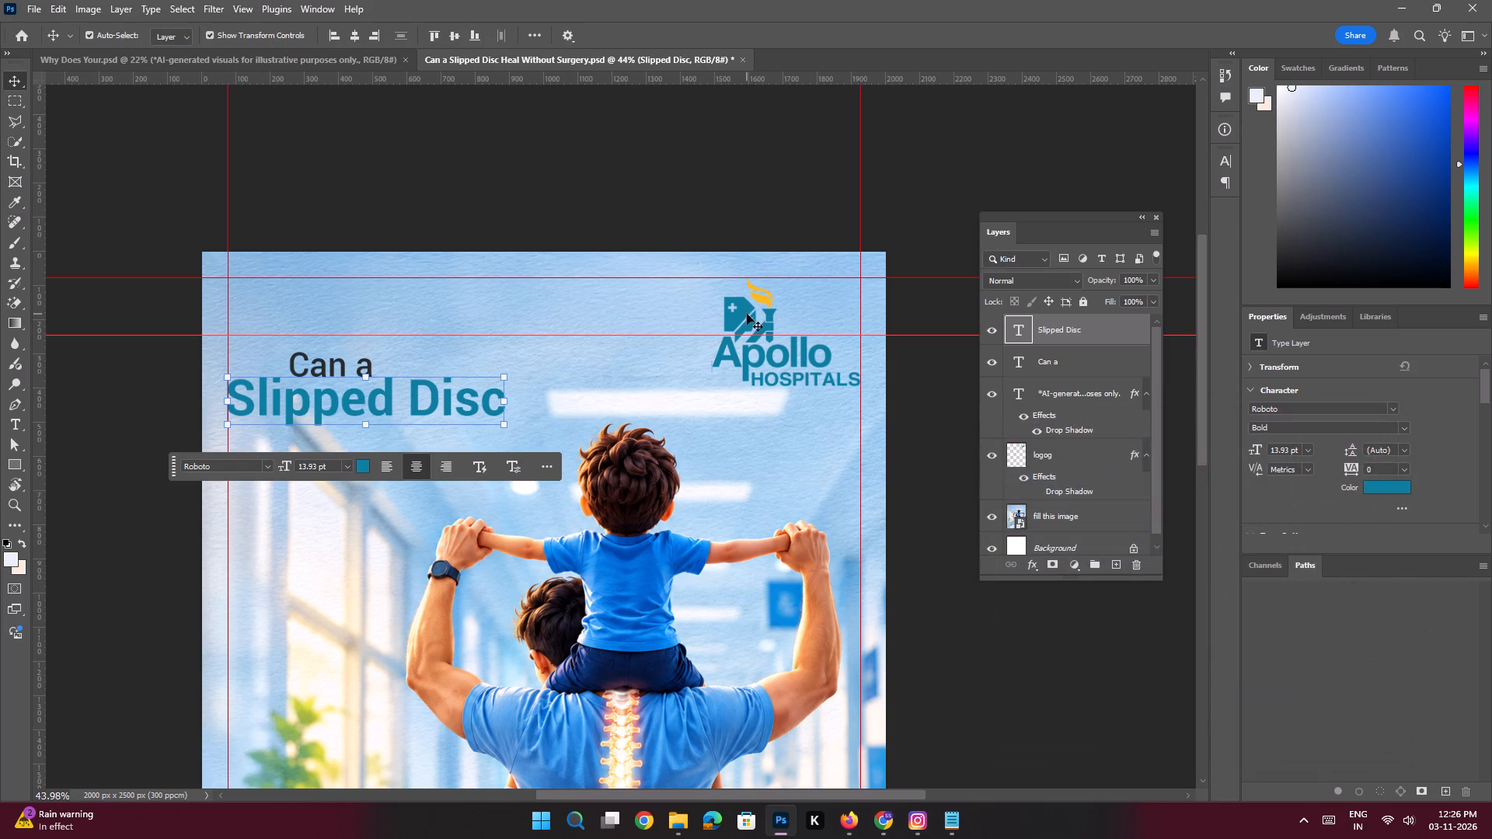
key(ctrl+space)
key(ctrl+space)
key(ctrl+space)
key(ctrl+space)
ctrl+drag(608, 329, 553, 317)
click(311, 353)
key(space)
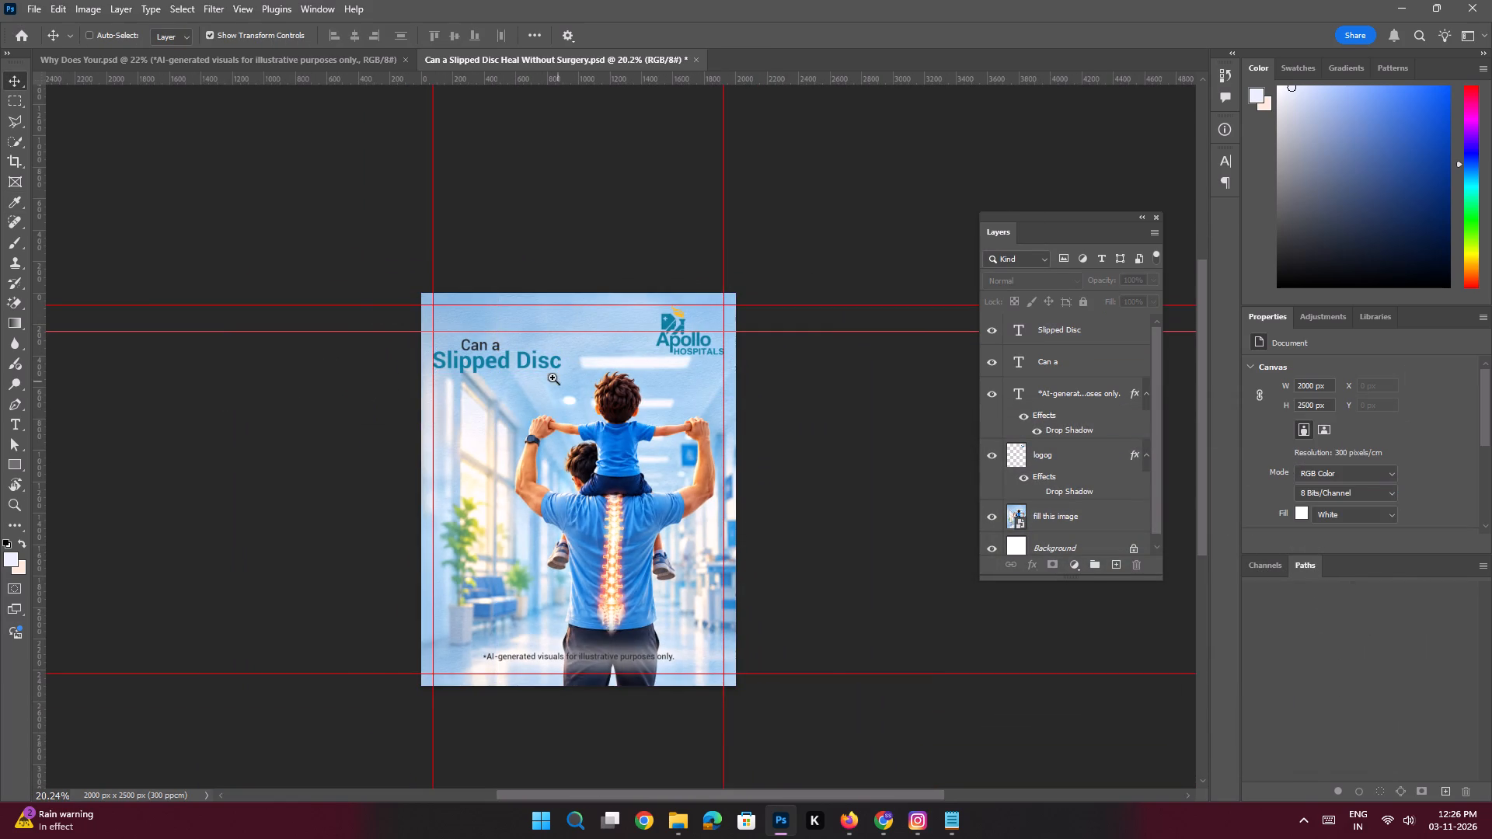
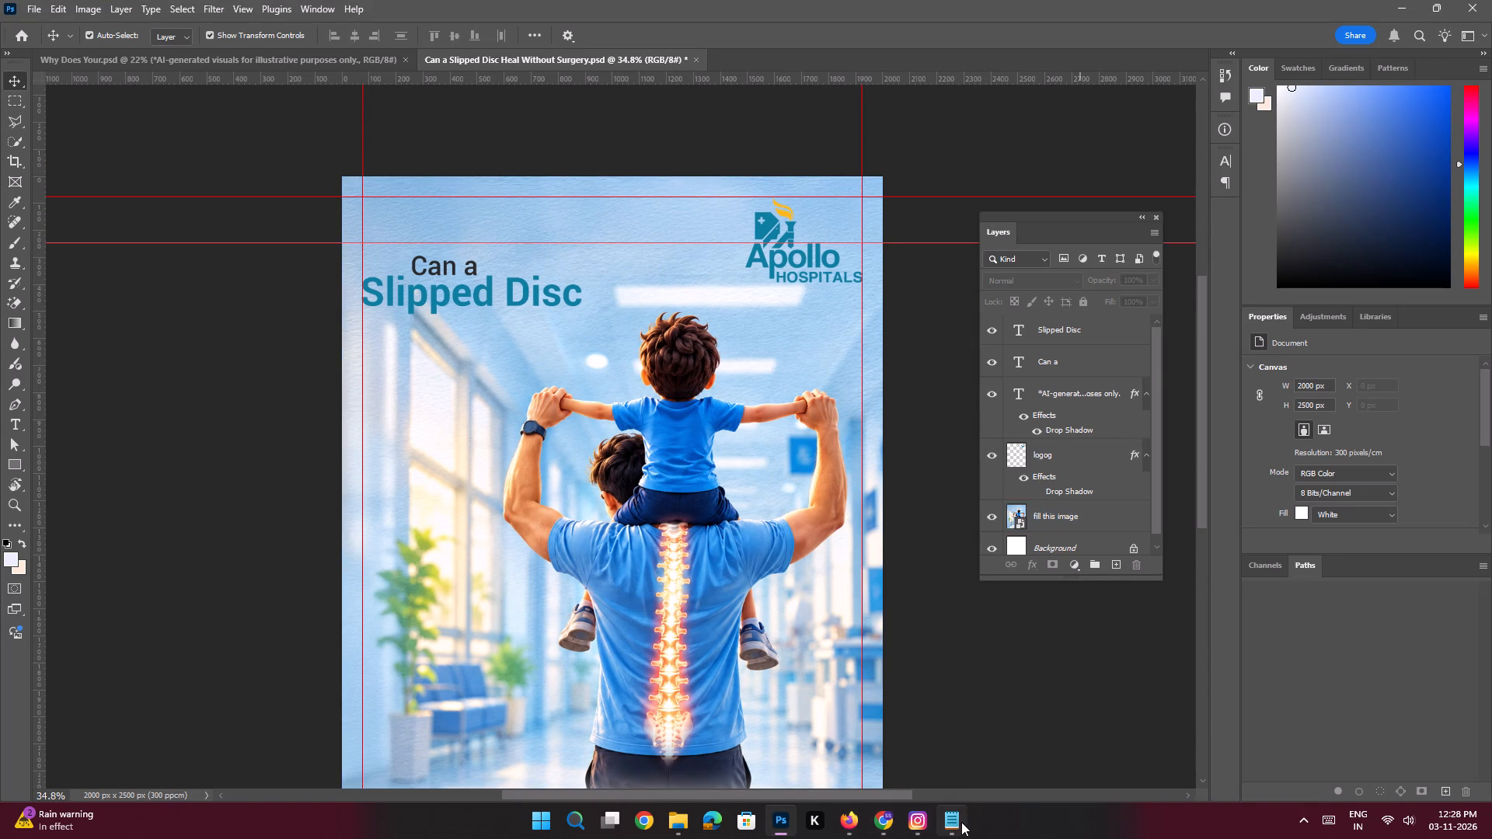
click(961, 822)
click(961, 822)
key(alt+Tab)
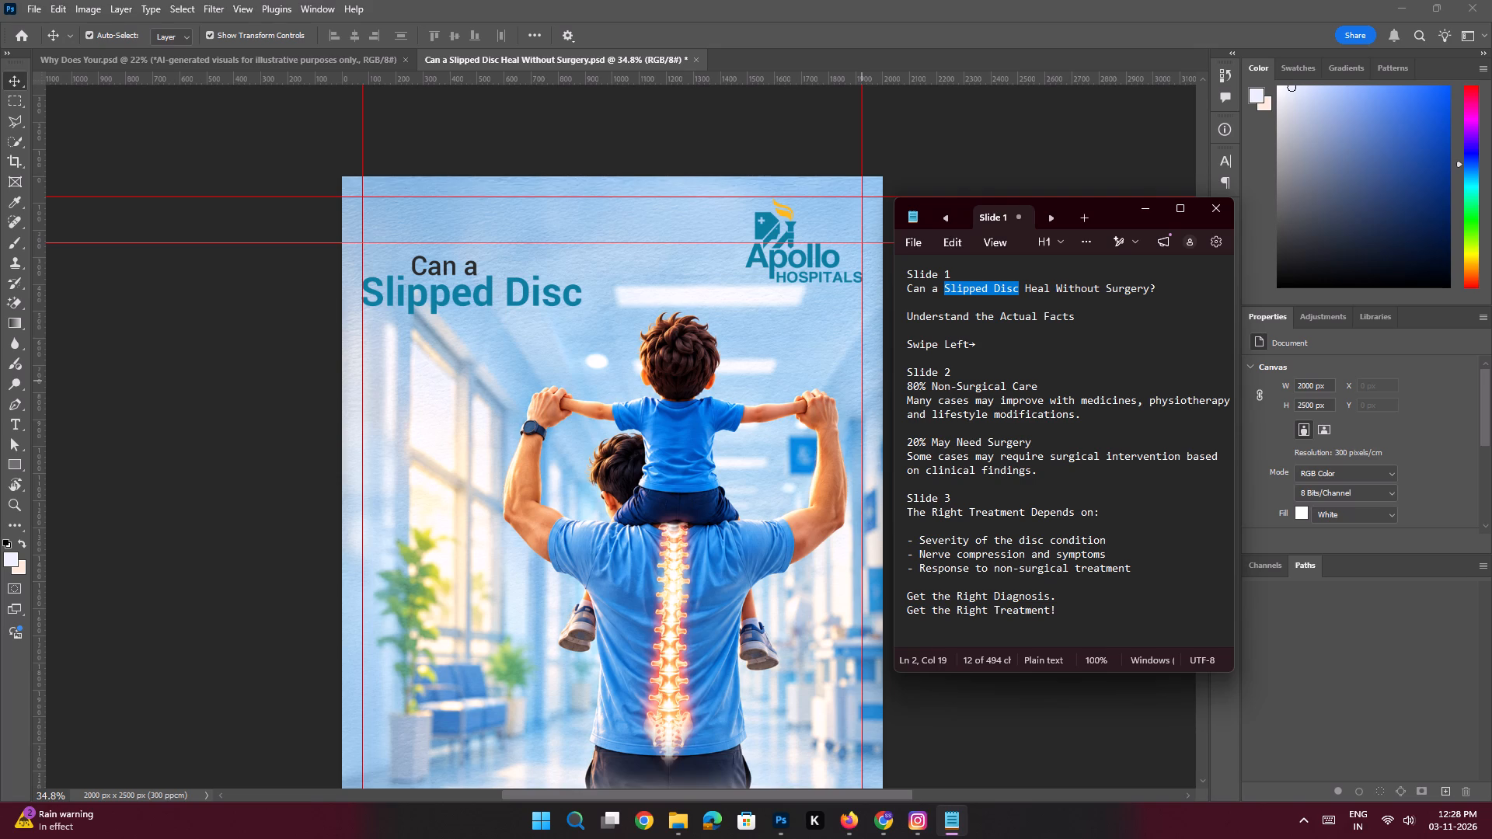
drag(1105, 292, 1032, 294)
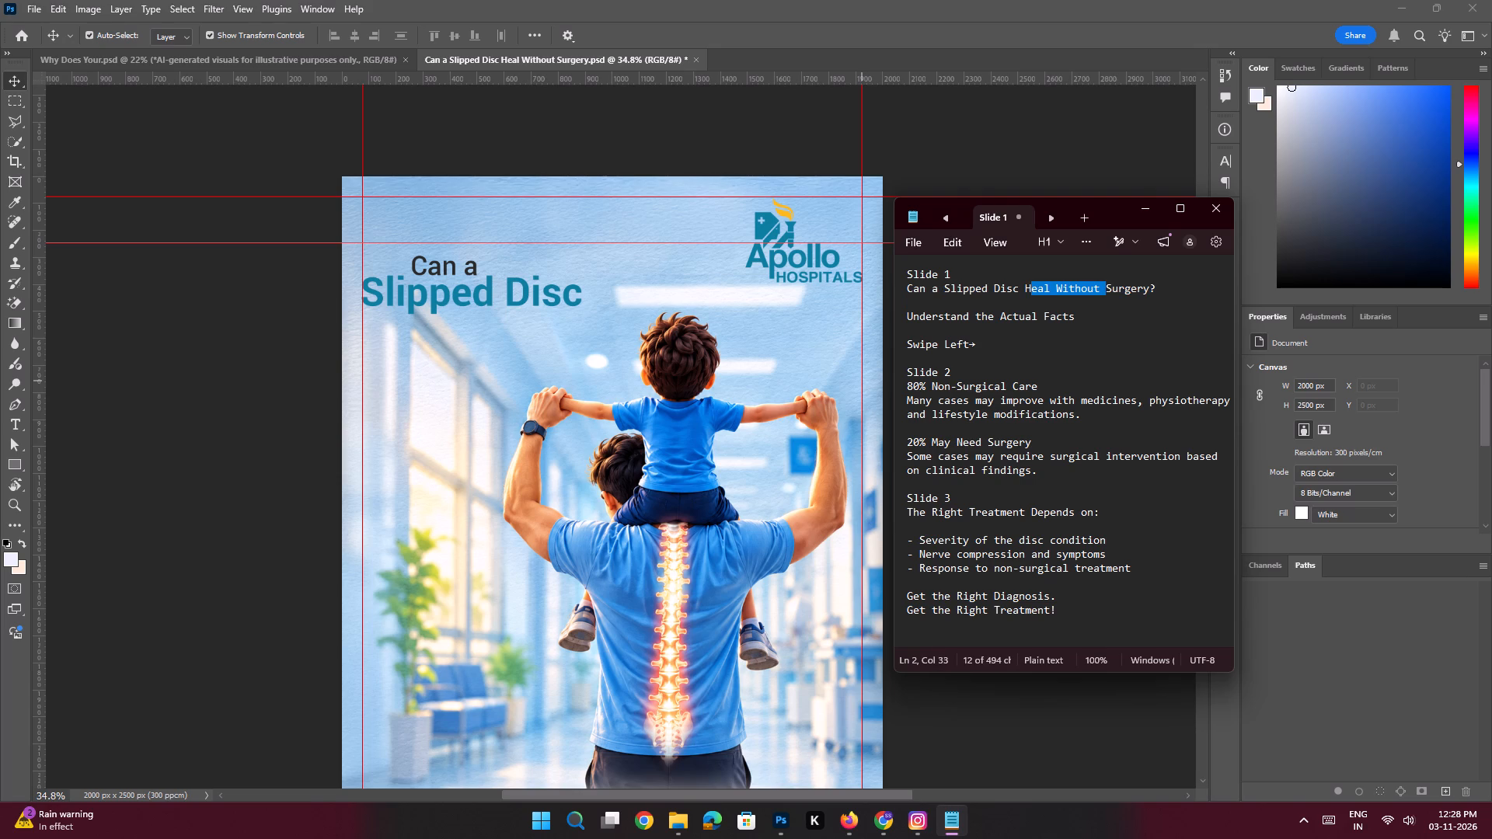
drag(1032, 294, 1023, 285)
key(ctrl+c)
key(ctrl+c)
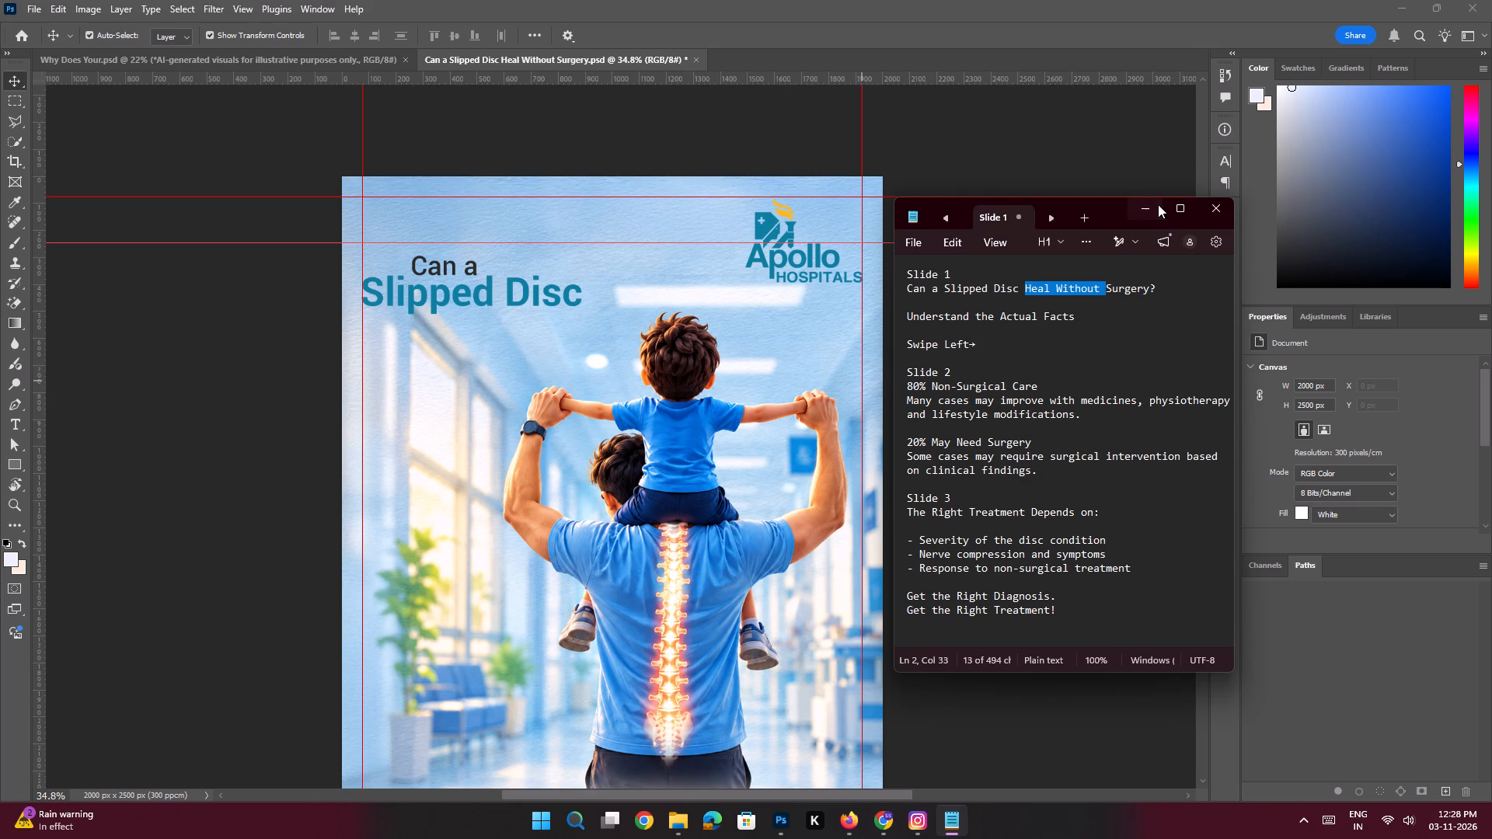
click(1149, 203)
Duplicate the "Can a" text below "Slipped Disc" and replace the copy's wording with "Heal Without".
key(ctrl+space)
key(ctrl+space)
key(ctrl+space)
key(ctrl+space)
key(ctrl+space)
key(ctrl+space)
key(ctrl+space)
key(ctrl+space)
key(ctrl+space)
key(ctrl+space)
ctrl+drag(439, 261, 481, 350)
click(476, 270)
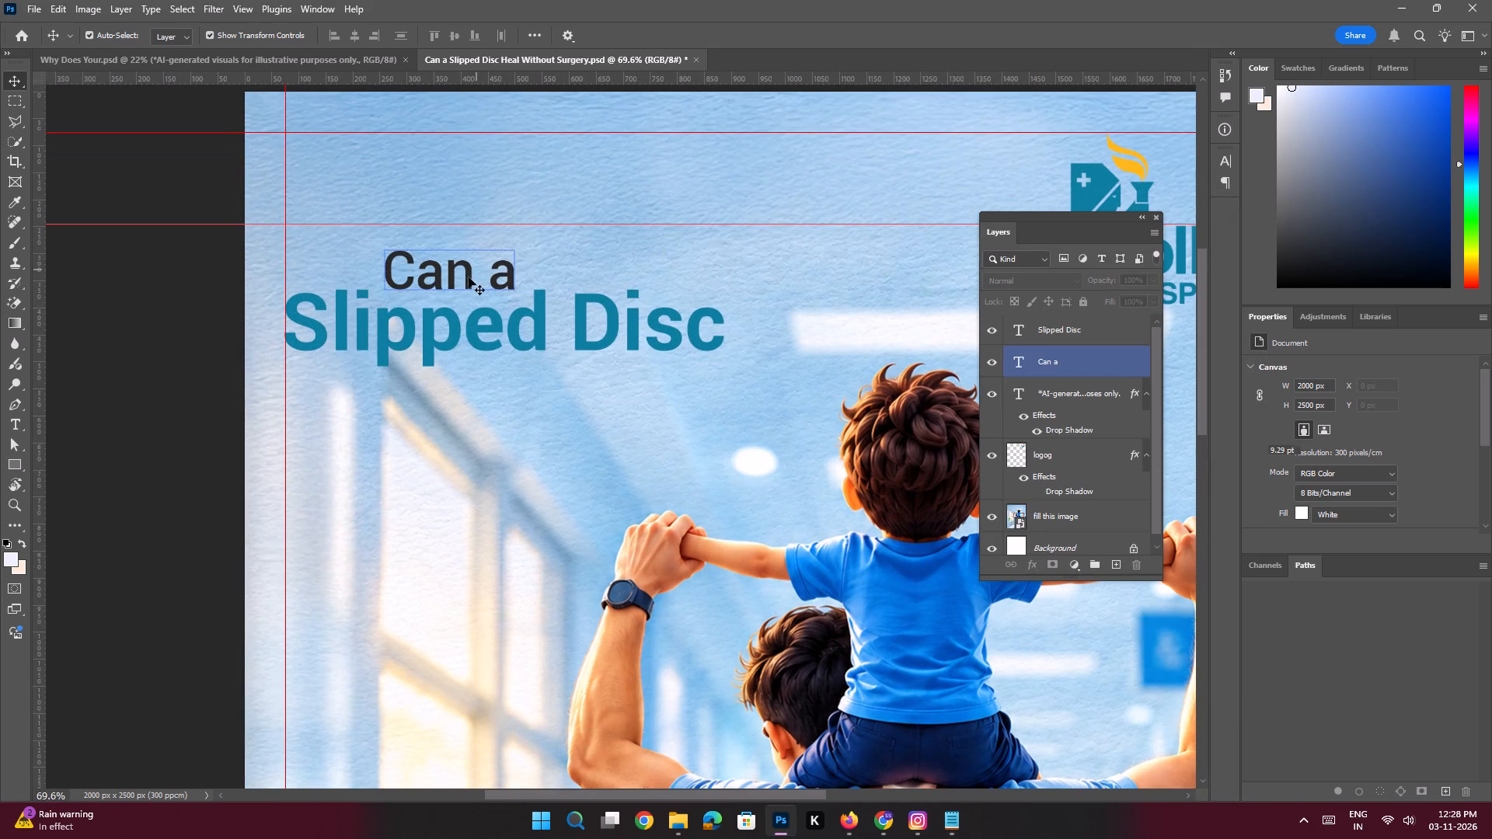
alt+shift+drag(462, 270, 464, 403)
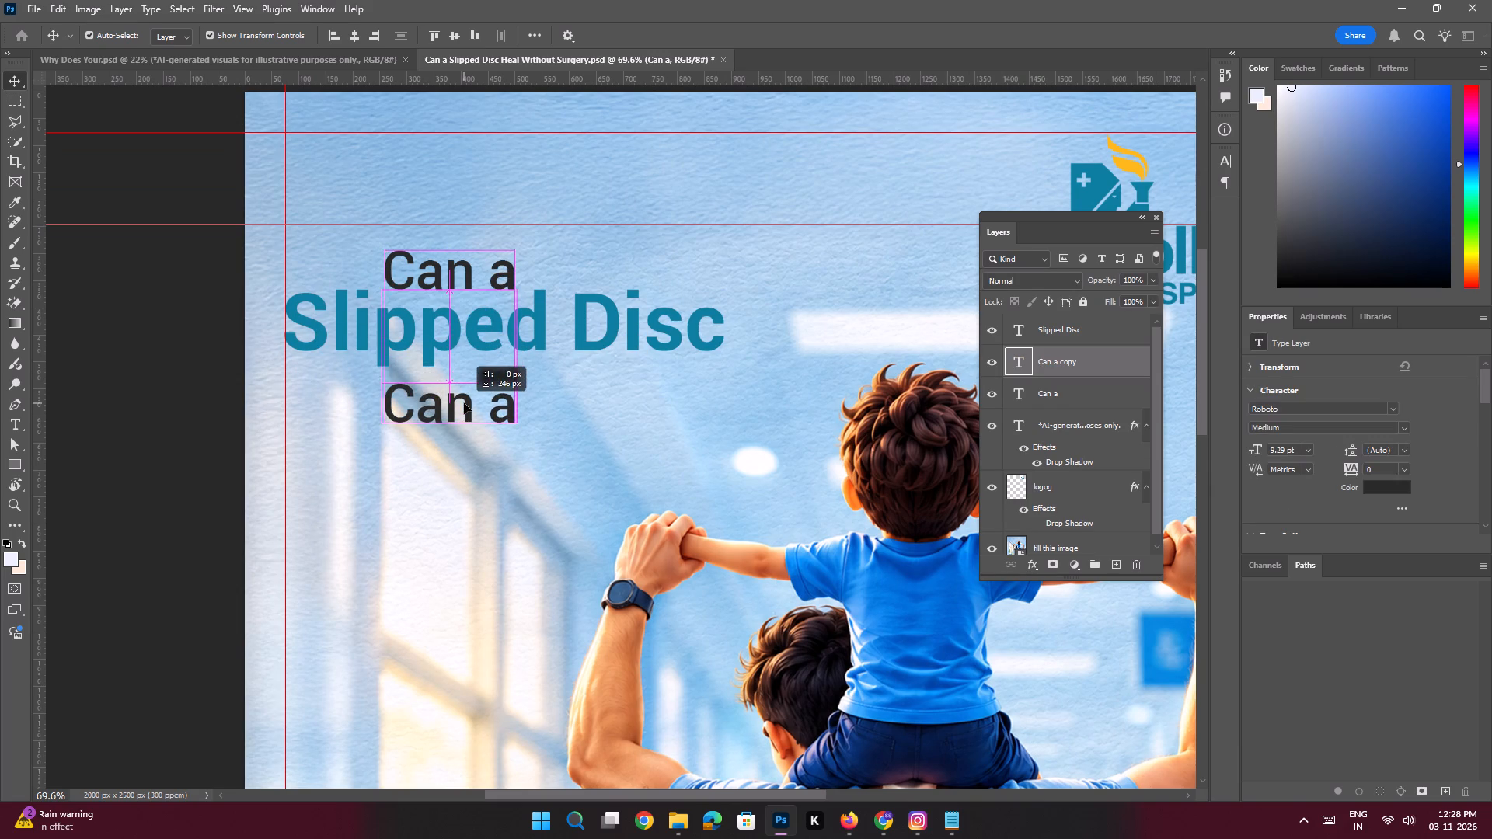
shift+drag(462, 406, 535, 401)
double_click(532, 401)
key(ctrl+v)
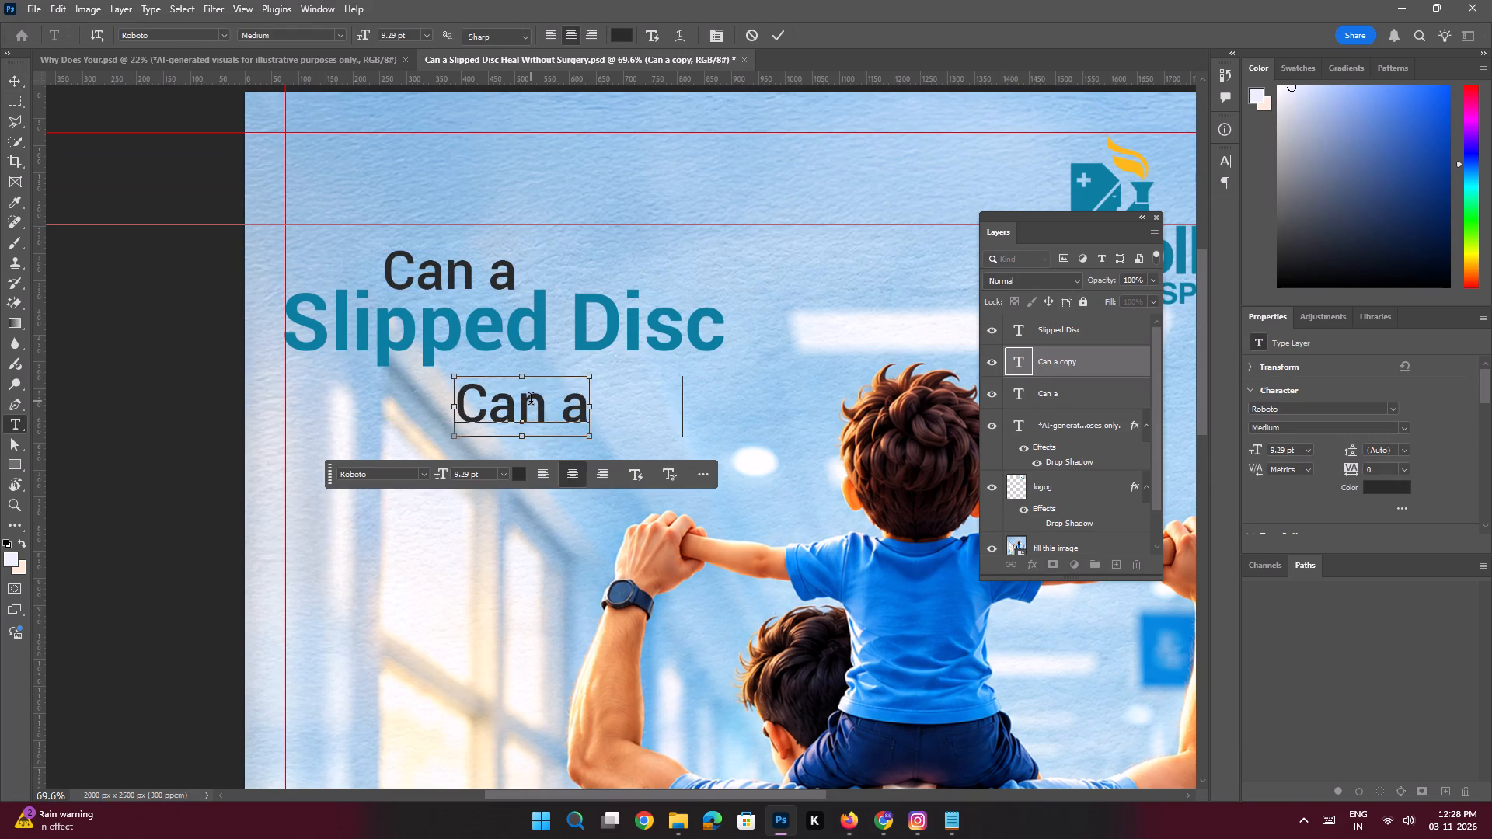
key(Return)
Position the "Heal Without" line beneath "Slipped Disc", with its left edge slightly left of "Can a".
drag(523, 402, 514, 402)
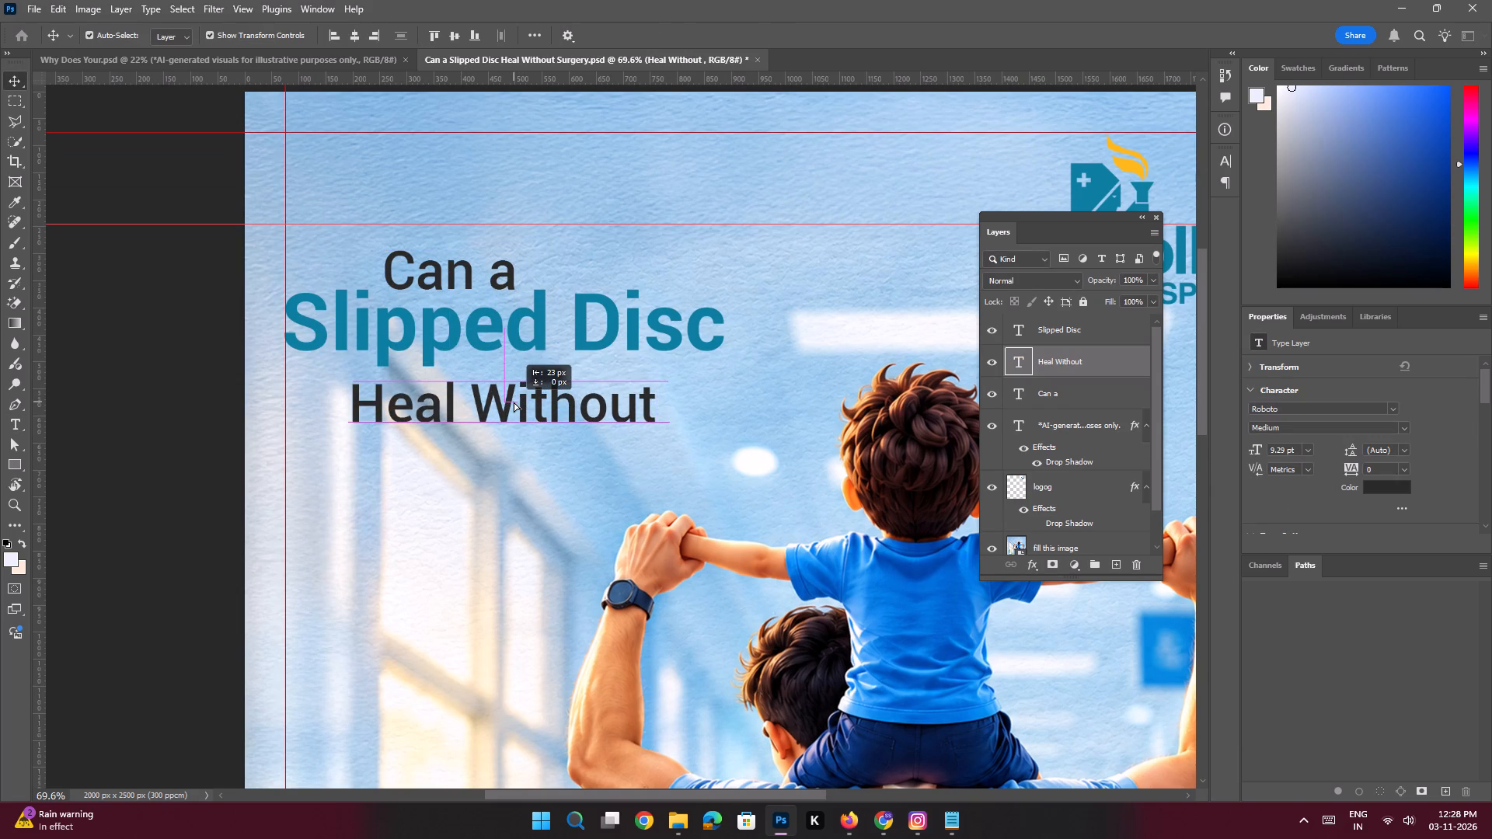
drag(514, 402, 535, 401)
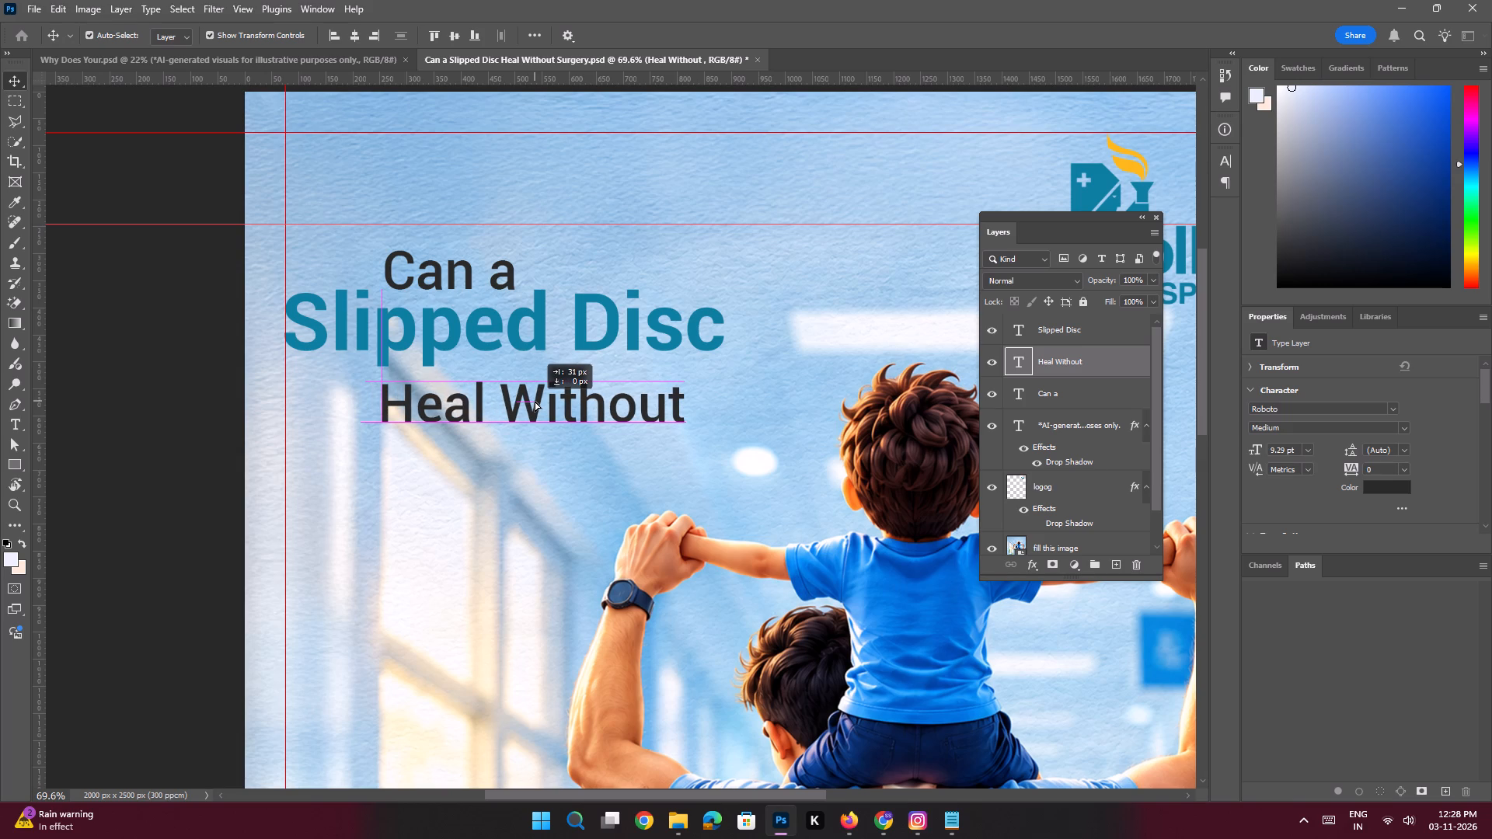
drag(535, 401, 539, 401)
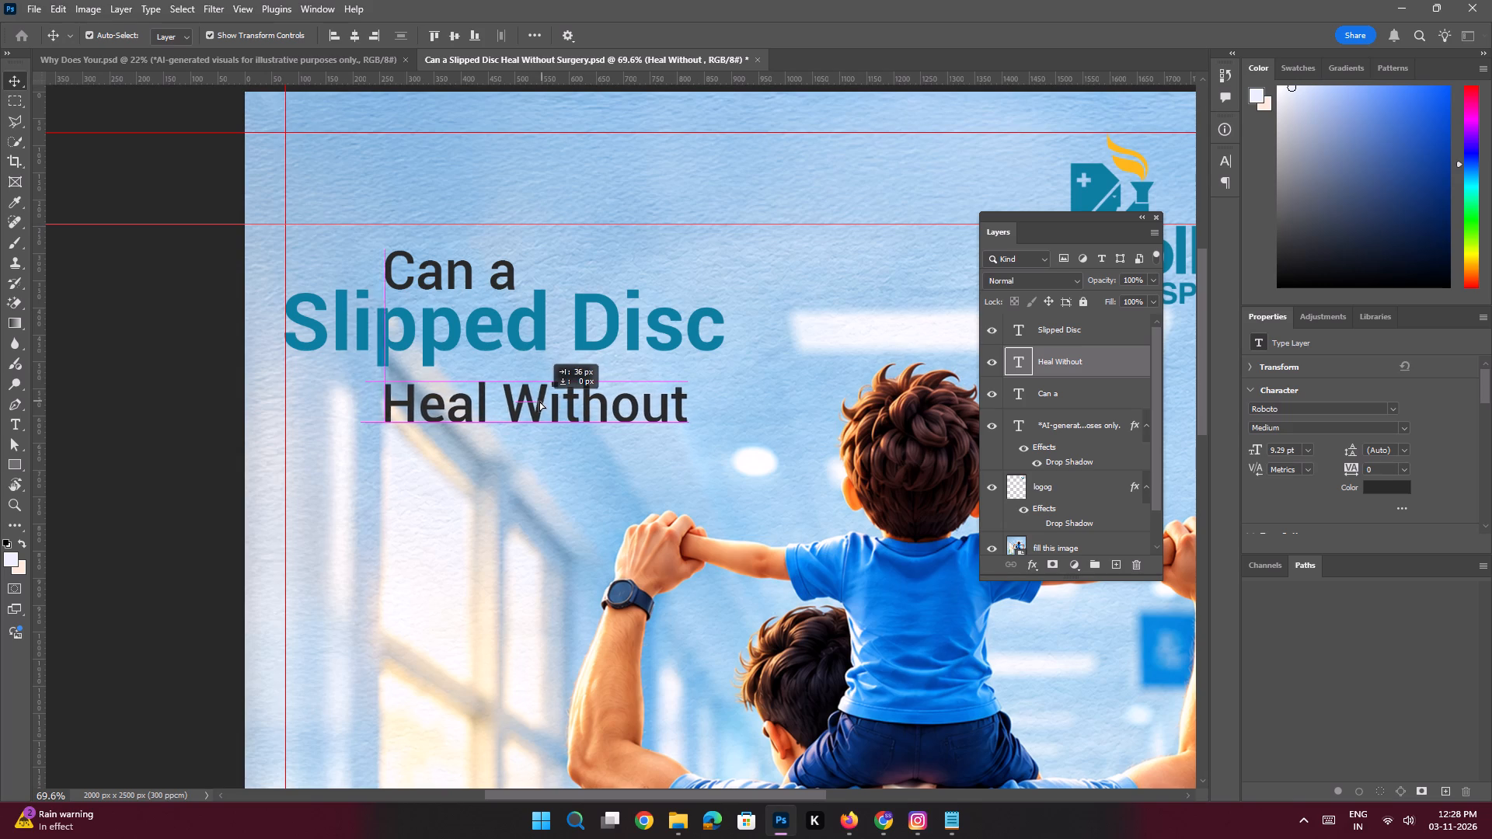
drag(539, 401, 531, 400)
key(ctrl+space)
key(ctrl+space)
key(ctrl+space)
key(ctrl+space)
key(ctrl+space)
key(ctrl+space)
key(ctrl+space)
key(ctrl+space)
key(ctrl+space)
key(ctrl+space)
key(ctrl+space)
key(ctrl+space)
key(ctrl+space)
ctrl+drag(484, 372, 530, 461)
shift+drag(526, 444, 526, 429)
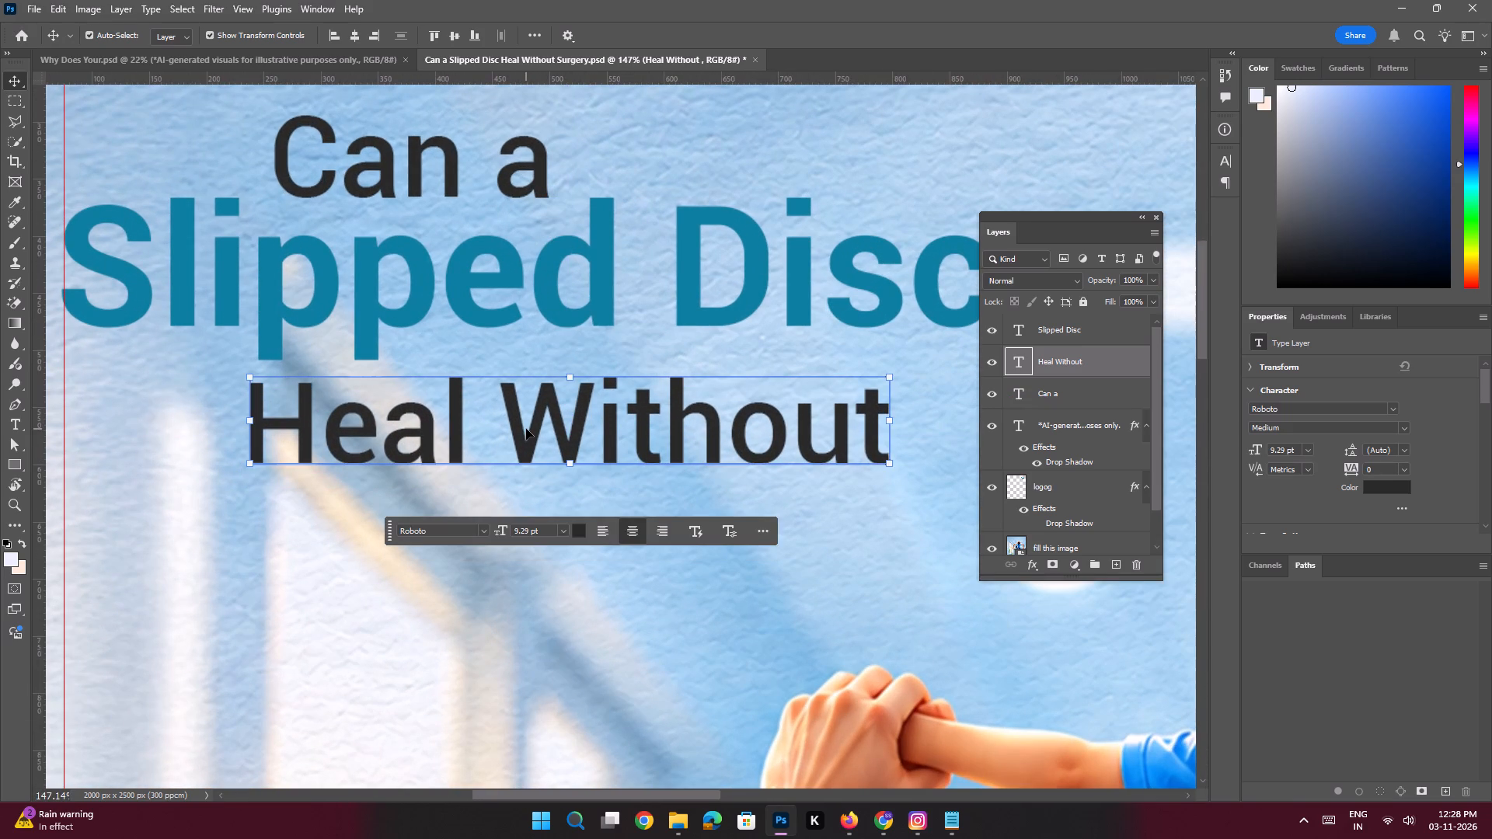
key(shift+Left)
key(Right)
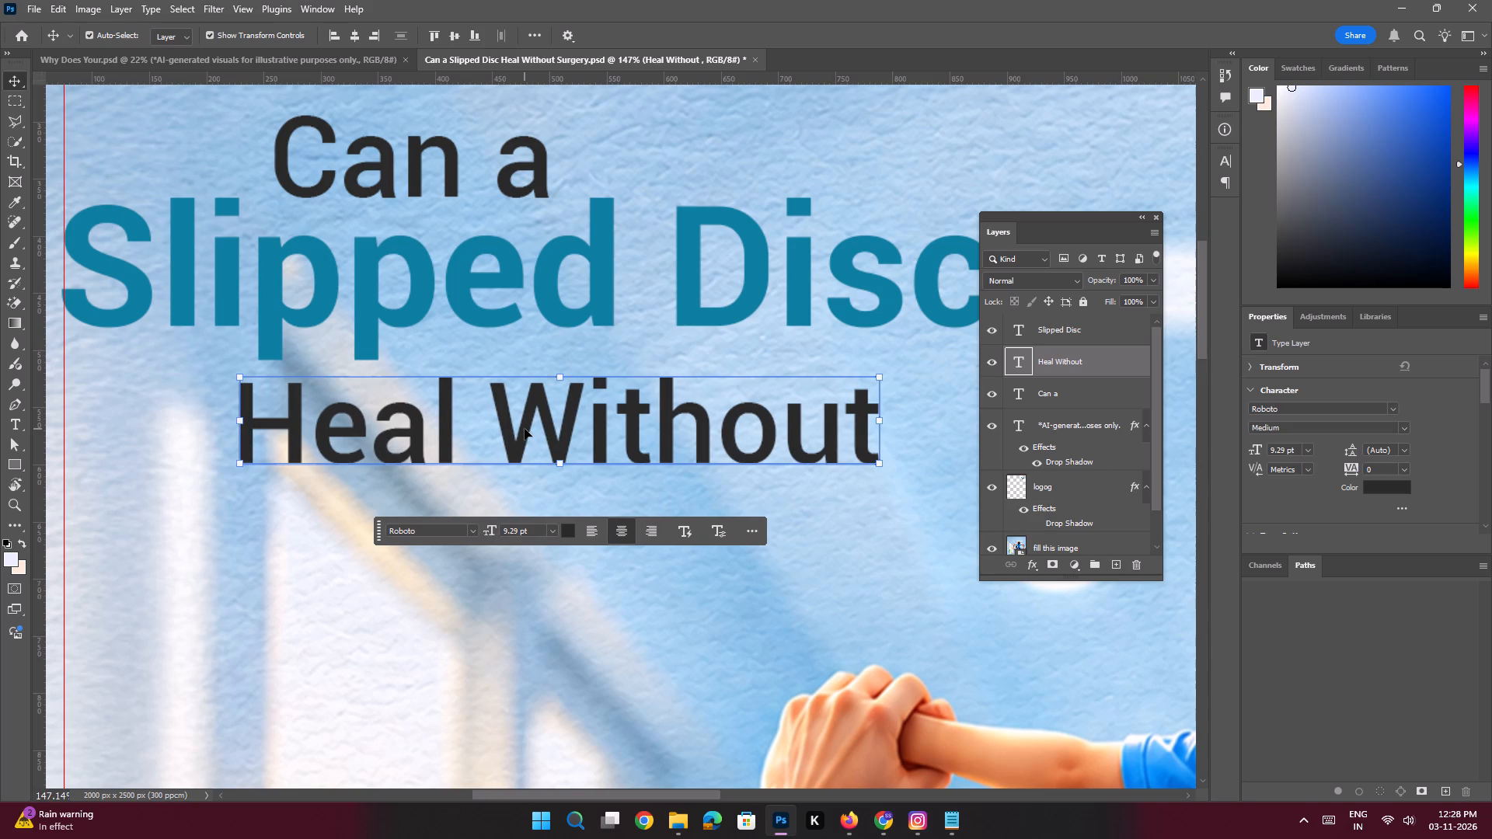
key(ctrl+space)
key(ctrl+space)
key(ctrl+space)
key(ctrl+space)
key(ctrl+space)
key(ctrl+space)
key(ctrl+space)
ctrl+drag(629, 363, 532, 334)
click(369, 356)
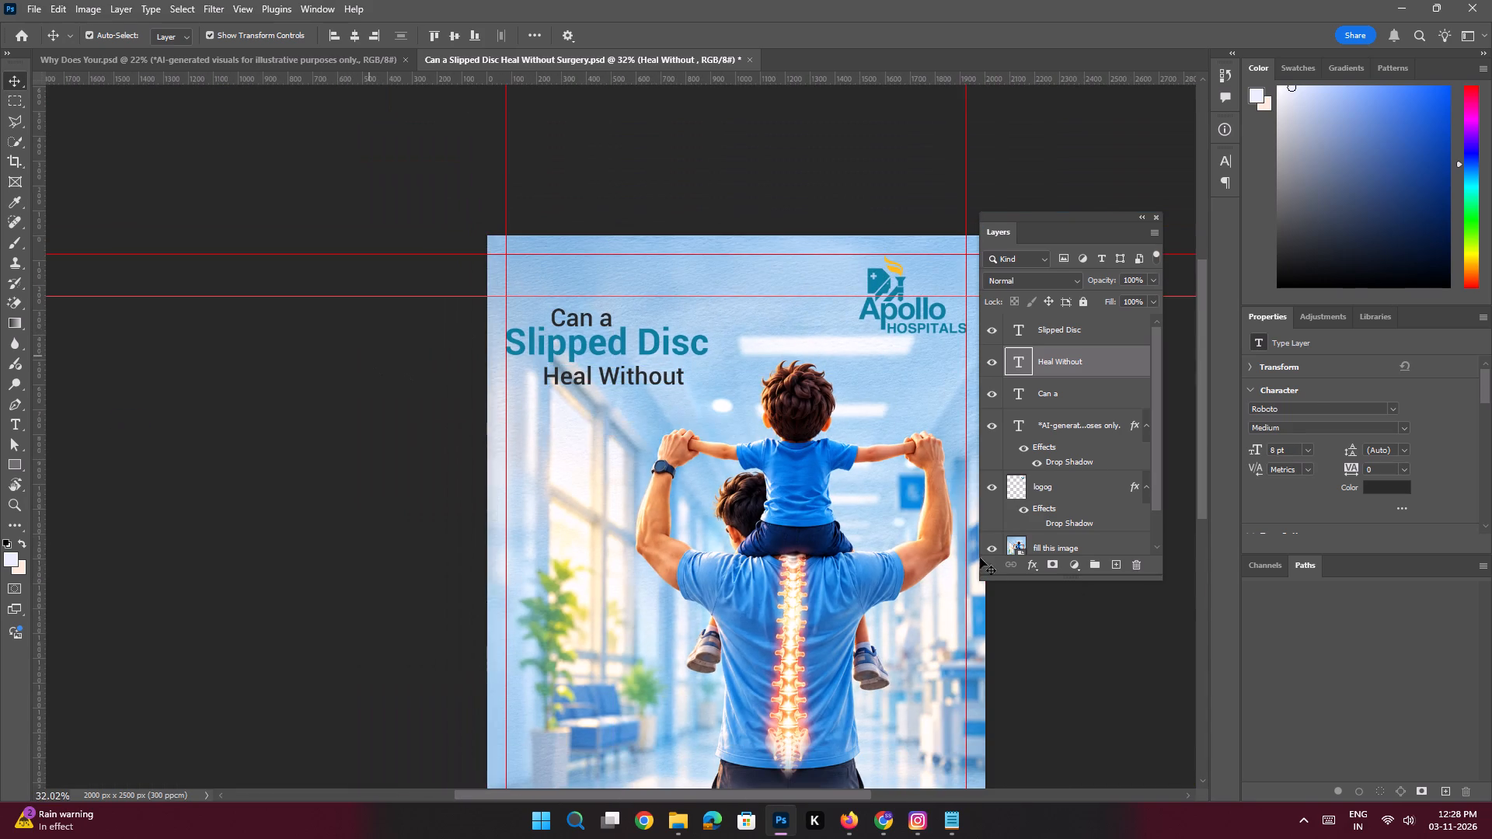
Copy the word "Surgery?" from the Slide 1 headline in the Notepad content and return to the Photoshop design.
click(953, 818)
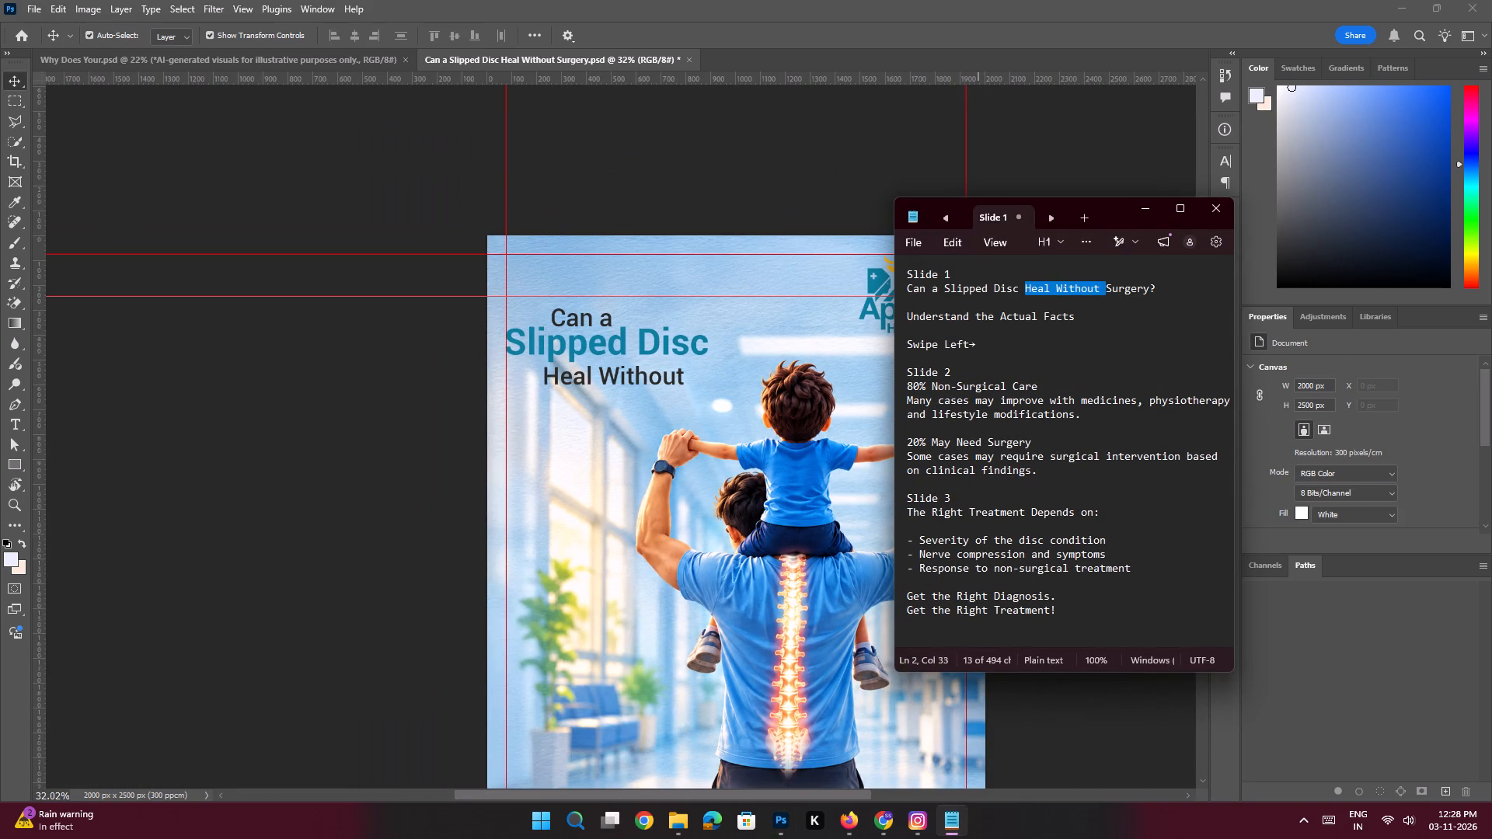
drag(1166, 287, 1107, 288)
key(ctrl+c)
key(ctrl+c)
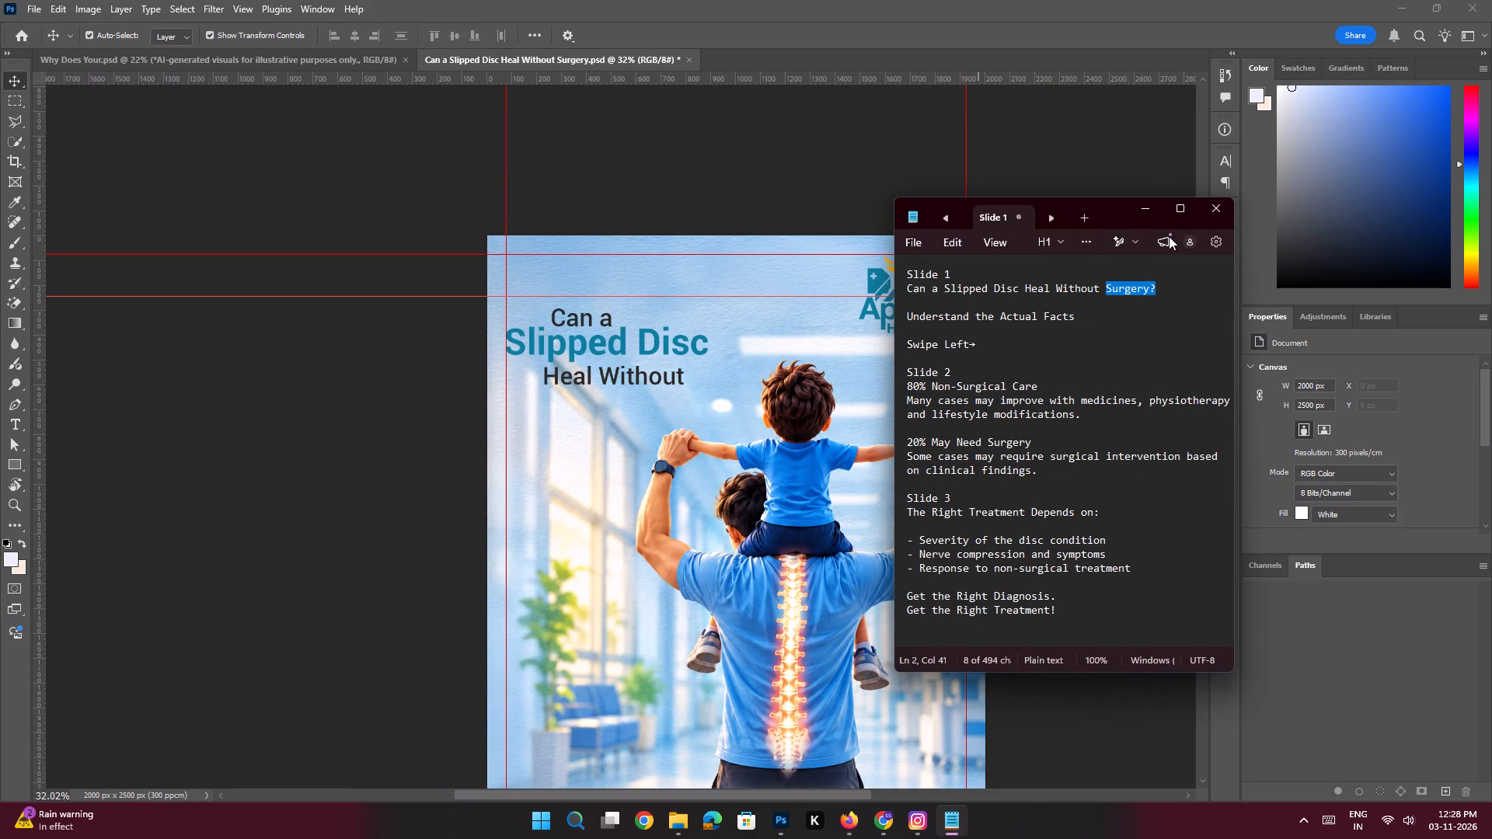
click(1142, 204)
Duplicate the teal "Slipped Disc" text below "Heal Without" and replace the copy's wording with "Surgery?".
key(ctrl+space)
key(ctrl+space)
key(ctrl+space)
key(ctrl+space)
key(ctrl+space)
key(ctrl+space)
key(ctrl+space)
ctrl+drag(601, 336, 646, 395)
click(633, 354)
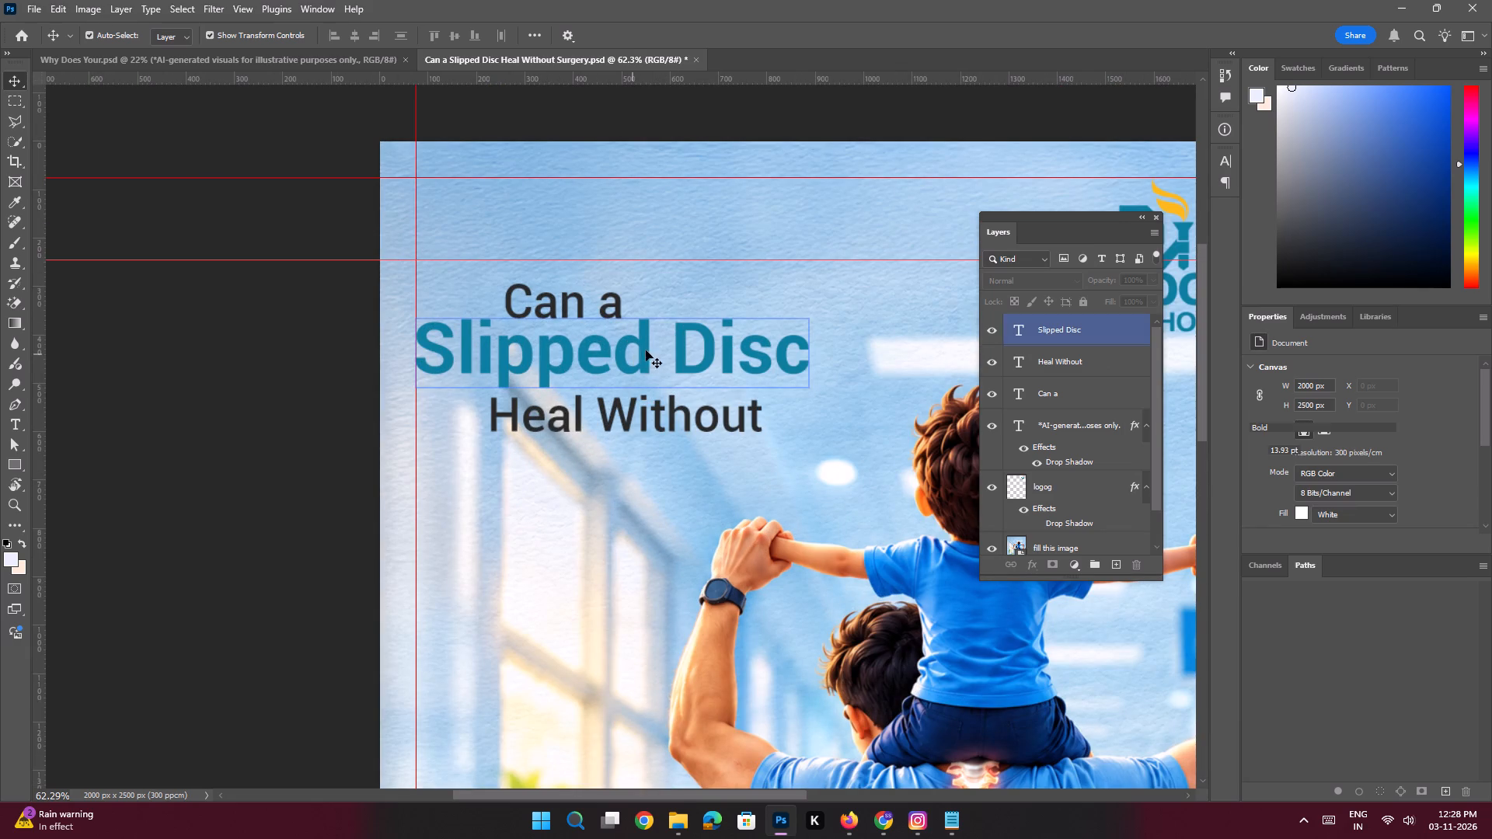
alt+shift+drag(641, 346, 648, 468)
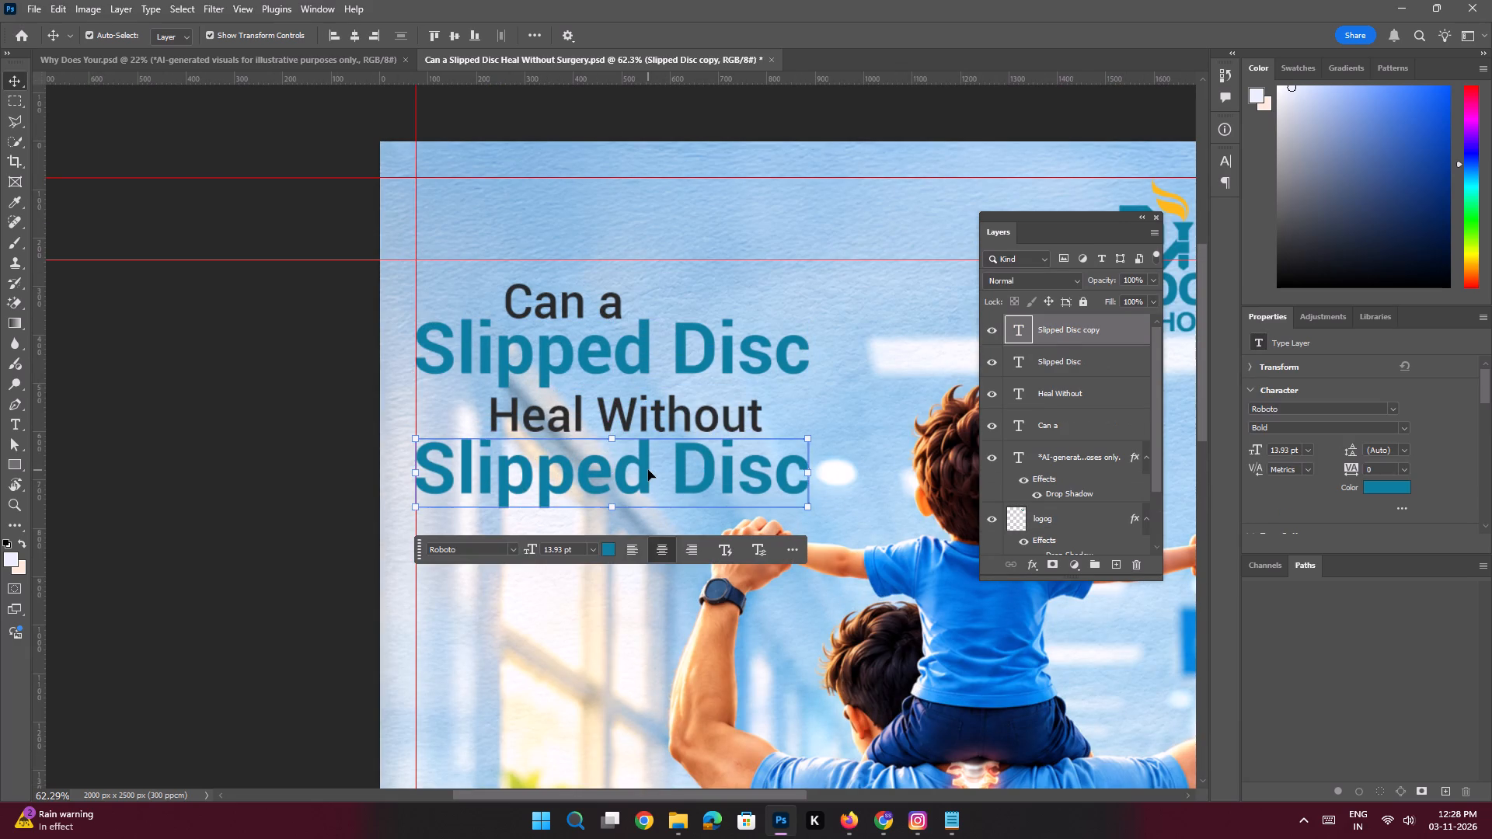
shift+drag(648, 470, 650, 487)
double_click(650, 487)
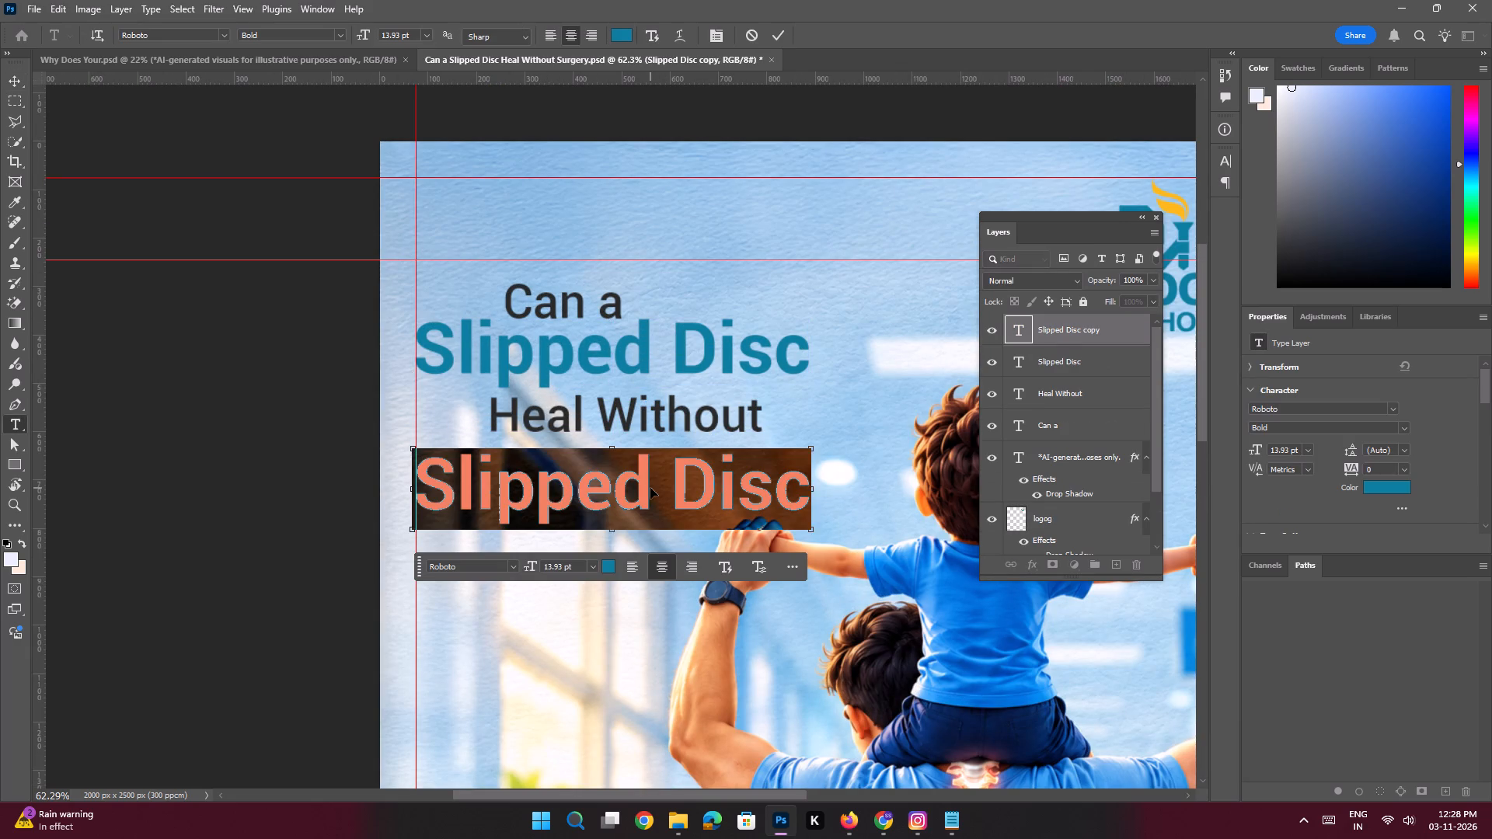
key(ctrl+v)
key(Return)
Move "Surgery?" up close beneath "Heal Without", aligning its right edge with the end of "Slipped Disc".
shift+drag(652, 489, 599, 490)
shift+drag(599, 490, 601, 490)
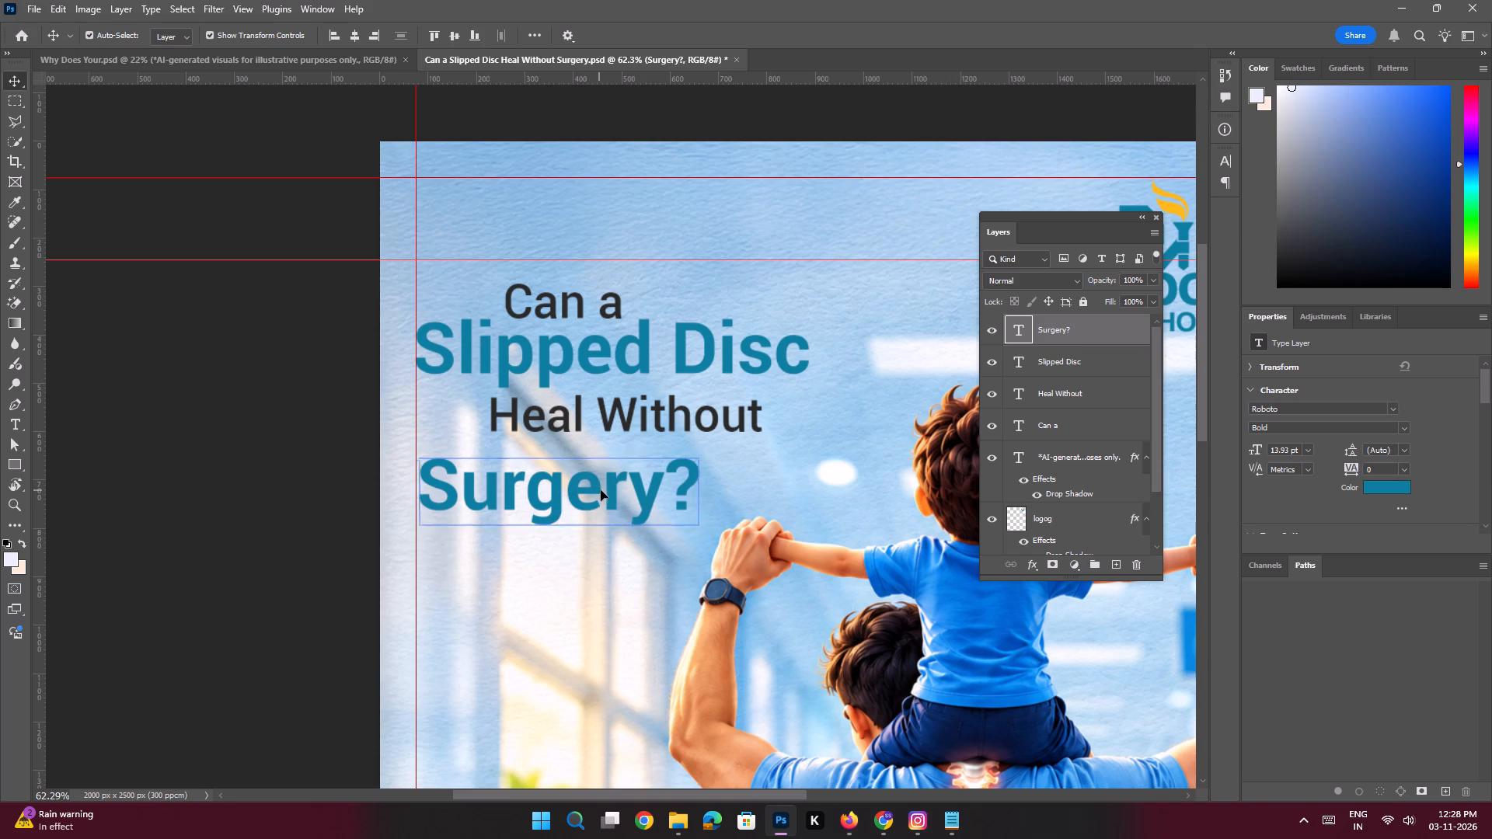
shift+drag(601, 490, 702, 492)
shift+drag(704, 492, 706, 480)
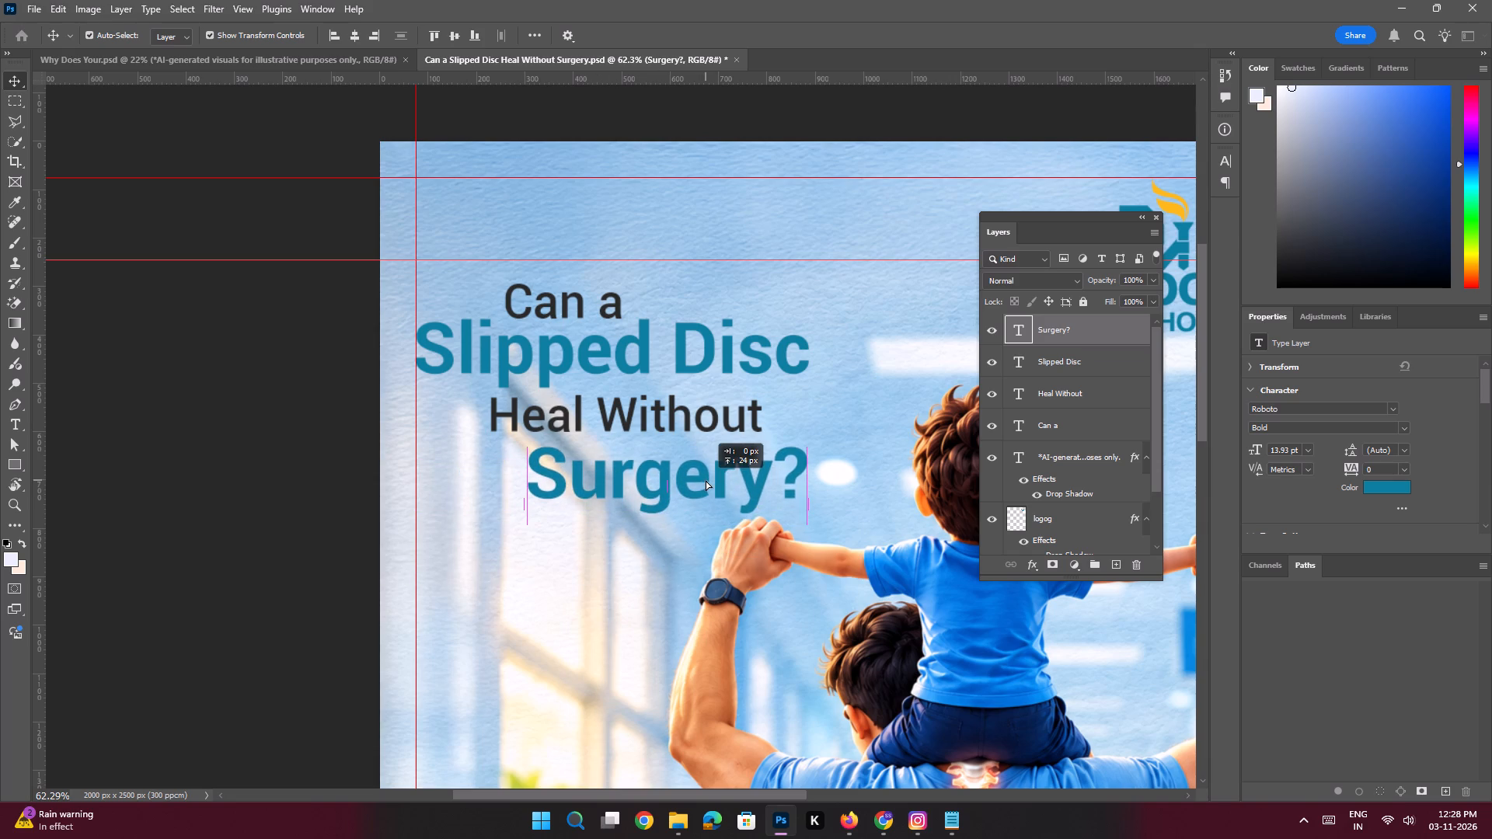
shift+drag(706, 480, 705, 480)
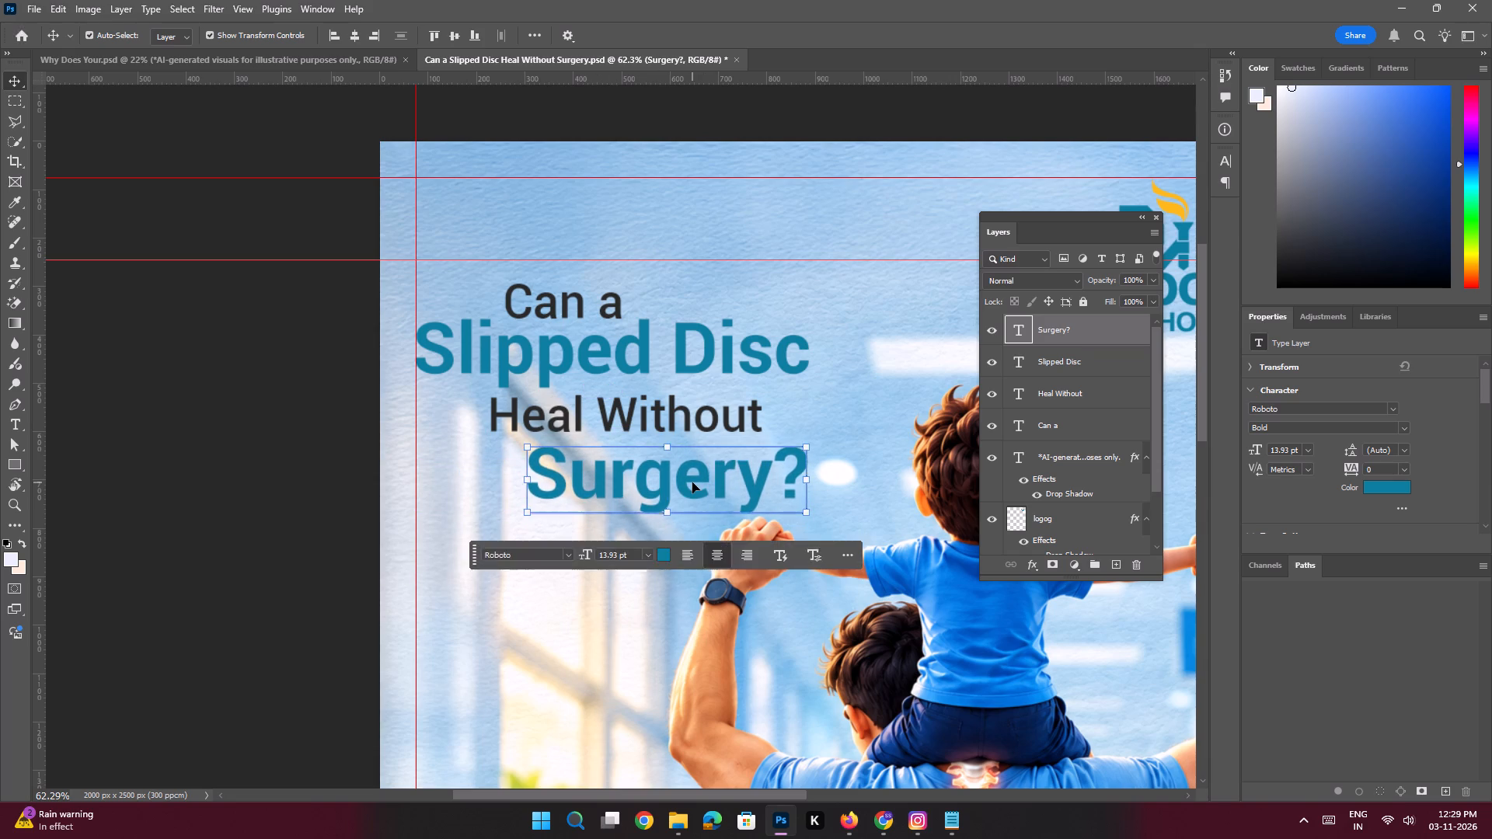
shift+drag(692, 482, 699, 483)
key(space)
ctrl+drag(681, 402, 598, 379)
click(465, 420)
Move "Surgery?" horizontally to the left margin guide, aligning its left edge with the start of "Slipped Disc".
key(ctrl+space)
key(ctrl+space)
key(ctrl+space)
key(ctrl+space)
key(ctrl+space)
key(ctrl+space)
key(ctrl+space)
key(ctrl+space)
key(ctrl+space)
key(ctrl+space)
key(ctrl+space)
key(ctrl+space)
key(ctrl+space)
key(ctrl+space)
key(ctrl+space)
key(ctrl+space)
key(ctrl+space)
key(ctrl+space)
key(ctrl+space)
key(ctrl+space)
ctrl+drag(699, 409, 728, 487)
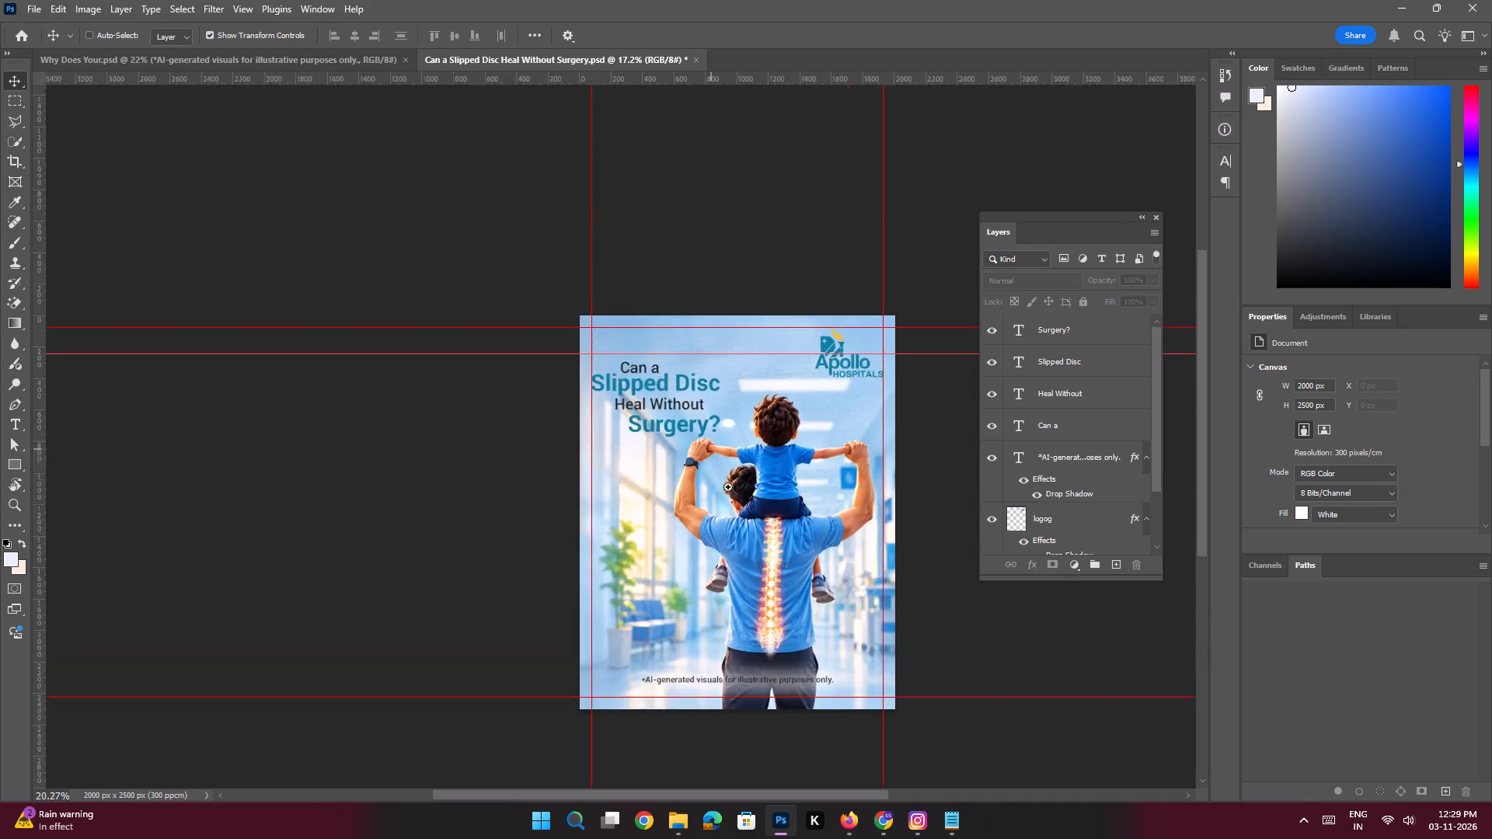
ctrl+drag(728, 487, 783, 605)
click(690, 479)
shift+drag(698, 474, 557, 478)
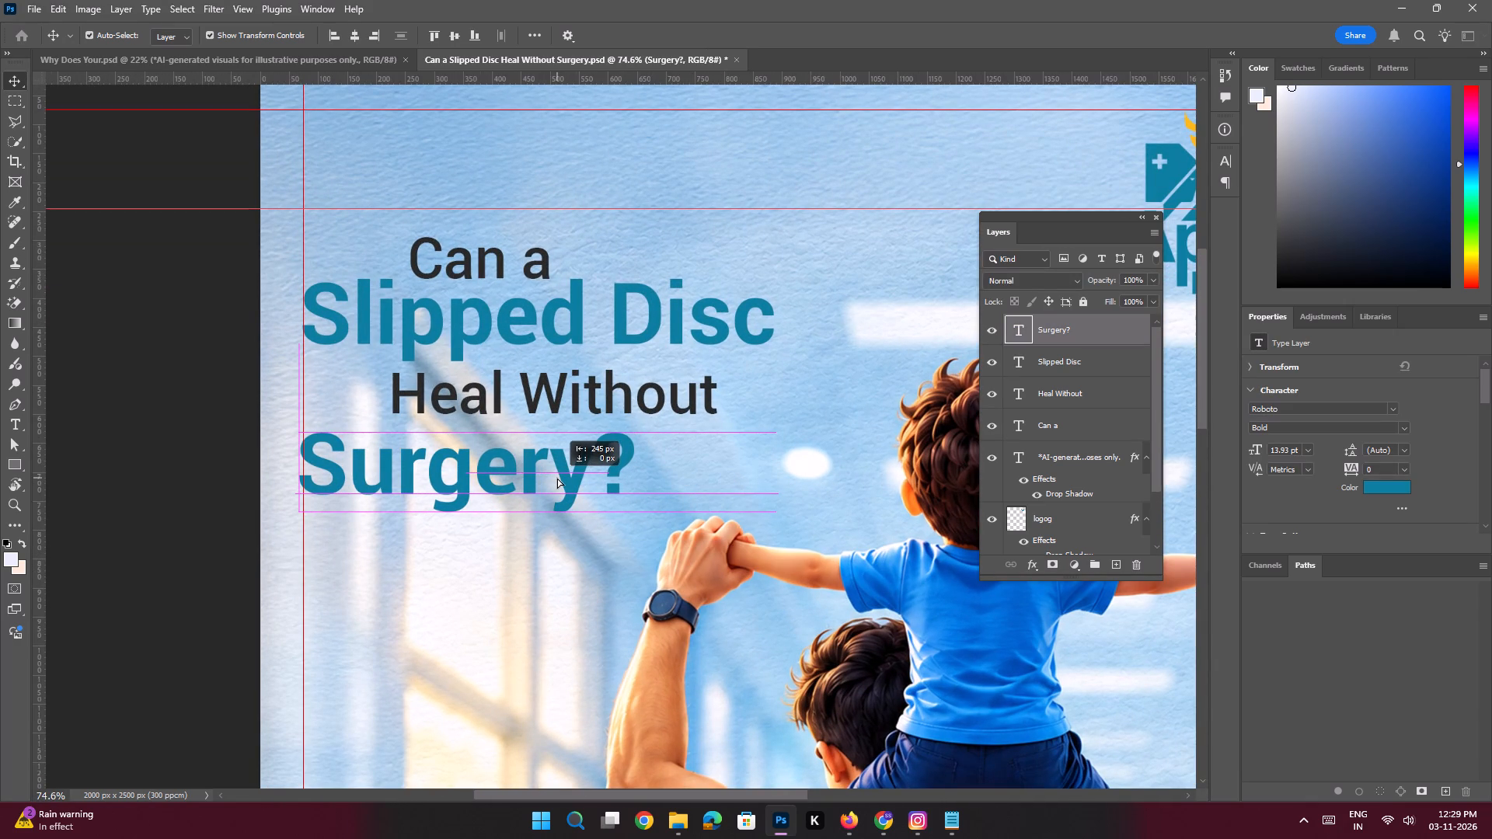
shift+drag(557, 478, 559, 478)
Select all four headline lines and enlarge them together proportionally, keeping their upper-left corner anchored at the left margin guide.
key(ctrl+space)
key(ctrl+space)
key(ctrl+space)
key(ctrl+space)
ctrl+drag(589, 392, 513, 375)
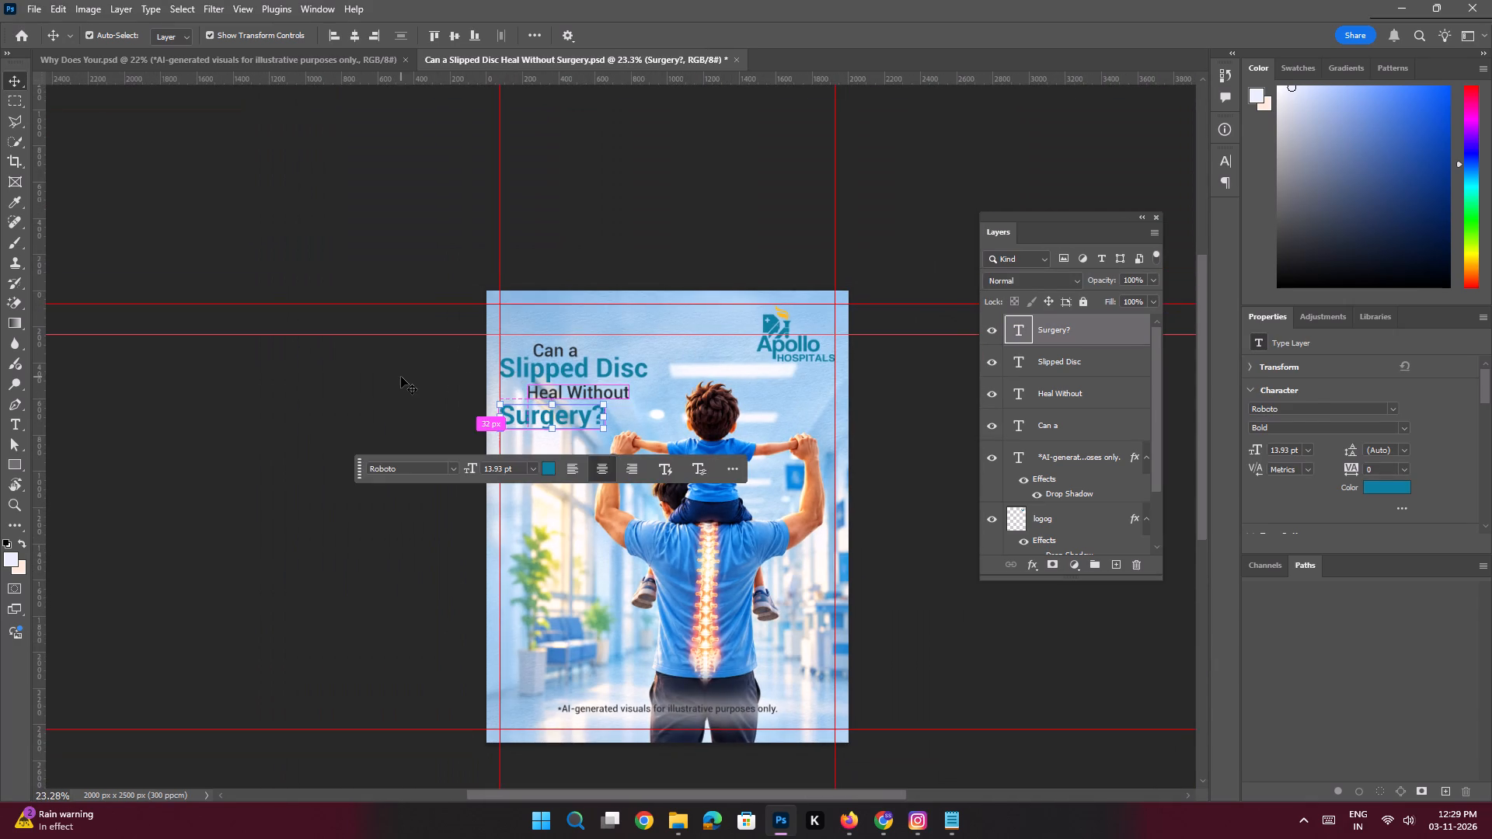
click(401, 377)
key(ctrl+space)
key(ctrl+space)
key(ctrl+space)
key(ctrl+space)
key(ctrl+space)
key(ctrl+space)
key(ctrl+space)
key(ctrl+space)
key(ctrl+space)
key(ctrl+space)
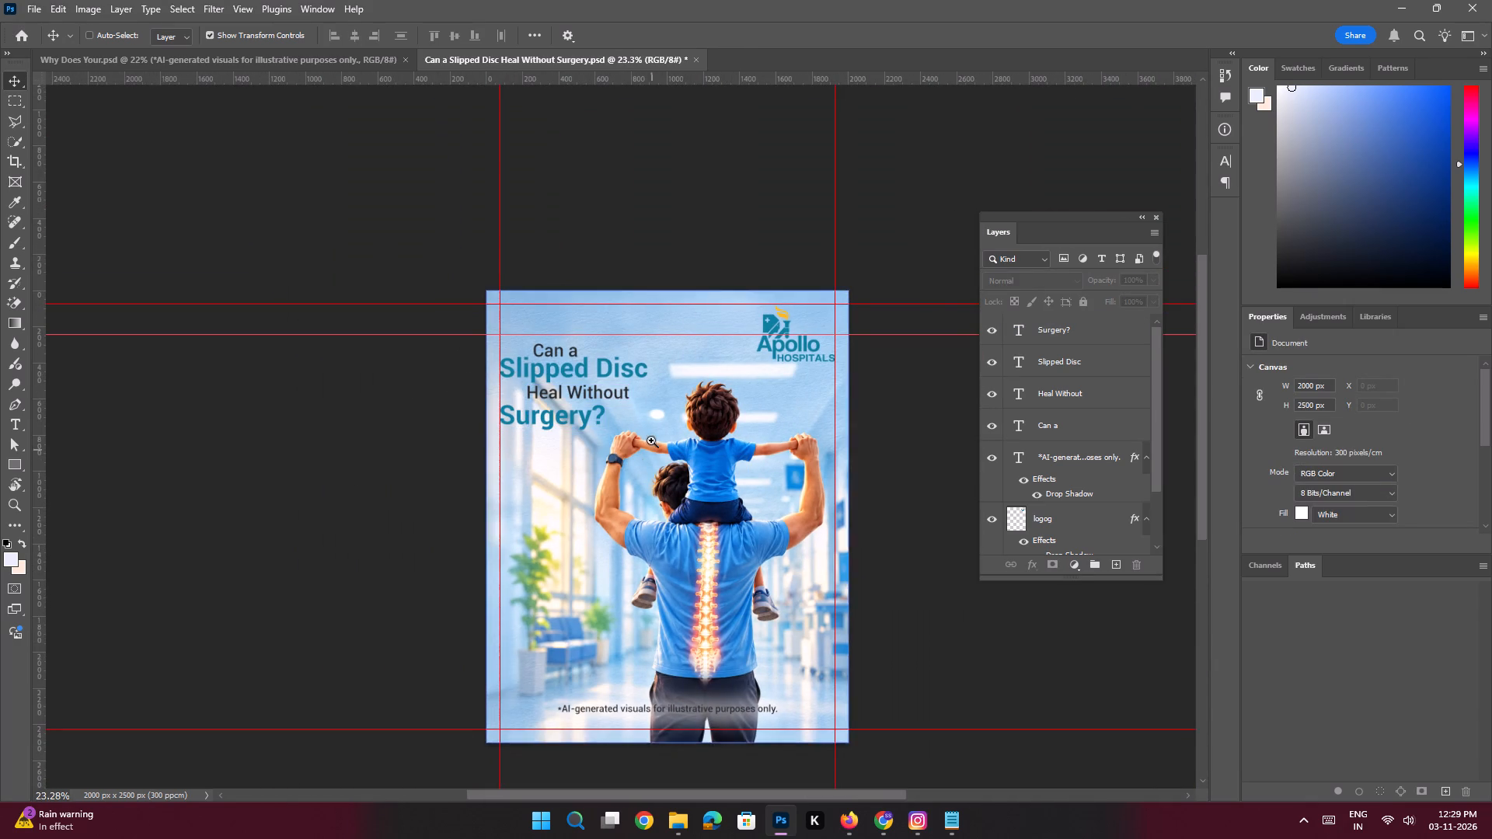
ctrl+drag(631, 396, 709, 526)
click(403, 223)
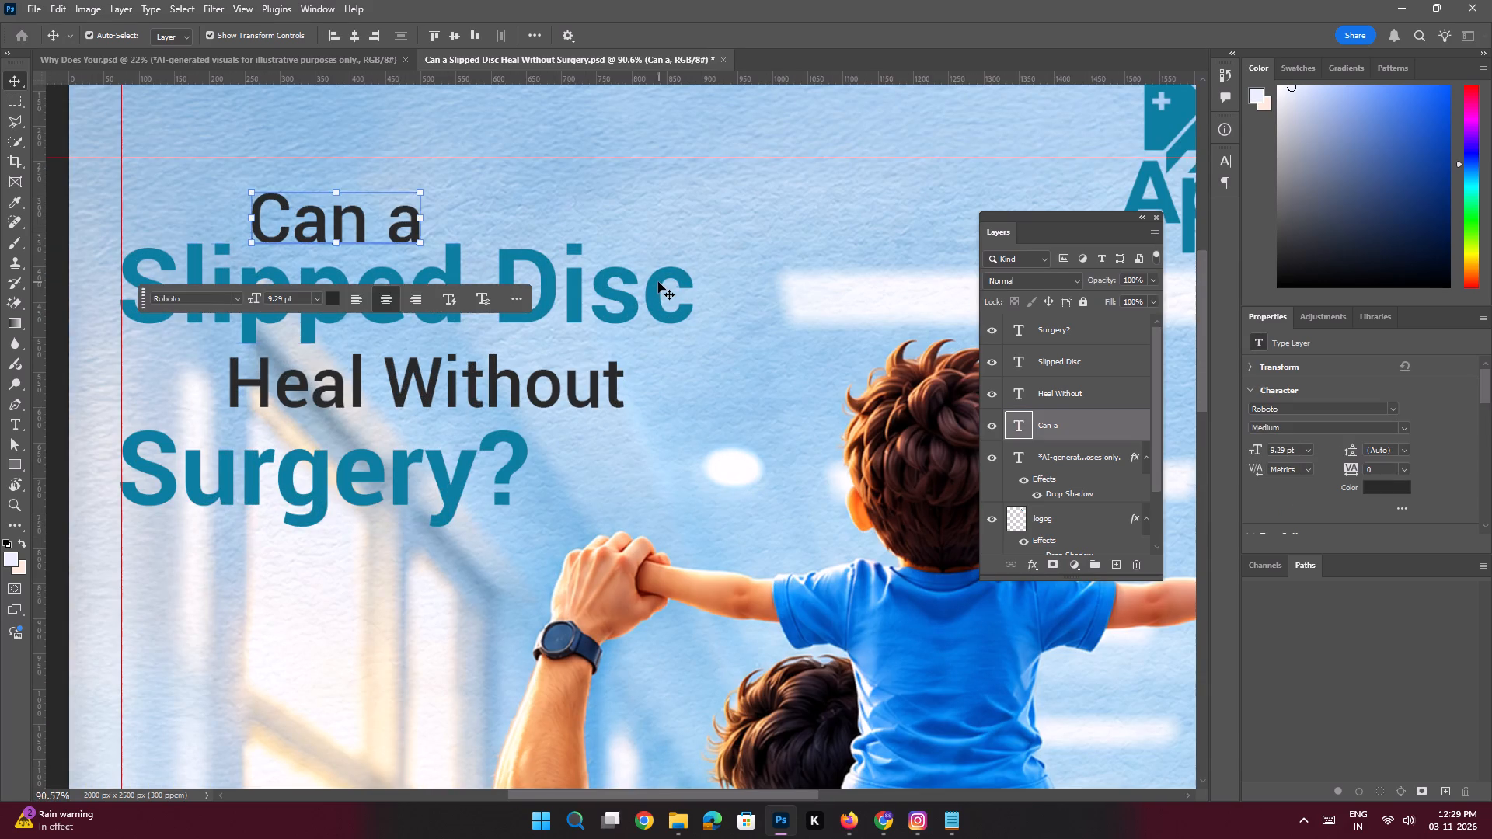
shift+click(657, 282)
shift+click(543, 392)
shift+click(438, 483)
key(space)
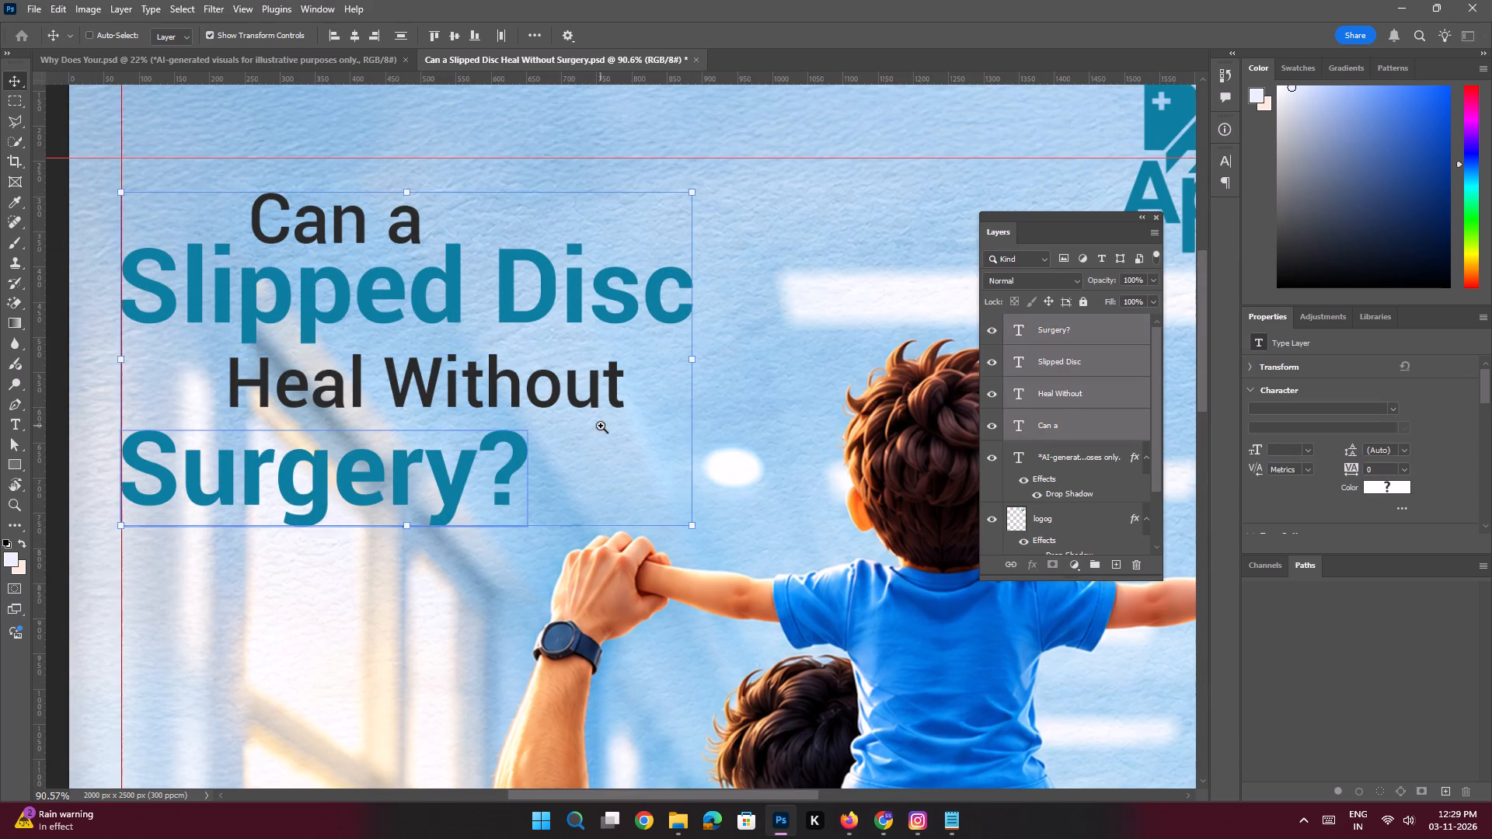
ctrl+drag(601, 426, 531, 406)
key(ctrl+t)
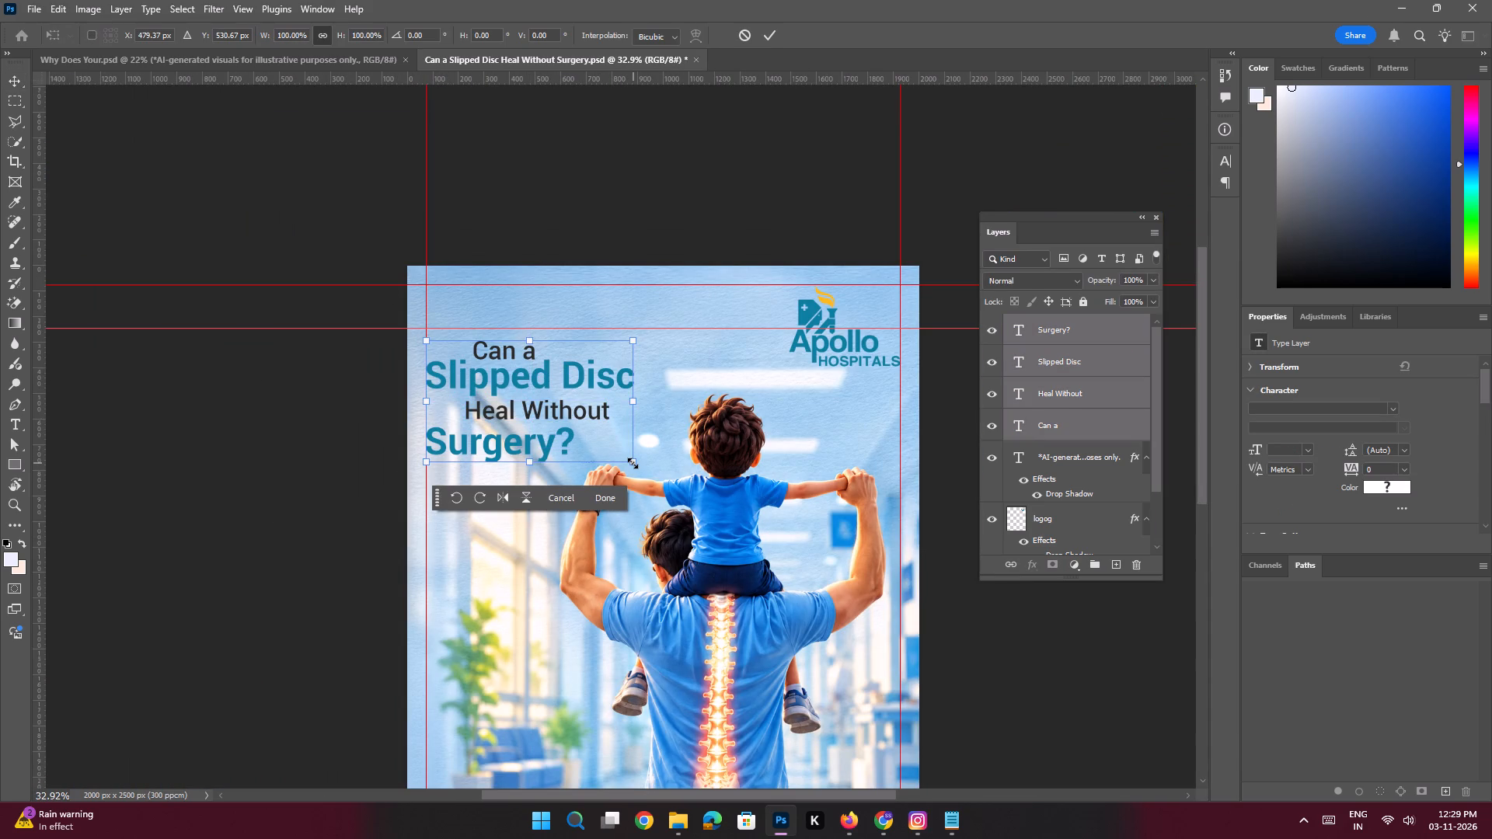
drag(633, 464, 657, 486)
key(Return)
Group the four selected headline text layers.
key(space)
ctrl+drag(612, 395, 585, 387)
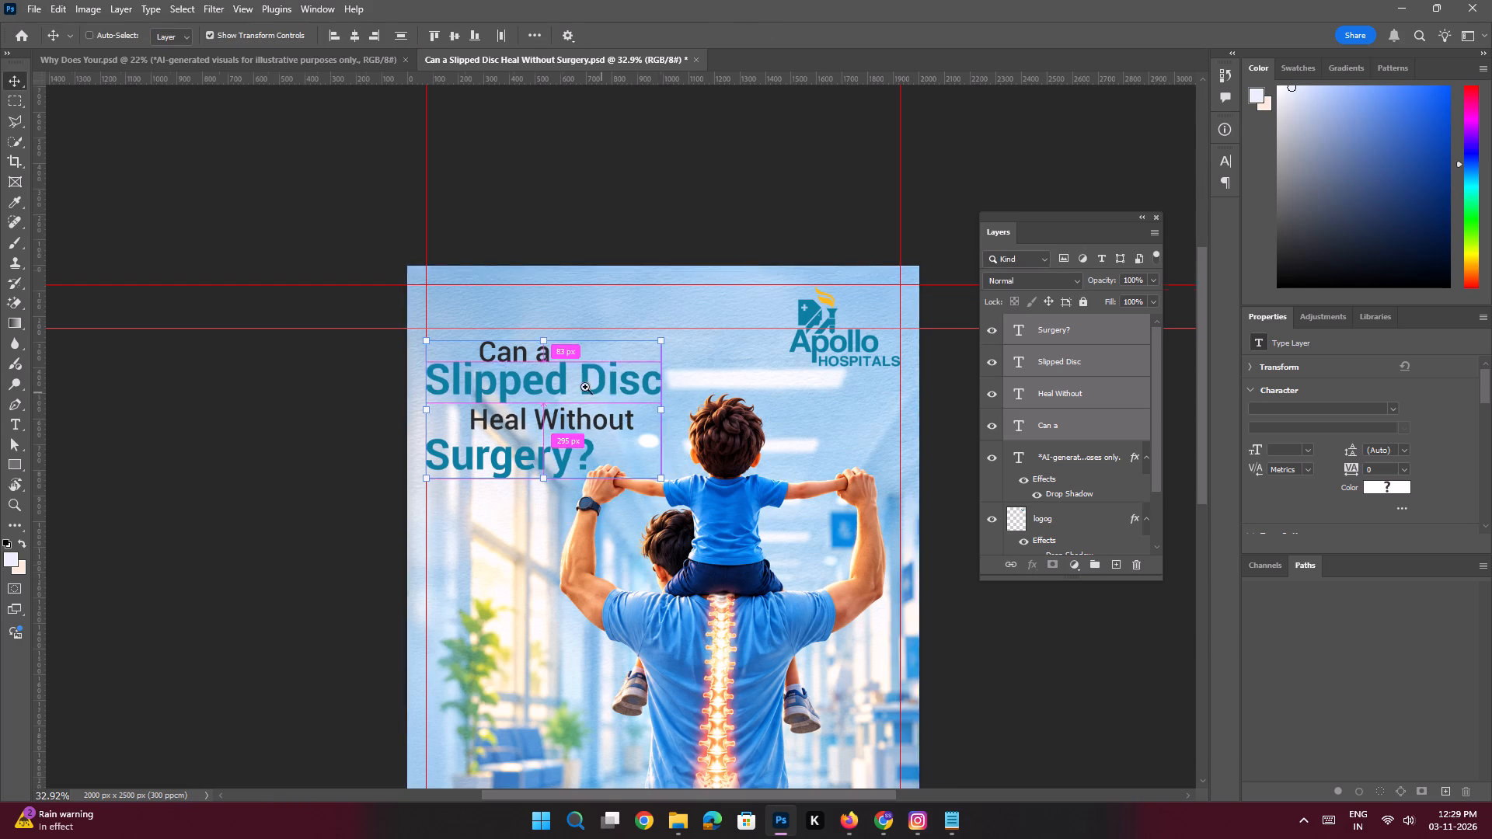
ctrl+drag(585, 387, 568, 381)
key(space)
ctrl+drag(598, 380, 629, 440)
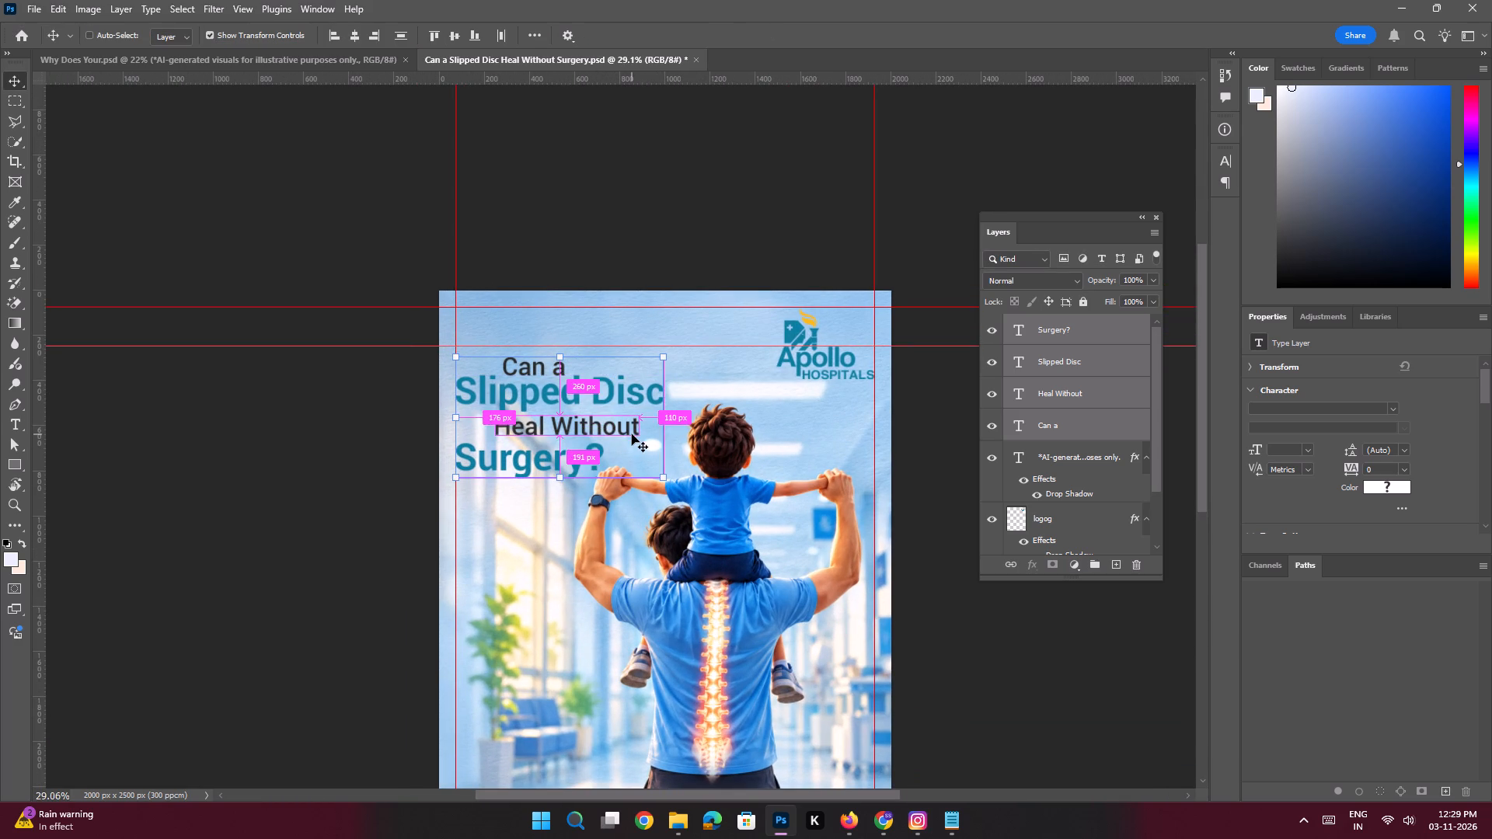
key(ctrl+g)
Set the Move tool's Auto-Select option to Group.
key(ctrl+space)
key(ctrl+space)
key(ctrl+space)
key(ctrl+space)
key(ctrl+space)
key(ctrl+space)
key(ctrl+space)
key(ctrl+space)
key(ctrl+space)
key(ctrl+space)
key(ctrl+space)
key(ctrl+space)
key(ctrl+space)
key(ctrl+space)
ctrl+drag(617, 399, 650, 467)
drag(644, 446, 618, 440)
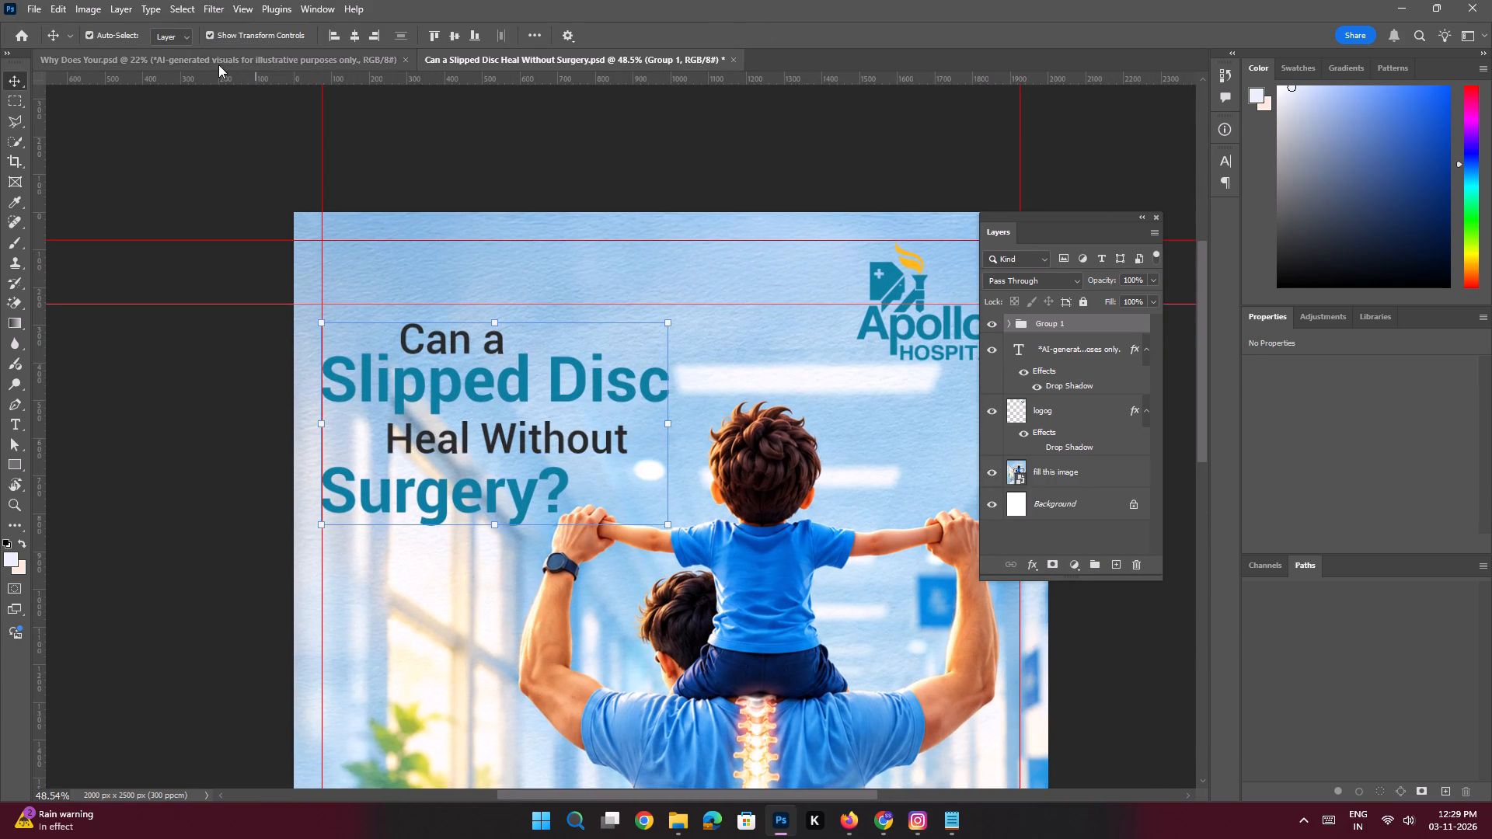
click(182, 37)
click(169, 61)
click(167, 41)
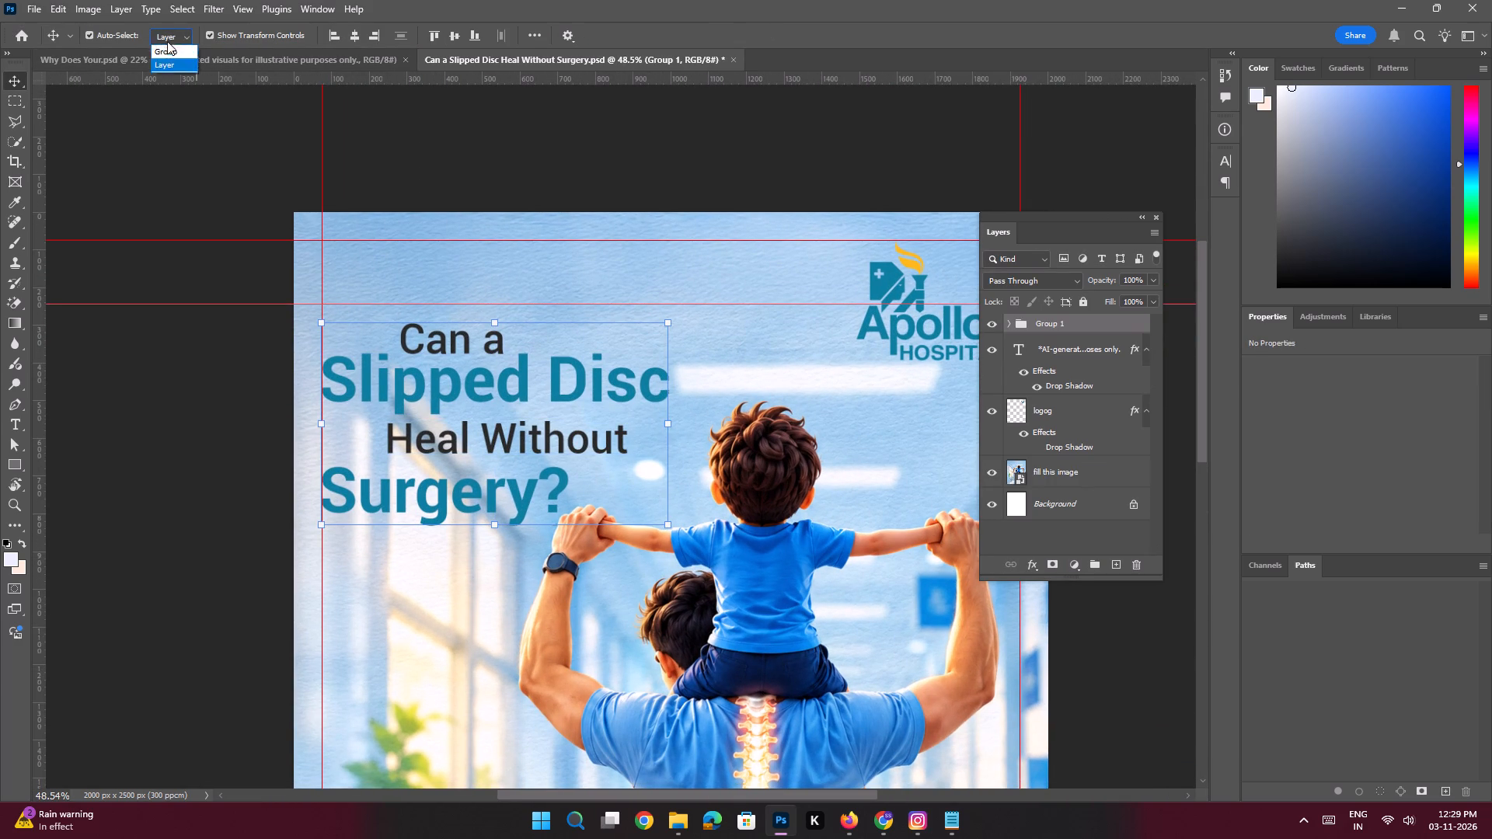
click(166, 54)
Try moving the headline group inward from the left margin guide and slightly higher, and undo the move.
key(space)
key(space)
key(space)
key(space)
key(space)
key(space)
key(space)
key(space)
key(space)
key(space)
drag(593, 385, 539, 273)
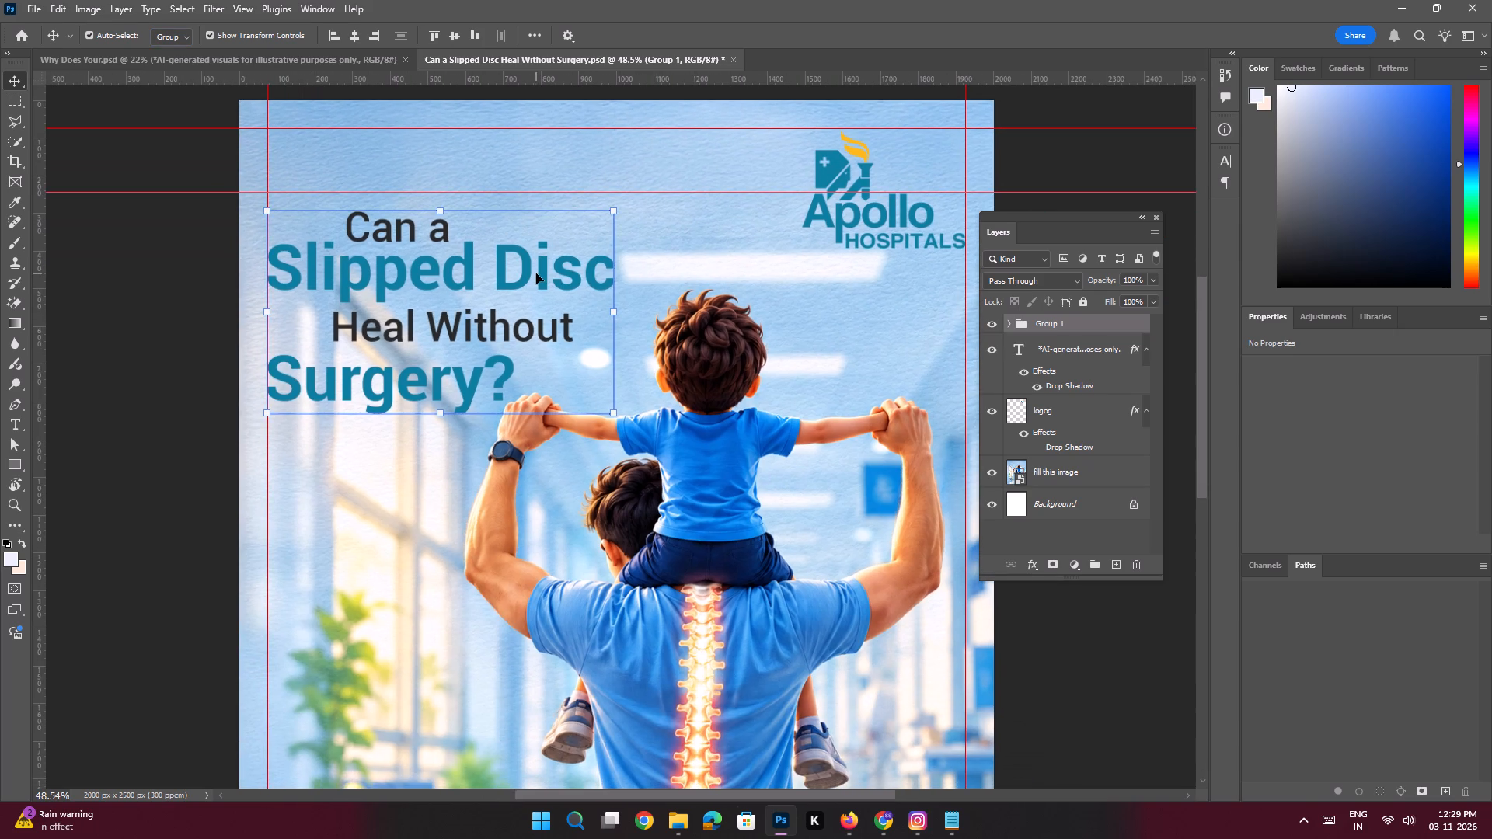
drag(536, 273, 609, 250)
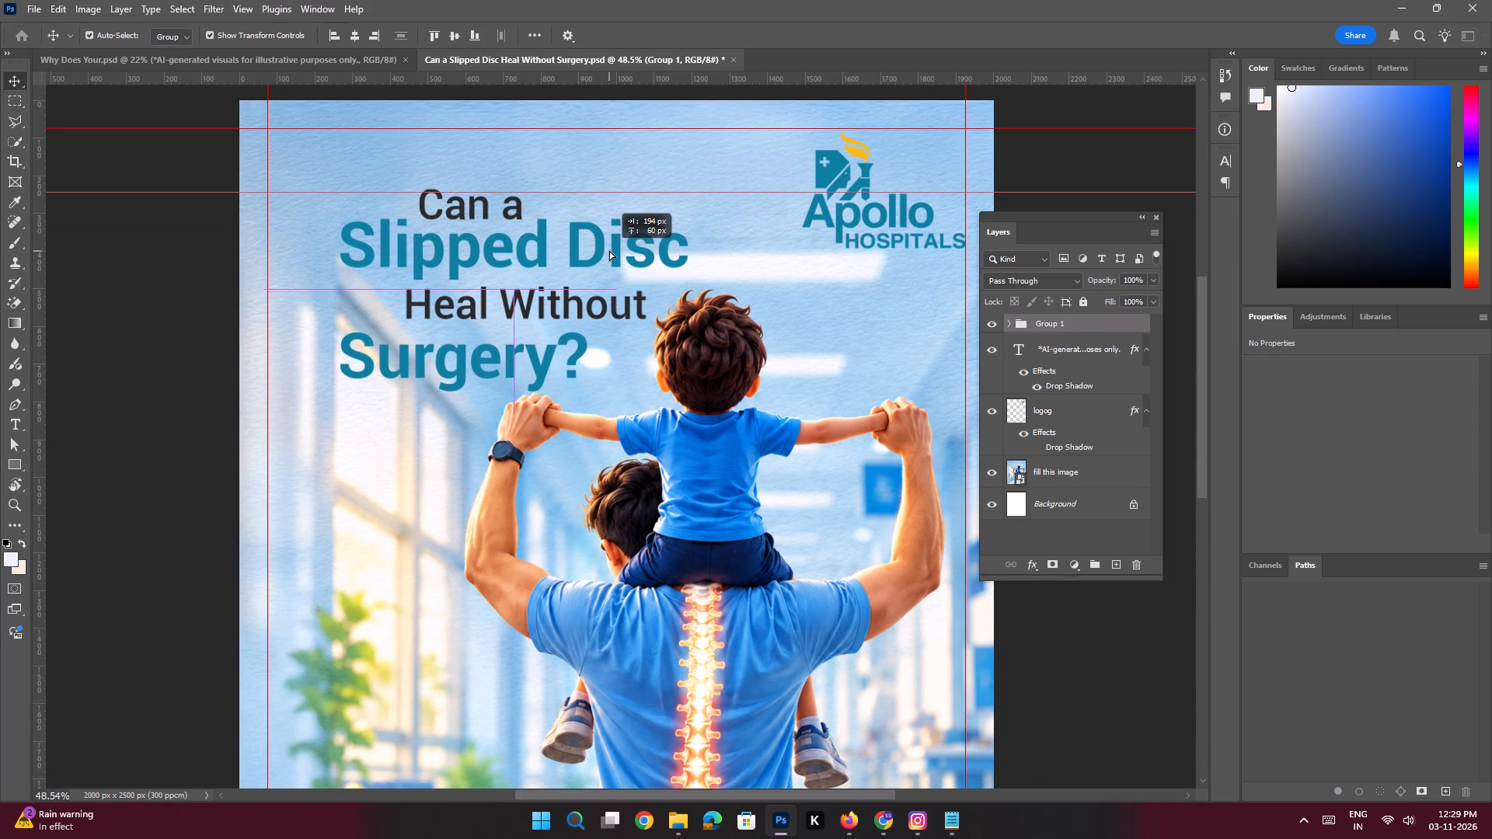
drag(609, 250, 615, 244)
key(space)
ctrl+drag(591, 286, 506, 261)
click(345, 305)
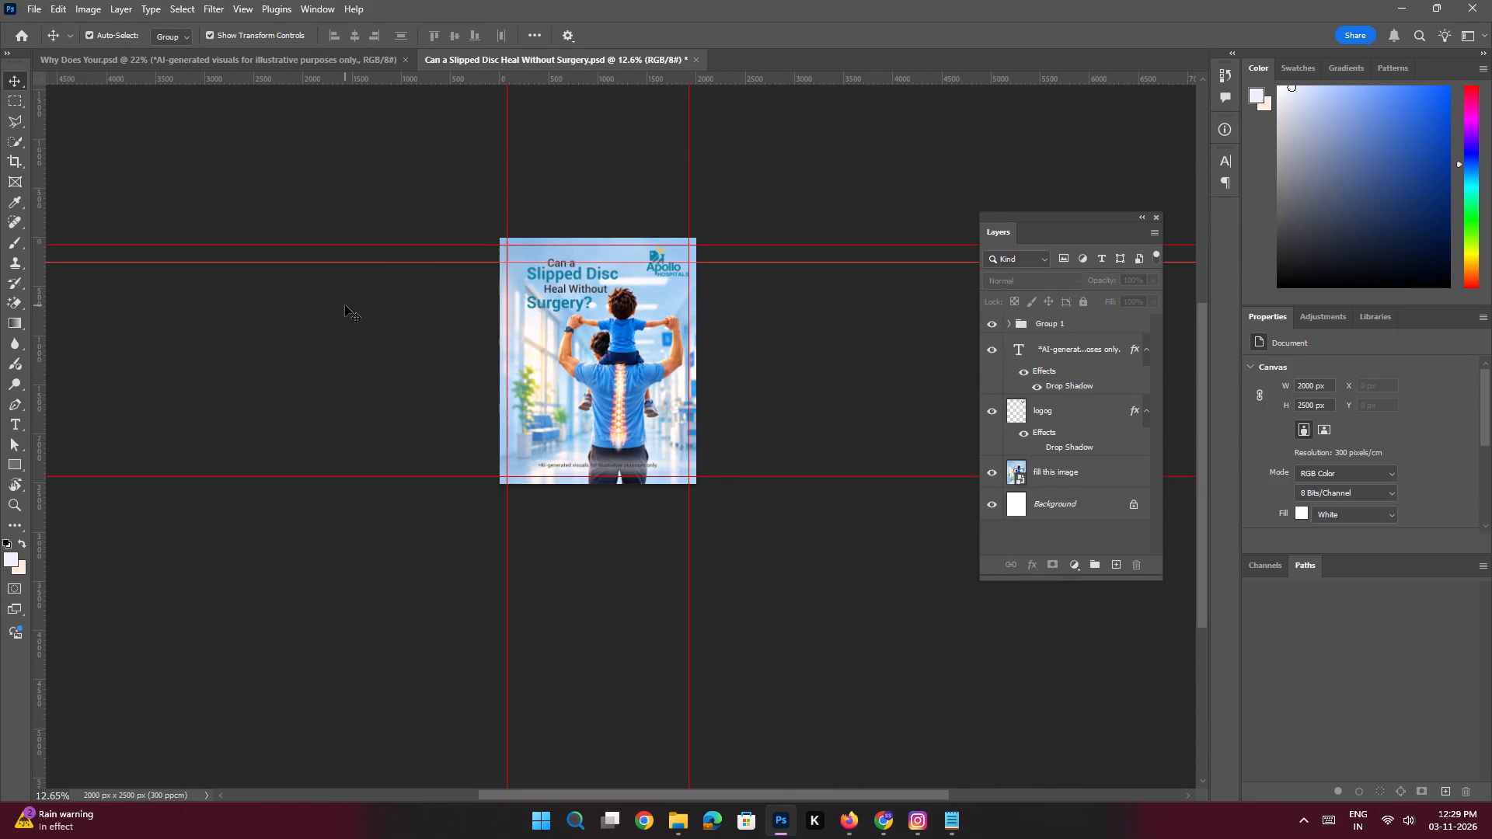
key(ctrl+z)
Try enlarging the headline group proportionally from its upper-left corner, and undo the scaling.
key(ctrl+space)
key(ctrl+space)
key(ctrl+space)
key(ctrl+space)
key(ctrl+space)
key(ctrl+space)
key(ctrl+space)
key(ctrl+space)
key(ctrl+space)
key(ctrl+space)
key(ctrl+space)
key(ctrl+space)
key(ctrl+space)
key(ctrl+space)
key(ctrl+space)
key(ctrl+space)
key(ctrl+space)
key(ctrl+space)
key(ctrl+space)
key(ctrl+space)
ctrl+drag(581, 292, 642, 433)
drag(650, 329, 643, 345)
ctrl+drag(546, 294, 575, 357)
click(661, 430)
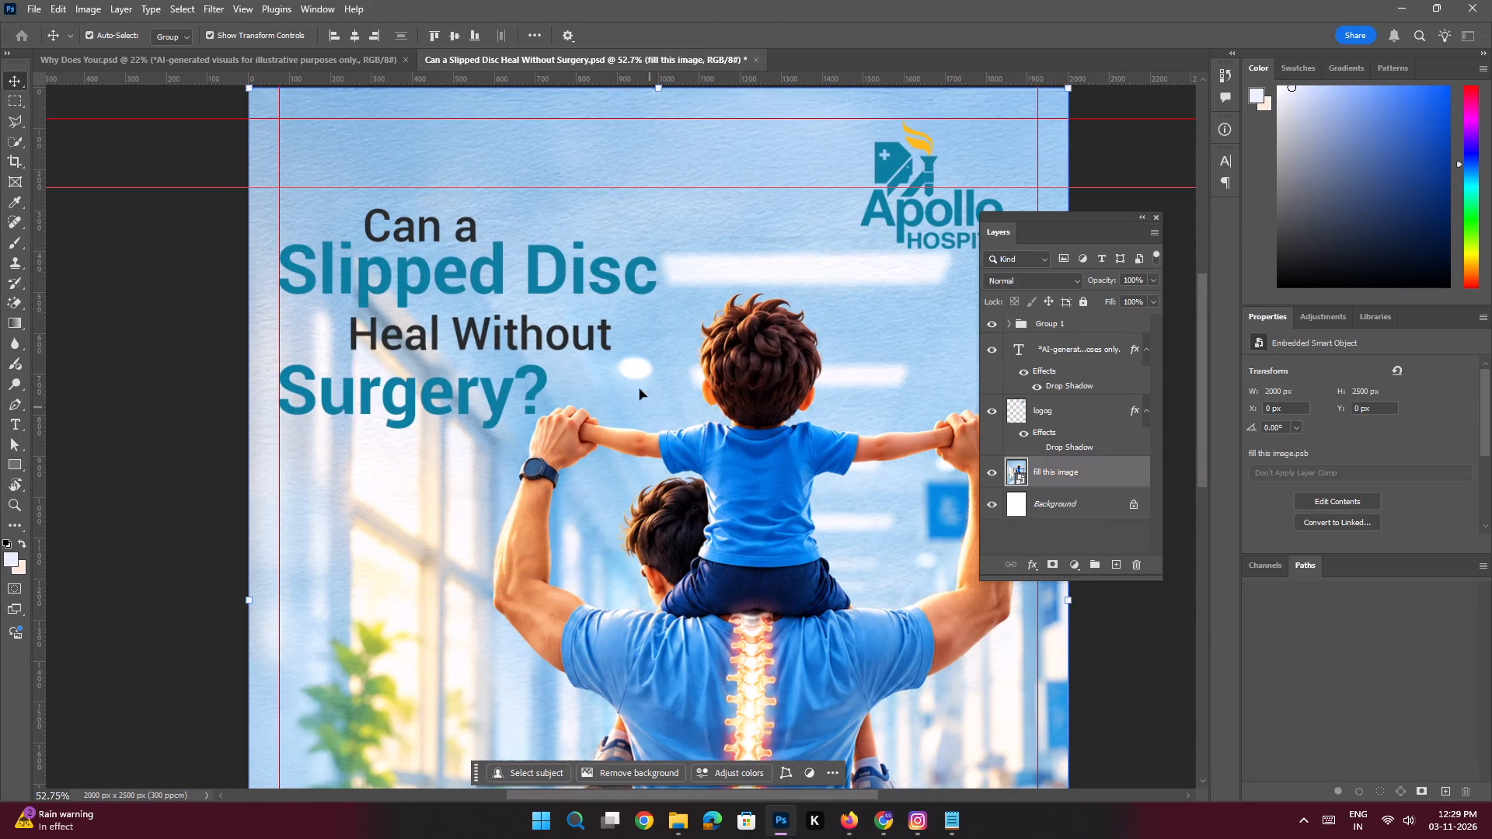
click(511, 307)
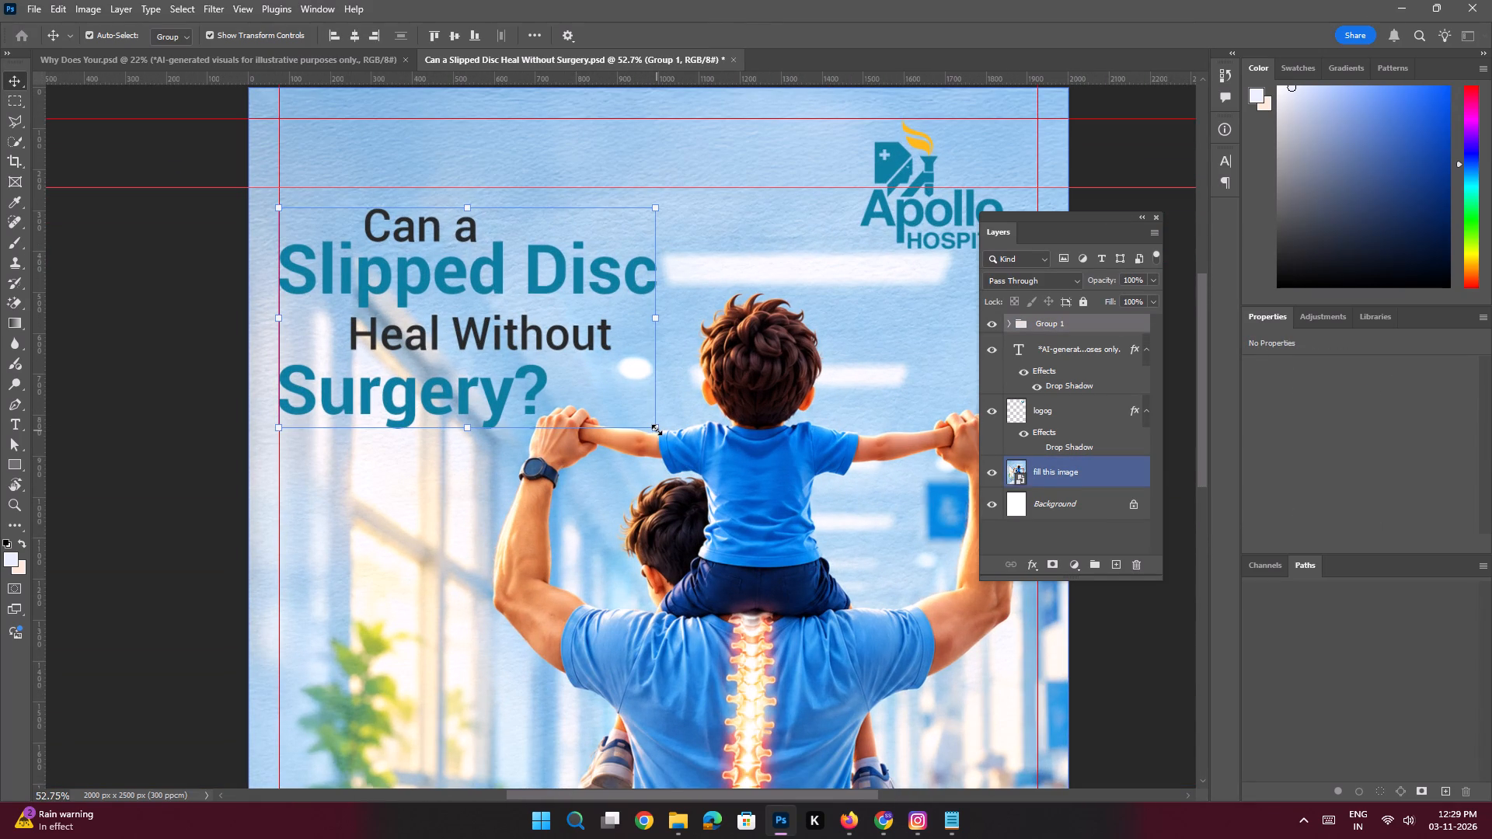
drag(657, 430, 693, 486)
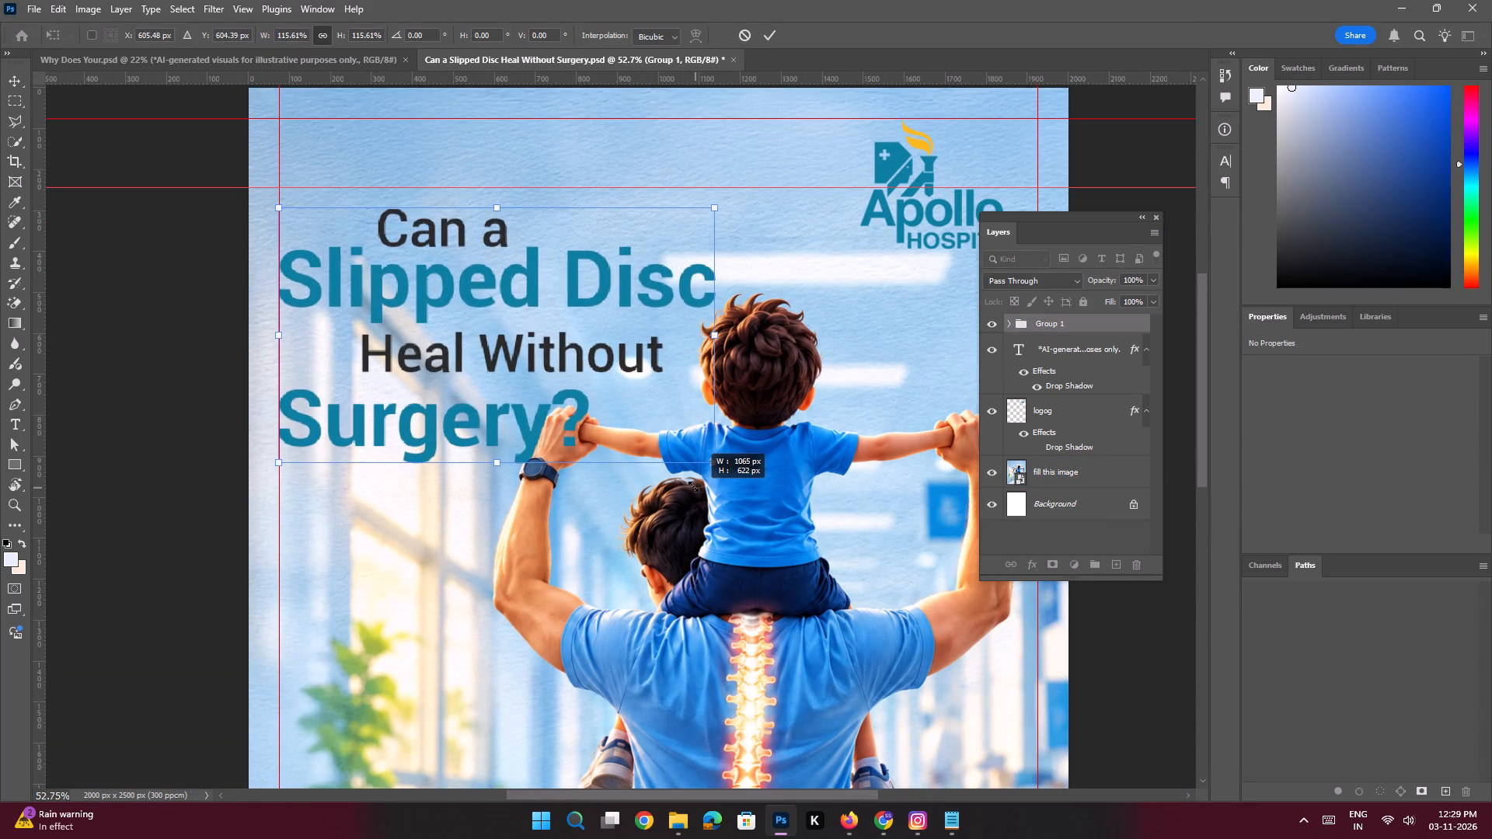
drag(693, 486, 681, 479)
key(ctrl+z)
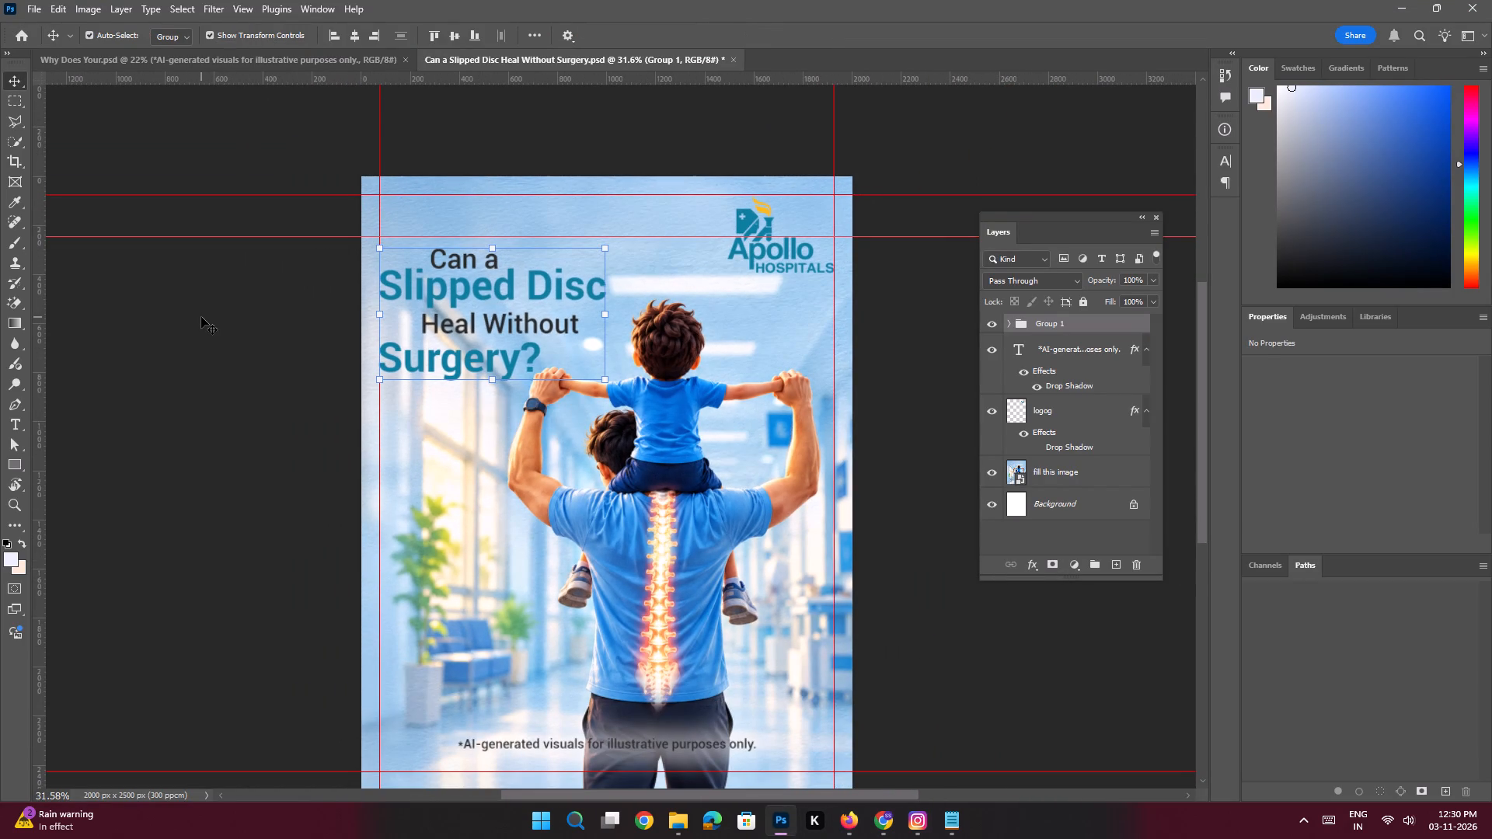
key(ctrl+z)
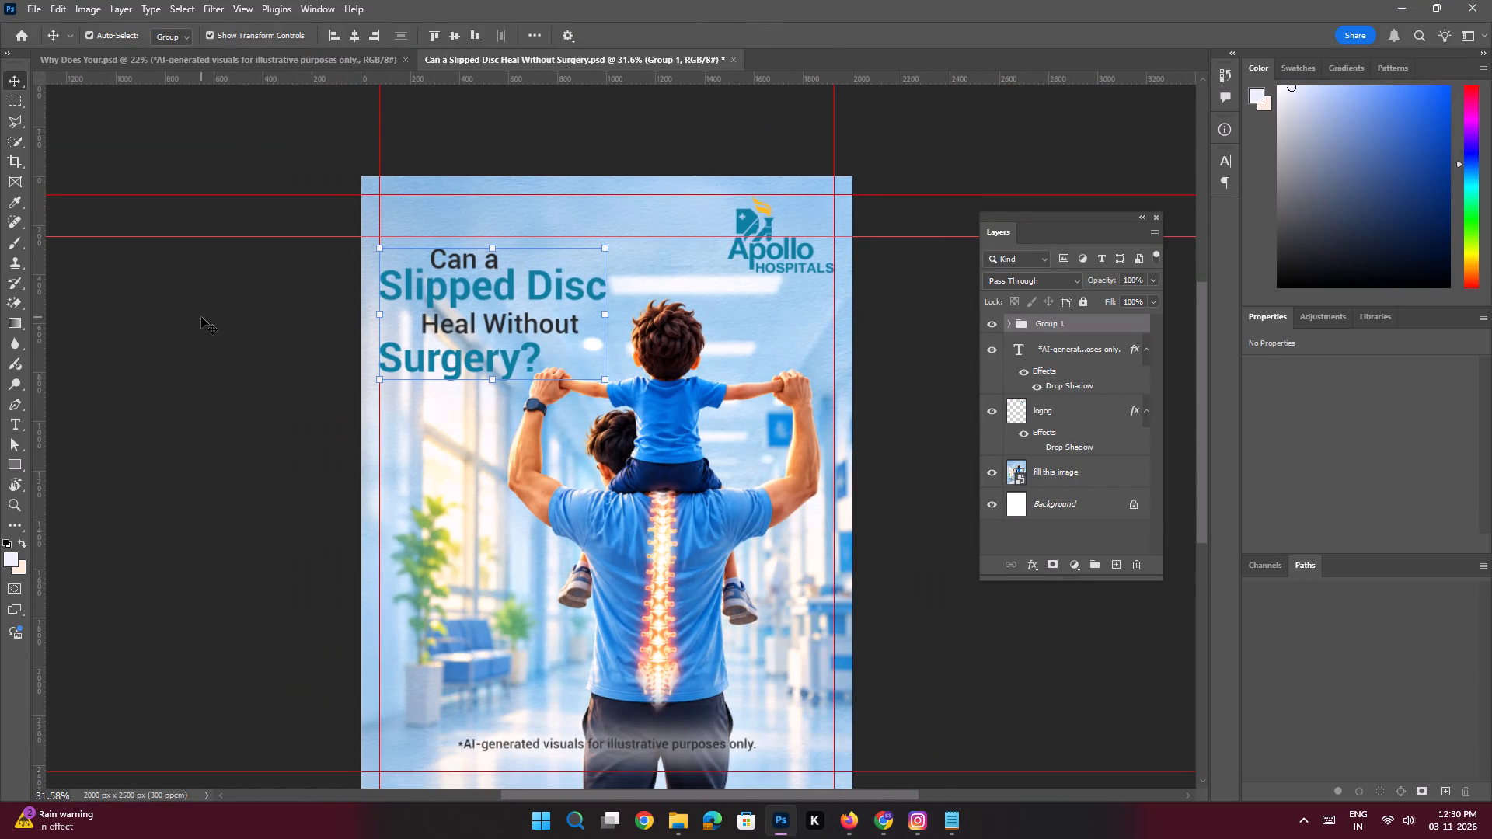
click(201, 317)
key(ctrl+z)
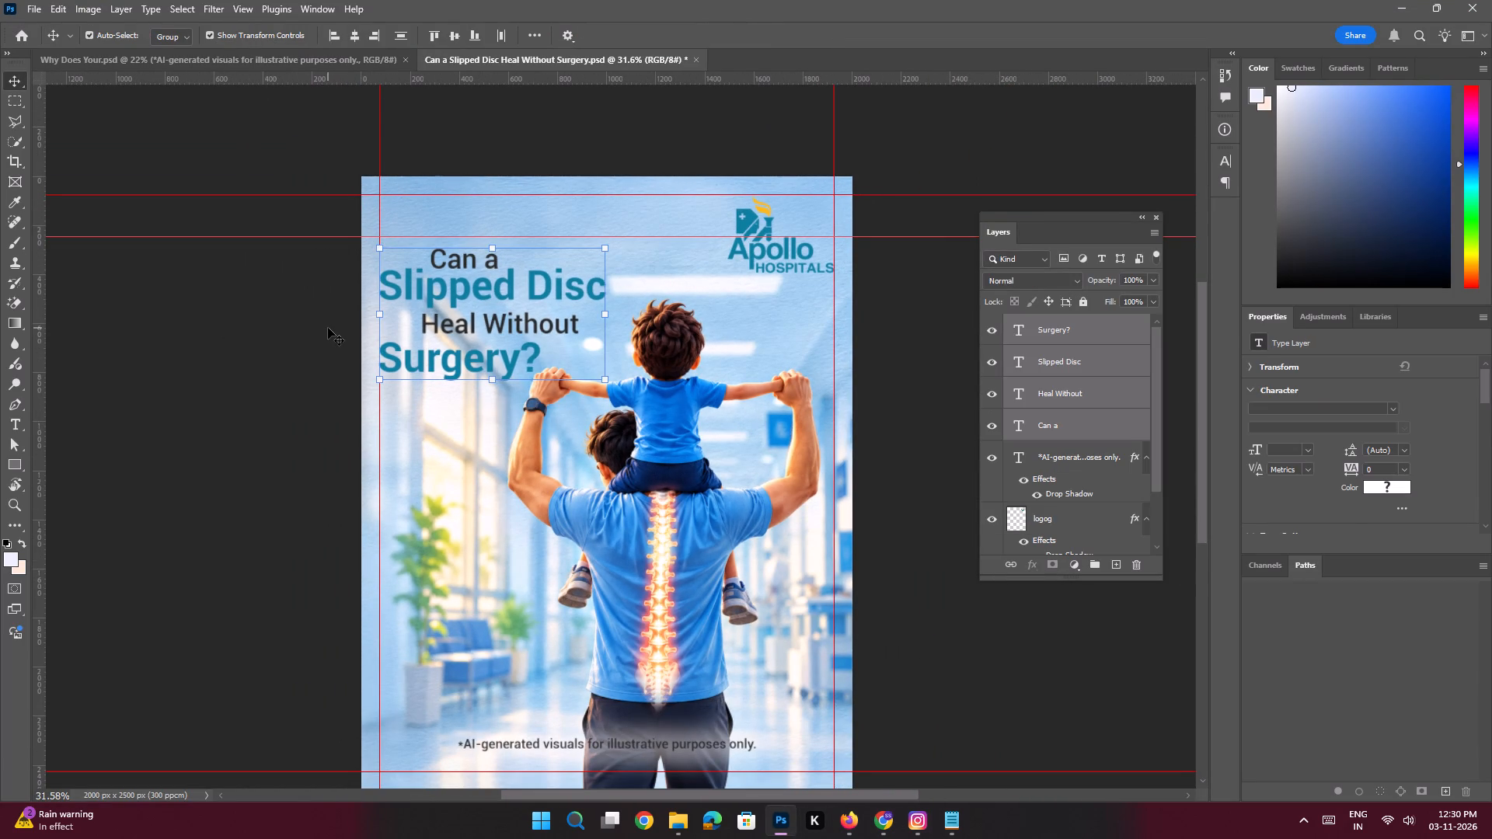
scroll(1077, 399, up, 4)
Group the four headline text layers "Can a", "Slipped Disc", "Heal Without" and "Surgery?".
key(ctrl+g)
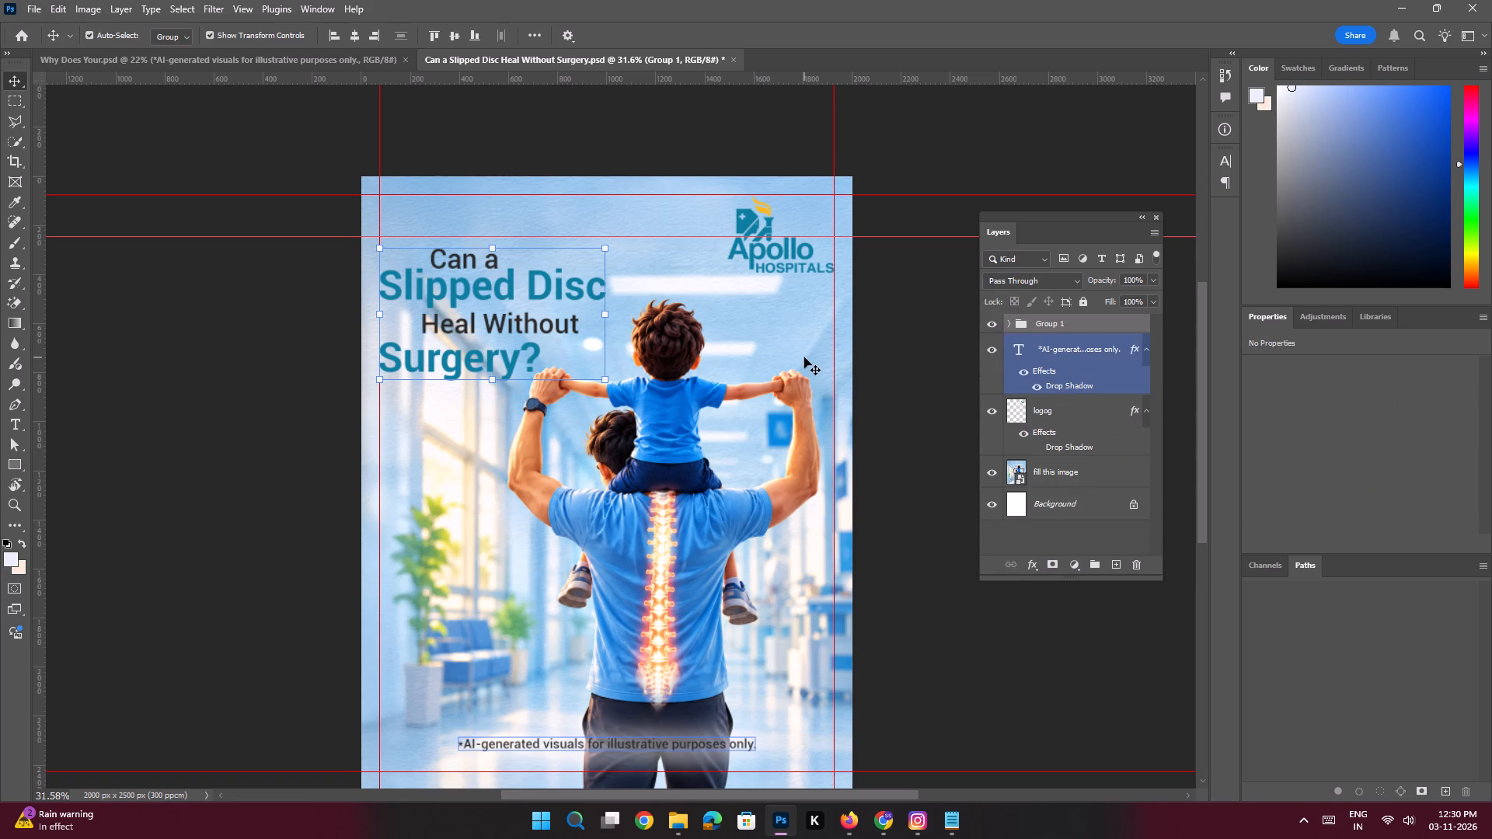
Add a white Drop Shadow to the headline group with 57% opacity and a size of 202 px.
click(1034, 568)
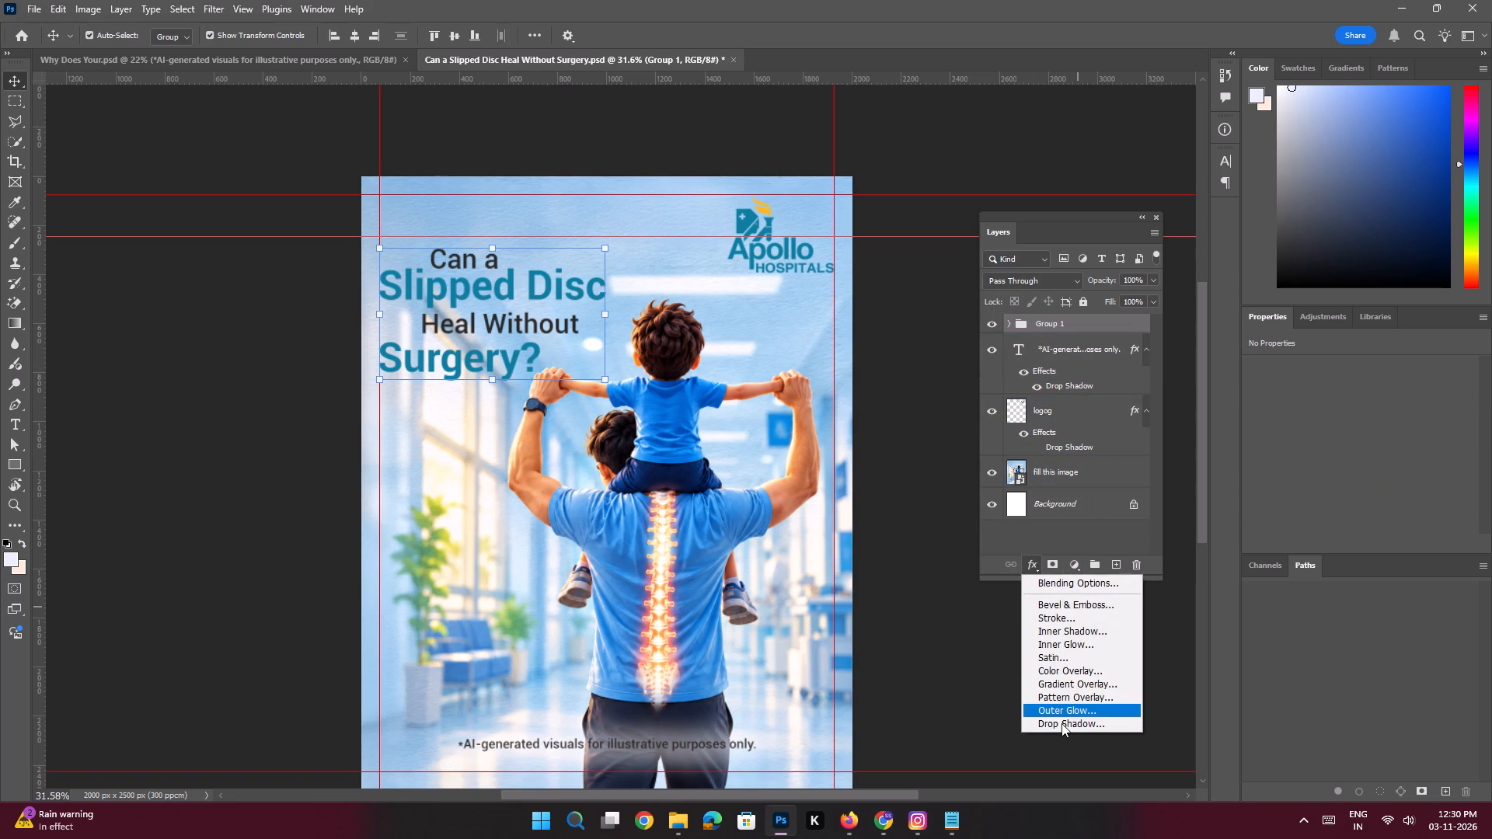
click(1059, 726)
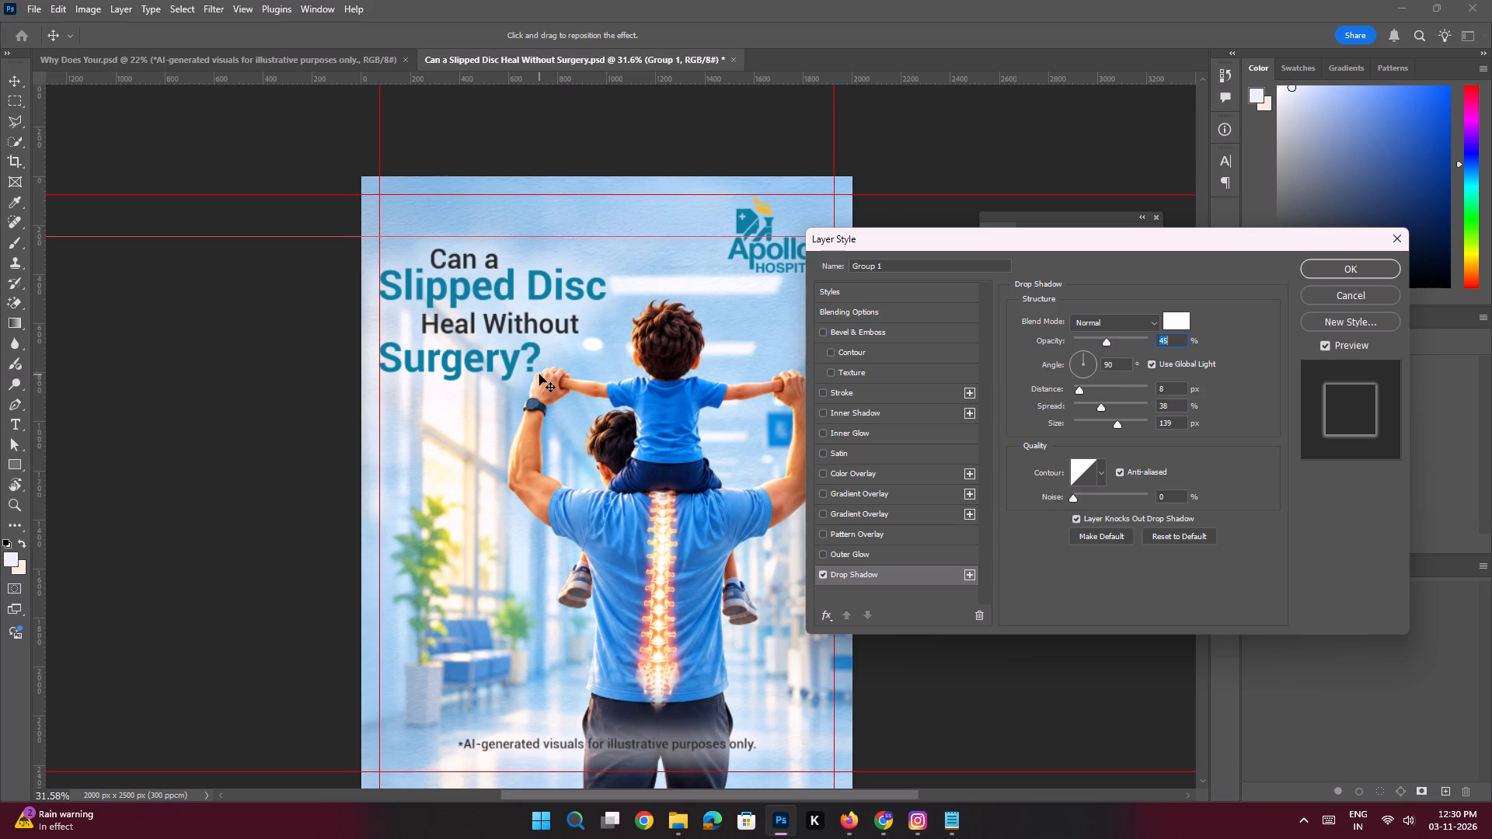
drag(1104, 340, 1094, 340)
drag(1094, 340, 1117, 342)
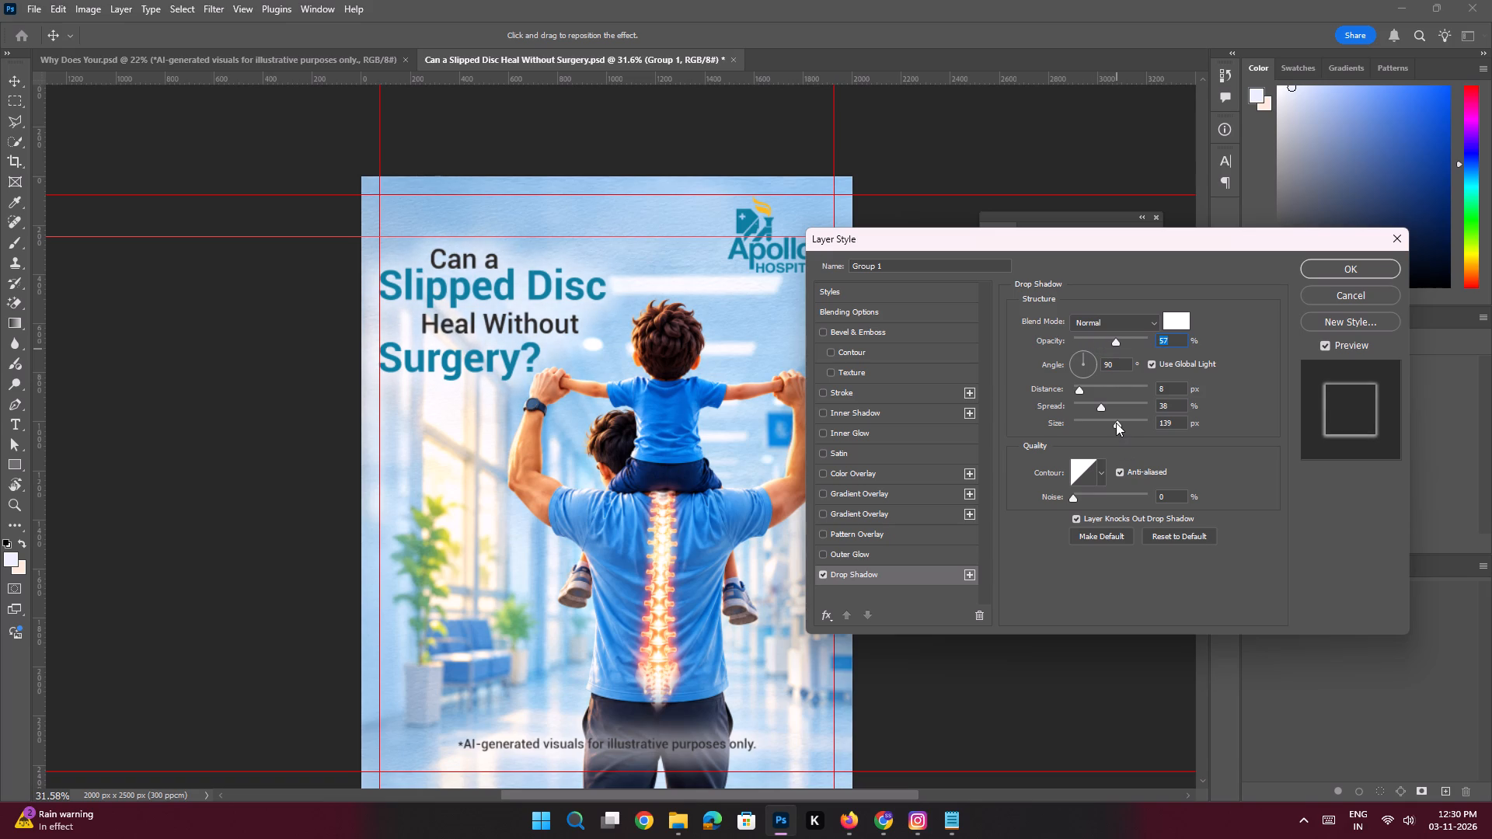
drag(1116, 423, 1166, 428)
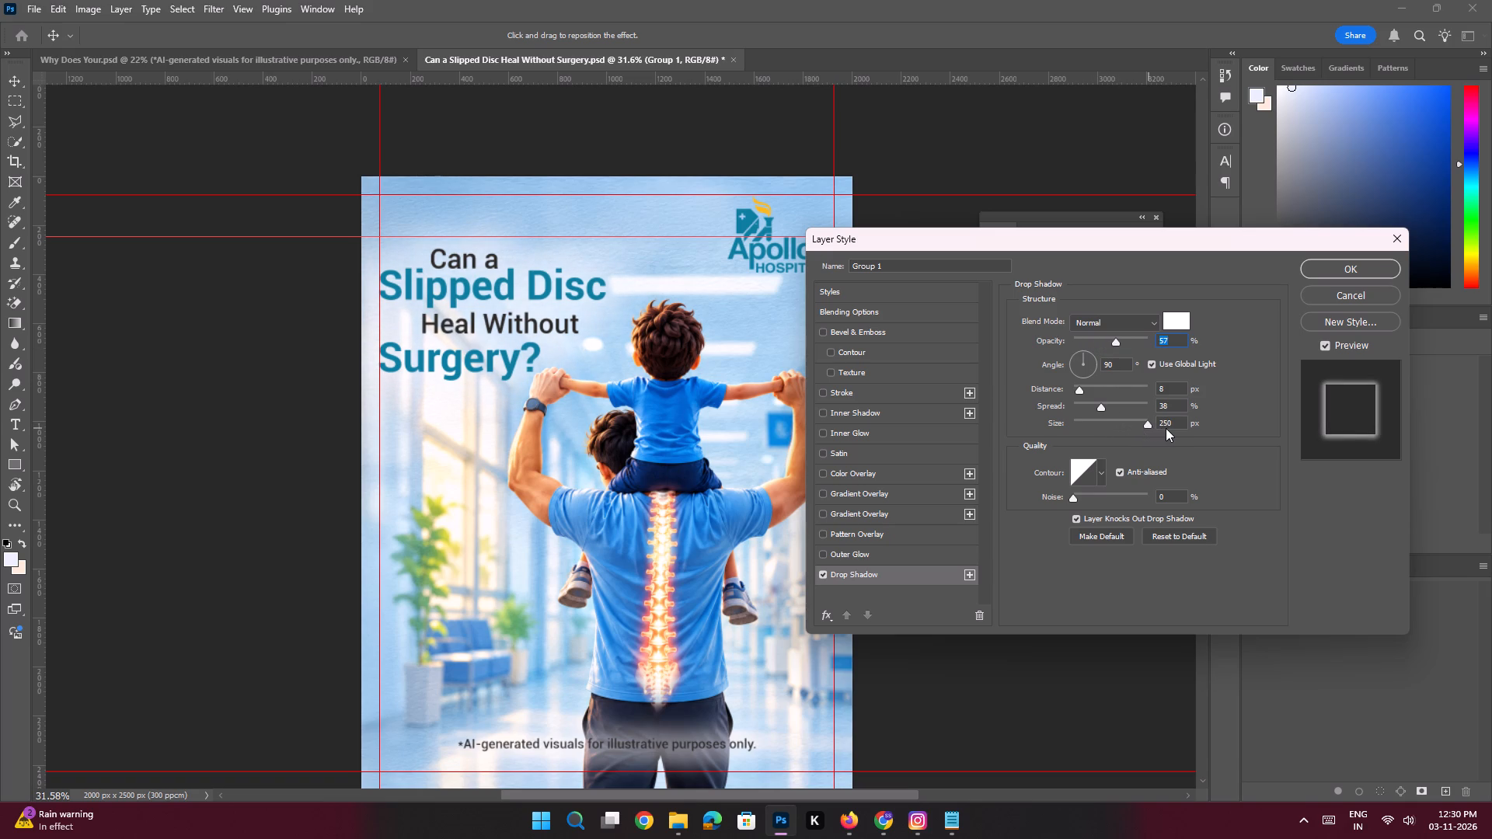
drag(1166, 428, 1117, 428)
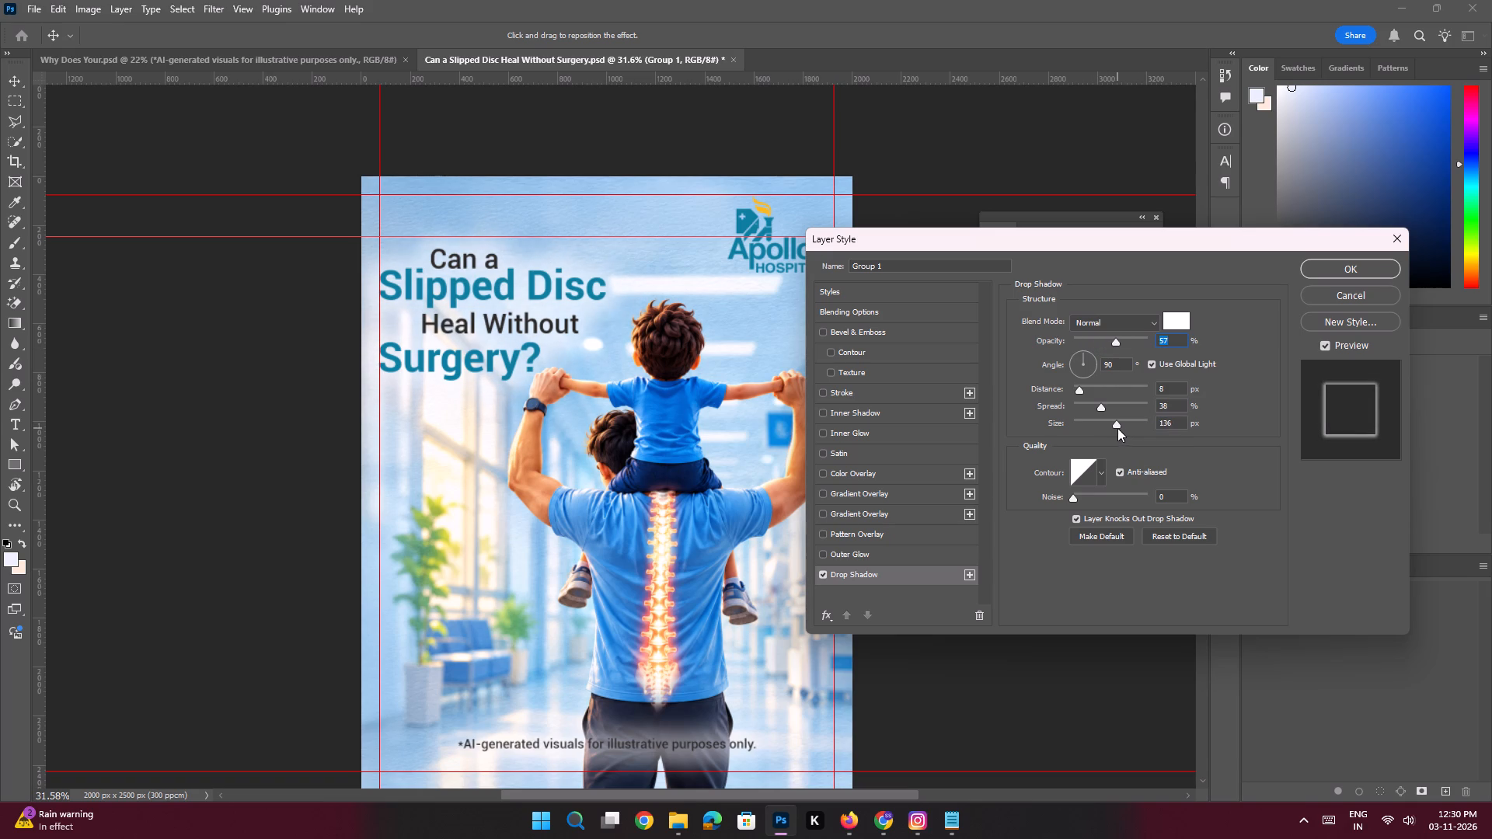
drag(1117, 428, 1136, 428)
key(Return)
key(Return)
Move the headline group straight up slightly, closer to the horizontal guide above it, and deselect it.
key(space)
ctrl+drag(488, 257, 517, 292)
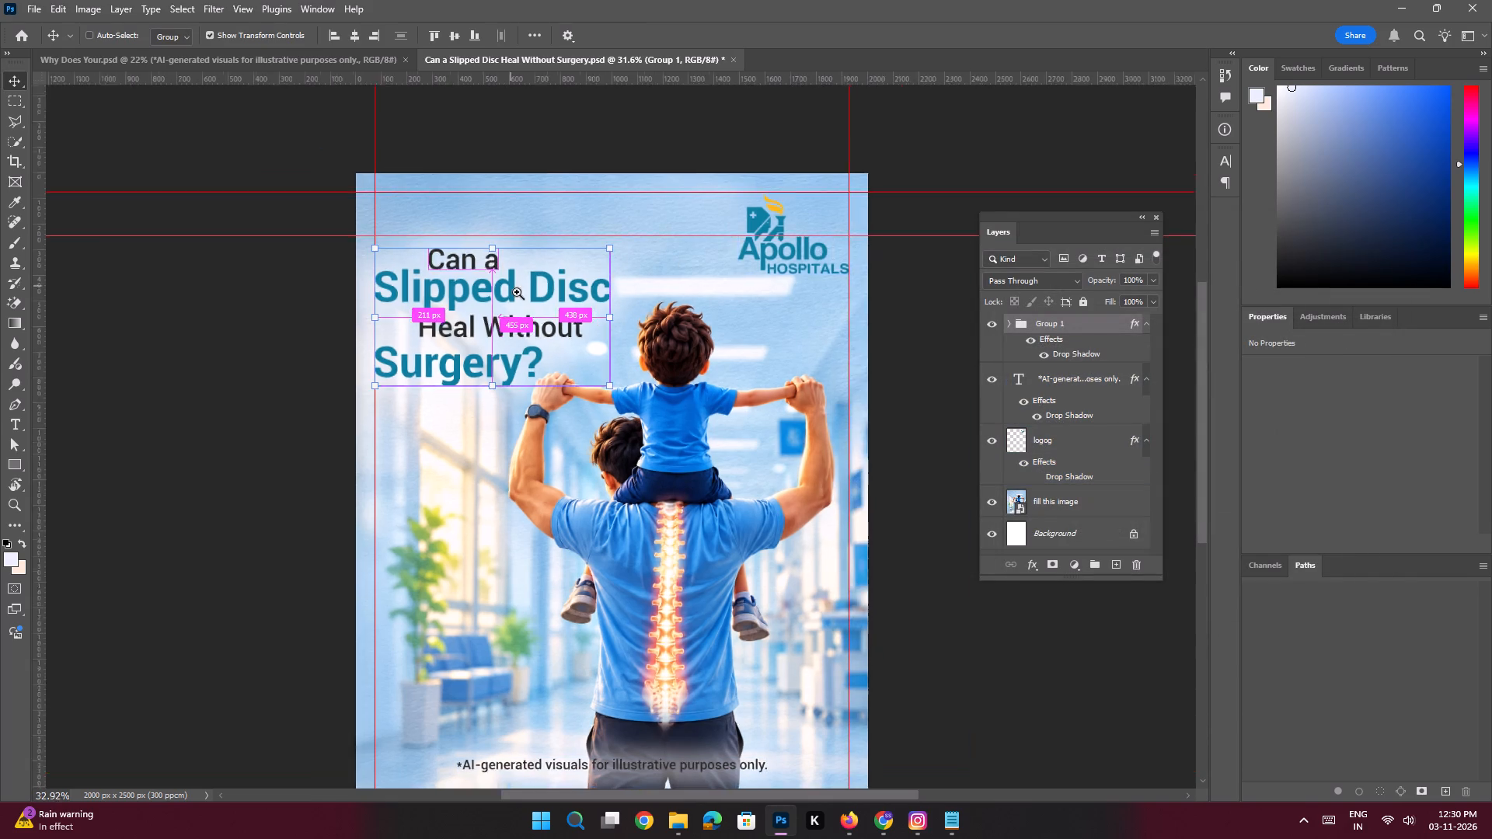
ctrl+drag(517, 292, 519, 294)
shift+click(514, 294)
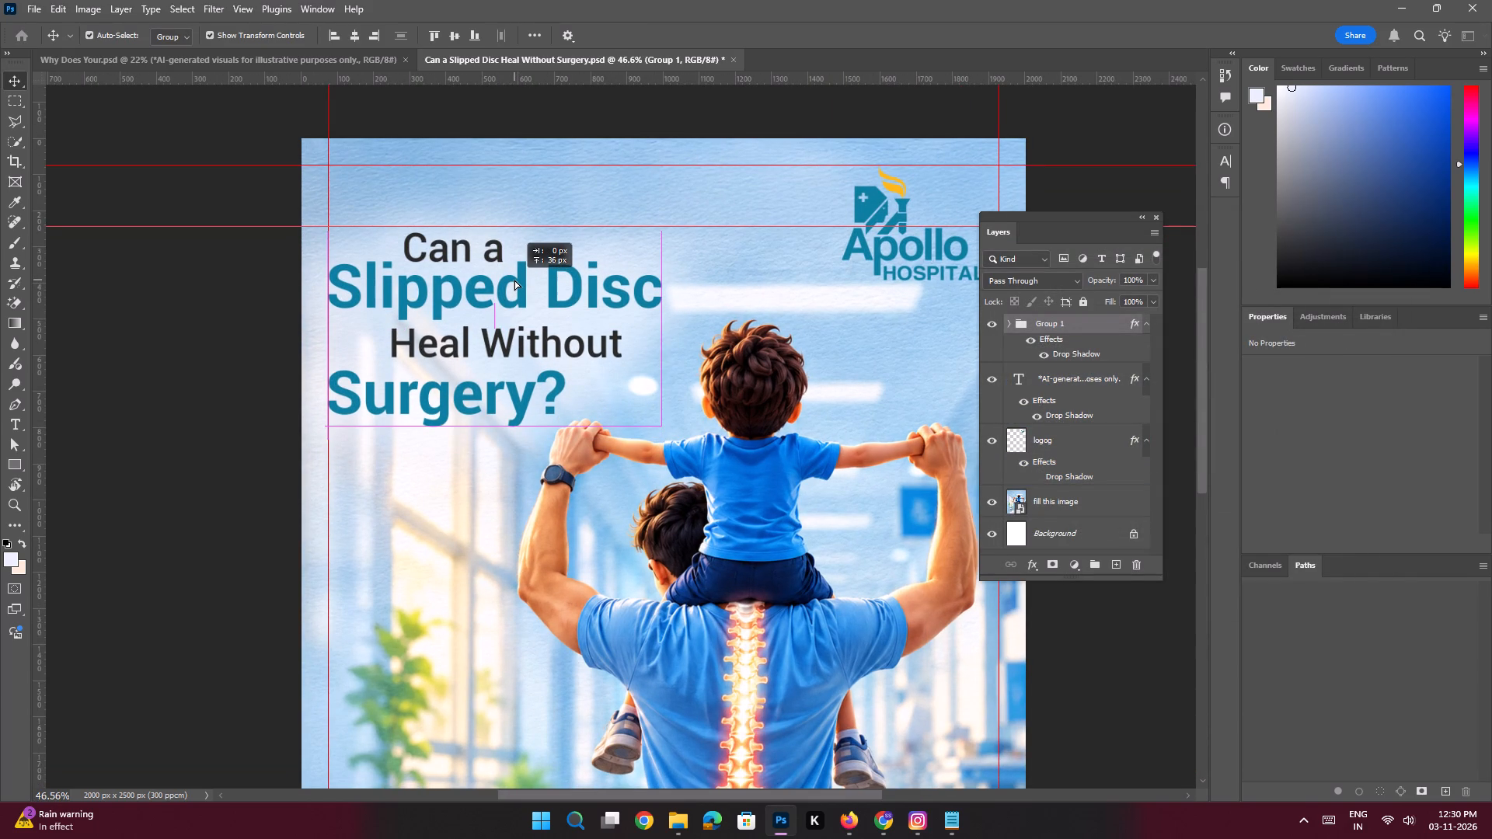
click(210, 383)
key(space)
key(space)
key(space)
key(space)
key(space)
key(space)
key(space)
key(space)
key(space)
key(space)
key(space)
key(space)
key(space)
drag(497, 417, 462, 256)
ctrl+drag(497, 364, 457, 354)
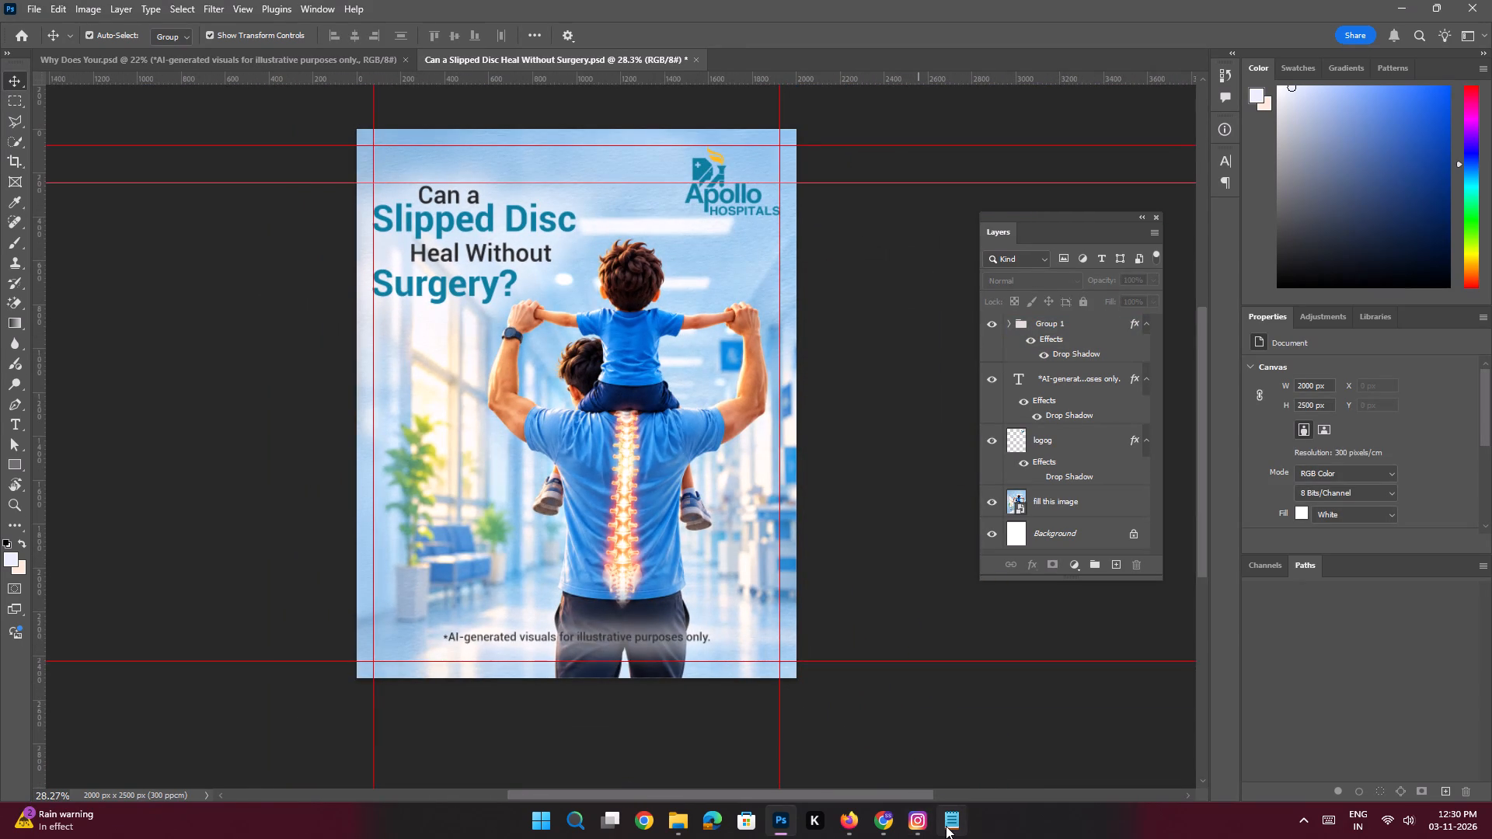
Switch to Notepad to check the slide one copy, and return to the Photoshop design.
click(948, 826)
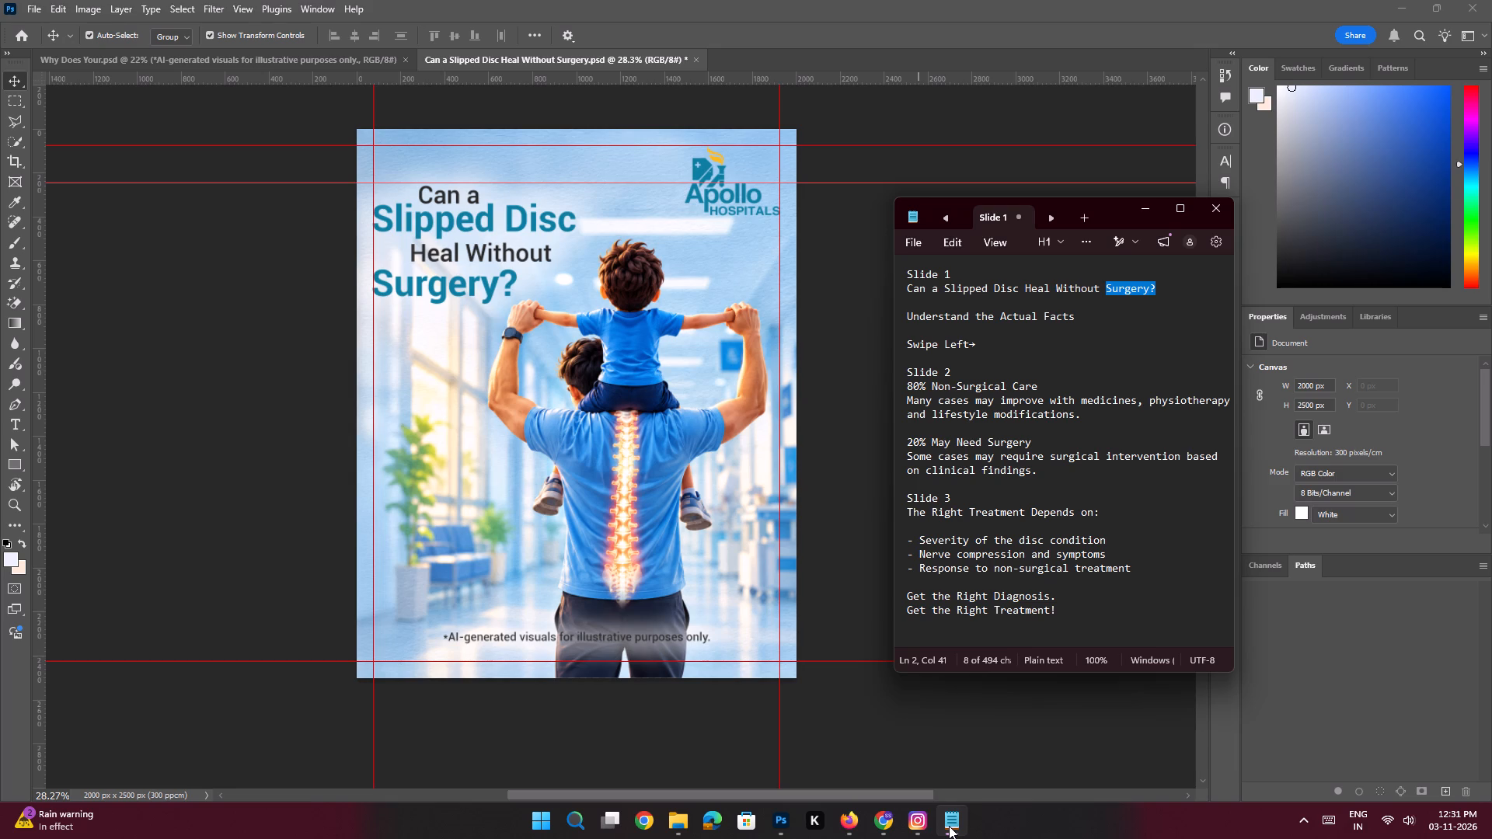
click(1152, 209)
Add a new empty layer above the headline group.
key(space)
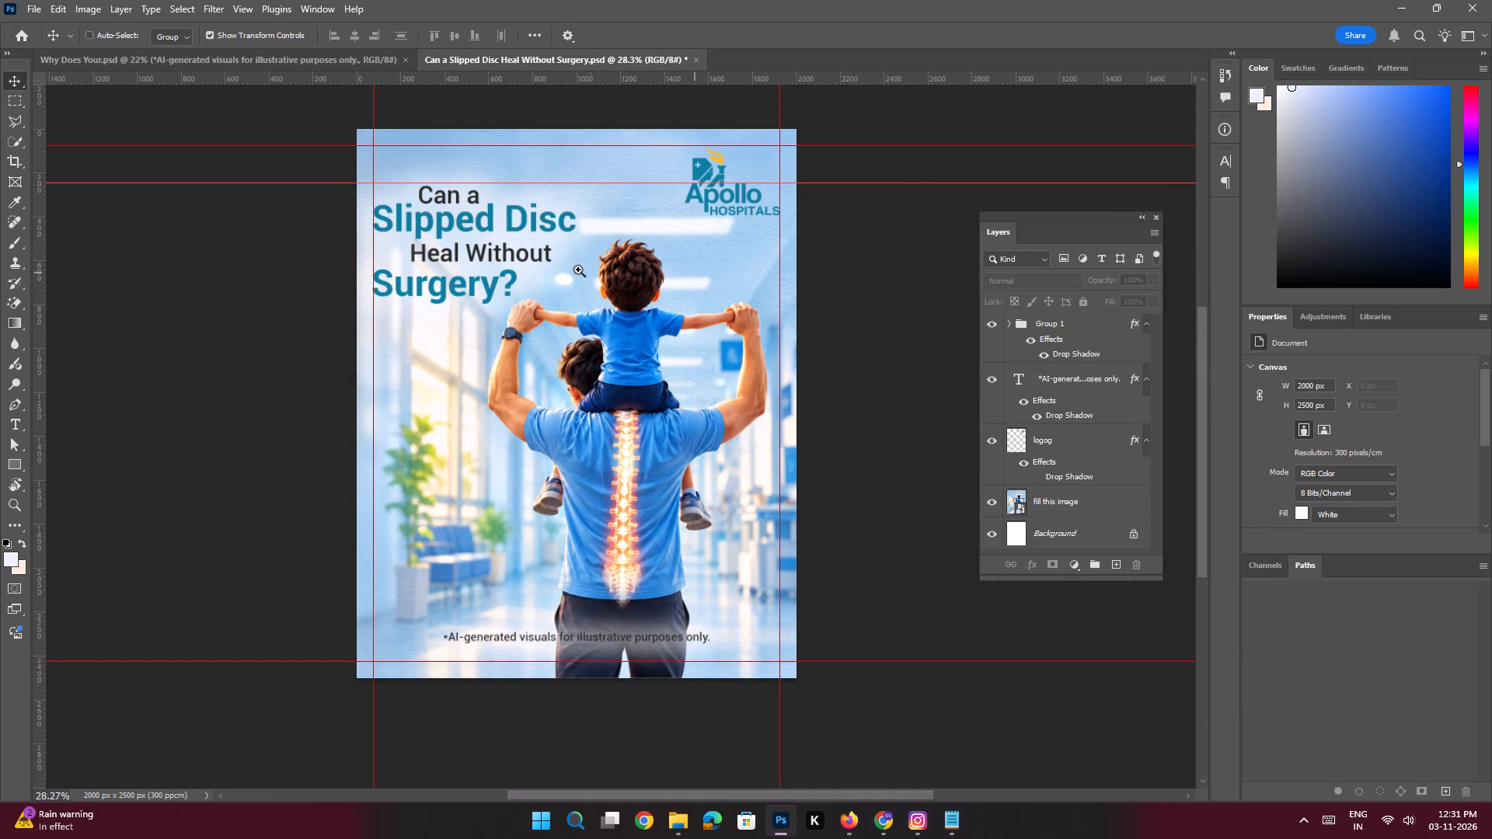
ctrl+drag(454, 280, 530, 373)
drag(545, 298, 596, 433)
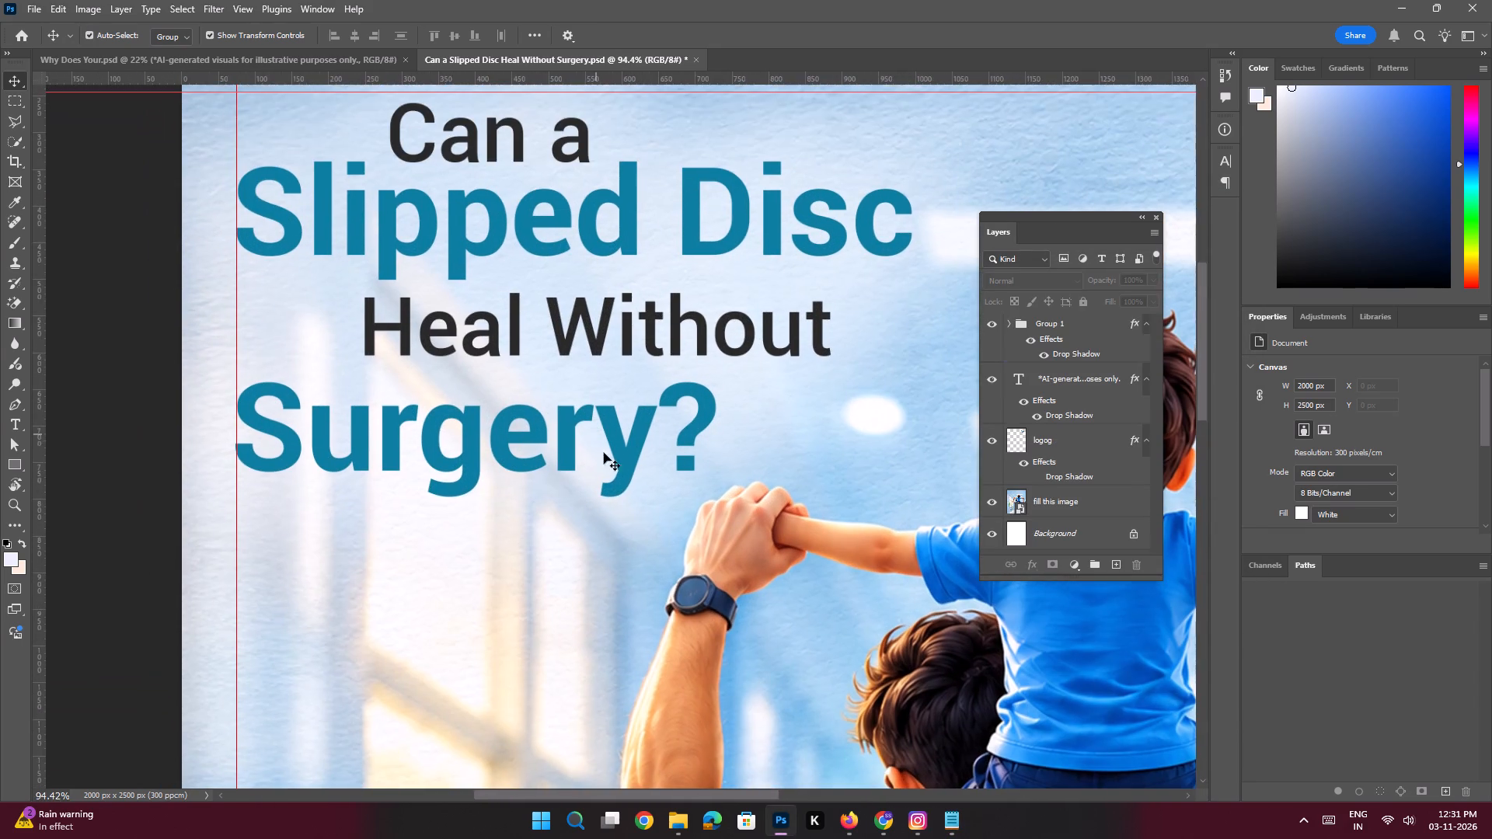
click(618, 478)
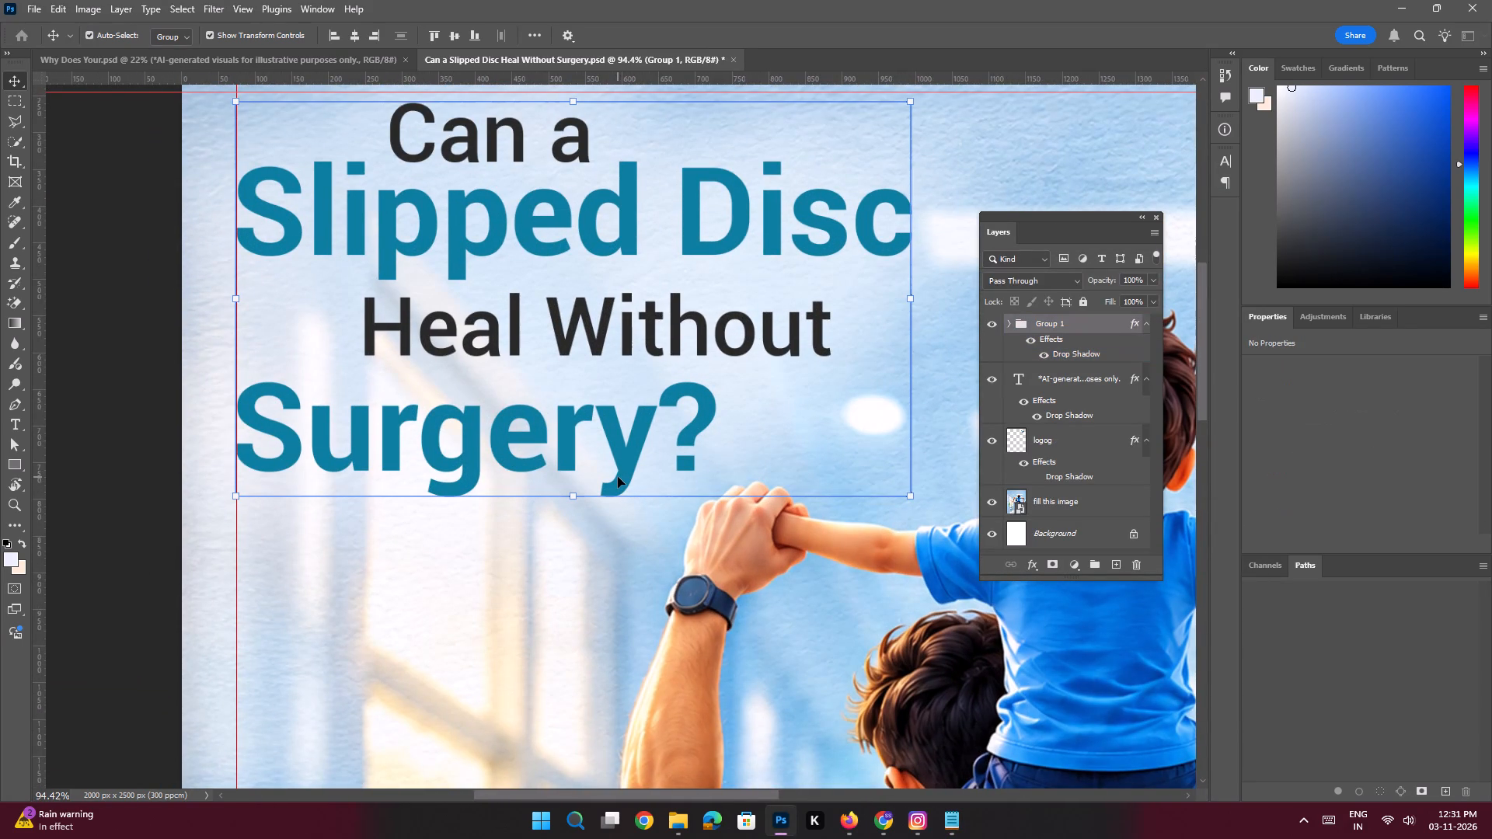
key(space)
key(space)
key(space)
key(space)
key(space)
key(space)
key(space)
key(space)
key(space)
key(space)
key(space)
key(space)
key(space)
key(space)
key(space)
key(space)
key(space)
key(space)
key(space)
key(space)
drag(578, 459, 611, 459)
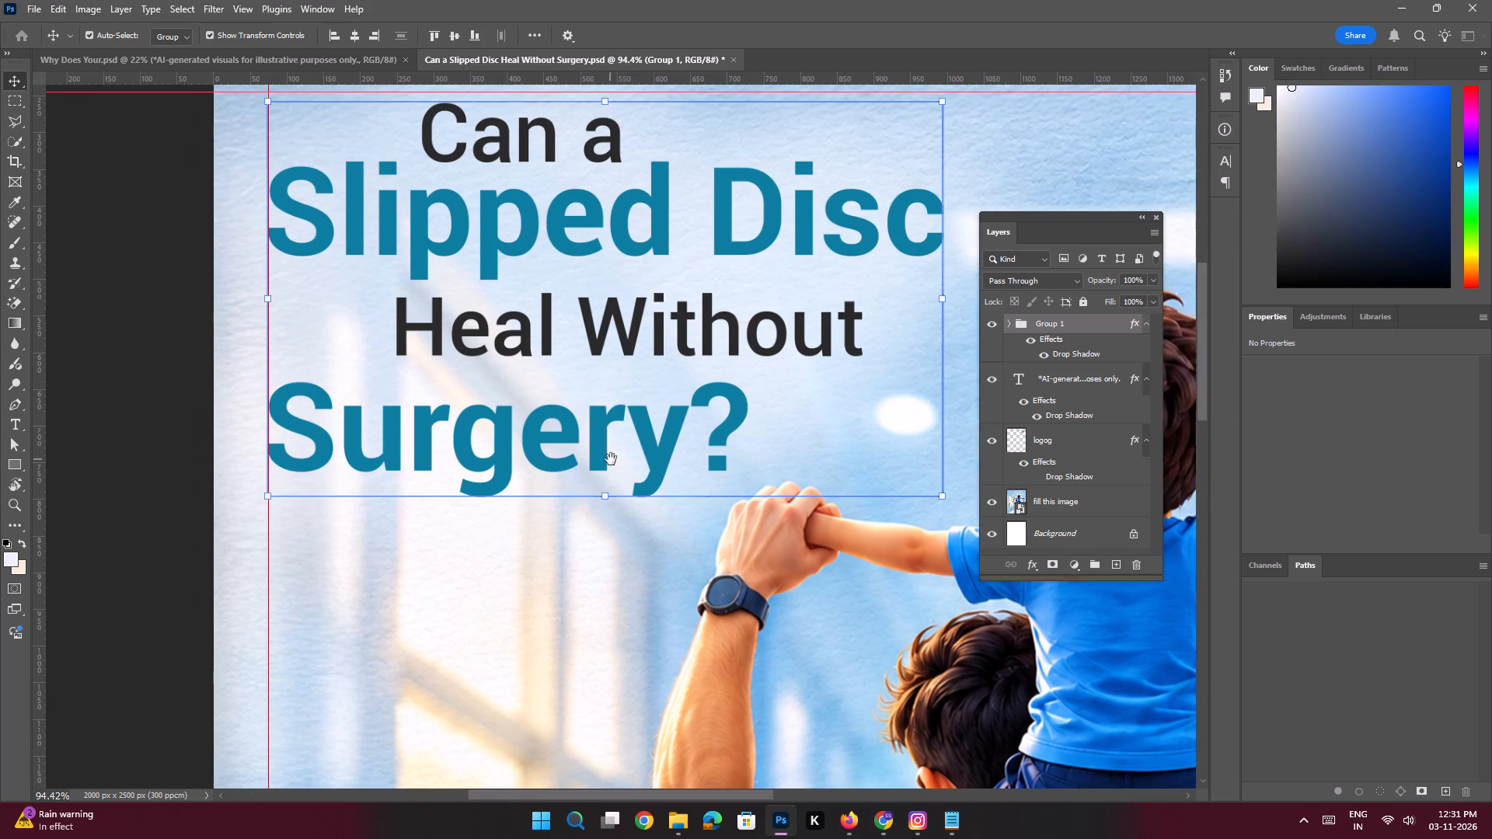
drag(611, 459, 686, 461)
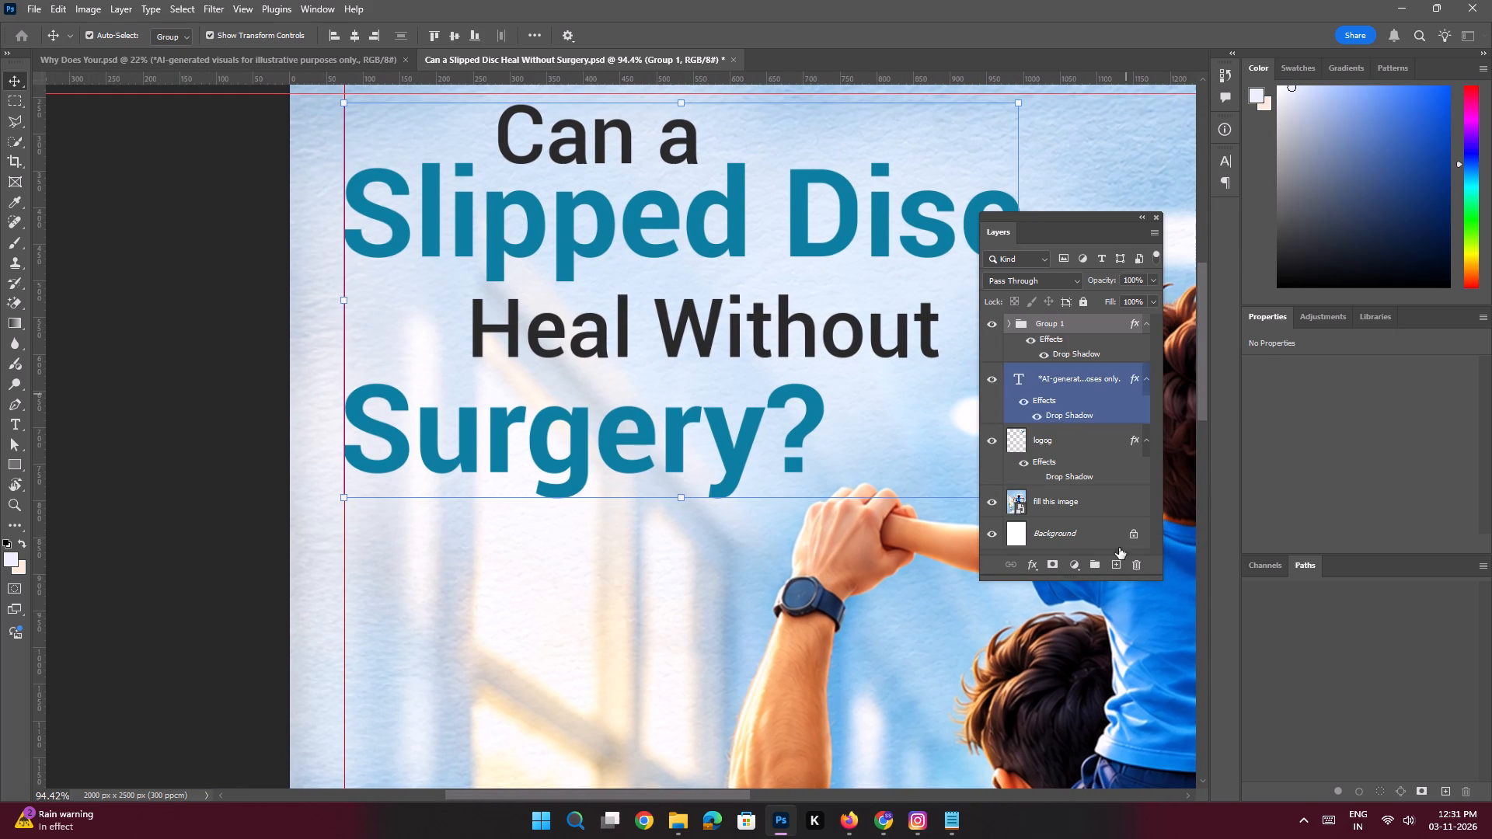
click(1113, 562)
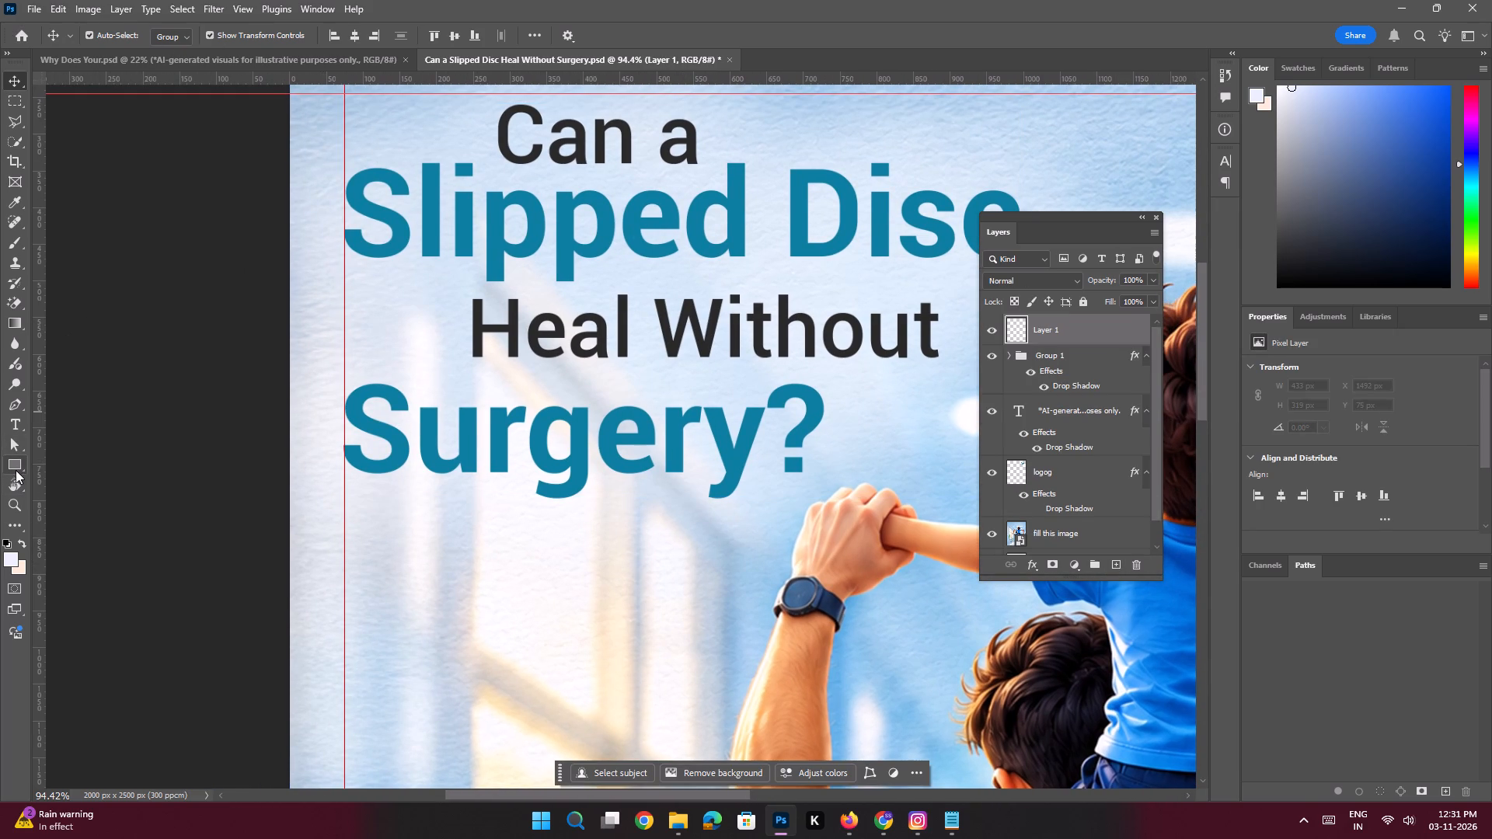
Sample the headline's teal and draw a rectangle about 295 × 17 px from the tail of the "g" in "Surgery?" to the left margin guide.
click(16, 468)
key(ctrl+space)
key(ctrl+space)
click(101, 466)
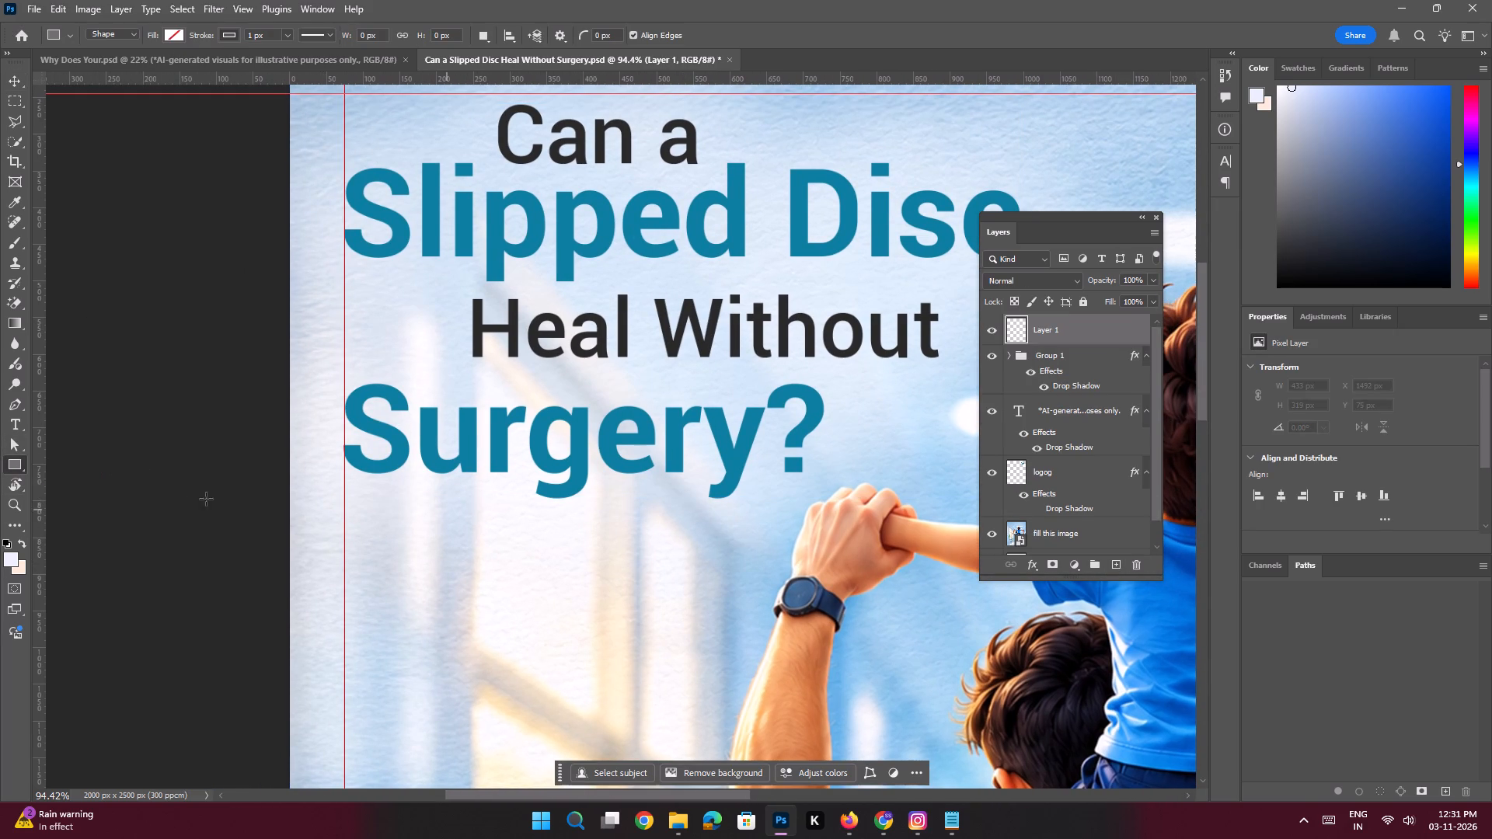
key(ctrl+space)
key(ctrl+space)
key(ctrl+space)
key(ctrl+space)
key(ctrl+space)
key(ctrl+space)
key(ctrl+space)
ctrl+drag(439, 495, 493, 546)
alt+click(715, 482)
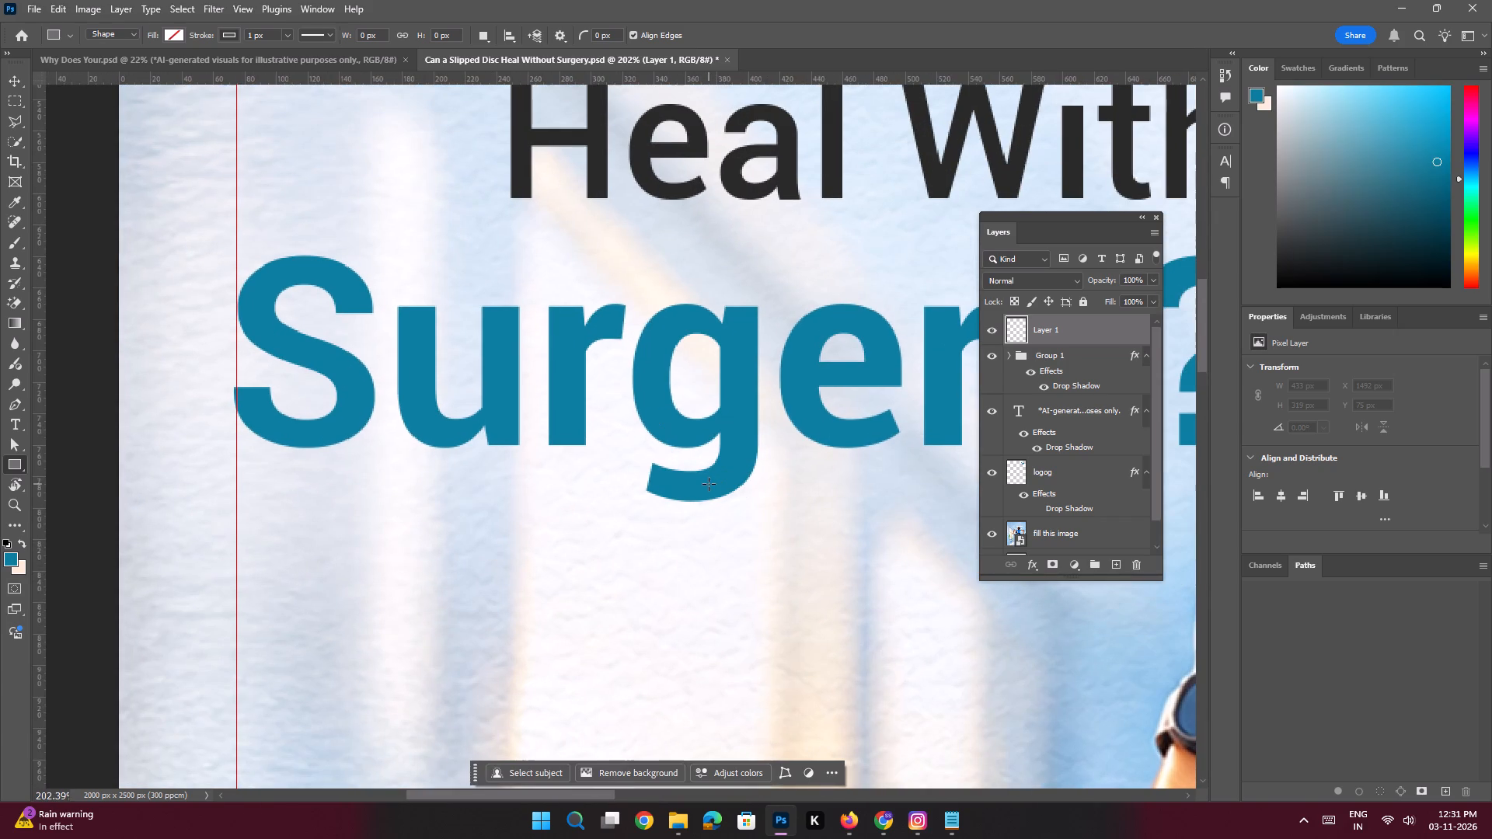
drag(699, 472, 698, 494)
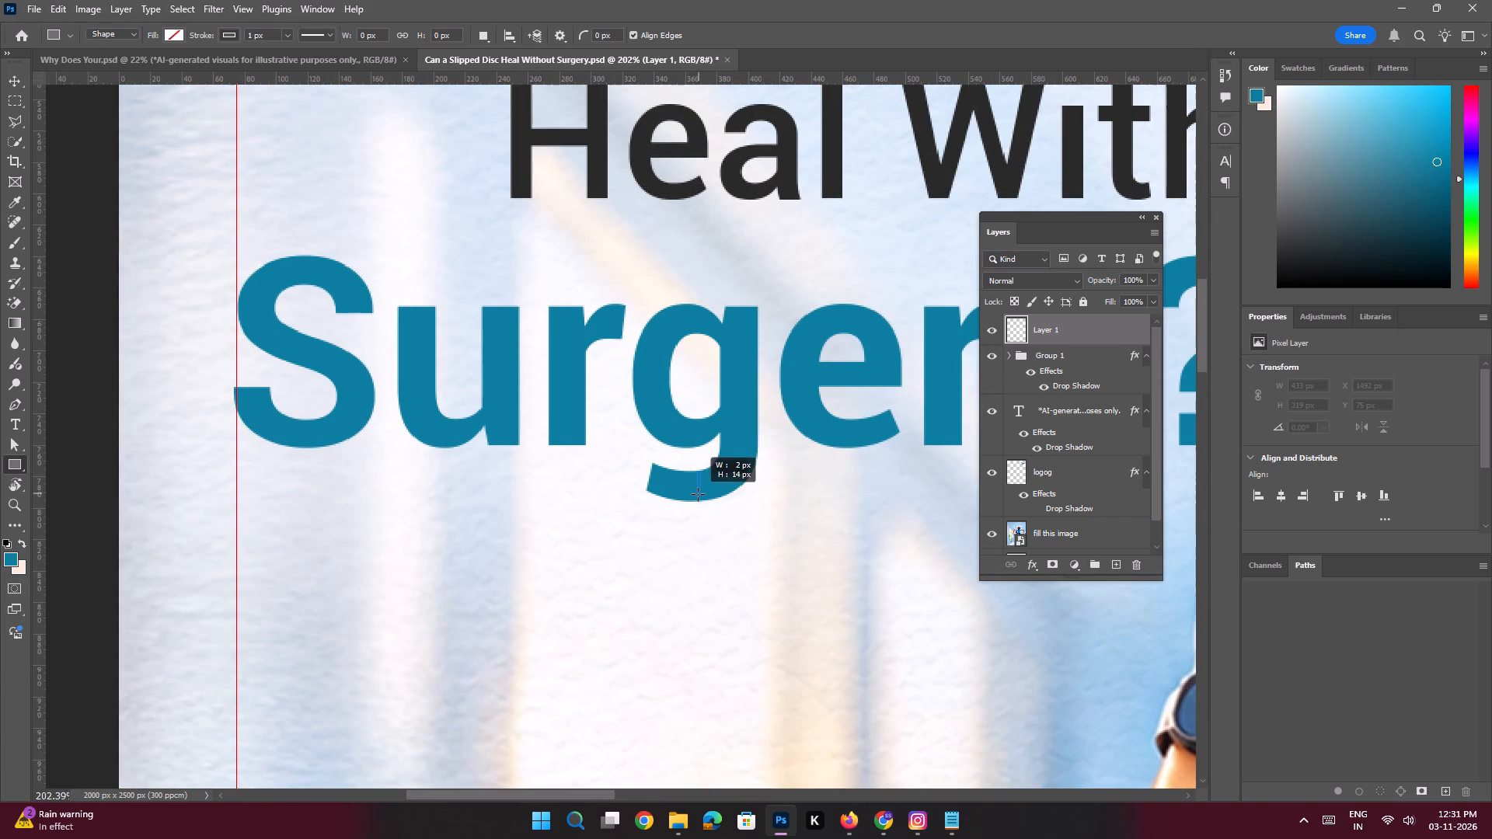
drag(698, 494, 406, 493)
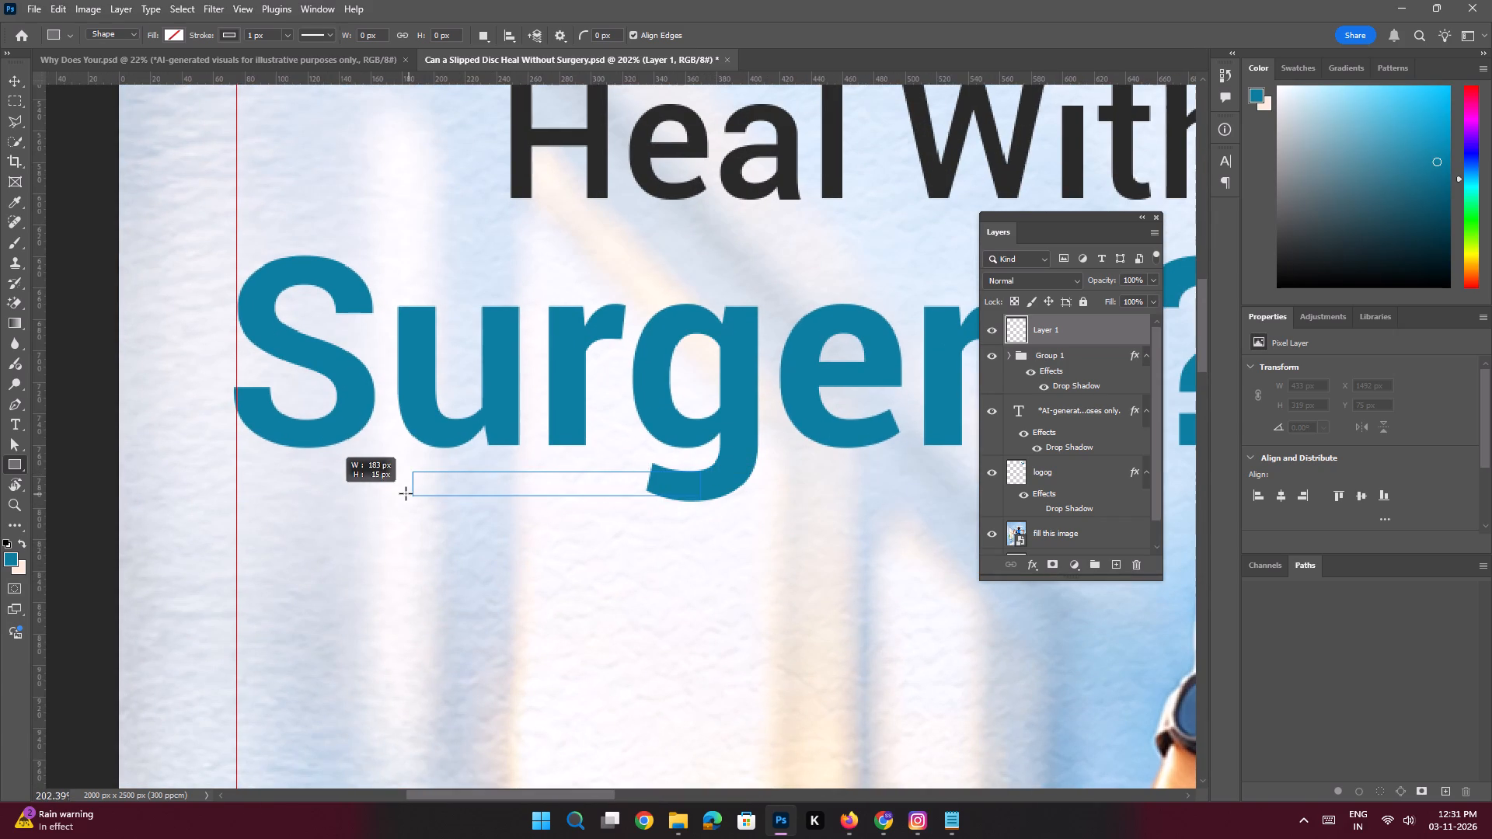
drag(406, 493, 347, 499)
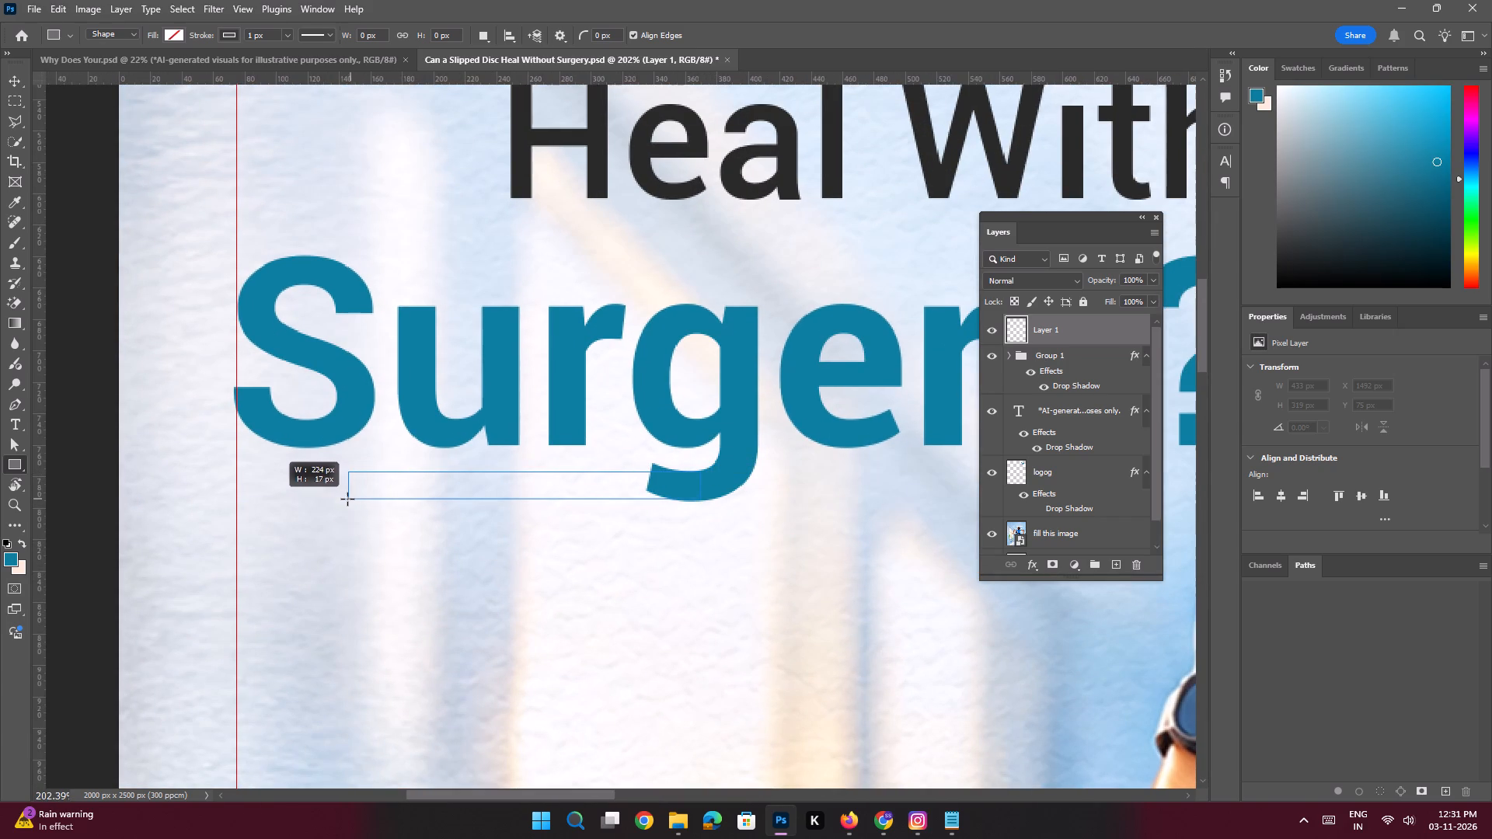
drag(347, 499, 242, 497)
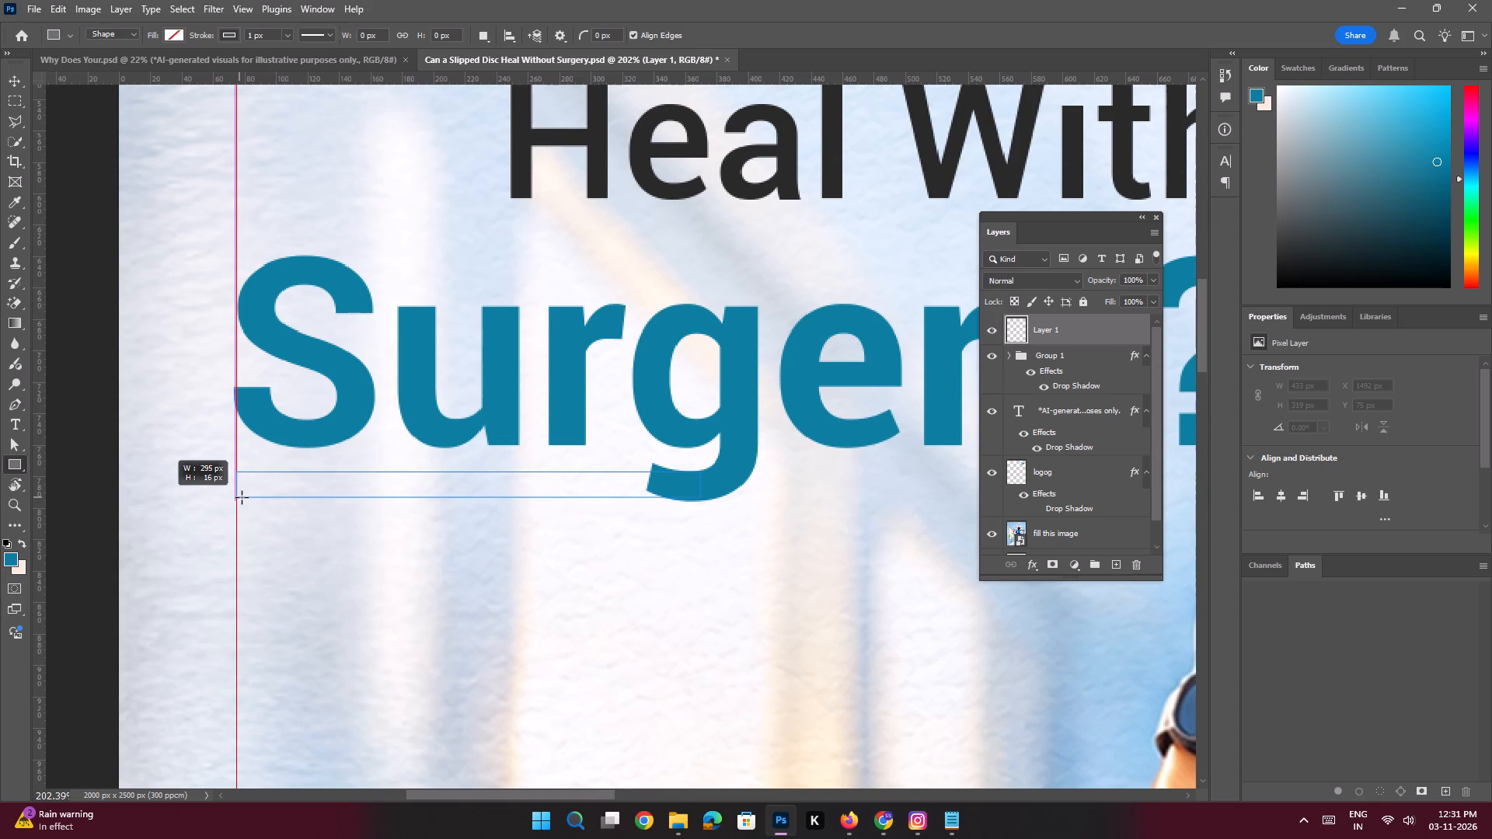
drag(242, 497, 242, 498)
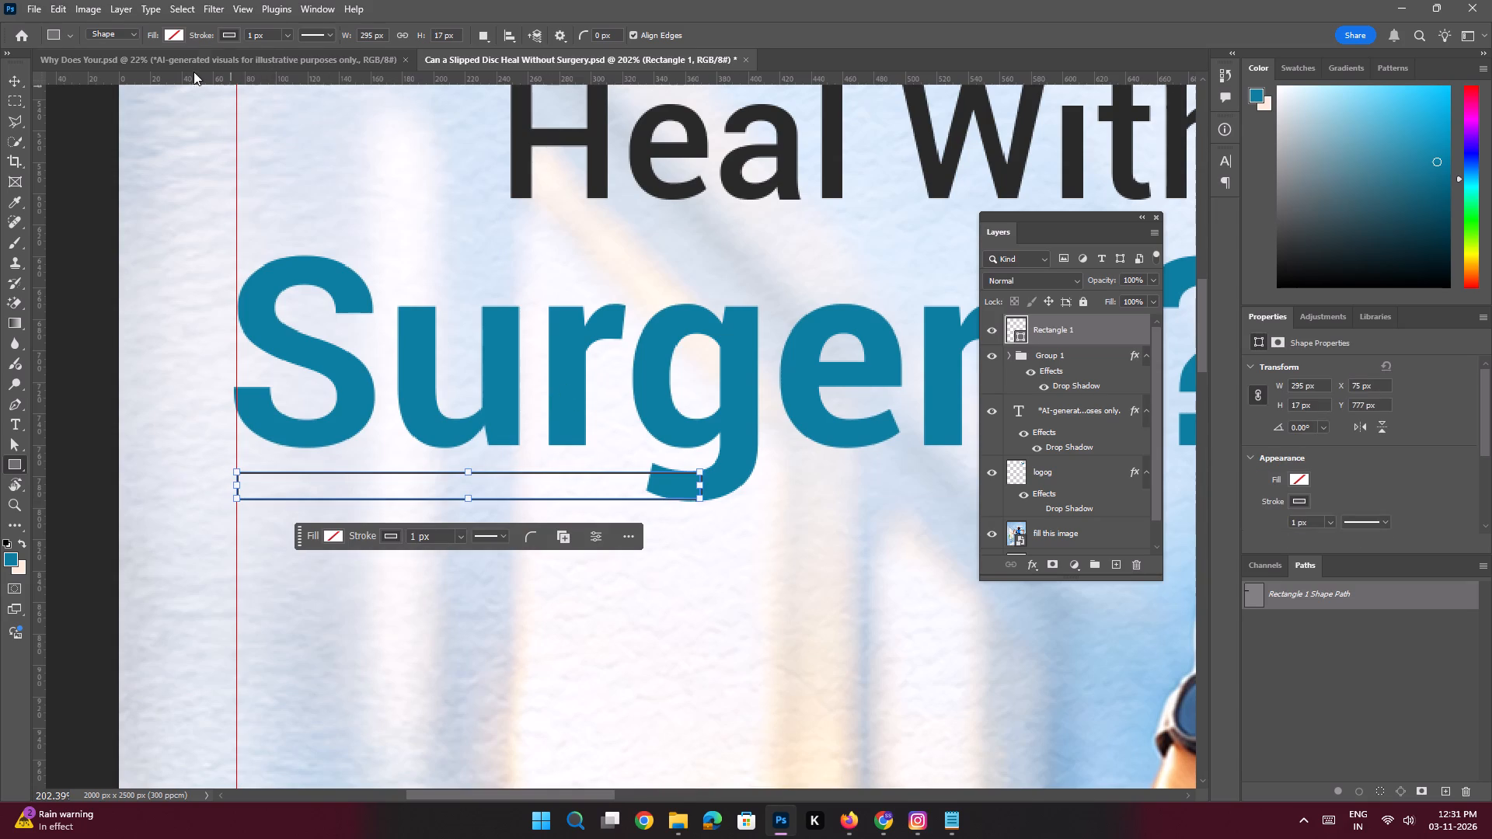
Remove the underline rectangle's stroke, fill it with the headline's teal, and deselect it.
click(230, 33)
click(140, 62)
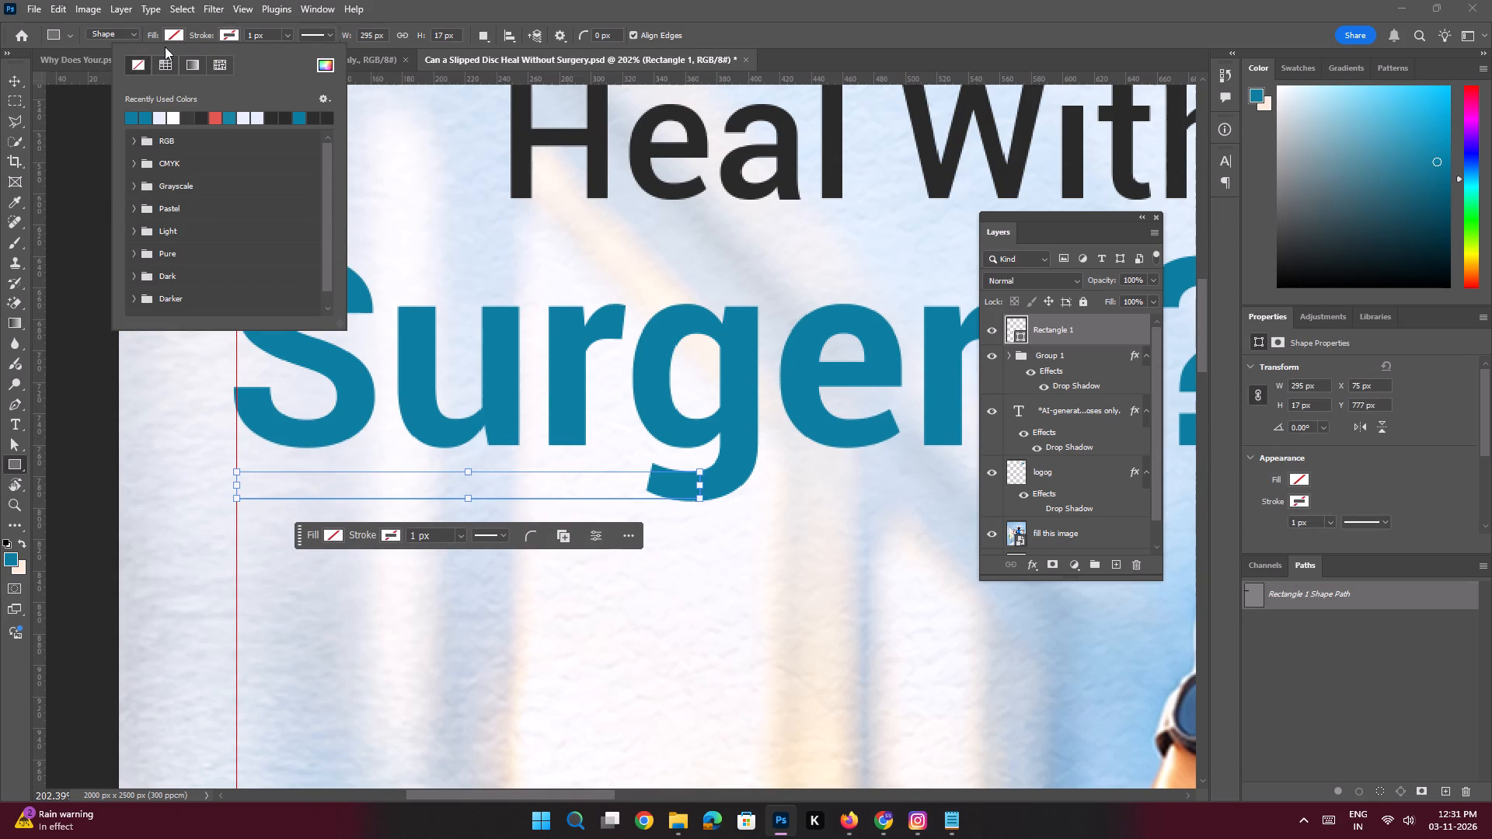
click(172, 36)
click(82, 120)
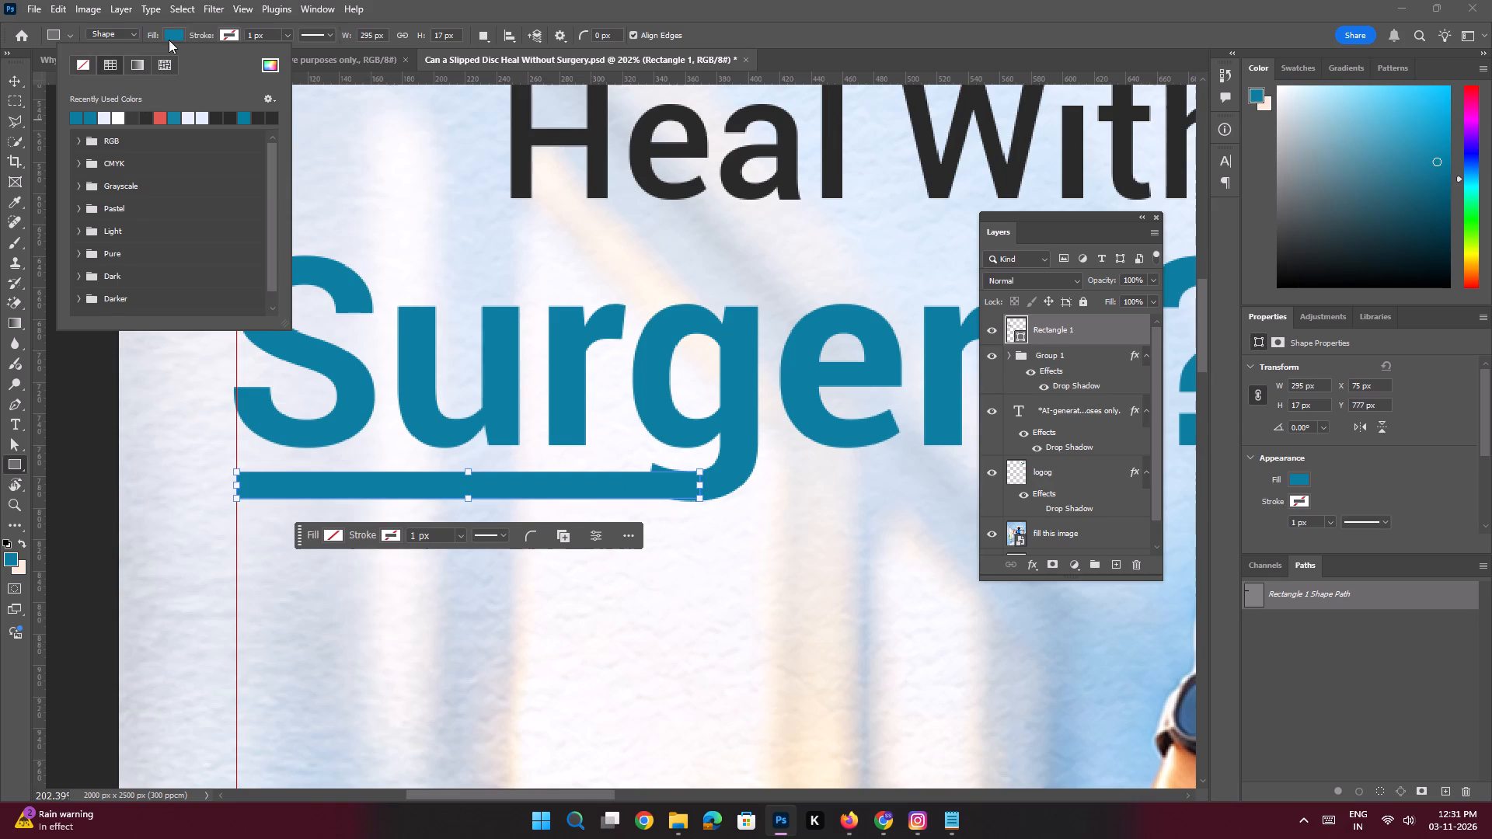
click(174, 32)
click(18, 78)
key(ctrl+space)
key(ctrl+space)
key(ctrl+space)
key(ctrl+space)
ctrl+drag(546, 360, 495, 346)
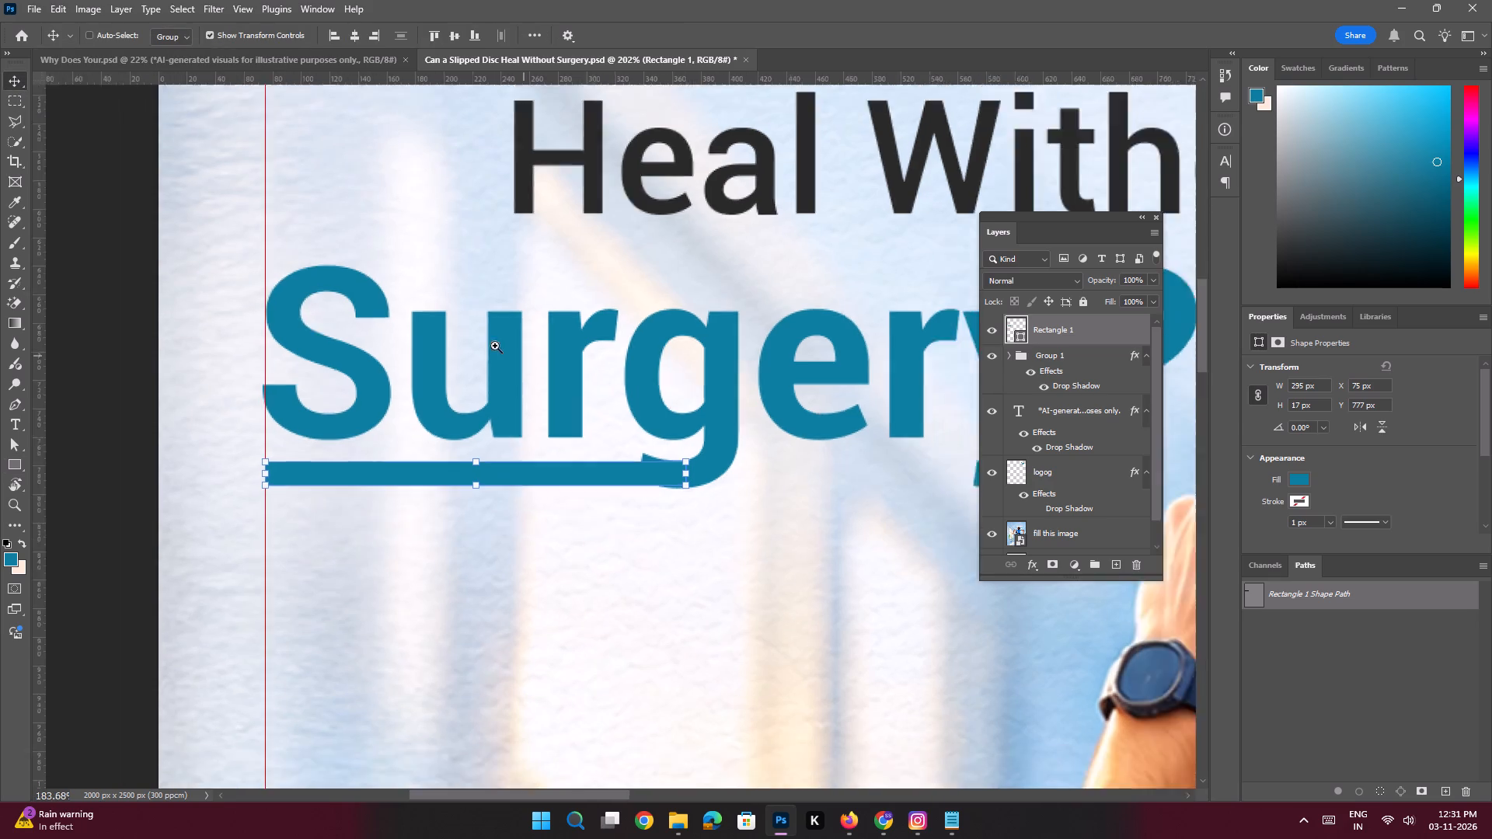
ctrl+drag(495, 346, 427, 323)
click(320, 333)
Shift the teal underline bar down to Y 778 px so it lines up with the tail of the "g", and deselect it.
key(ctrl+space)
key(ctrl+space)
key(ctrl+space)
key(ctrl+space)
key(ctrl+space)
key(ctrl+space)
key(ctrl+space)
key(ctrl+space)
key(ctrl+space)
key(ctrl+space)
key(ctrl+space)
key(ctrl+space)
key(ctrl+space)
key(ctrl+space)
key(ctrl+space)
key(ctrl+space)
key(ctrl+space)
key(ctrl+space)
key(ctrl+space)
key(ctrl+space)
ctrl+drag(542, 339, 627, 453)
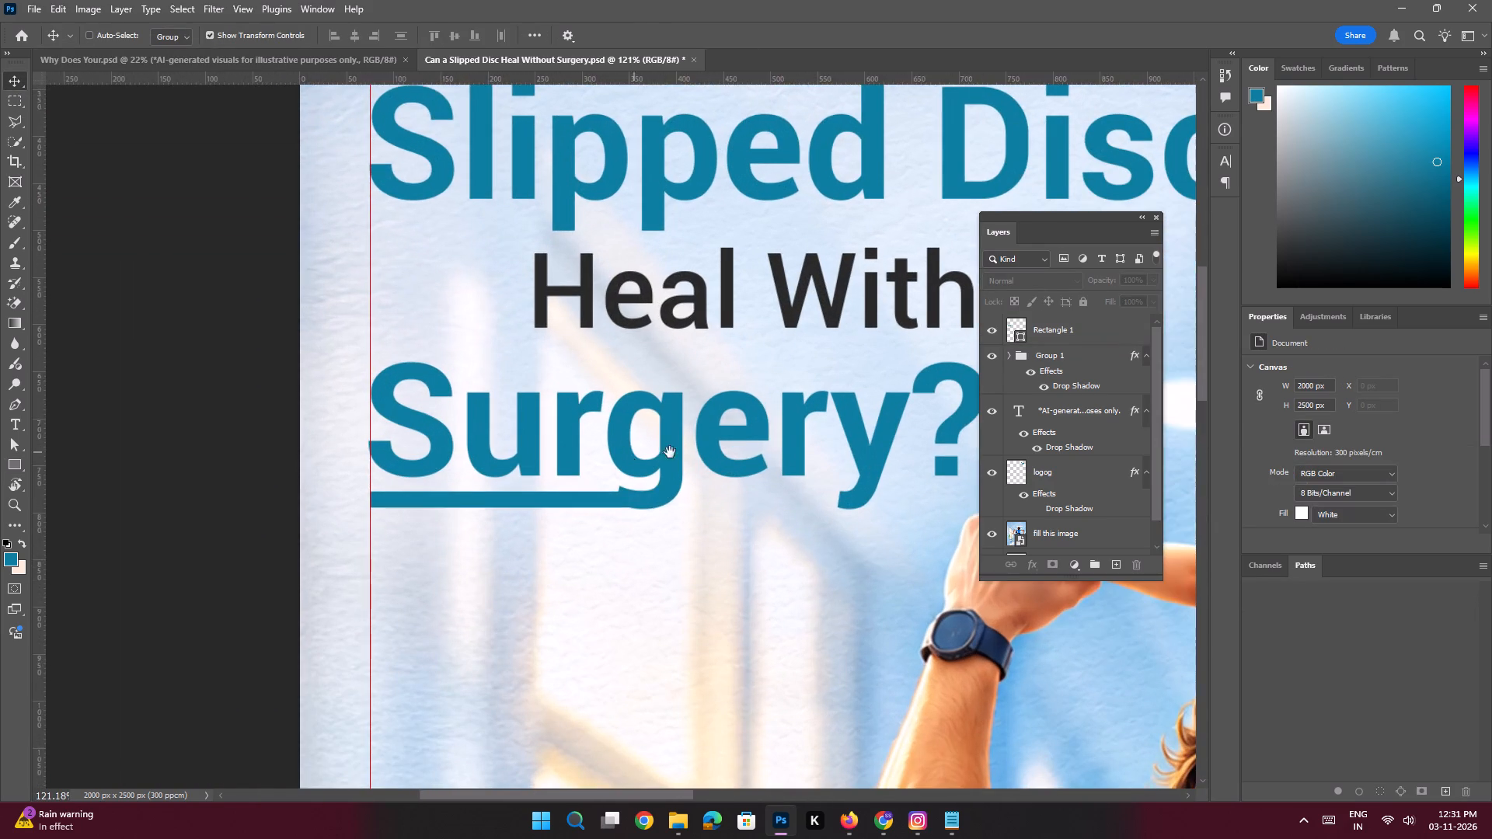
drag(685, 455, 631, 434)
ctrl+drag(622, 444, 688, 527)
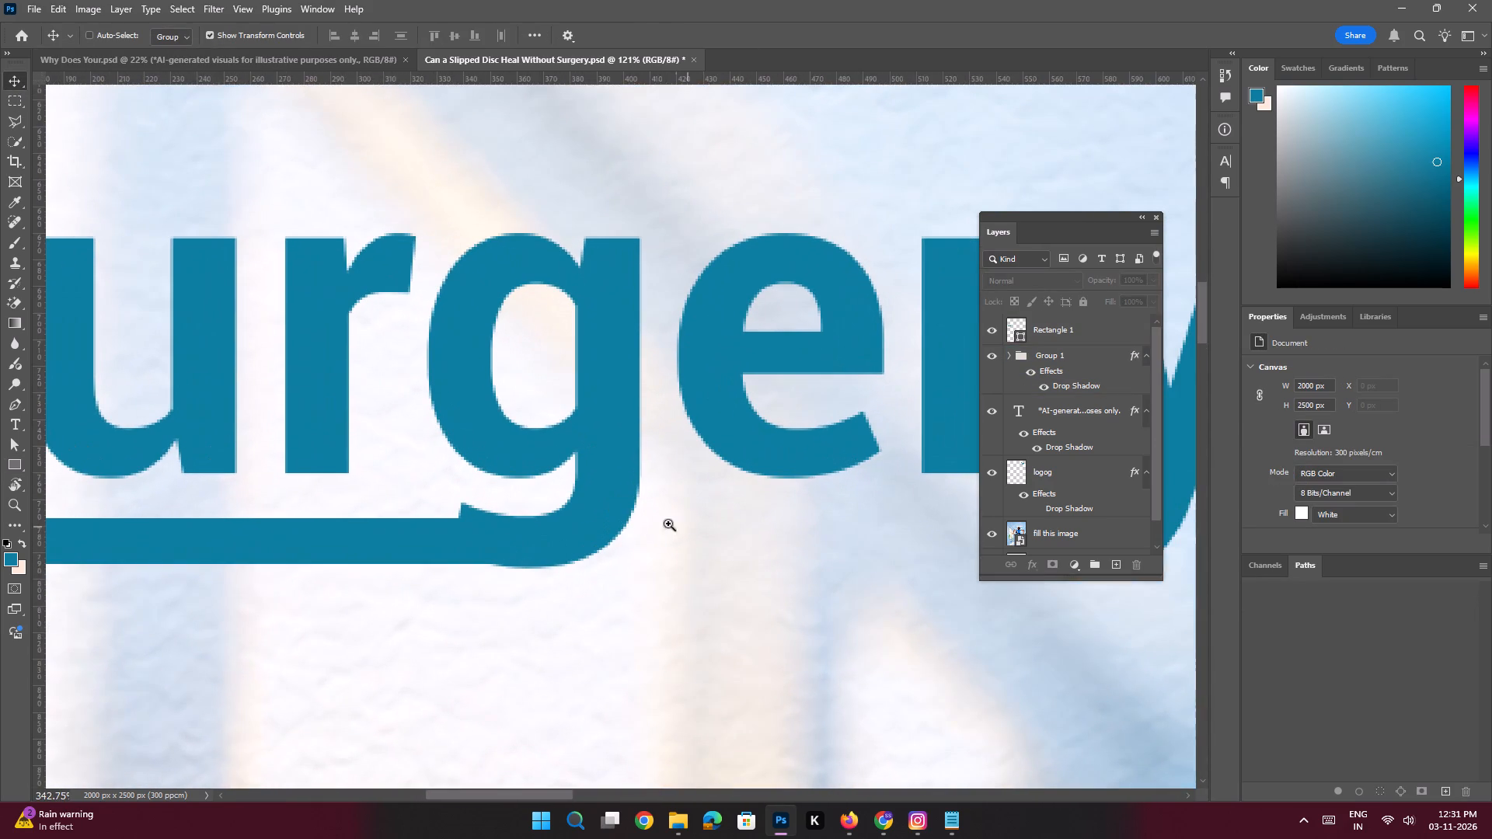
click(469, 554)
key(space)
ctrl+drag(482, 548, 526, 588)
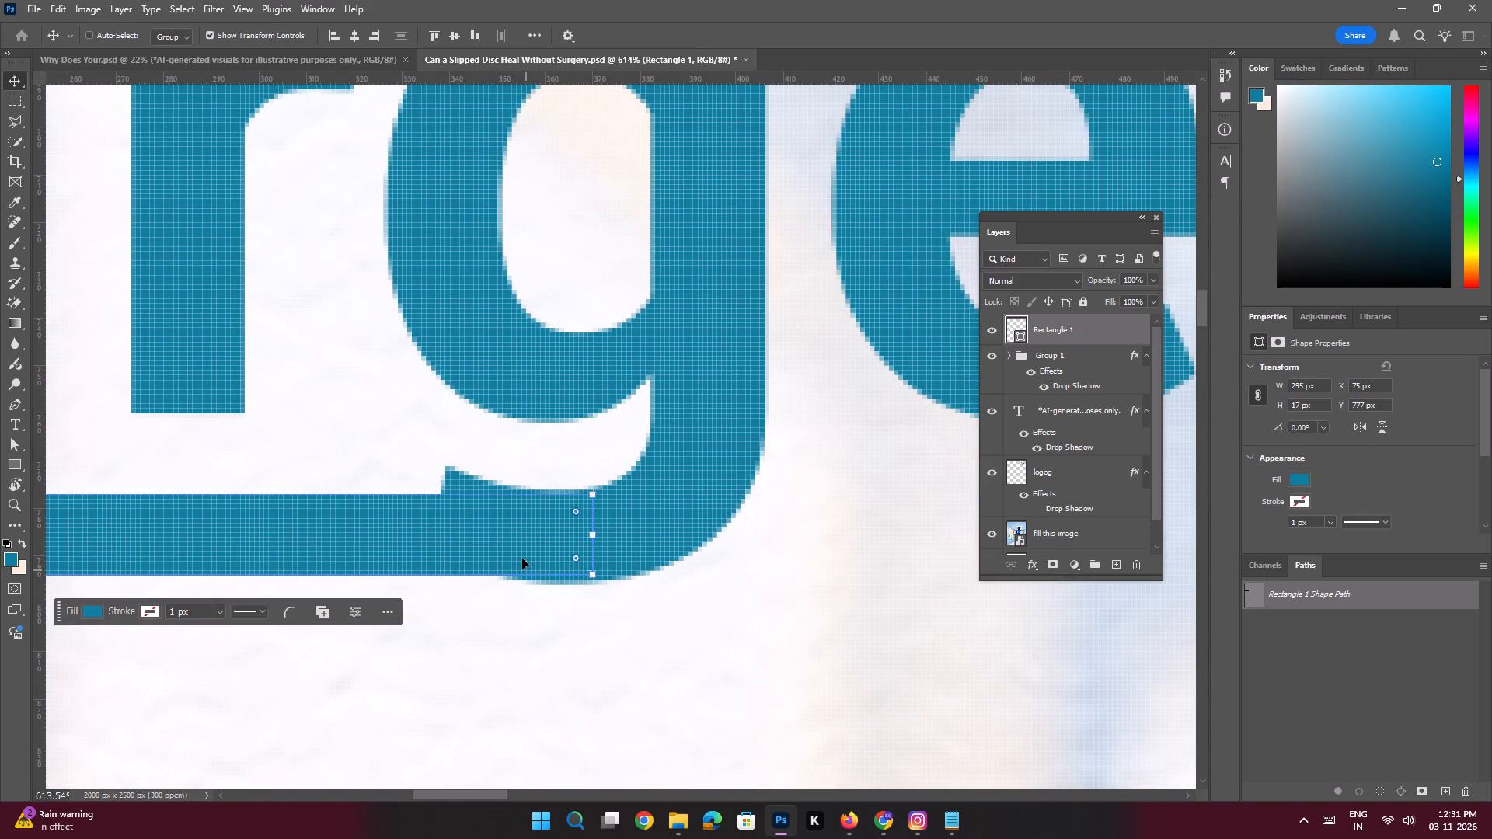
shift+drag(514, 548, 514, 557)
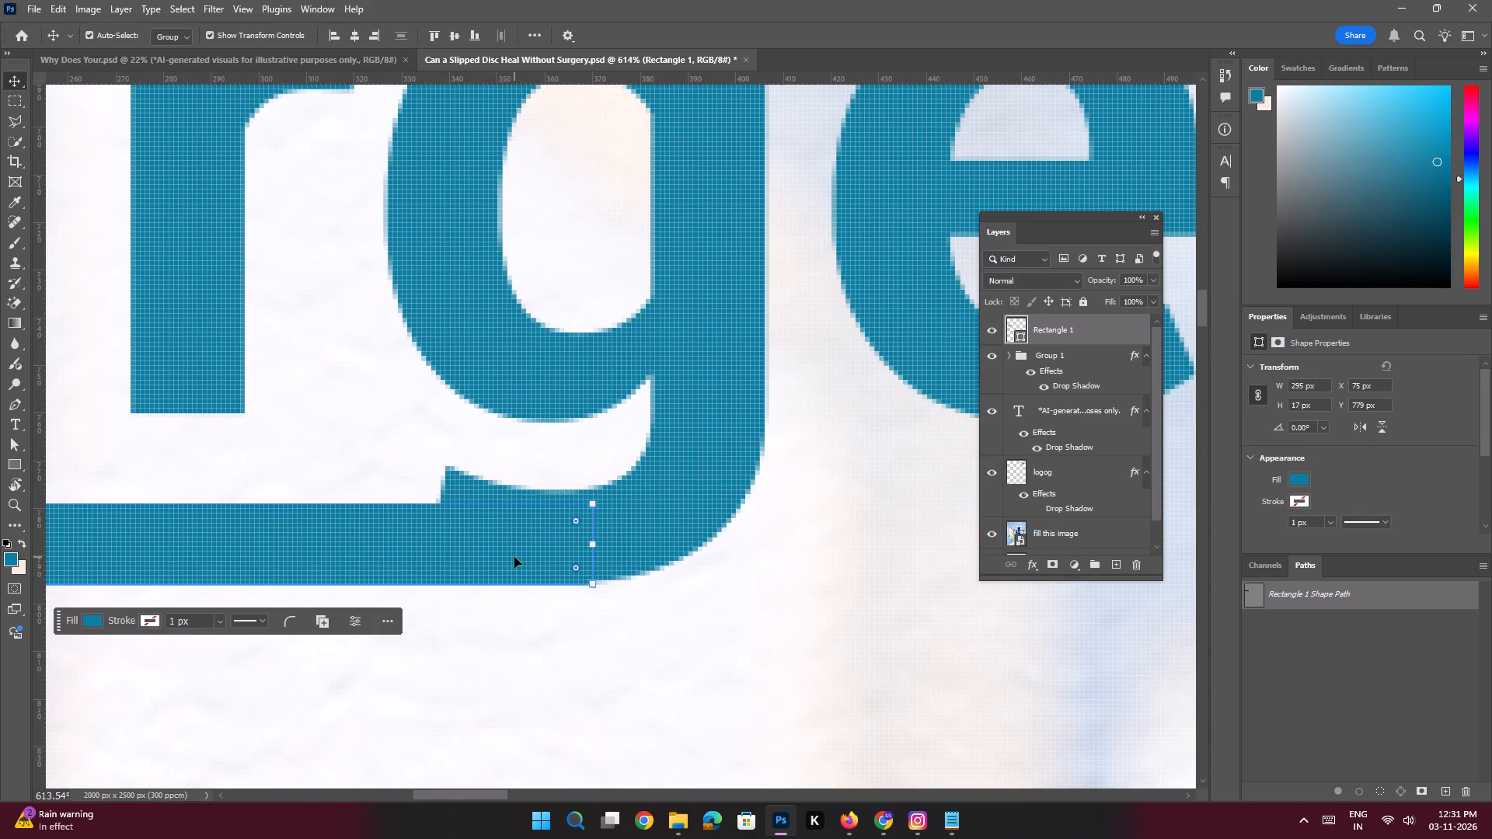
key(Up)
key(ctrl+space)
key(ctrl+space)
key(ctrl+space)
key(ctrl+space)
key(ctrl+space)
key(ctrl+space)
key(ctrl+space)
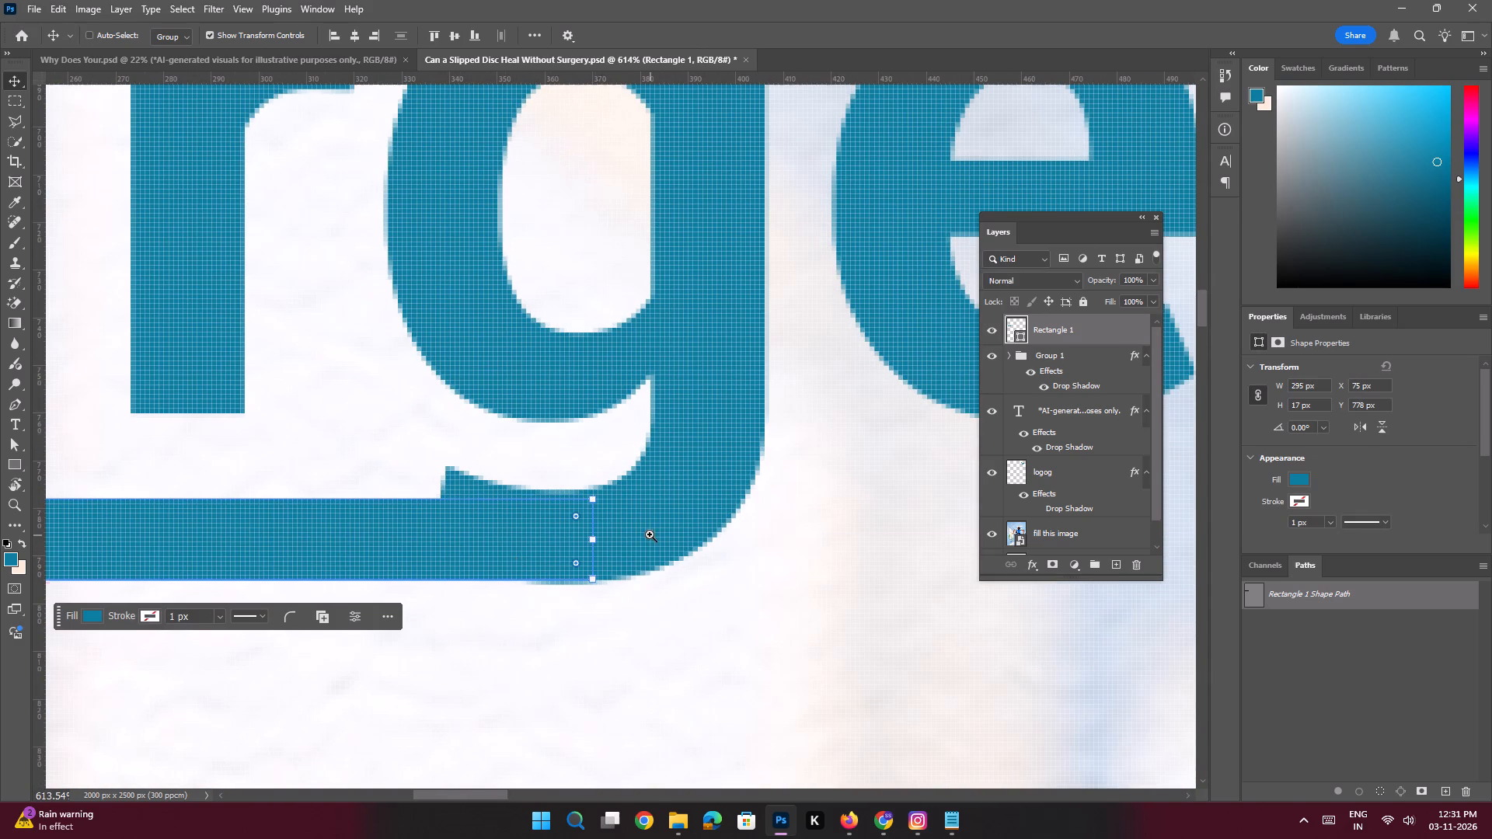
ctrl+drag(649, 534, 563, 511)
click(155, 470)
Set the Move tool's auto-select to Layer for picking individual layers inside the headline group.
key(ctrl+space)
key(ctrl+space)
key(ctrl+space)
key(ctrl+space)
key(ctrl+space)
key(ctrl+space)
key(ctrl+space)
key(ctrl+space)
key(ctrl+space)
key(ctrl+space)
key(ctrl+space)
key(ctrl+space)
key(ctrl+space)
key(ctrl+space)
key(ctrl+space)
key(ctrl+space)
key(ctrl+space)
key(ctrl+space)
key(ctrl+space)
key(ctrl+space)
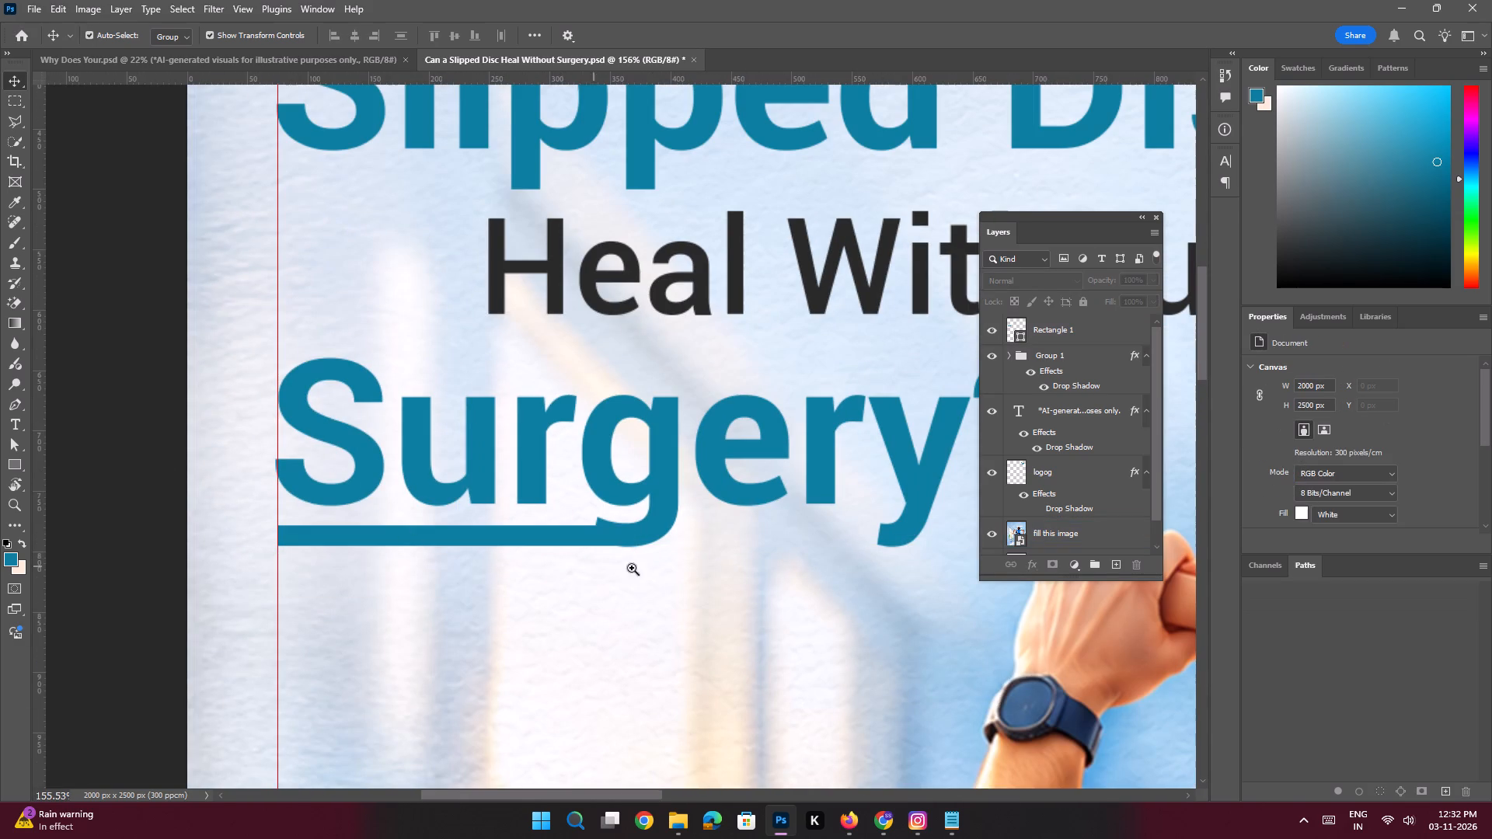
ctrl+drag(644, 519, 739, 674)
click(687, 474)
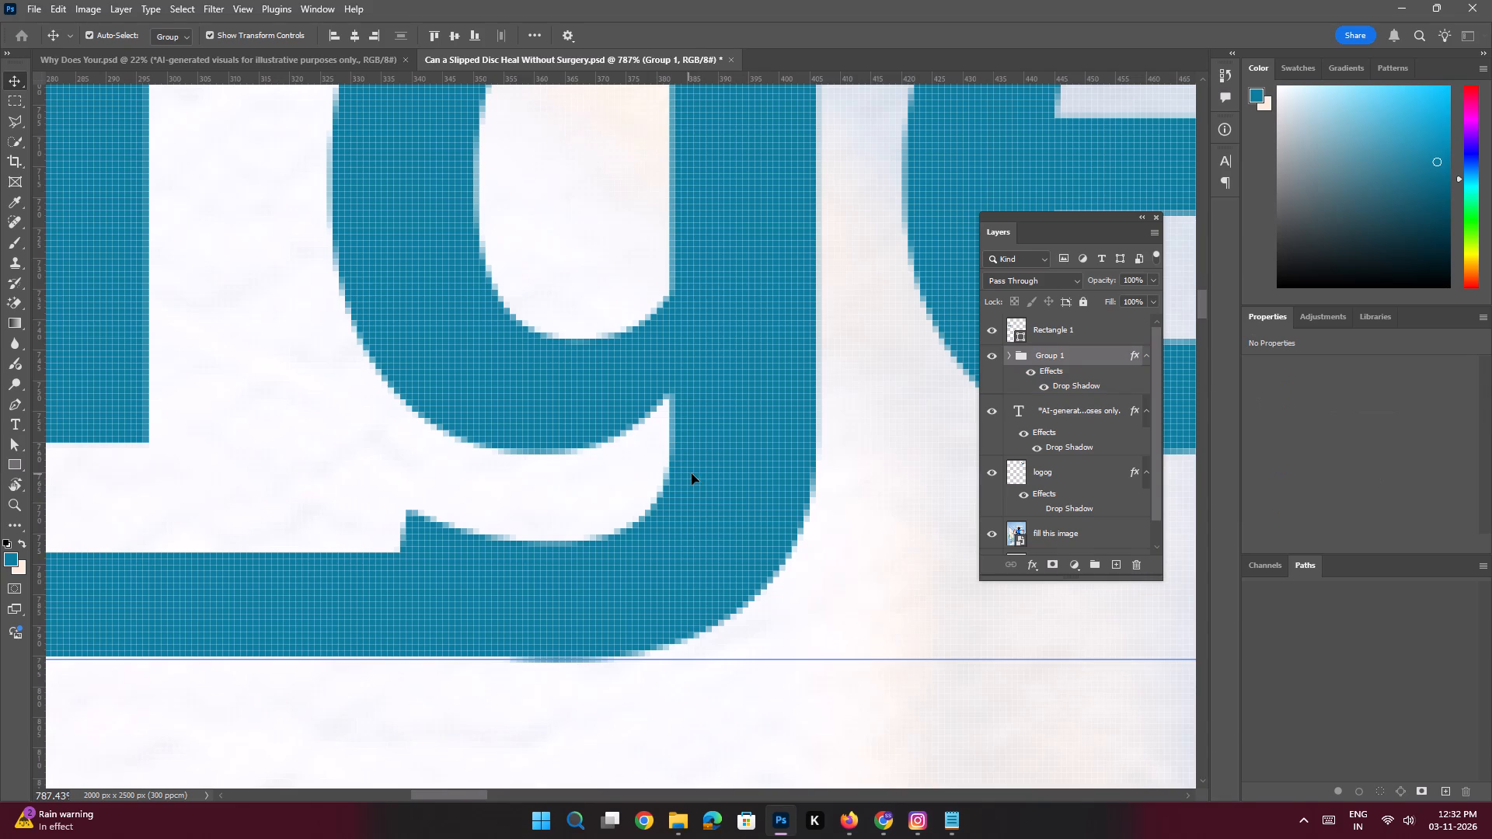
click(162, 37)
click(168, 61)
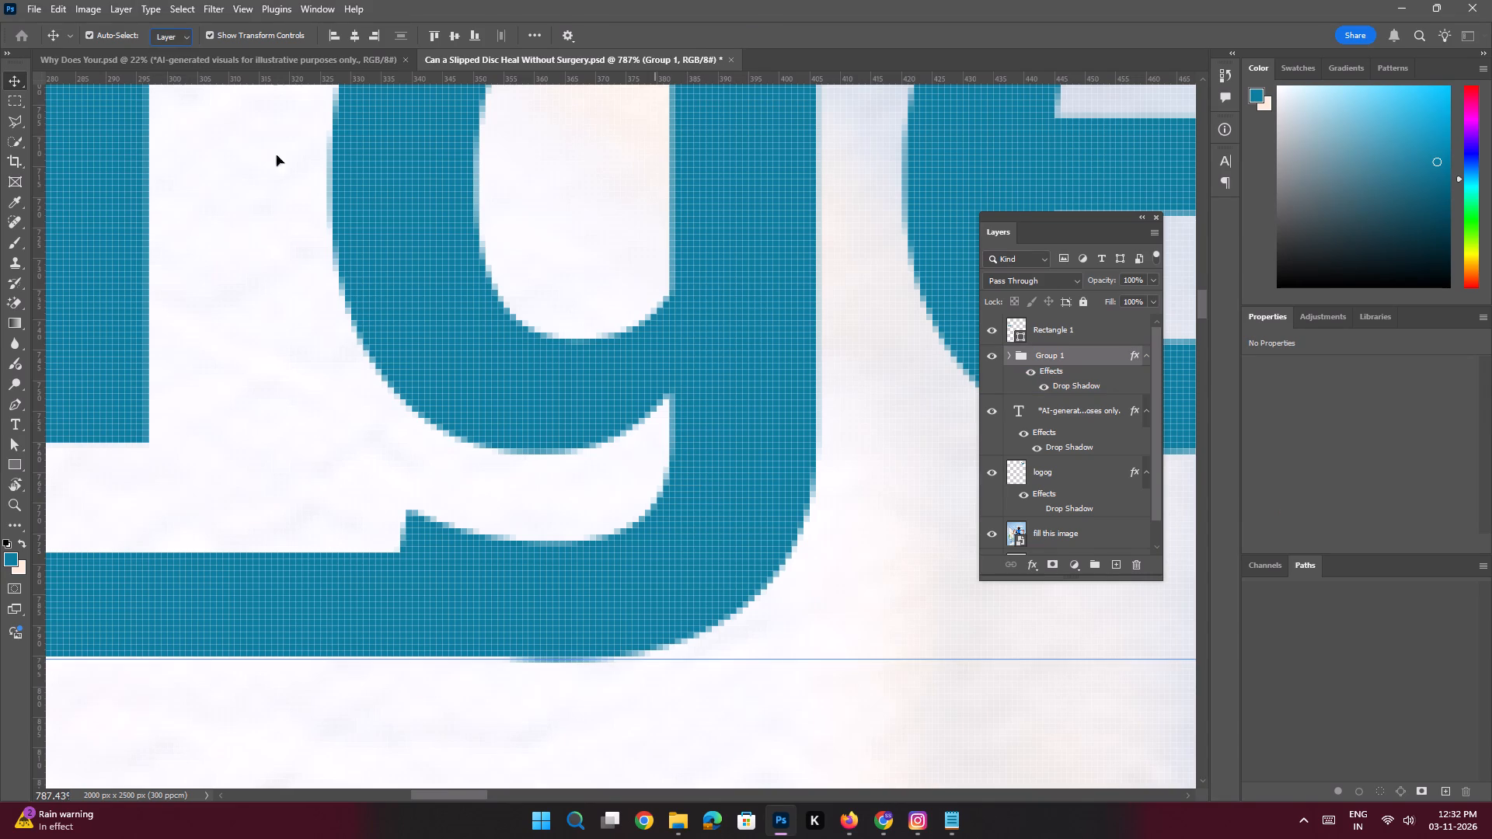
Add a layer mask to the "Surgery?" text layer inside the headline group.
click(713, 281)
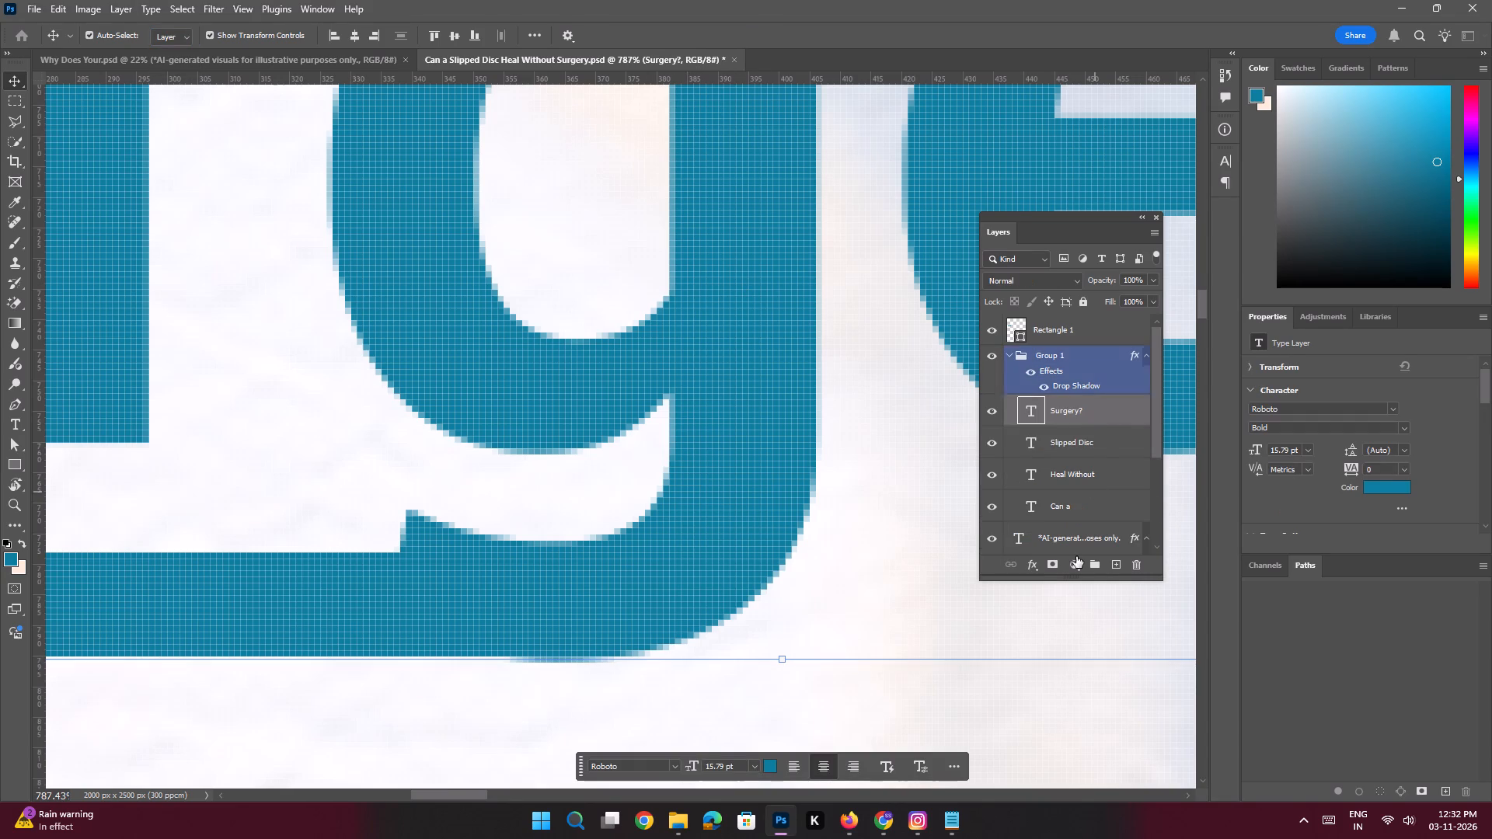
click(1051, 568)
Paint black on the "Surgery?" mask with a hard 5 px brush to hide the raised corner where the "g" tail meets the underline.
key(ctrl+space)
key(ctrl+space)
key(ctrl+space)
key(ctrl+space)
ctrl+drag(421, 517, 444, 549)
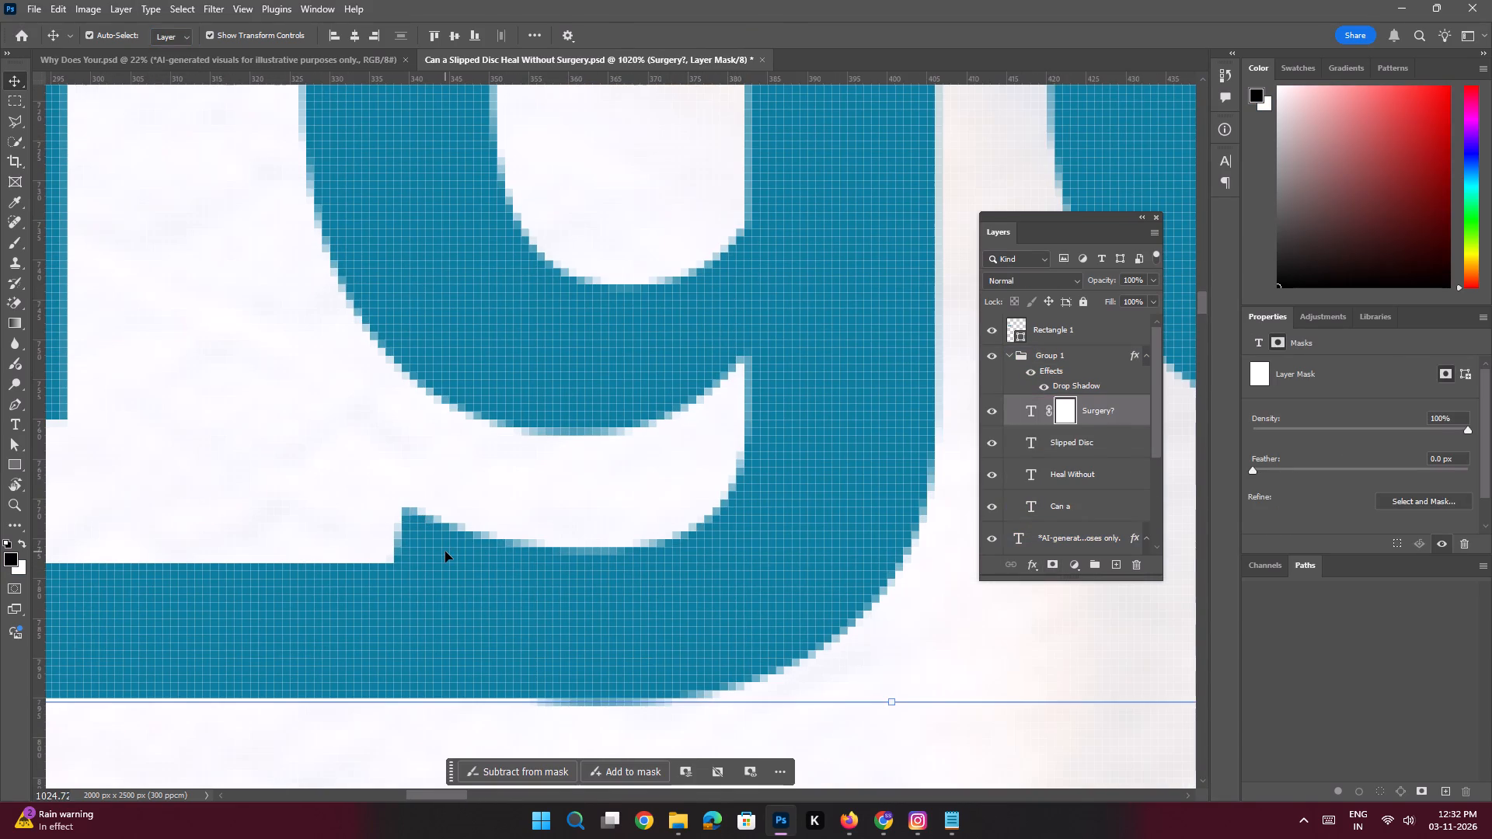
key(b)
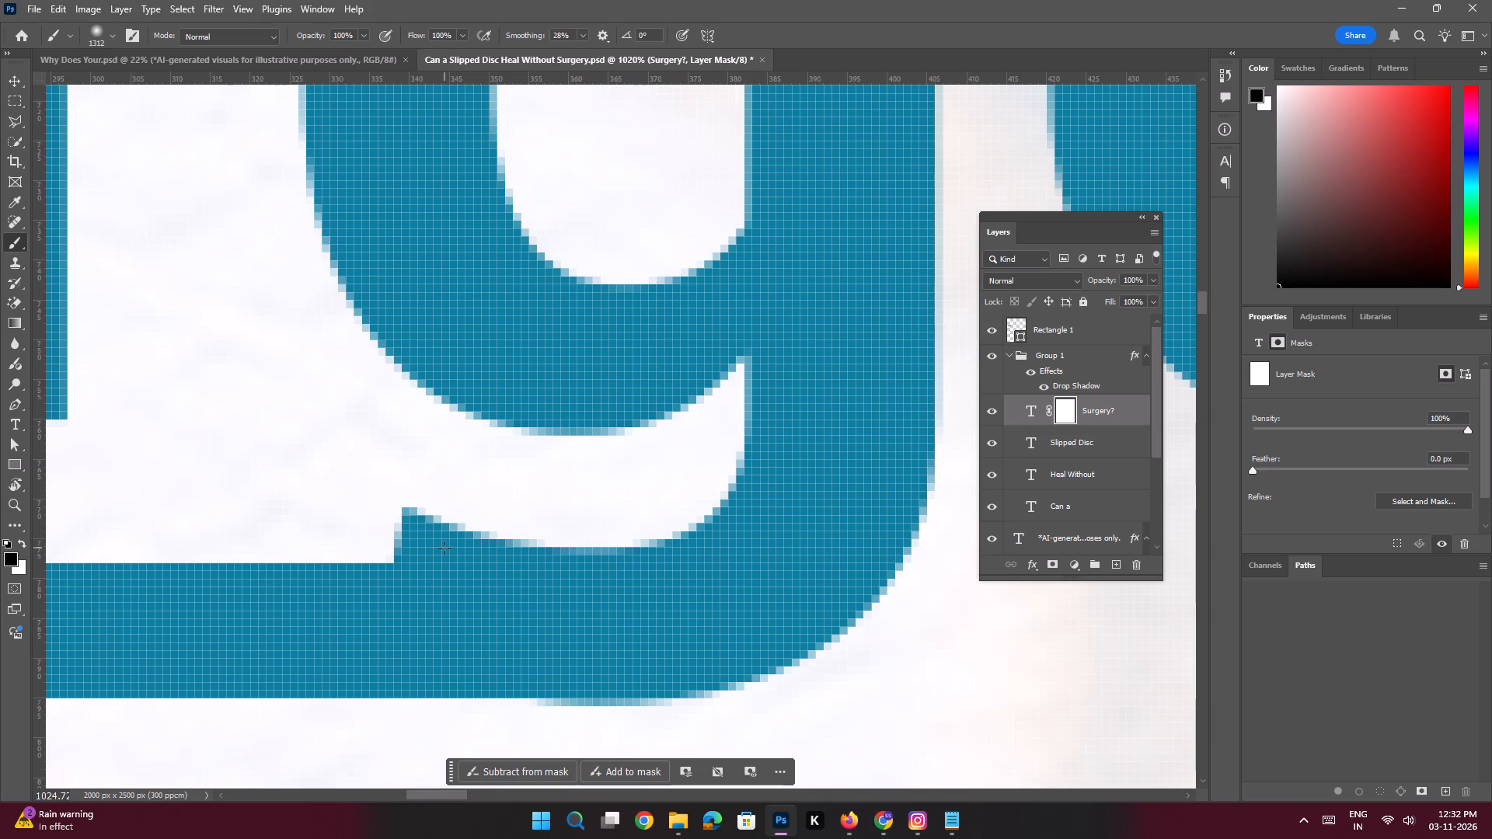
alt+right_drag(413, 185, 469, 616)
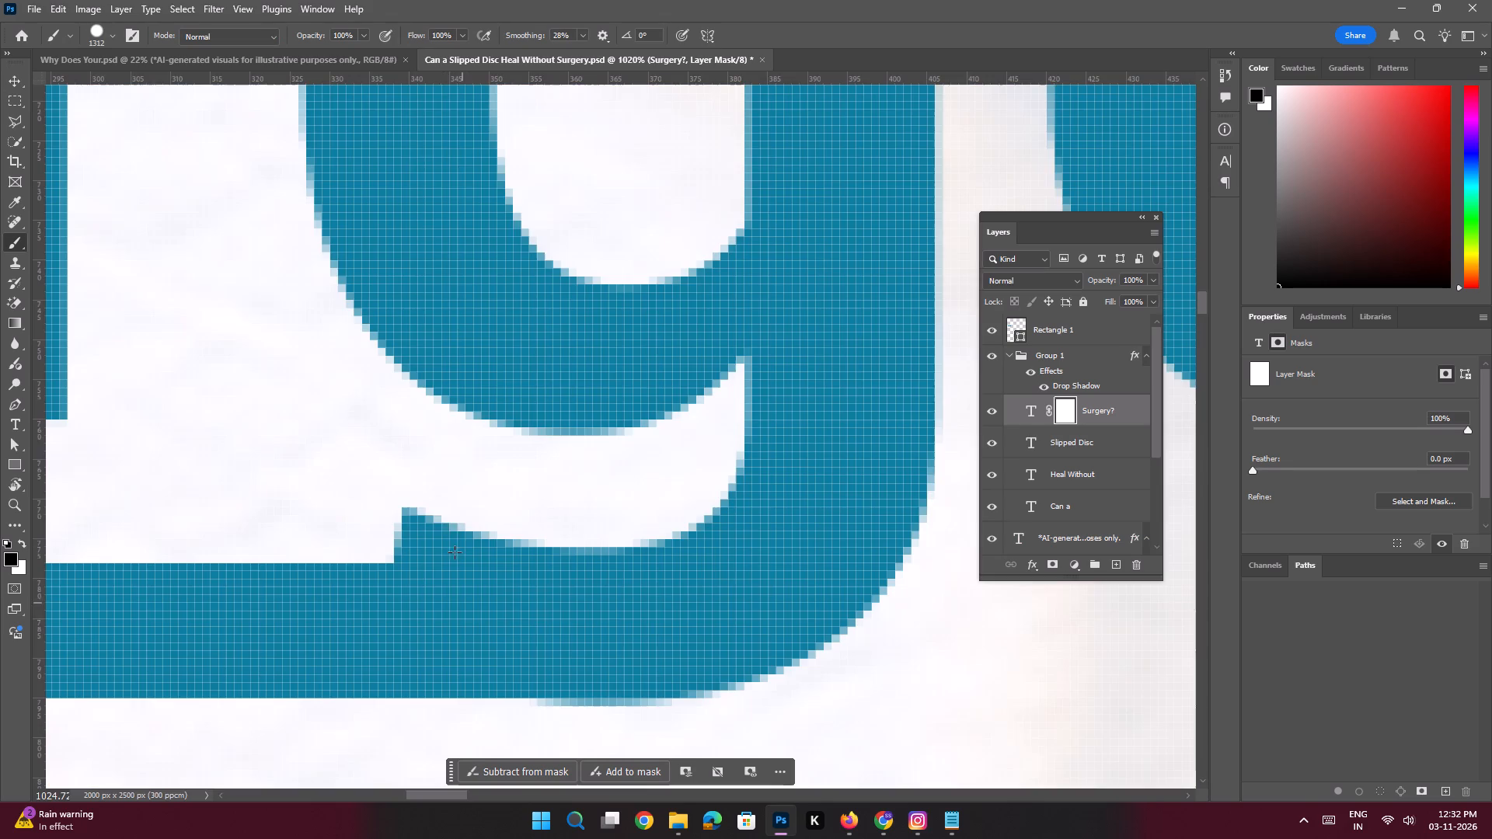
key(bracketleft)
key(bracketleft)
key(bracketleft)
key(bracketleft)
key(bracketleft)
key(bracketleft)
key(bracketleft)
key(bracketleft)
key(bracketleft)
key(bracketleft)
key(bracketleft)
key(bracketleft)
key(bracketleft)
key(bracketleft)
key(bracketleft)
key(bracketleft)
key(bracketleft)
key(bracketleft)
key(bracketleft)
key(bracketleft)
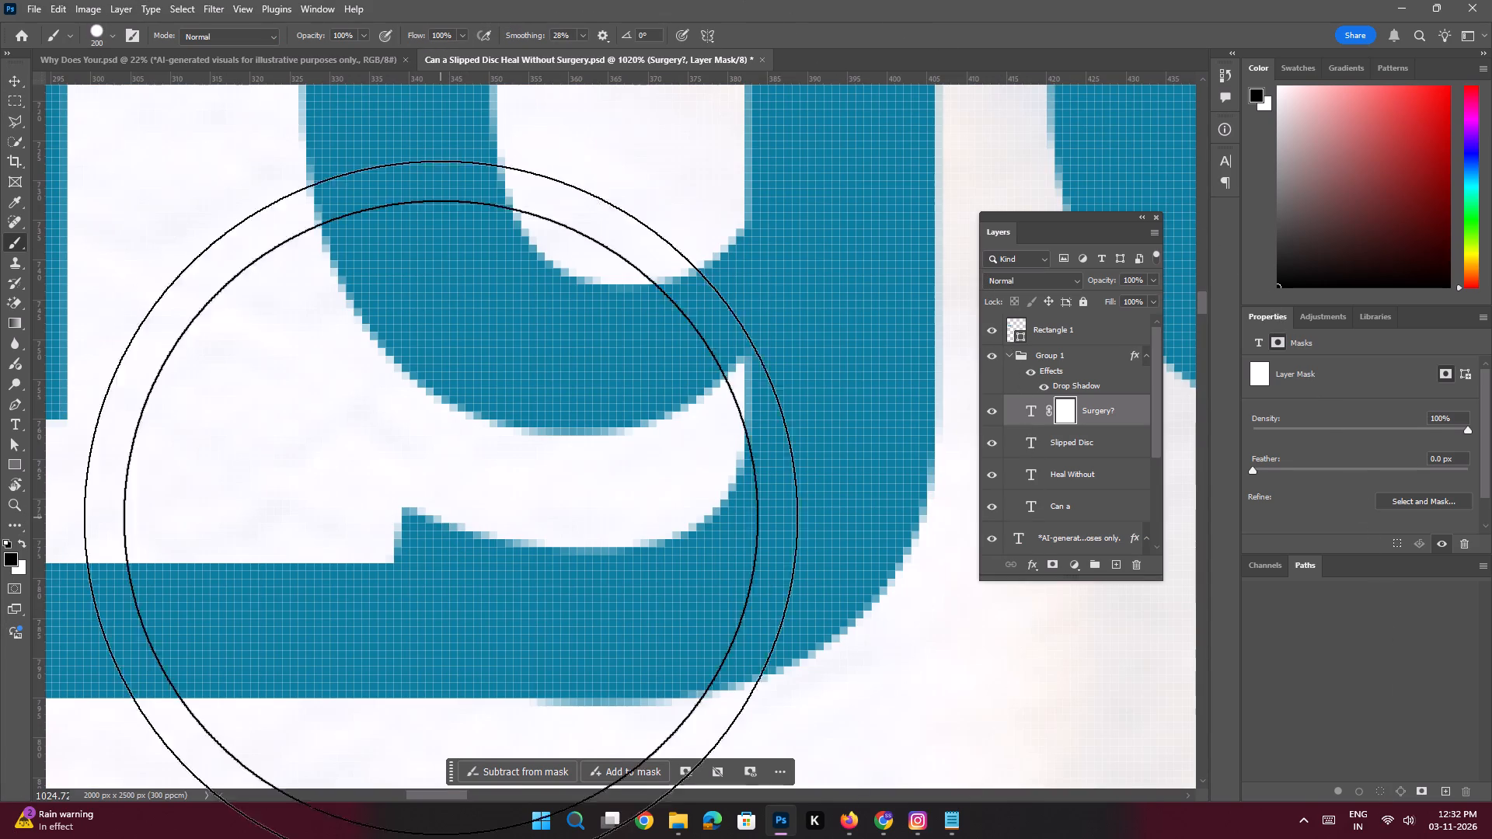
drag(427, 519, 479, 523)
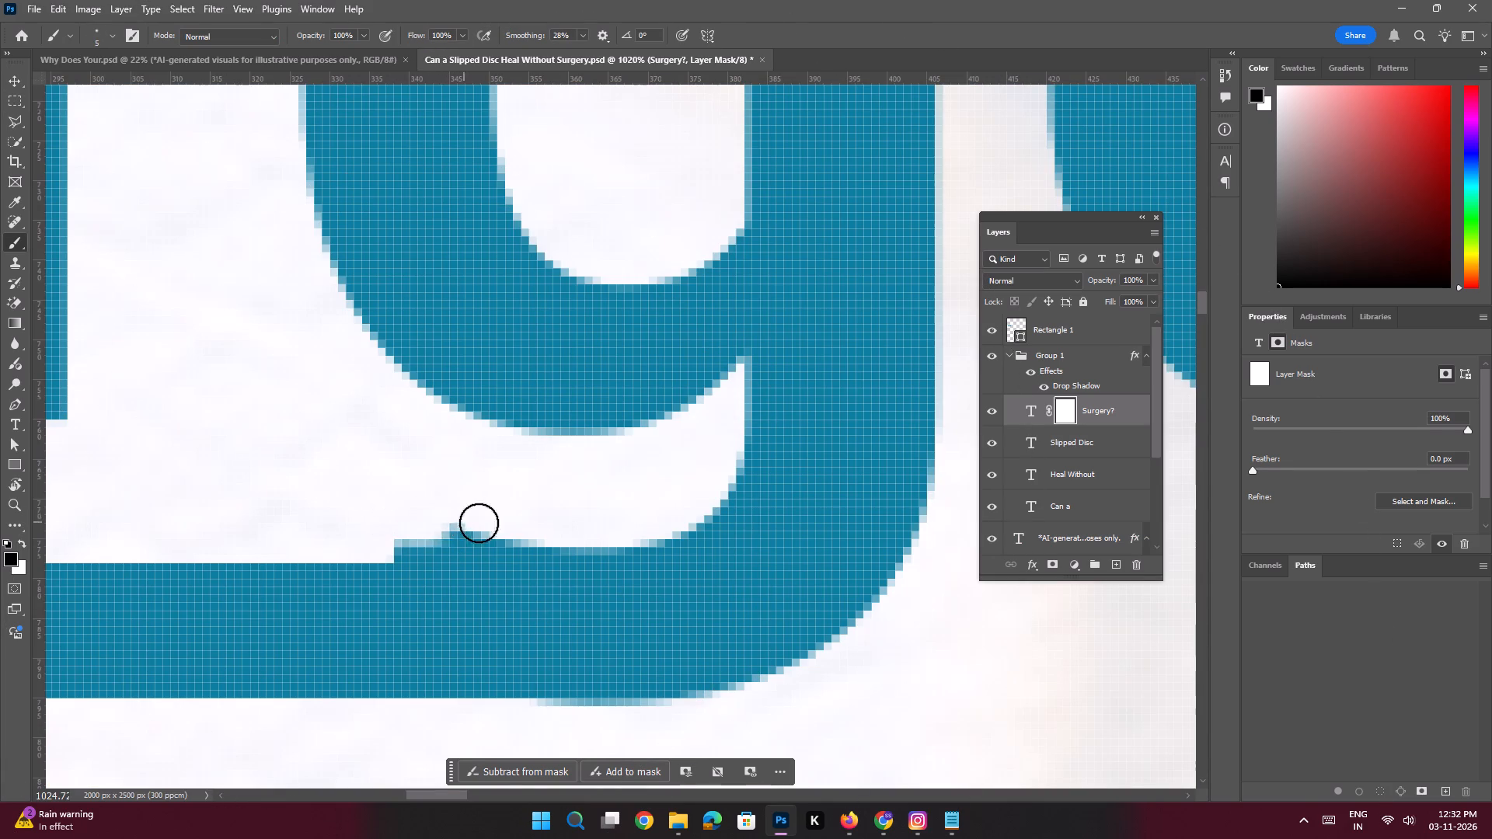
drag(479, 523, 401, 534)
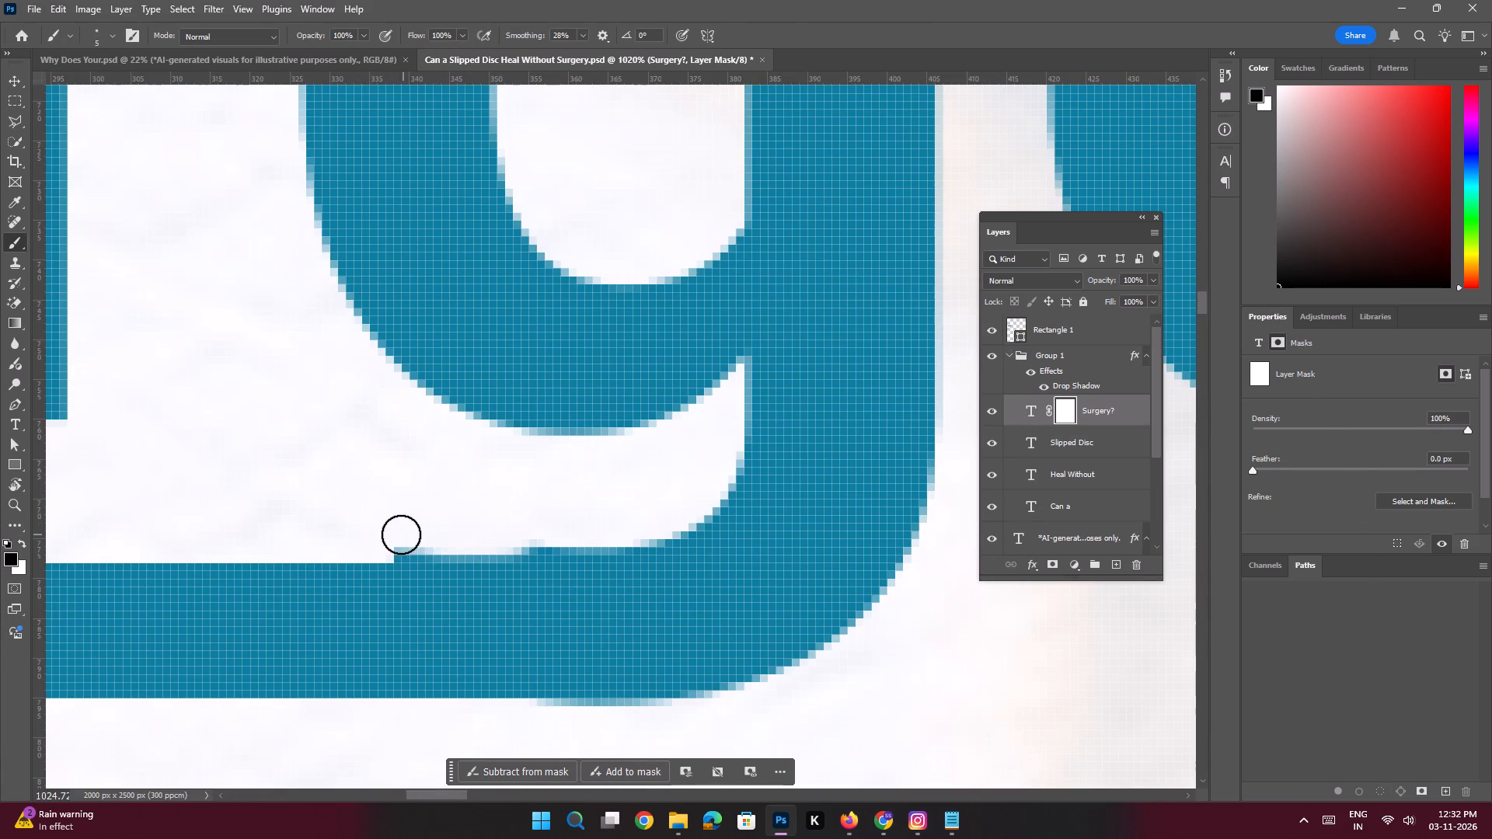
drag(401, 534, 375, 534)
Check the masked underline against the whole headline and save the document.
key(space)
ctrl+drag(515, 495, 347, 448)
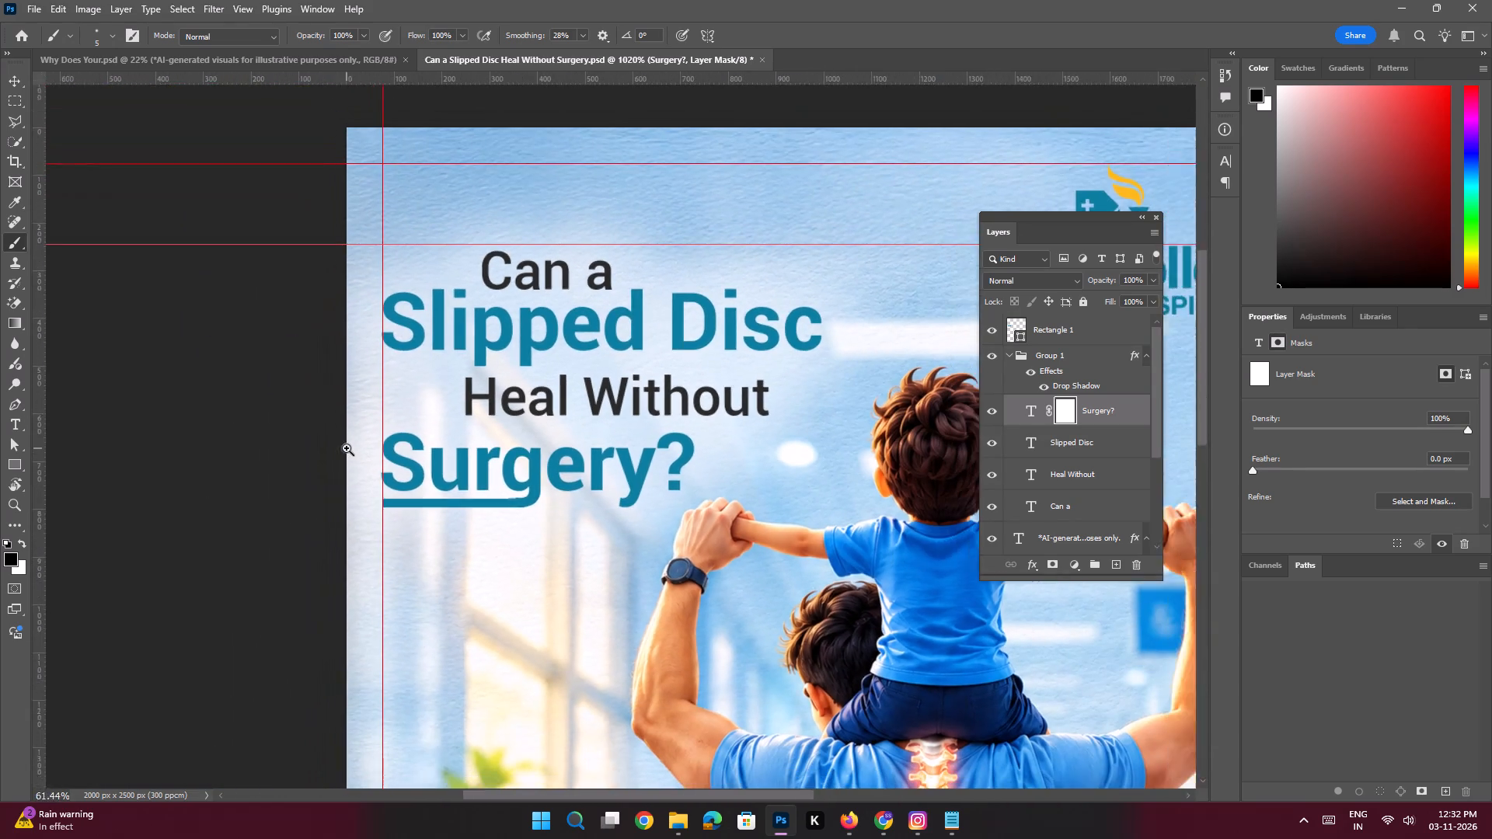
ctrl+drag(347, 448, 341, 447)
drag(465, 496, 509, 353)
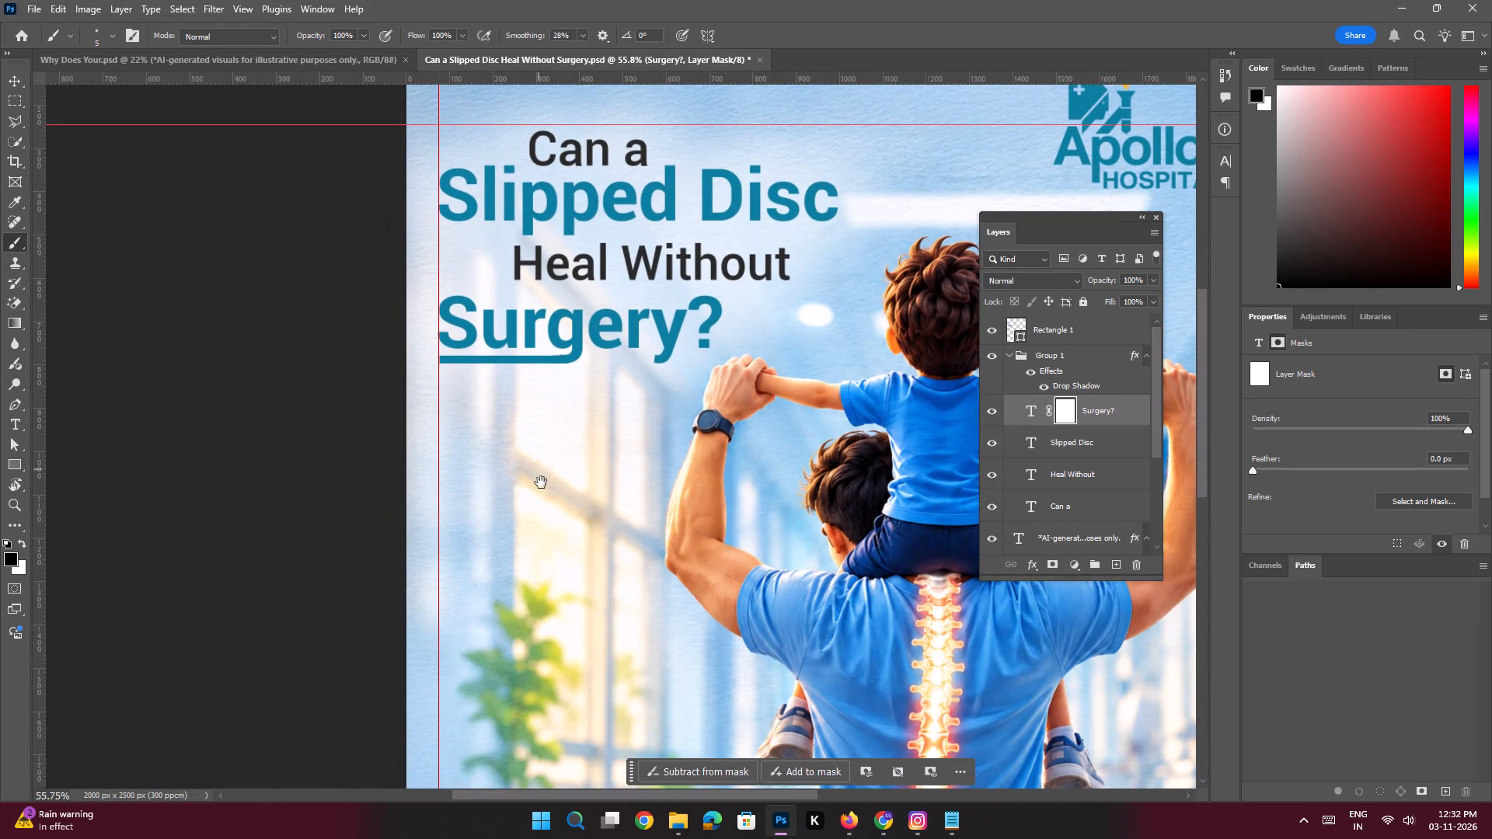
drag(542, 489, 543, 448)
ctrl+drag(615, 444, 577, 438)
drag(636, 371, 630, 386)
key(ctrl+s)
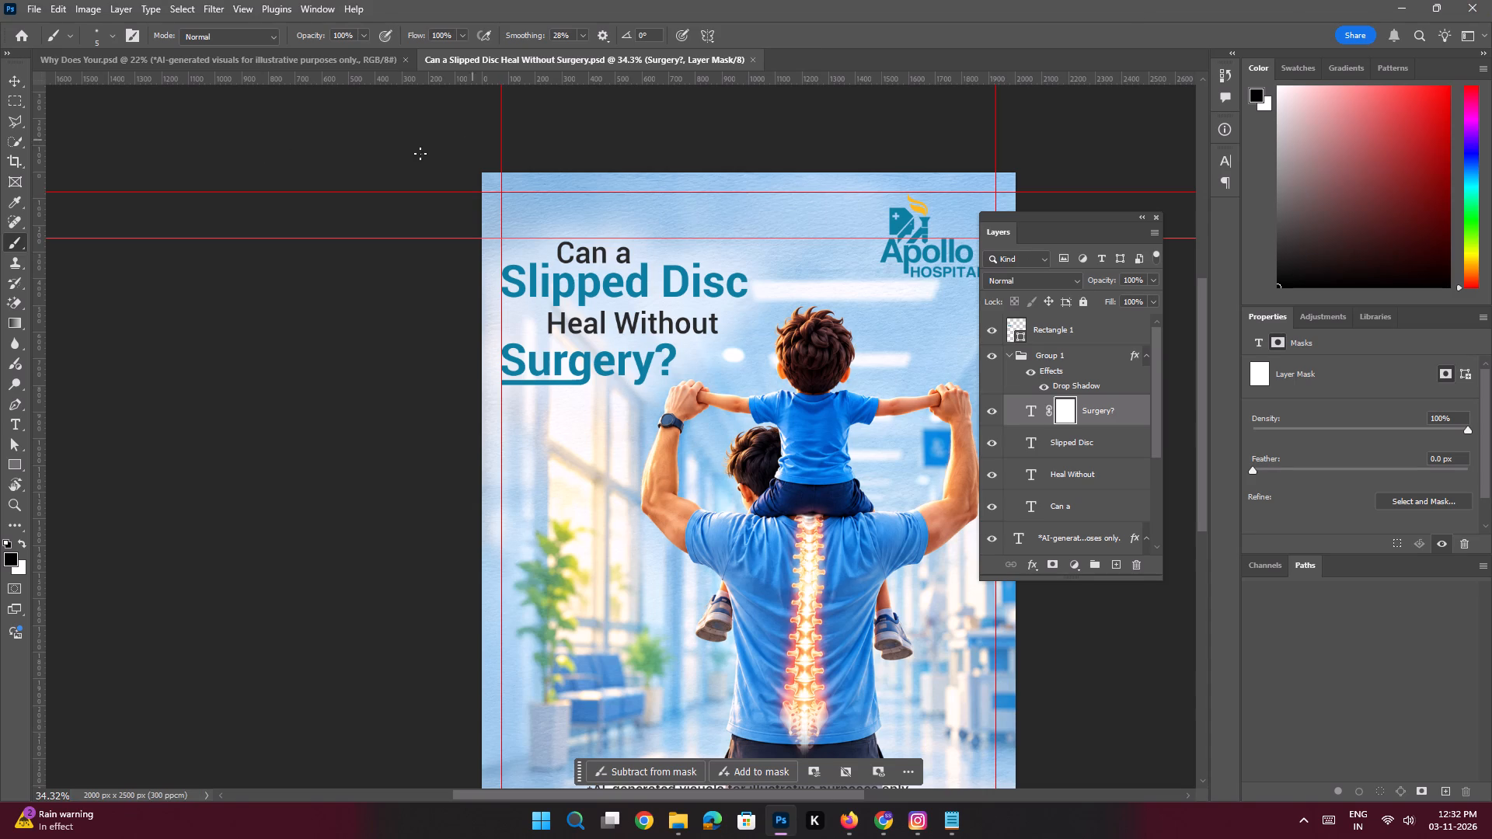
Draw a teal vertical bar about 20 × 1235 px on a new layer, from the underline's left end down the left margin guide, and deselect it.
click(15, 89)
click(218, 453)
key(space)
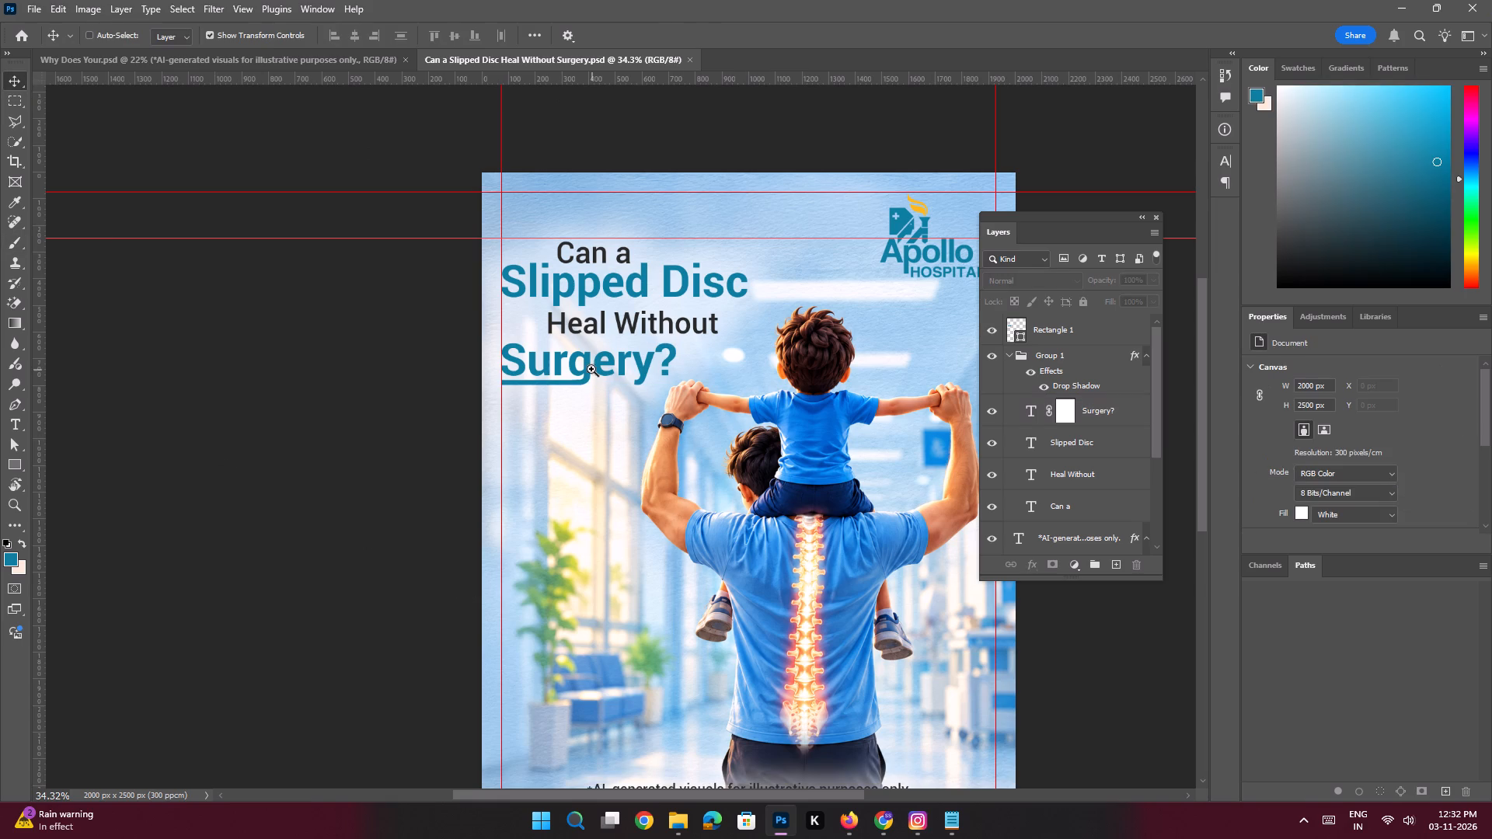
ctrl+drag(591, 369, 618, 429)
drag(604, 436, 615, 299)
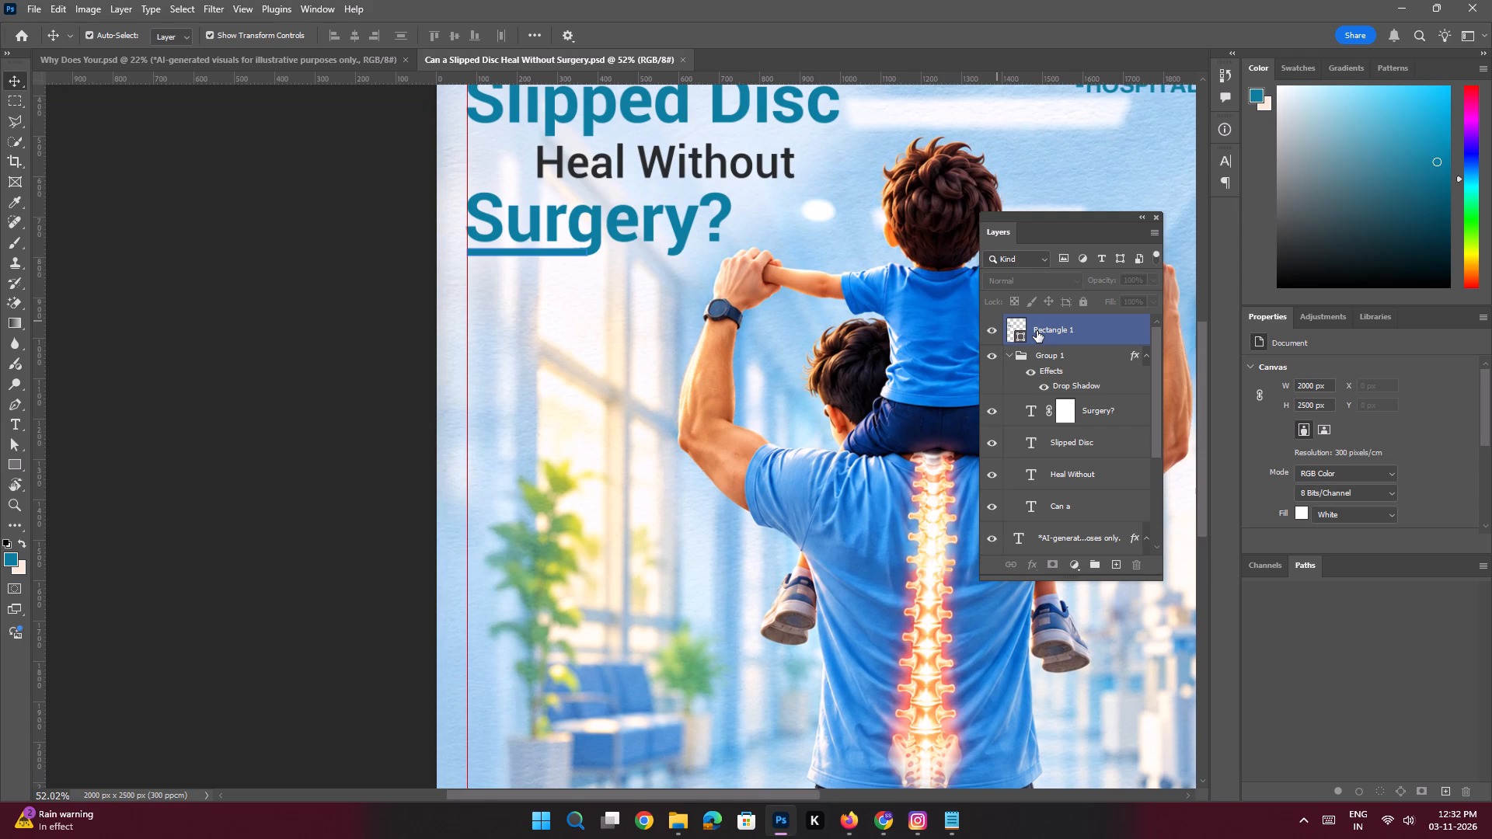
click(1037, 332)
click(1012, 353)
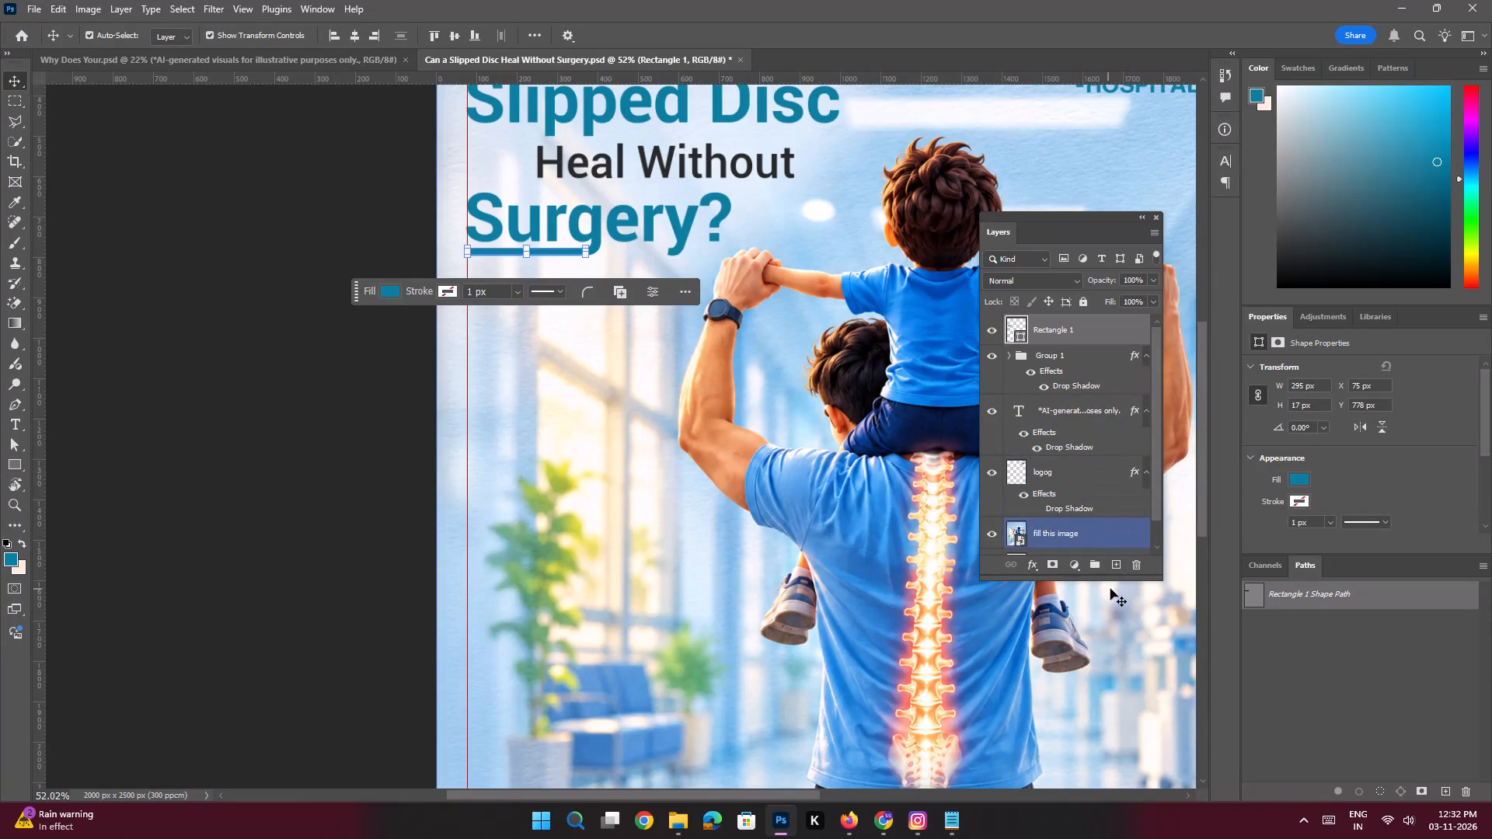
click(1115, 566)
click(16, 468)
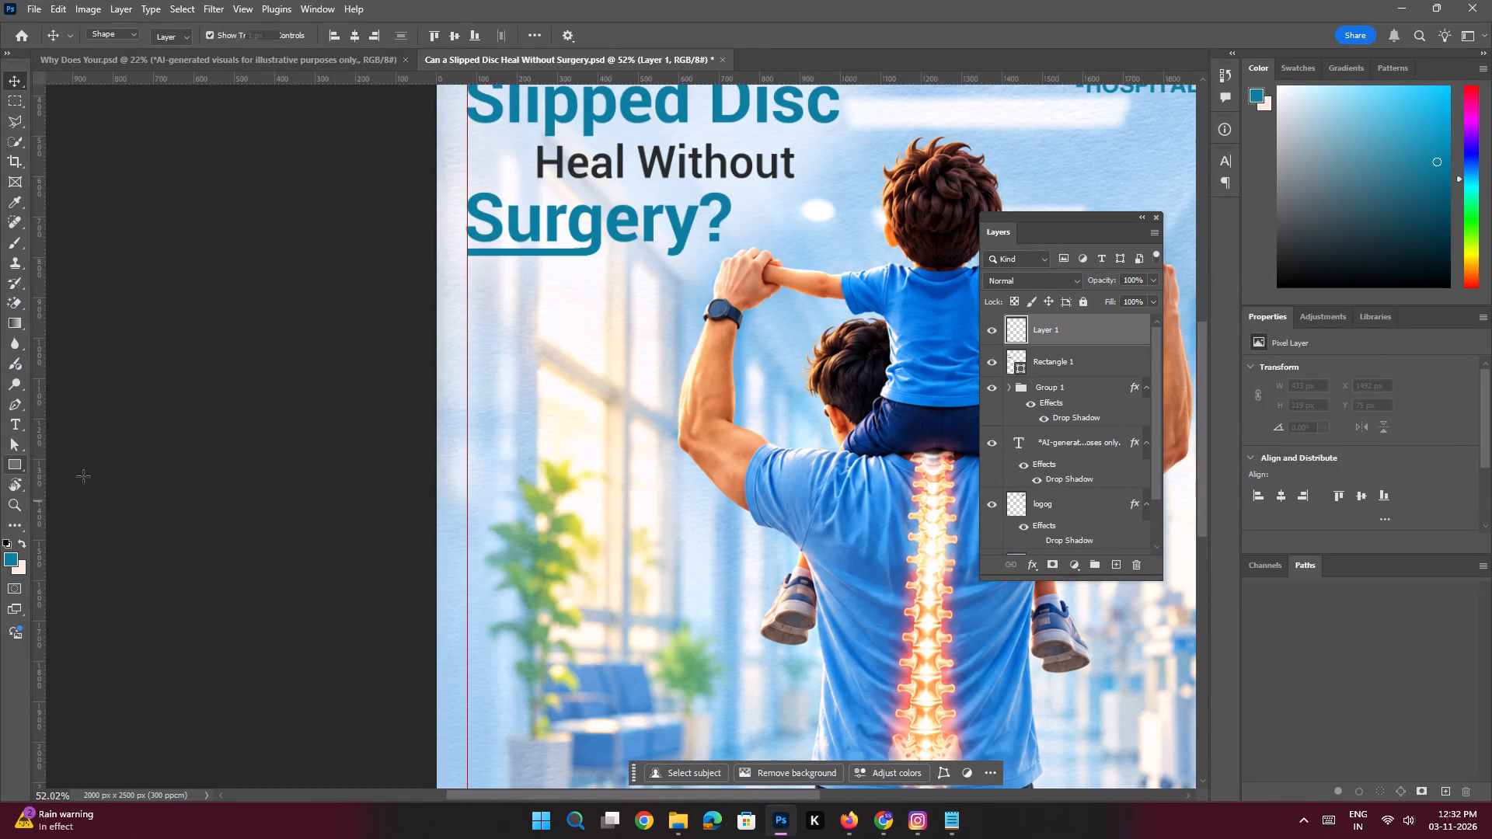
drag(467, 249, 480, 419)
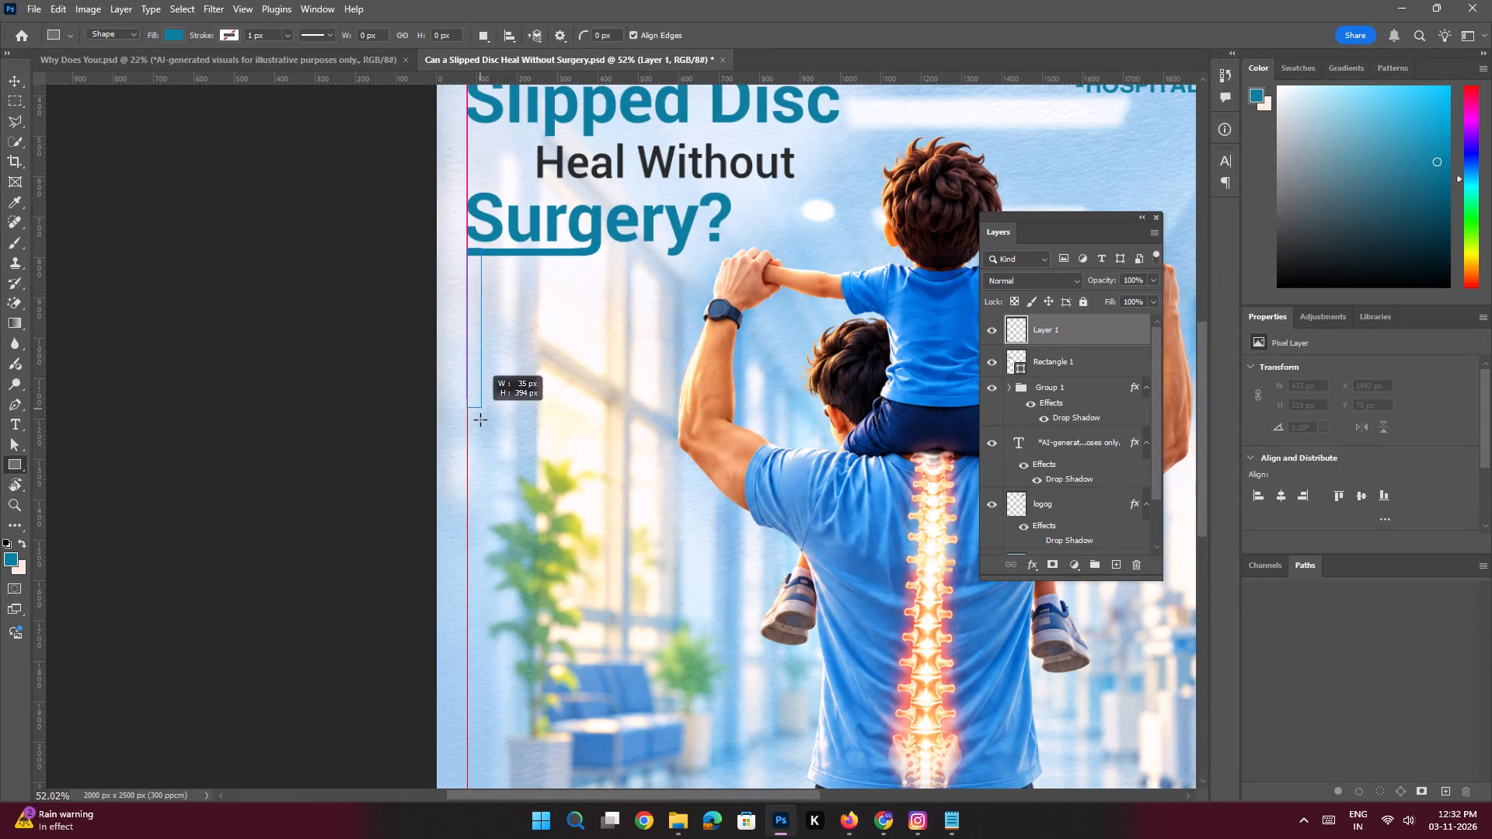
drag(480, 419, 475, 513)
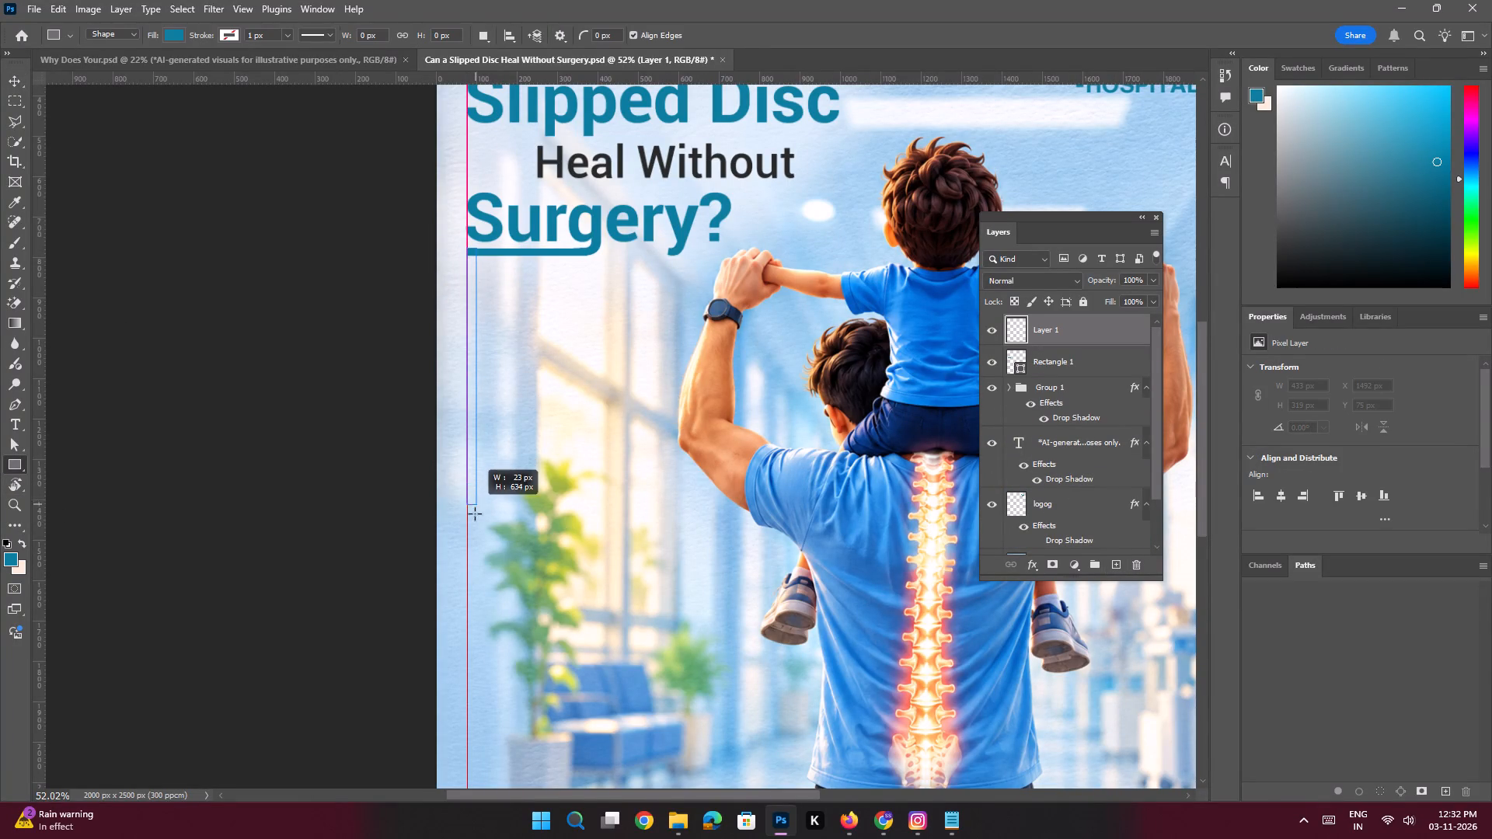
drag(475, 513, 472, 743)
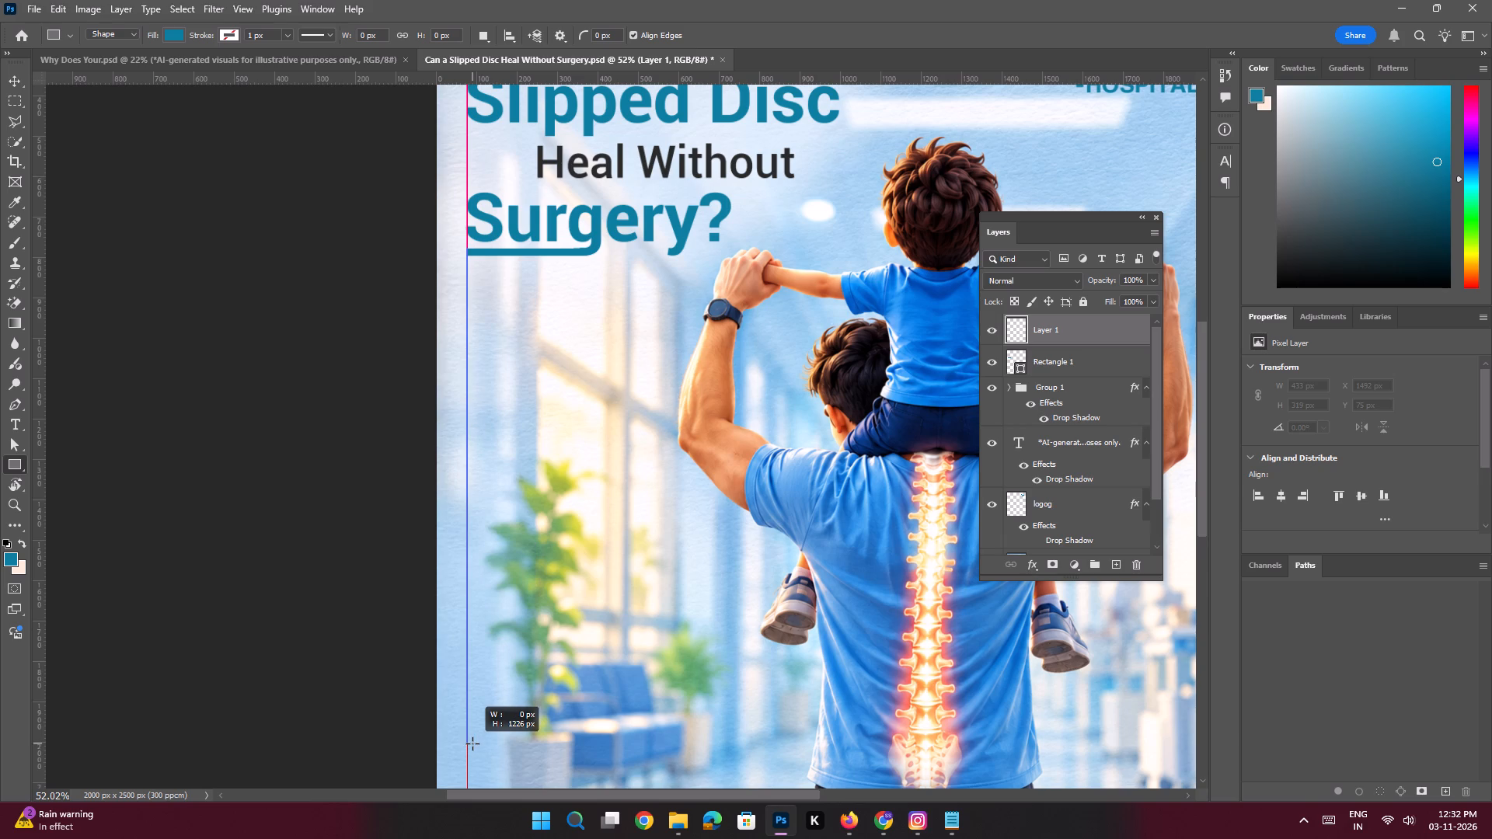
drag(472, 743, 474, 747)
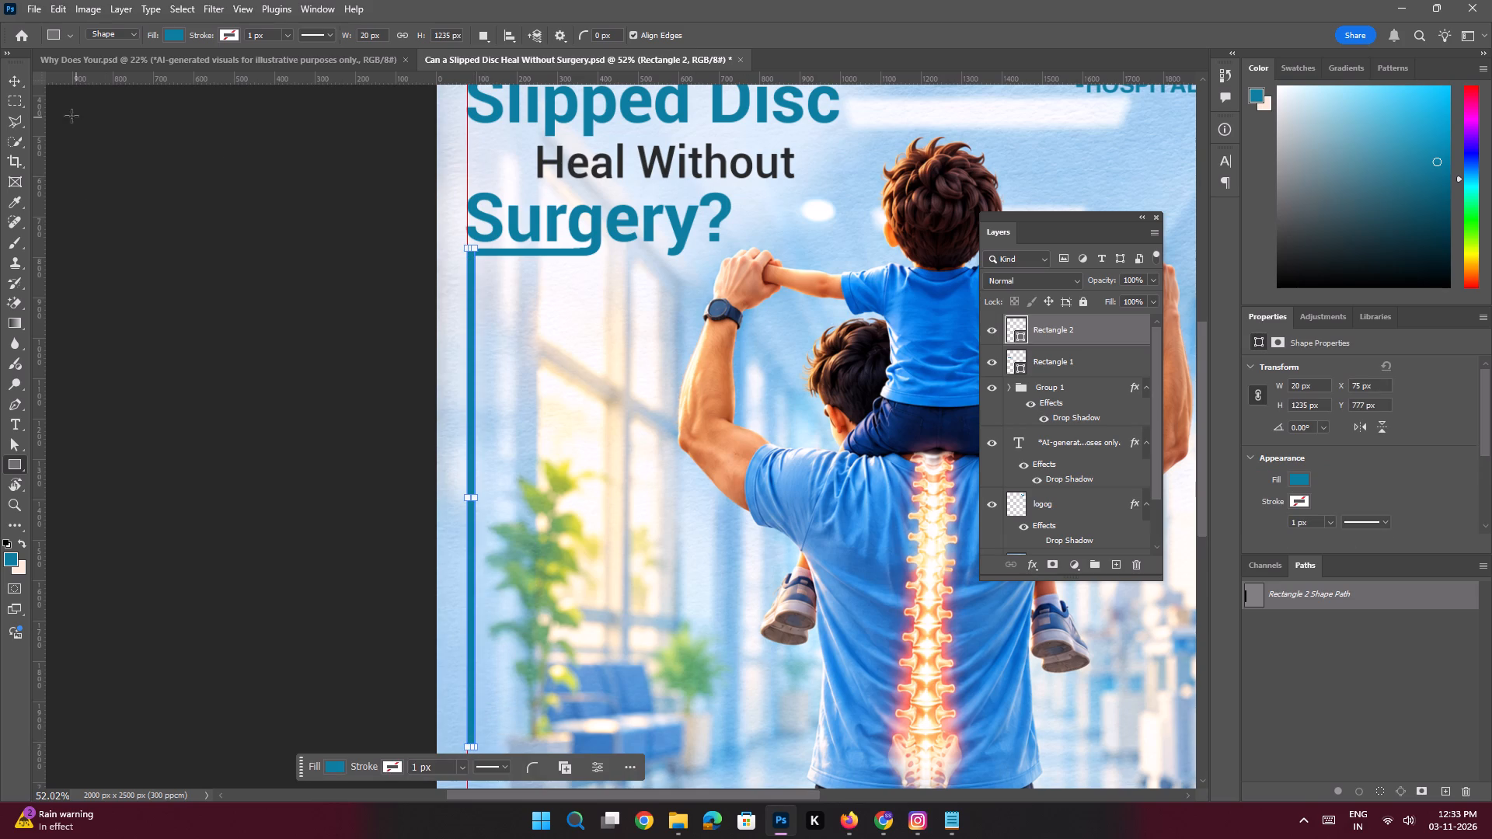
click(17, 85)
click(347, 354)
Hide the document's guides.
key(ctrl+space)
key(ctrl+space)
key(ctrl+space)
key(ctrl+space)
key(ctrl+space)
key(ctrl+space)
ctrl+drag(577, 297, 512, 284)
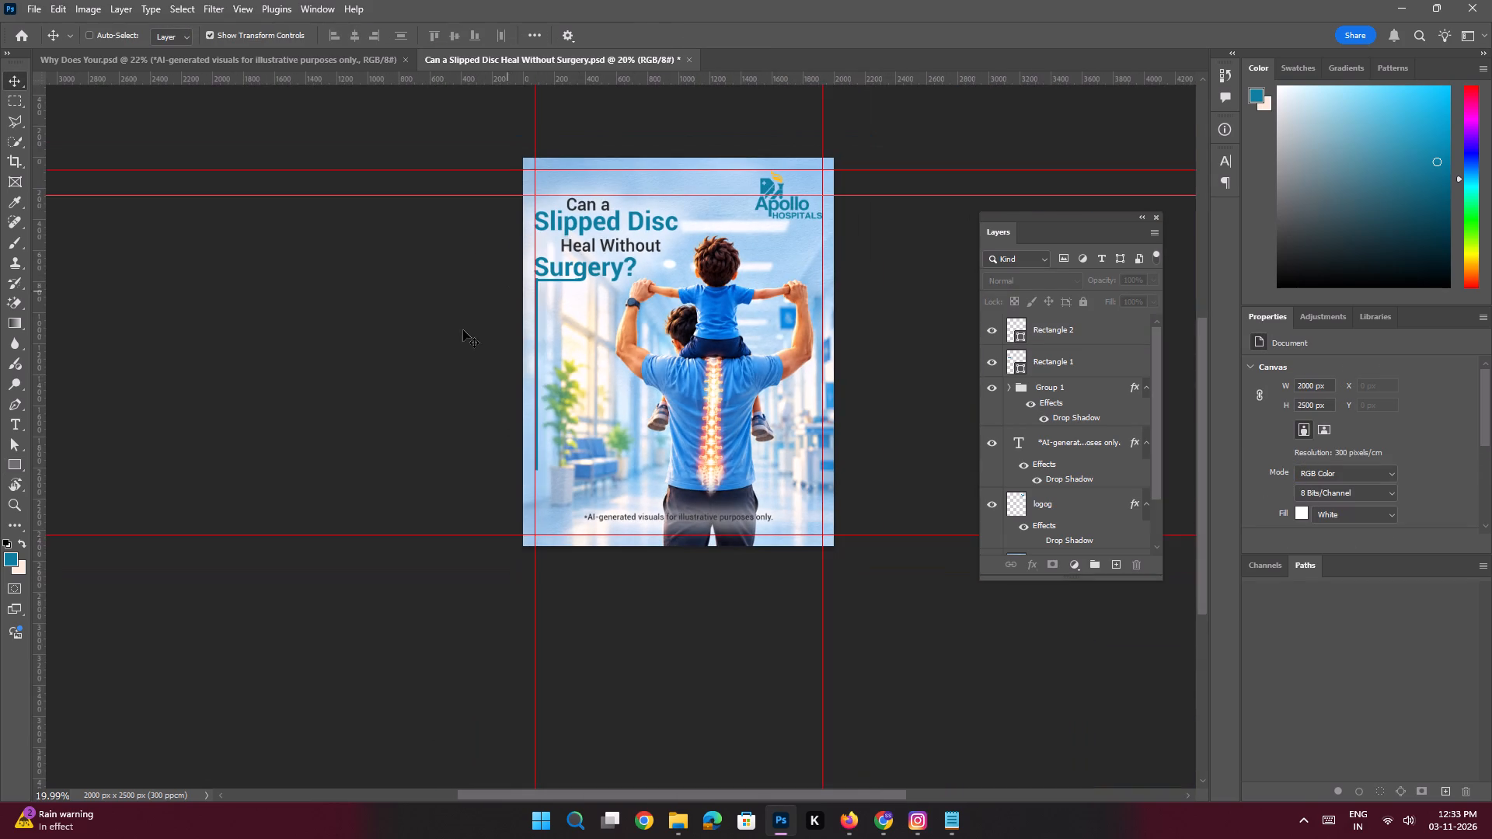
click(448, 339)
scroll(1325, 465, down, 11)
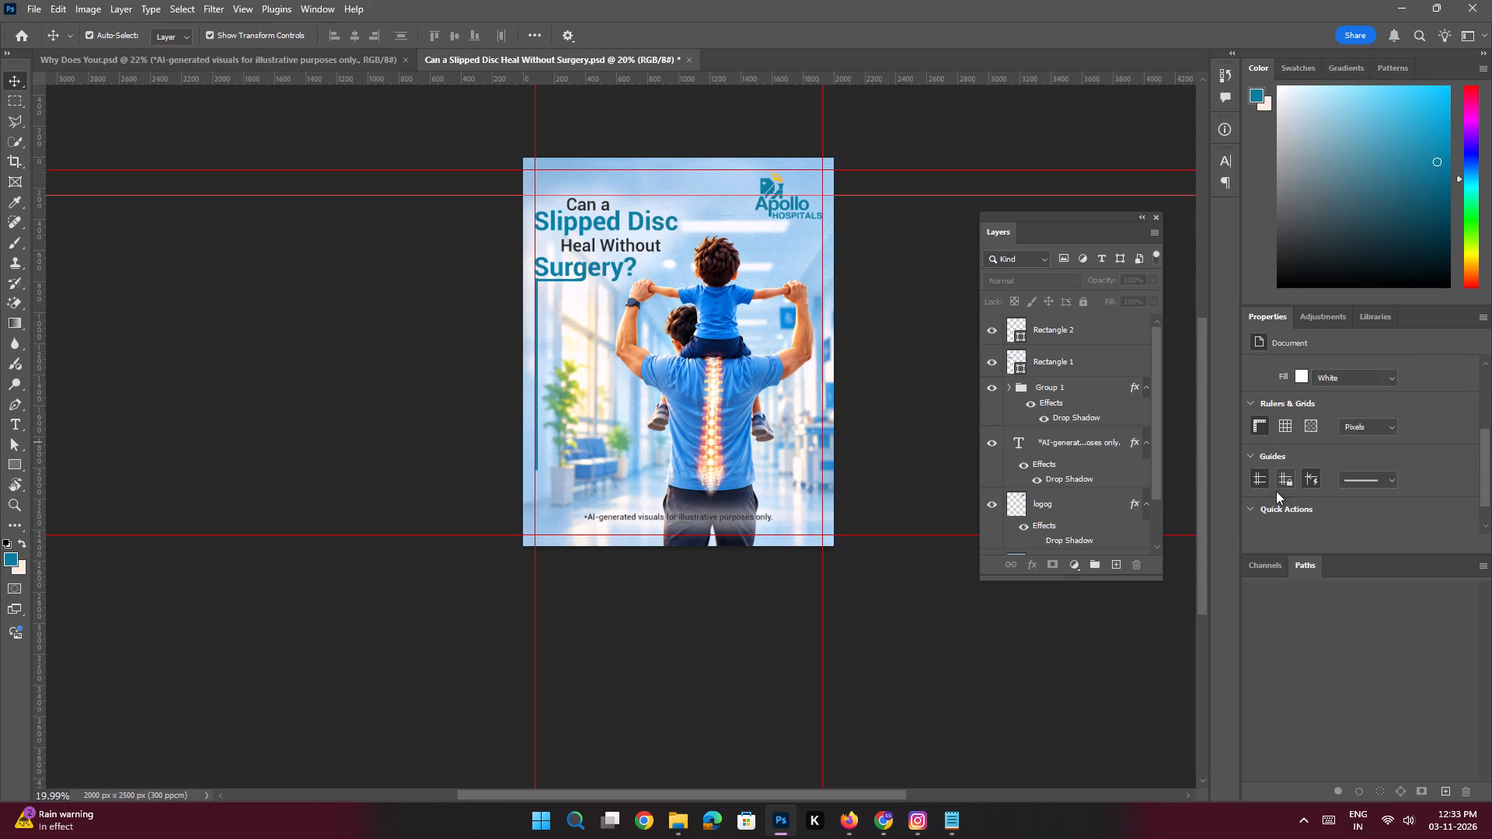
click(1263, 476)
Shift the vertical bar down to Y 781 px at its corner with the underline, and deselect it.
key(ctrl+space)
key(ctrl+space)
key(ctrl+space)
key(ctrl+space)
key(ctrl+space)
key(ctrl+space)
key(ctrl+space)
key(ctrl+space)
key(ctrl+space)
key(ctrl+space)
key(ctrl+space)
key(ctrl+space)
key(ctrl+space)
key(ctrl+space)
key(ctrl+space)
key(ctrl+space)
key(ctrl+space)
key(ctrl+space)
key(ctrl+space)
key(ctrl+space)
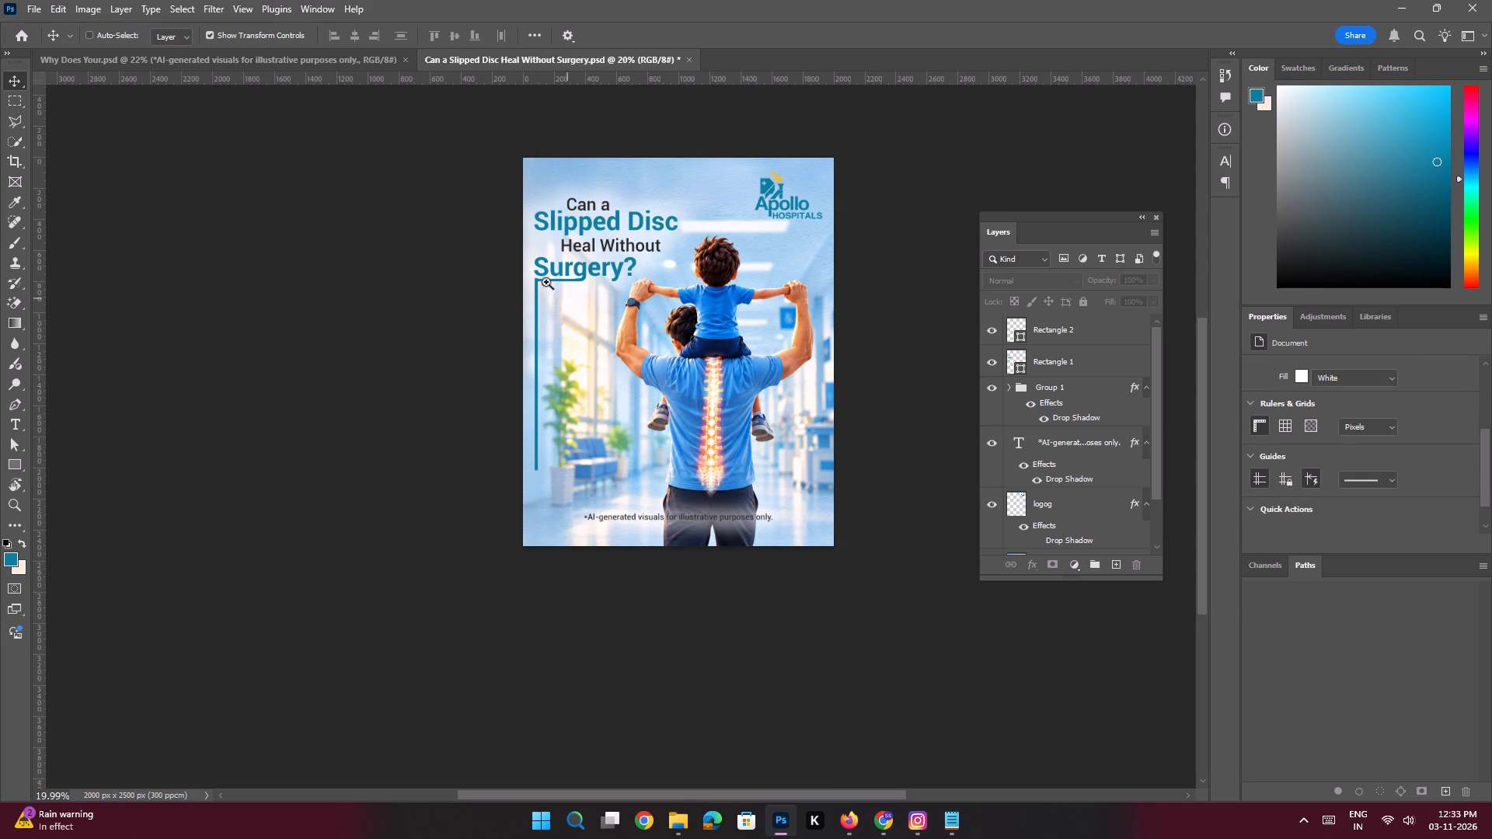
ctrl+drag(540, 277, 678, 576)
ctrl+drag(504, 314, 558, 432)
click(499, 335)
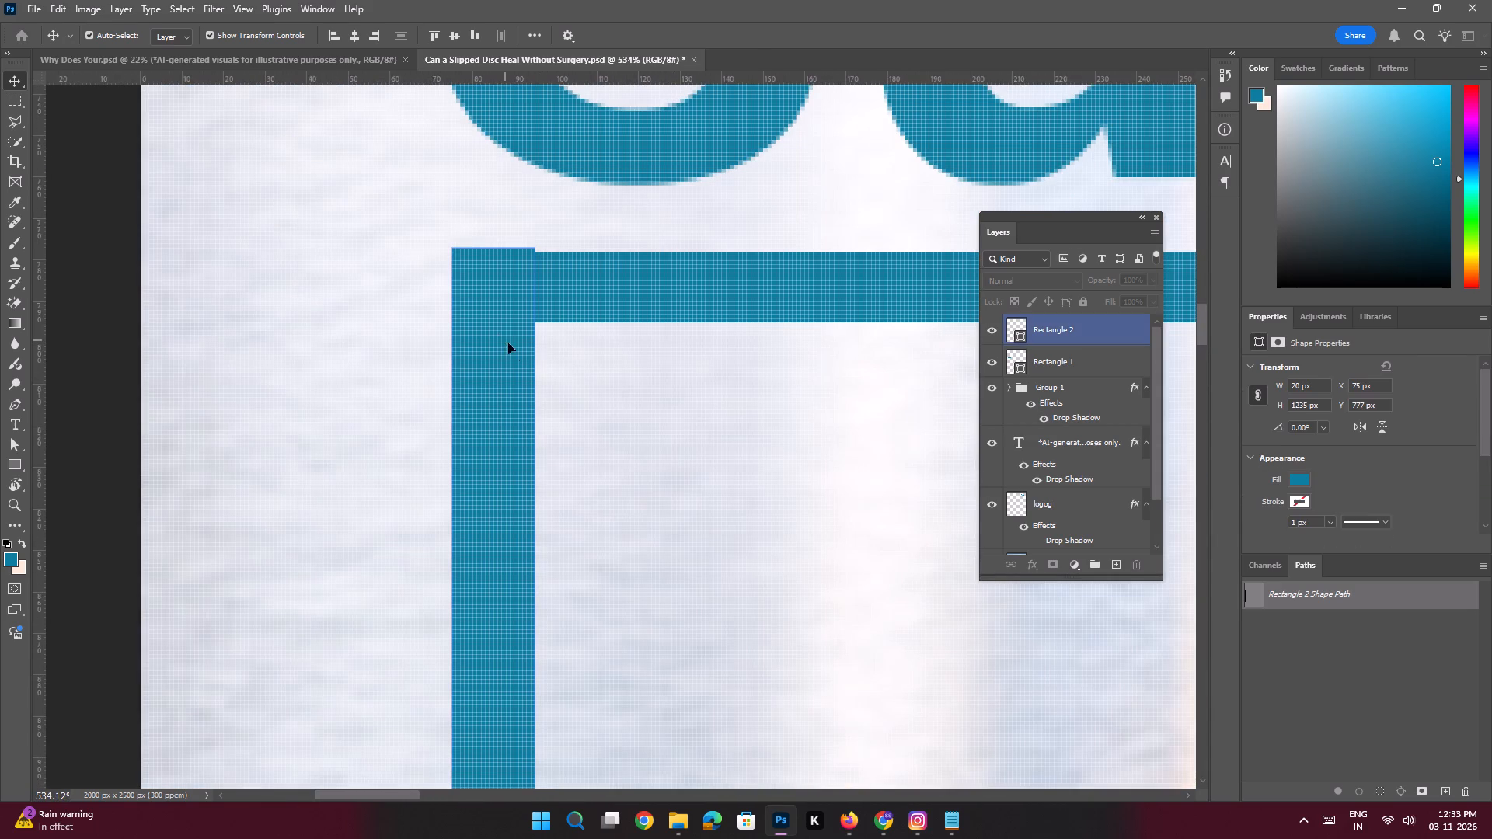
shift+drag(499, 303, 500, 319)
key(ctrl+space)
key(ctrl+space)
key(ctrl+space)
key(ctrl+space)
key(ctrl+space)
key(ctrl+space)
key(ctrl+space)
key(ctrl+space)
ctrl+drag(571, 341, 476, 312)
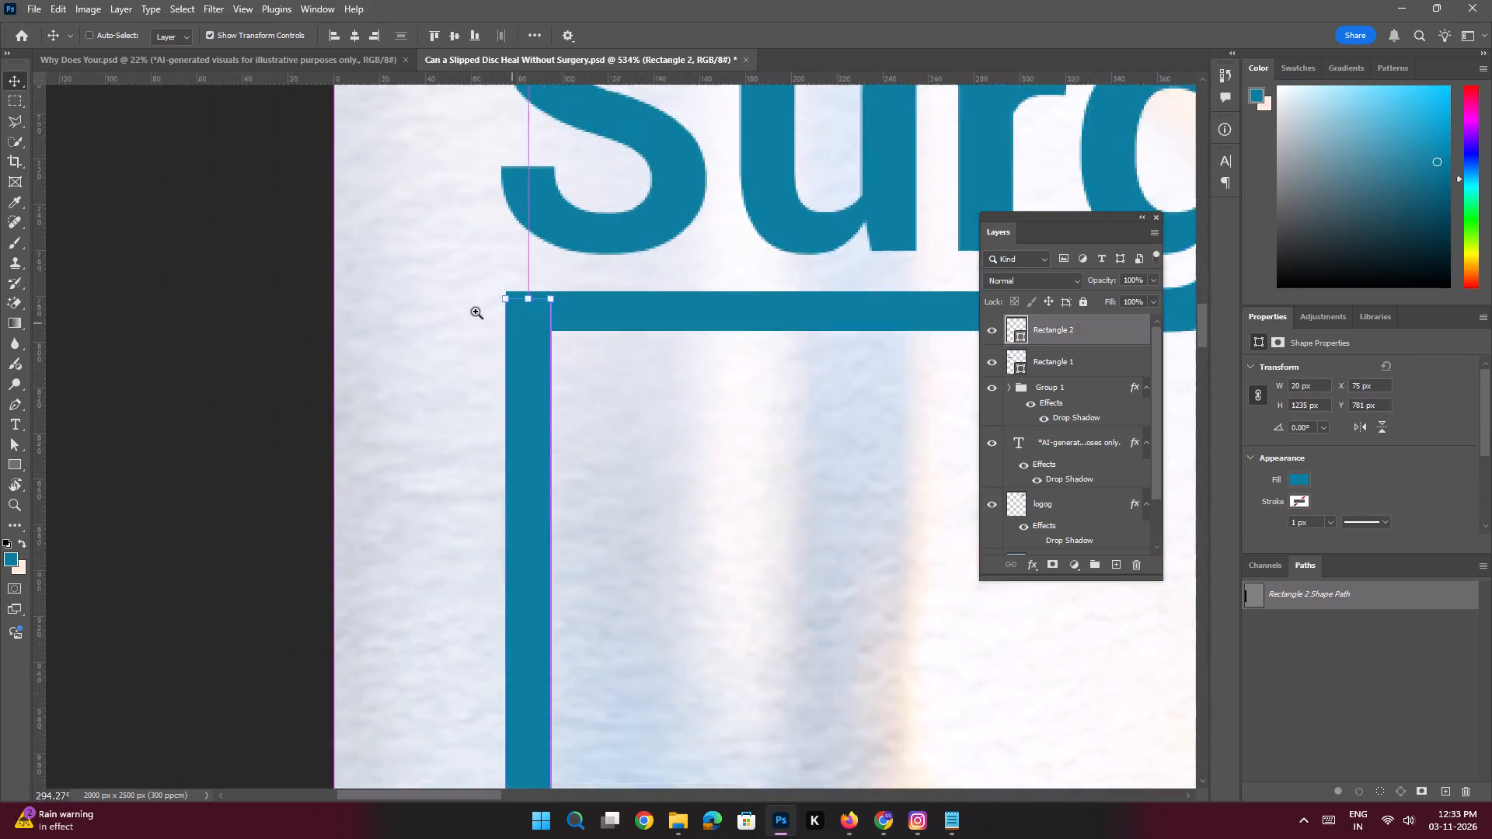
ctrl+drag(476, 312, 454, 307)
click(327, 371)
Examine the underline's joint with the "g" tail up close and the bars against the full slide.
key(ctrl+space)
key(ctrl+space)
key(ctrl+space)
key(ctrl+space)
key(ctrl+space)
key(ctrl+space)
key(ctrl+space)
key(ctrl+space)
key(ctrl+space)
key(ctrl+space)
key(ctrl+space)
key(ctrl+space)
key(ctrl+space)
key(ctrl+space)
key(ctrl+space)
key(ctrl+space)
key(ctrl+space)
key(ctrl+space)
key(ctrl+space)
key(ctrl+space)
ctrl+drag(616, 410, 549, 397)
ctrl+drag(686, 376, 763, 523)
ctrl+drag(601, 399, 709, 554)
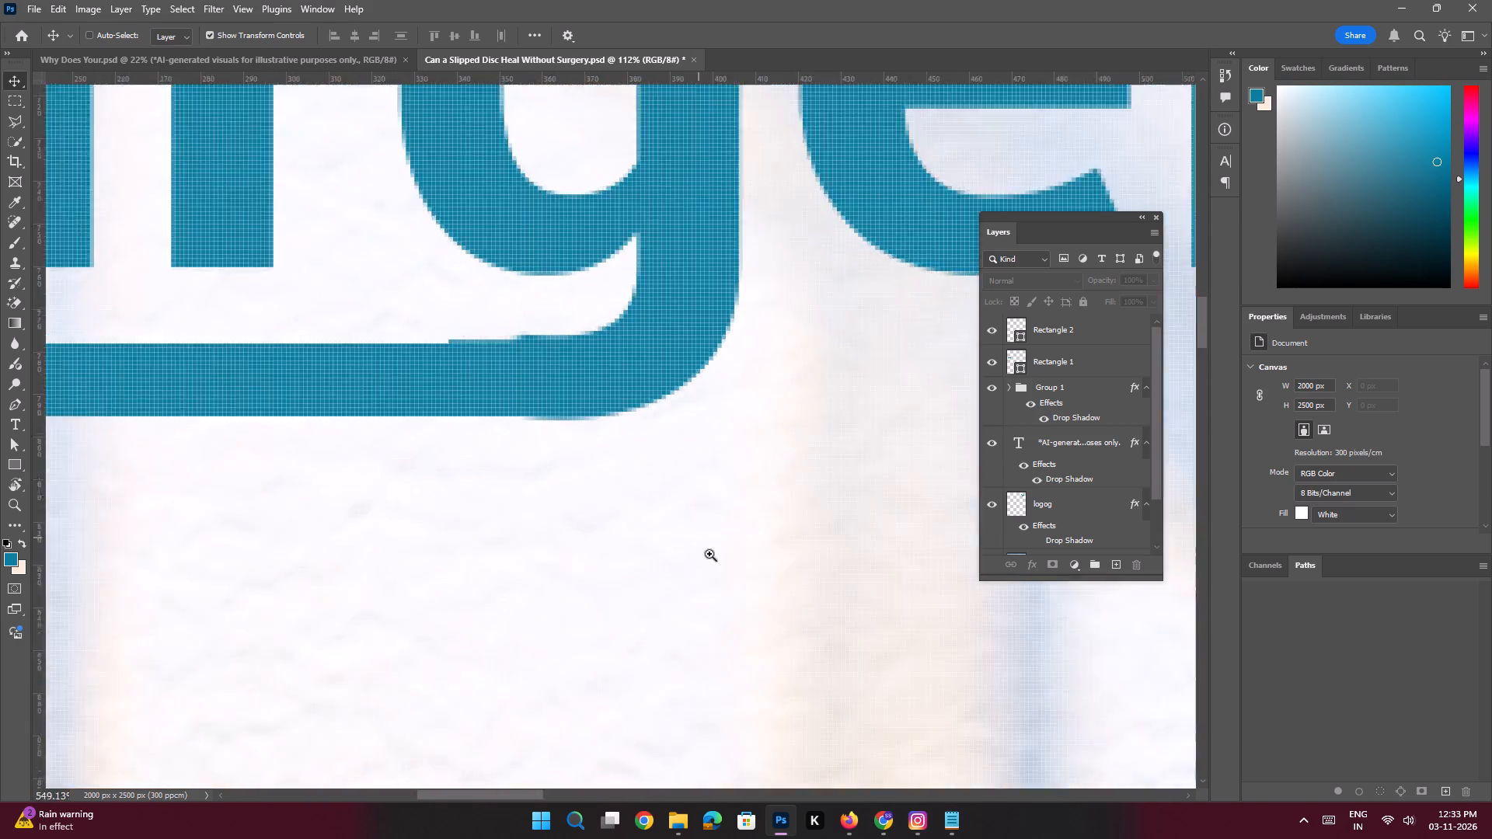
ctrl+drag(709, 554, 538, 447)
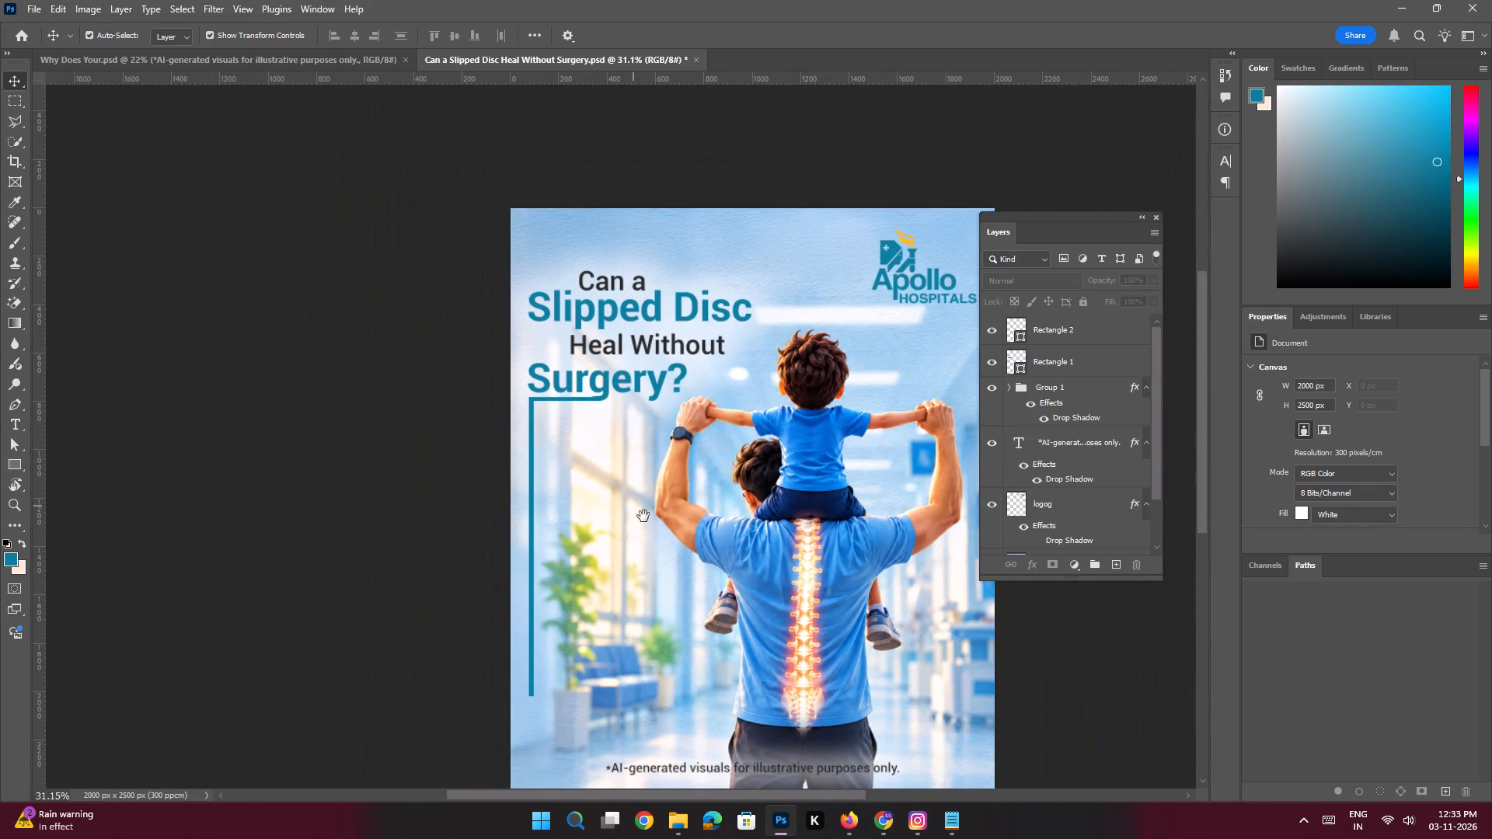
click(647, 521)
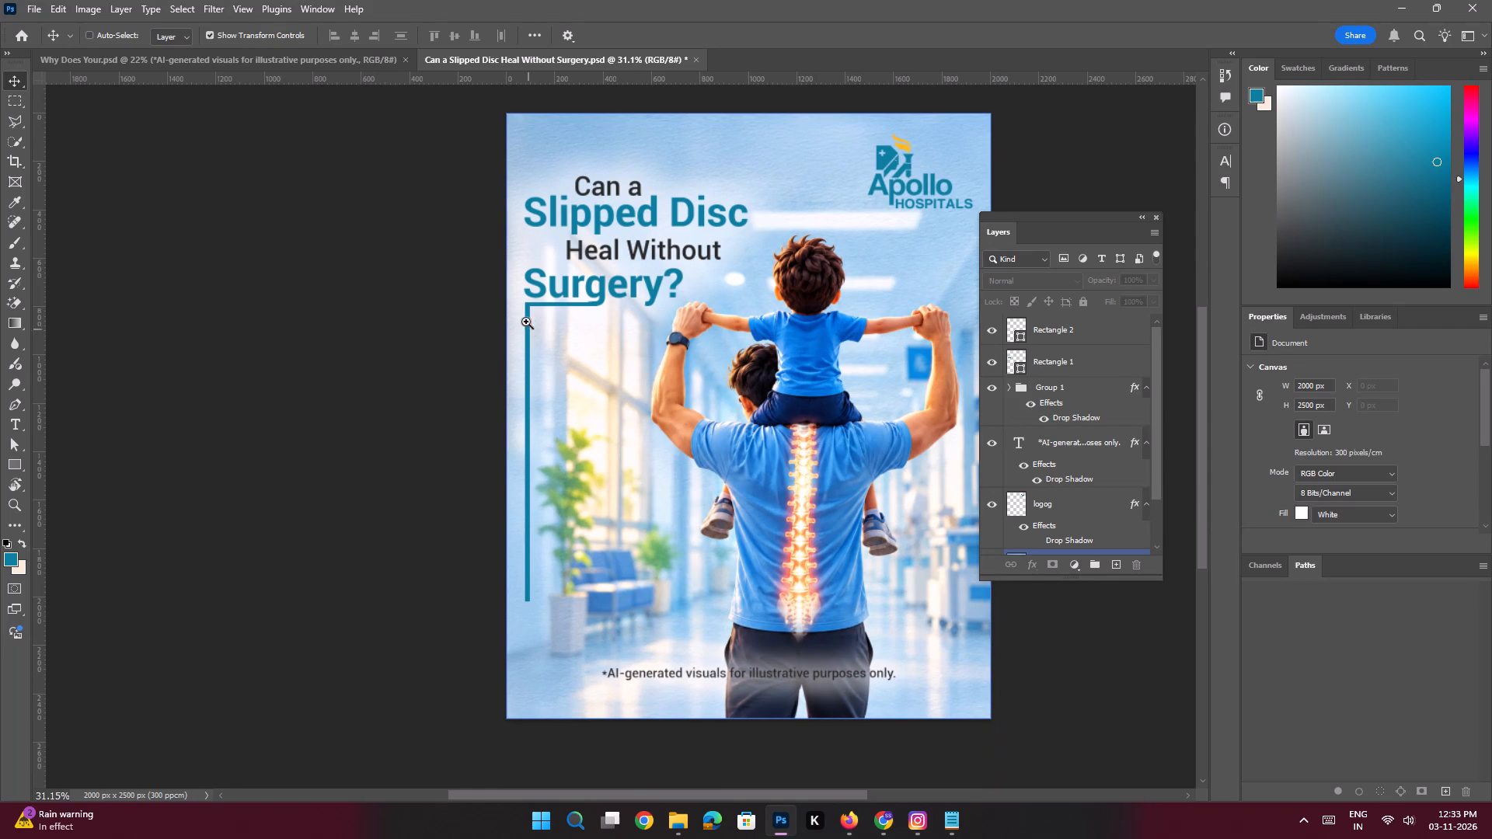
Undo back through the vertical bar, the "Surgery?" mask, the underline bar and the headline group's last upward shift.
ctrl+drag(531, 307, 640, 514)
key(ctrl+z)
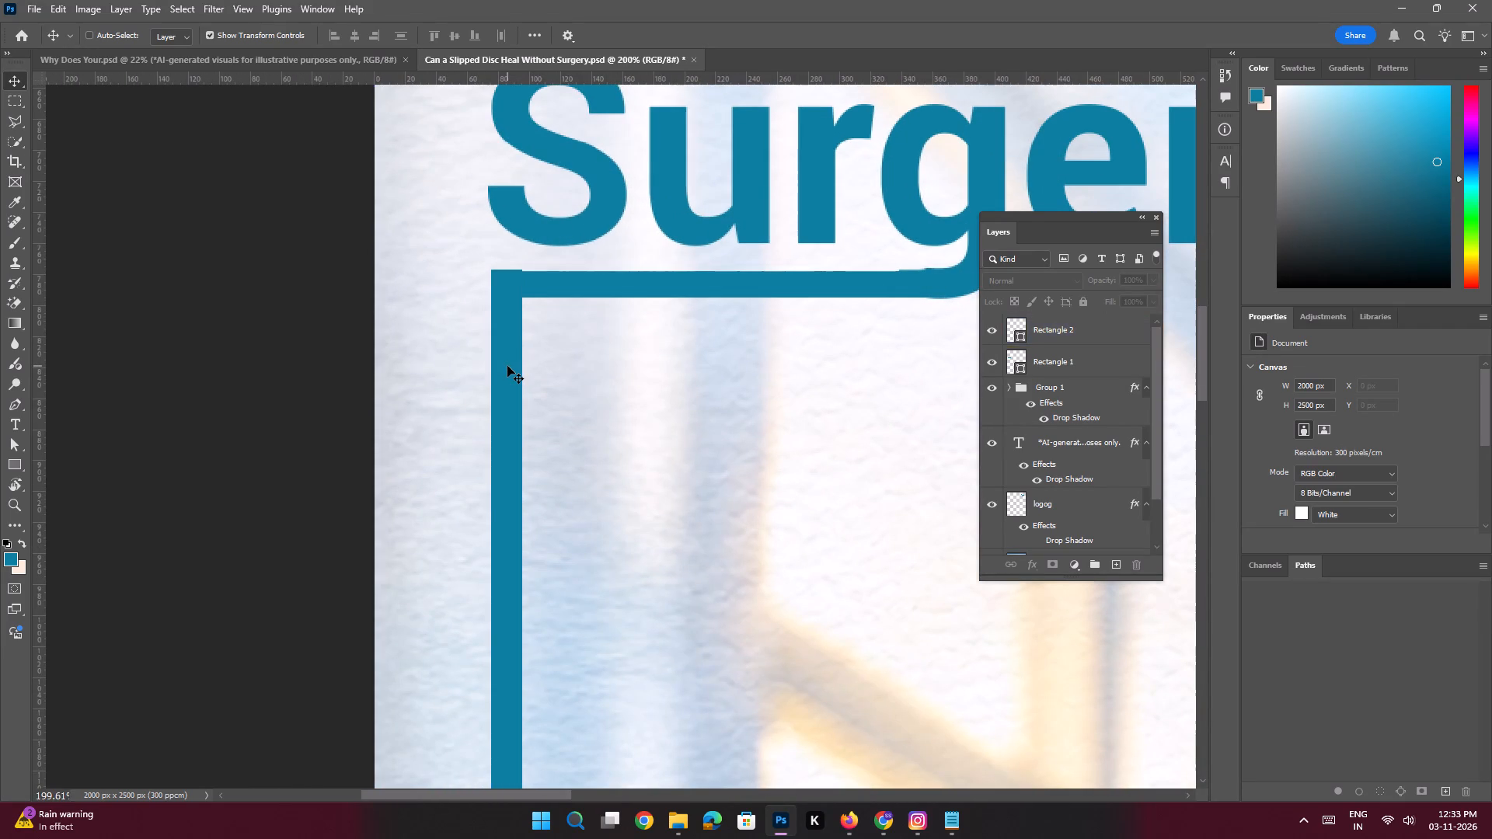
key(ctrl+z)
key(ctrl+z)
key(ctrl+z)
key(ctrl+z)
key(ctrl+z)
key(ctrl+z)
key(ctrl+z)
key(ctrl+z)
key(ctrl+z)
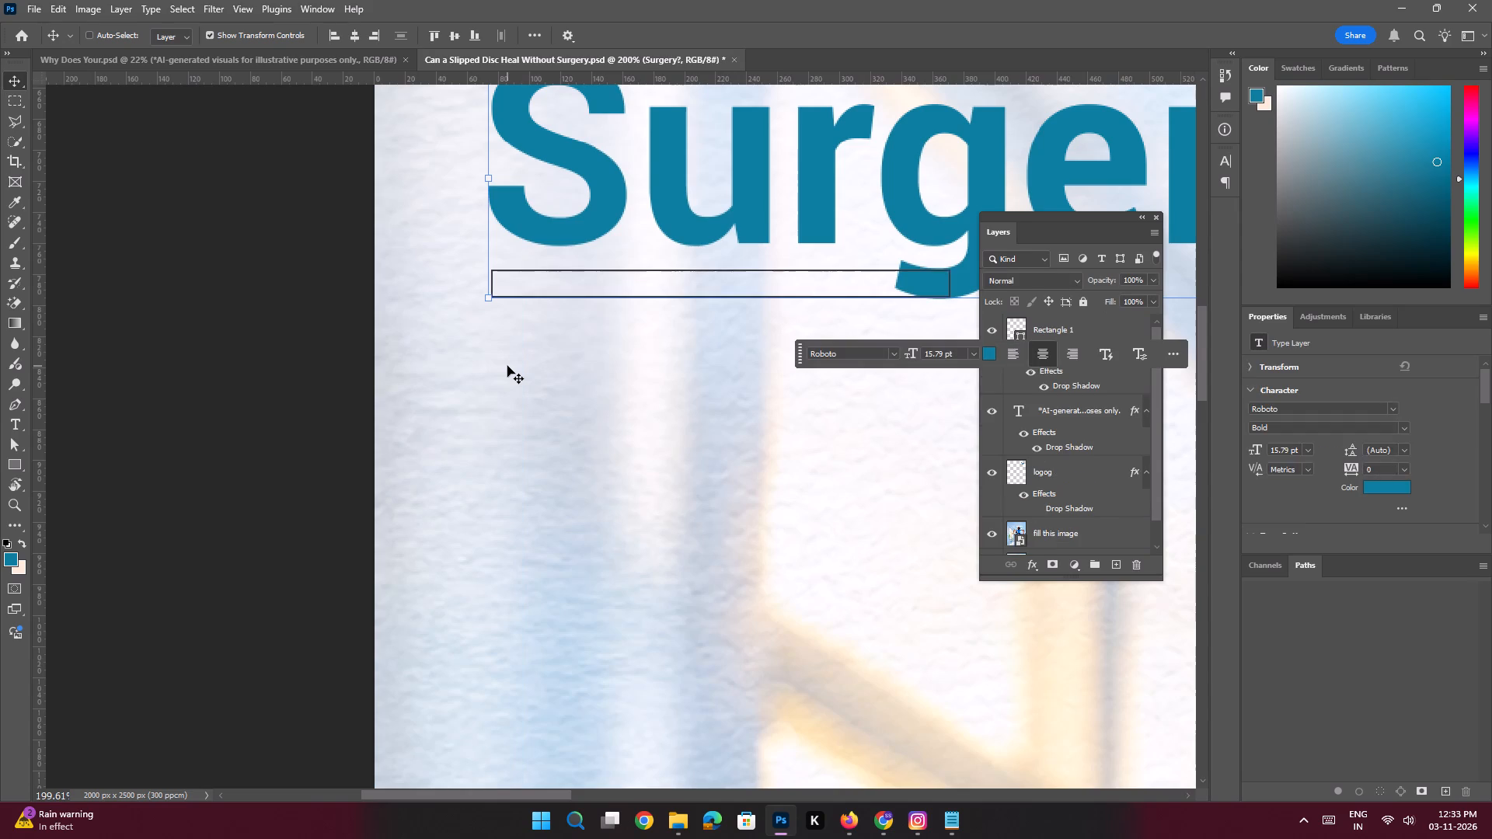
key(ctrl+z)
Compare the headline with and without its glow by stepping through the history, ending on the glowing headline with its upward shift redone.
key(ctrl+space)
key(ctrl+space)
key(ctrl+space)
key(ctrl+space)
key(ctrl+space)
key(ctrl+space)
key(ctrl+space)
key(ctrl+space)
ctrl+drag(613, 367, 504, 339)
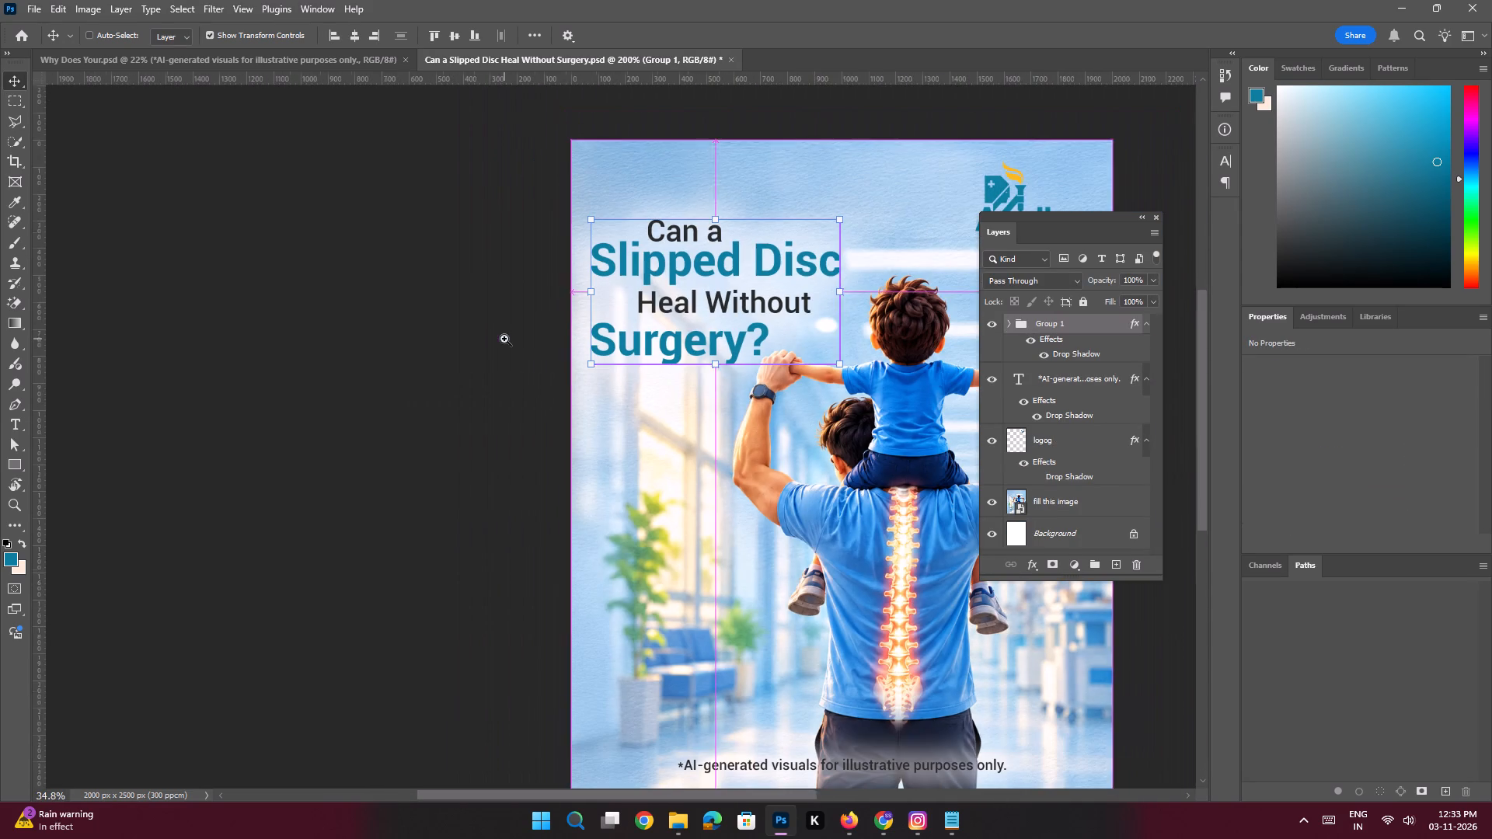
ctrl+drag(504, 339, 504, 338)
key(ctrl+shift+z)
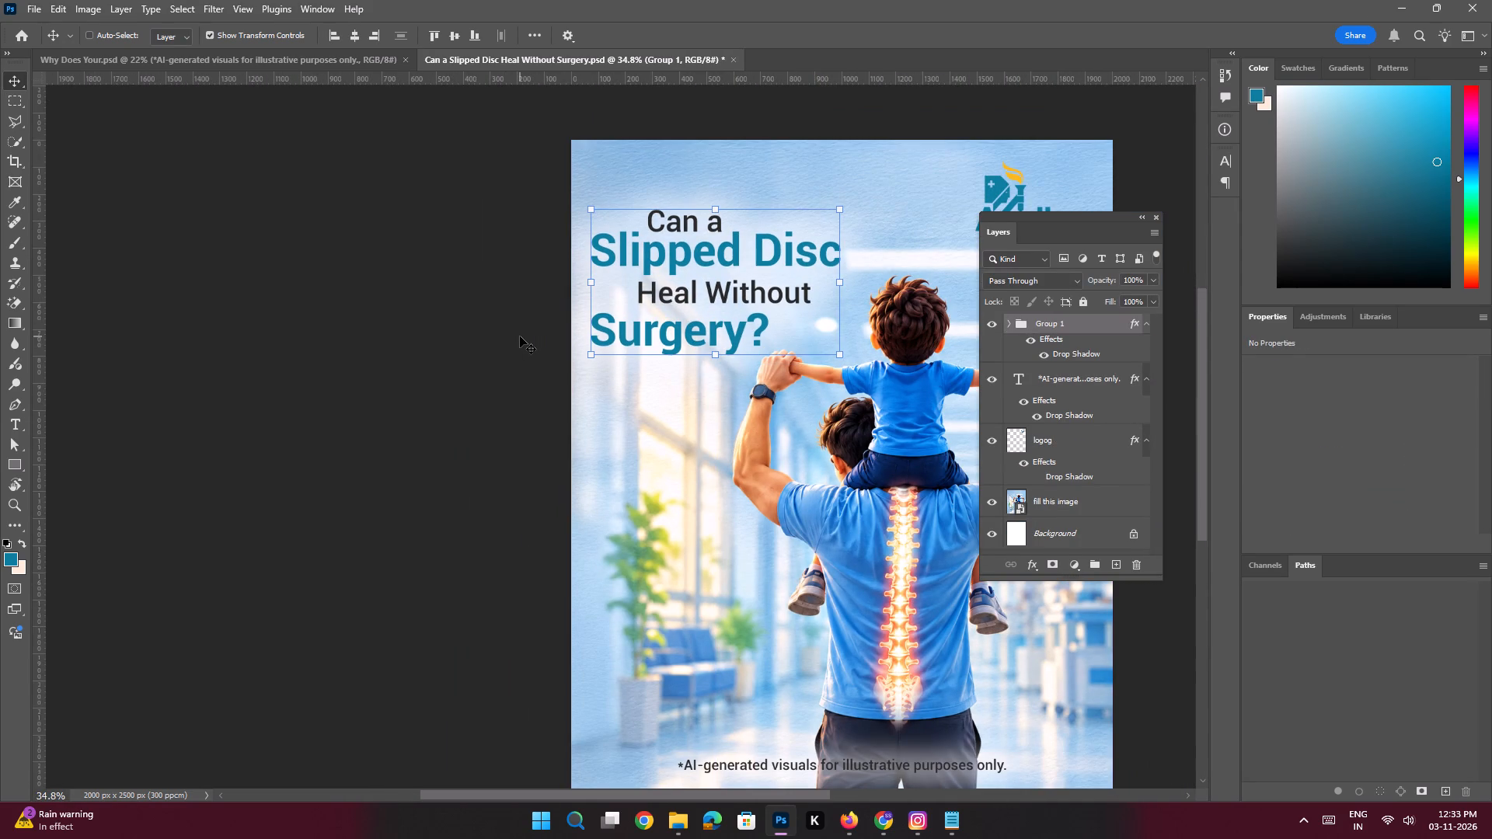
key(ctrl+z)
key(ctrl+z)
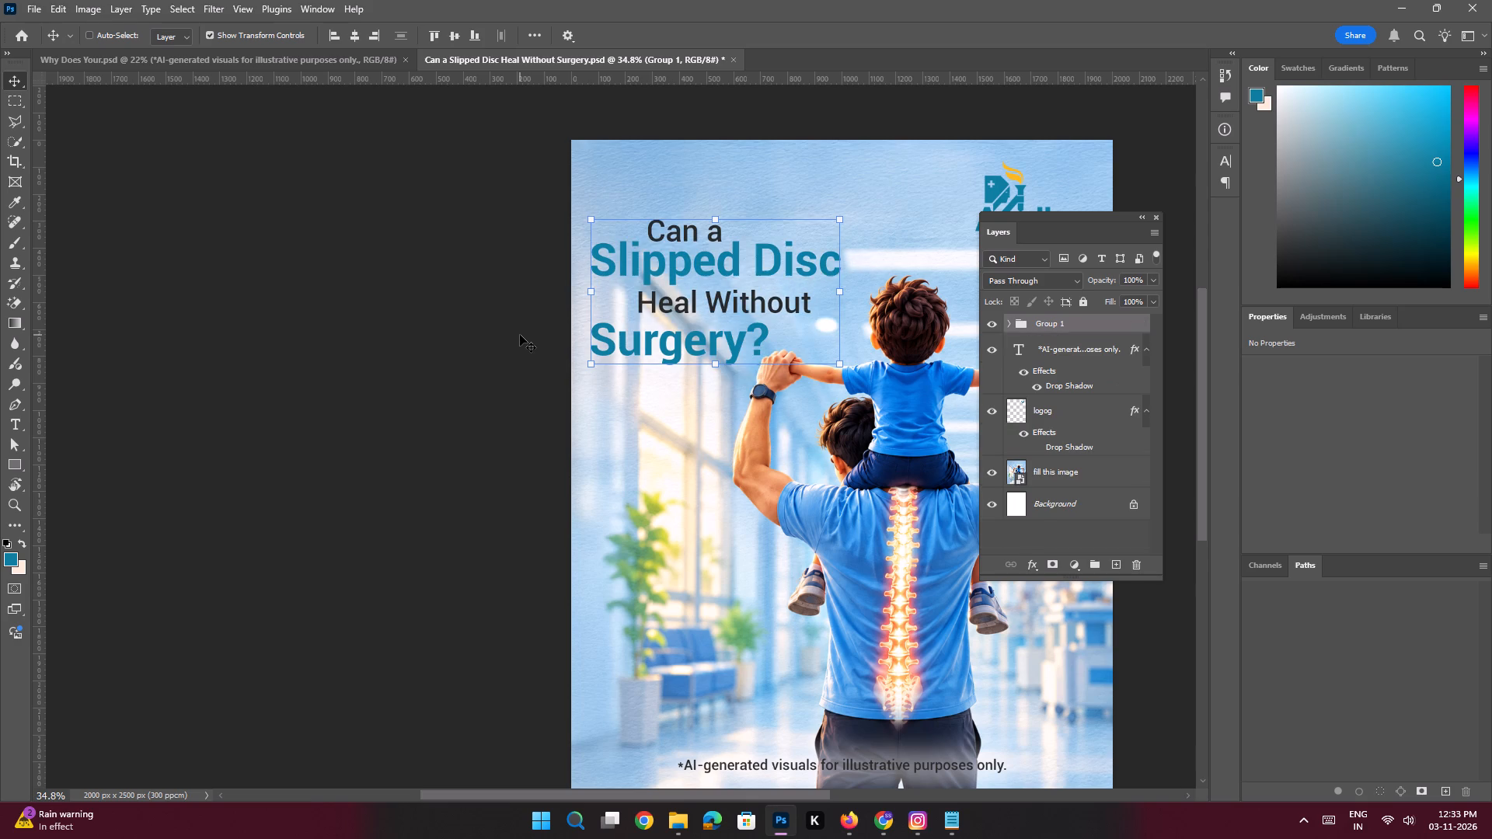
key(ctrl+shift+z)
key(ctrl+shift+z)
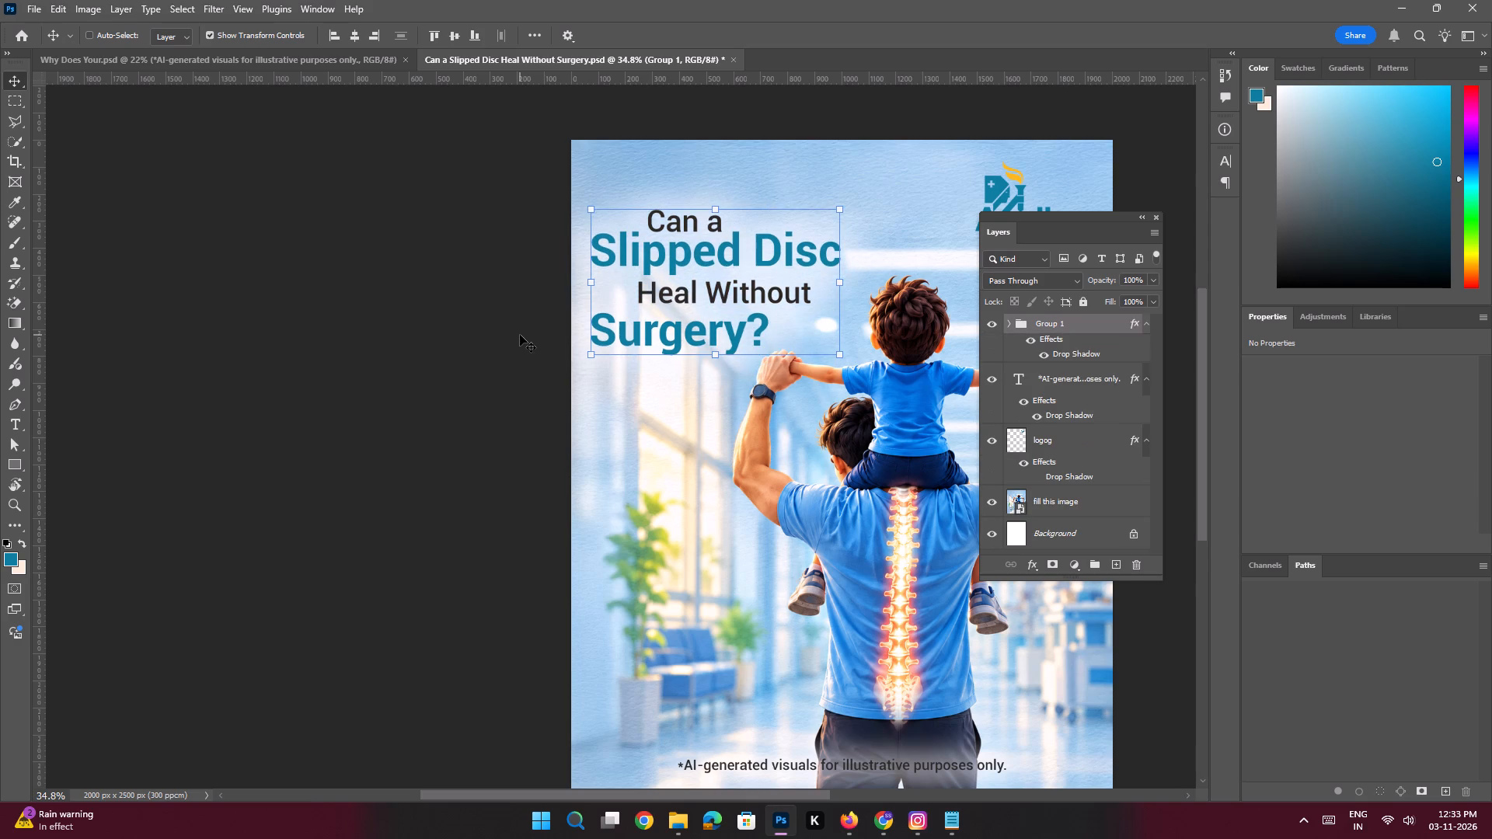
Redo the empty layer and draw a slim teal vertical rectangle about 14 × 987 px beneath the start of "Surgery?".
key(ctrl+shift+z)
key(space)
key(space)
key(space)
key(space)
key(space)
key(space)
key(space)
key(space)
key(space)
key(space)
key(space)
key(space)
key(space)
key(space)
key(space)
key(space)
key(space)
key(space)
key(space)
key(space)
drag(654, 378, 628, 284)
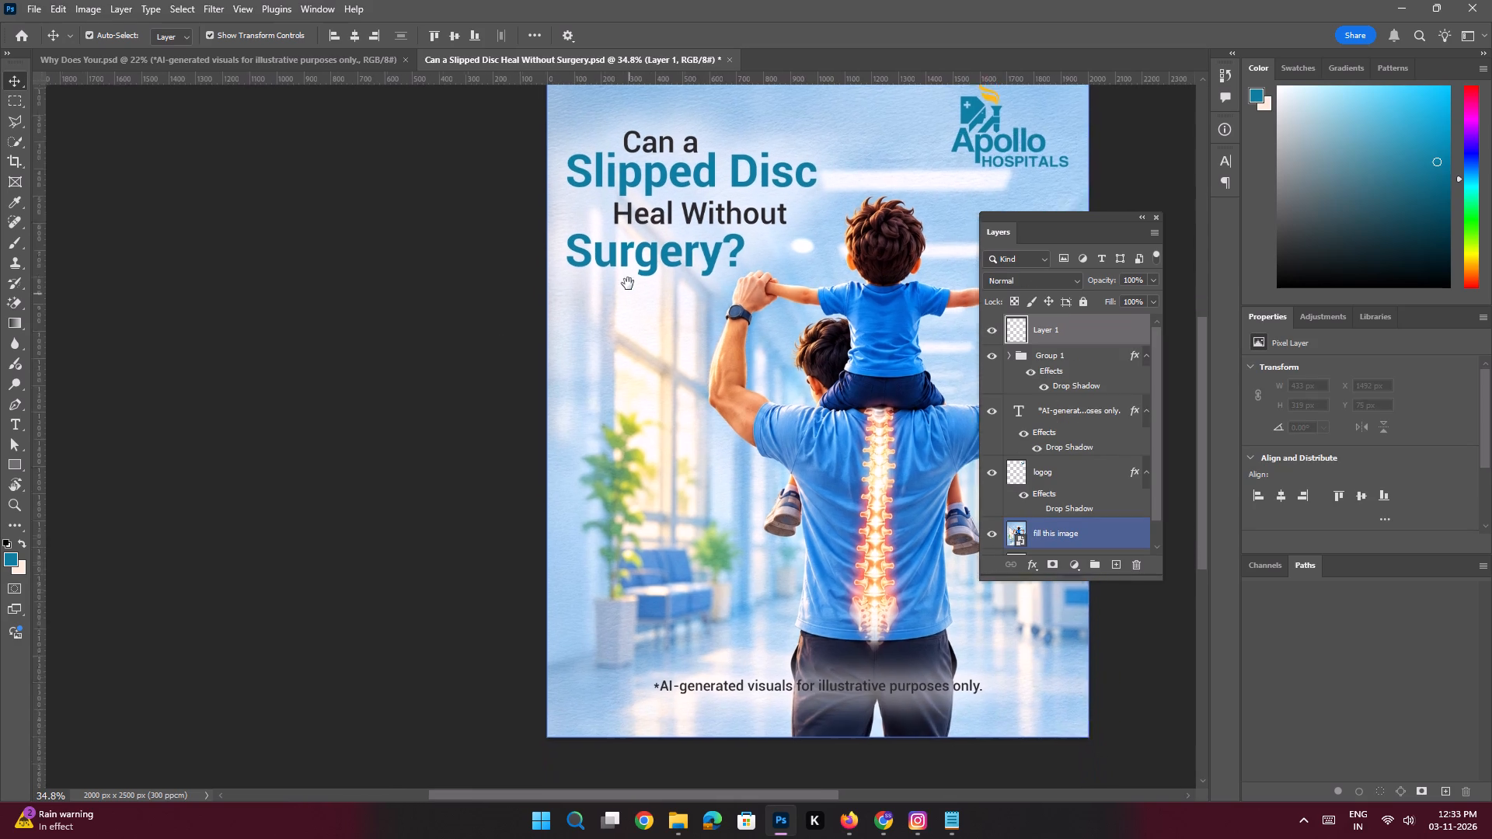
drag(628, 284, 627, 275)
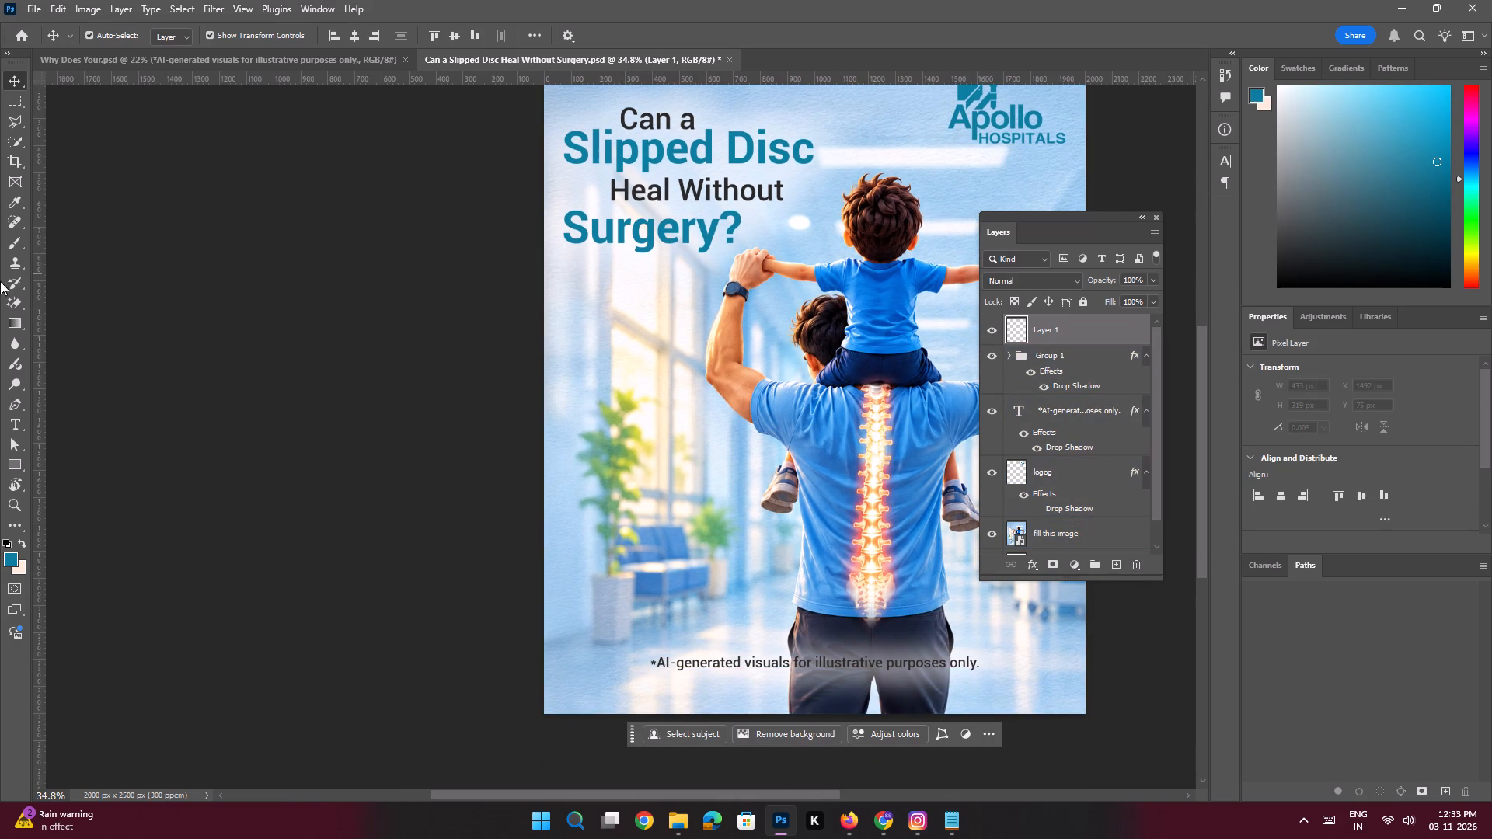
click(17, 461)
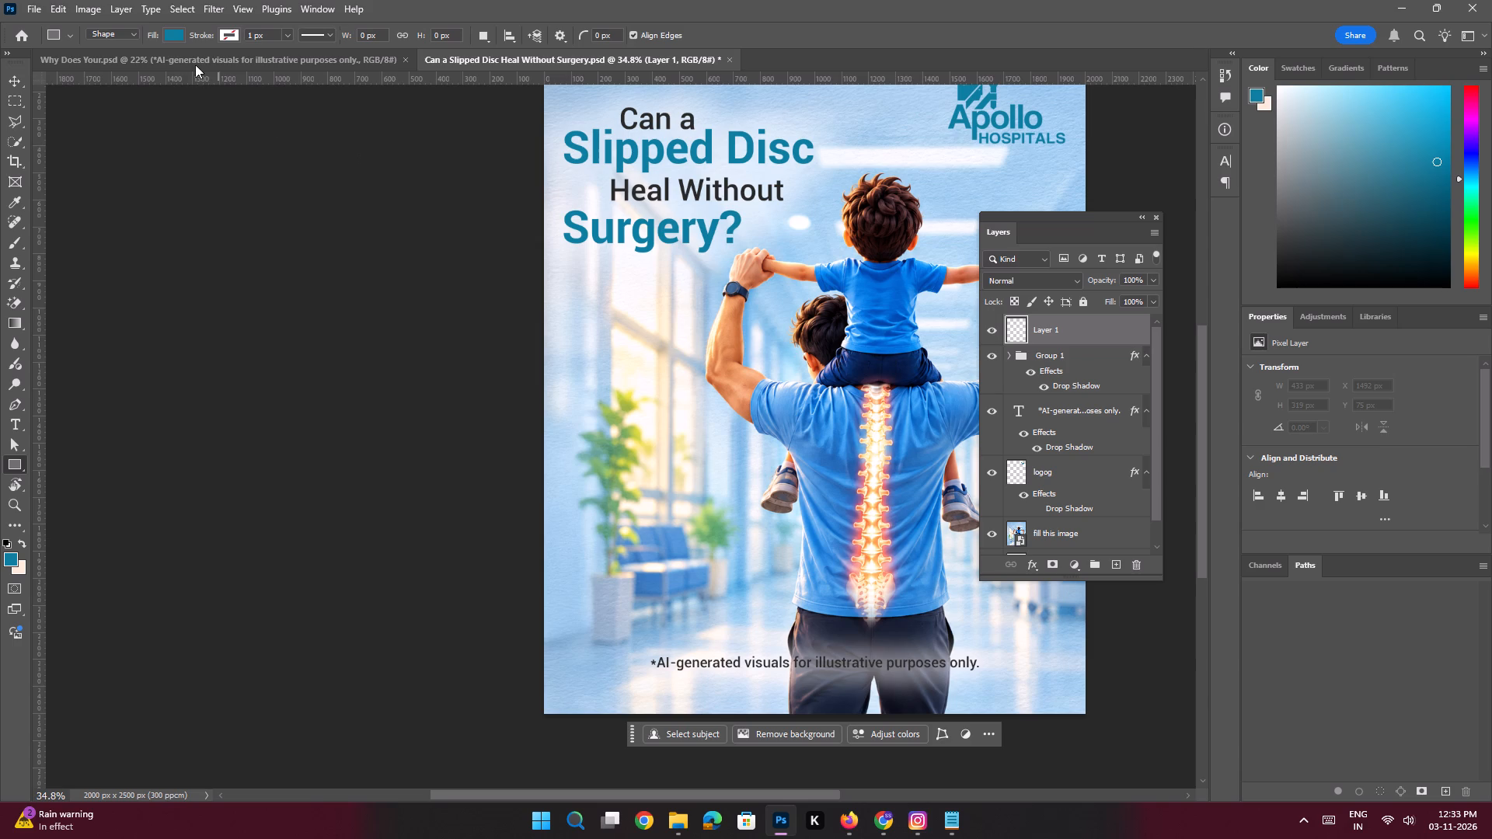
click(169, 33)
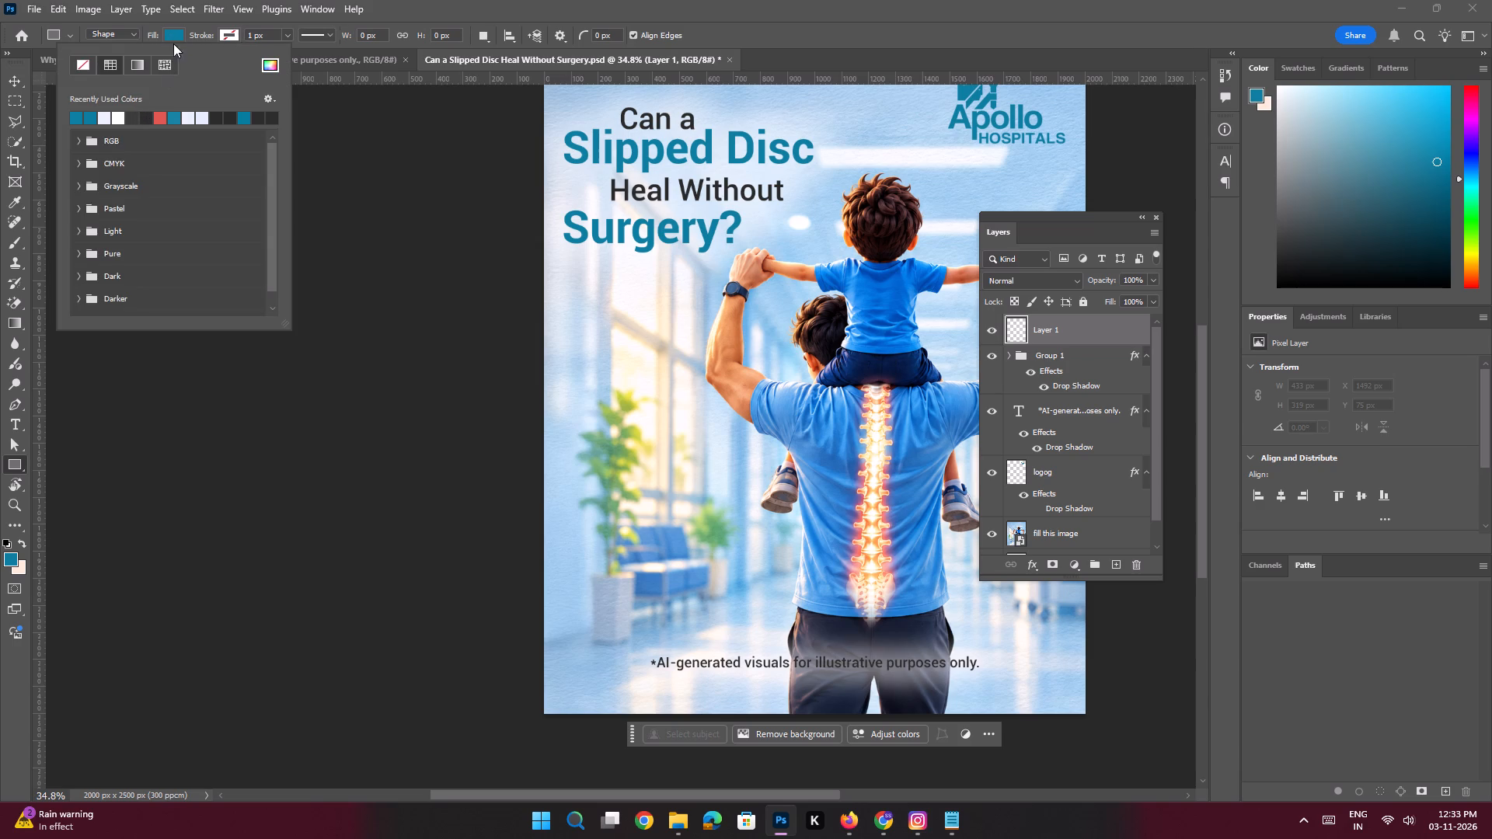
click(170, 30)
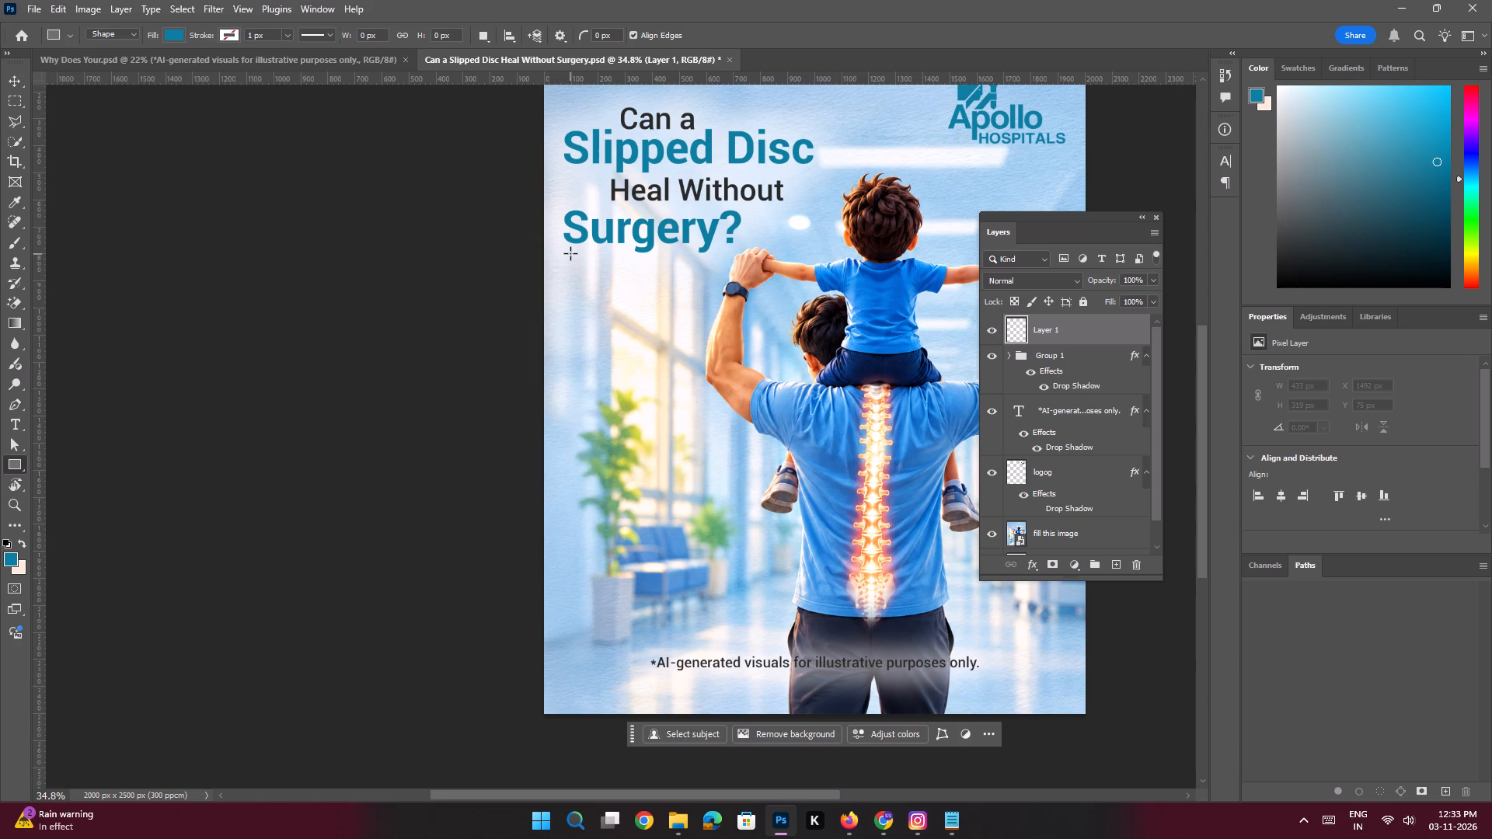
drag(570, 253, 574, 584)
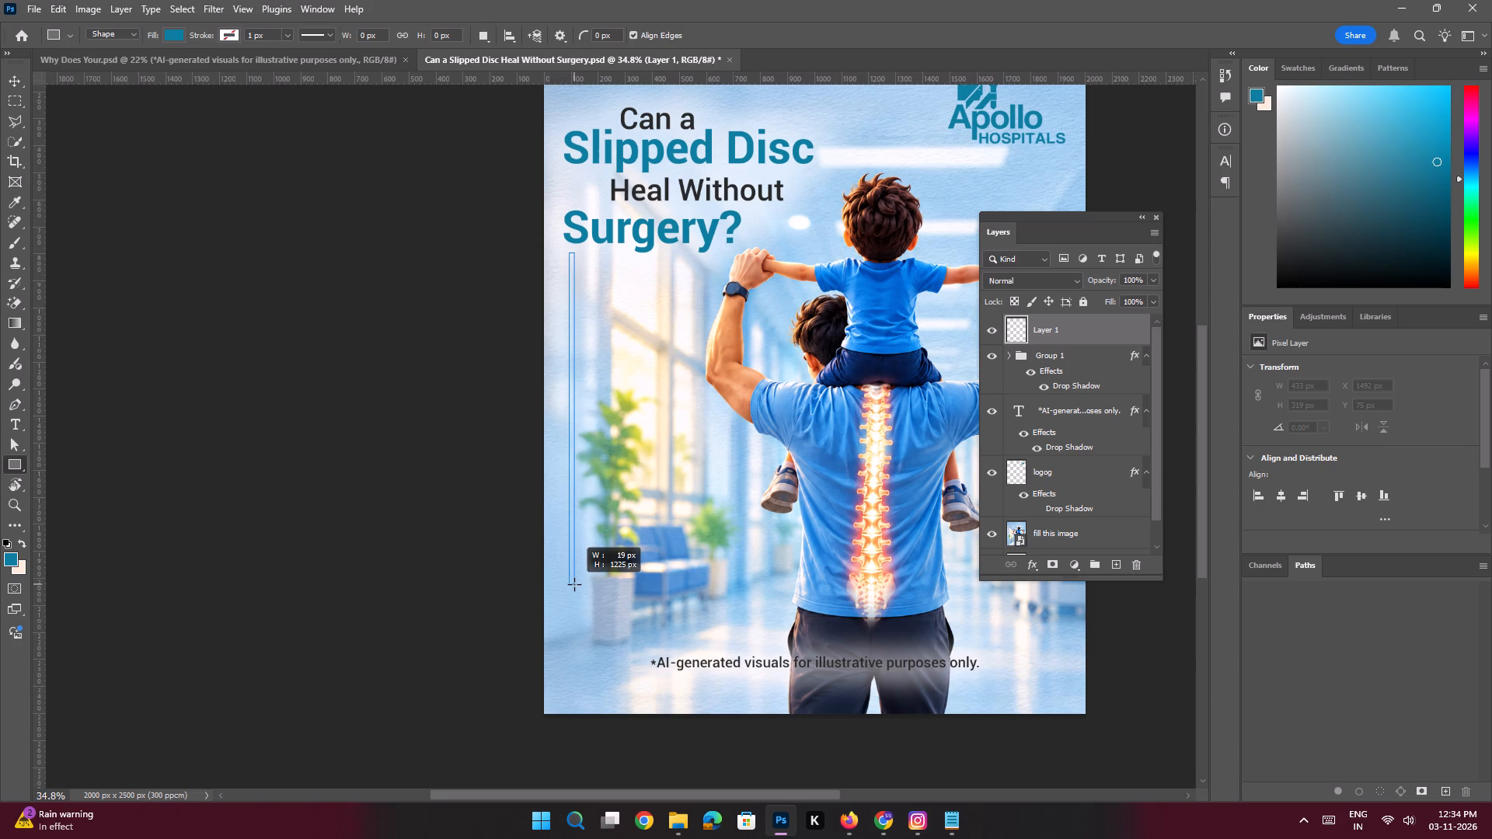
drag(574, 584, 573, 519)
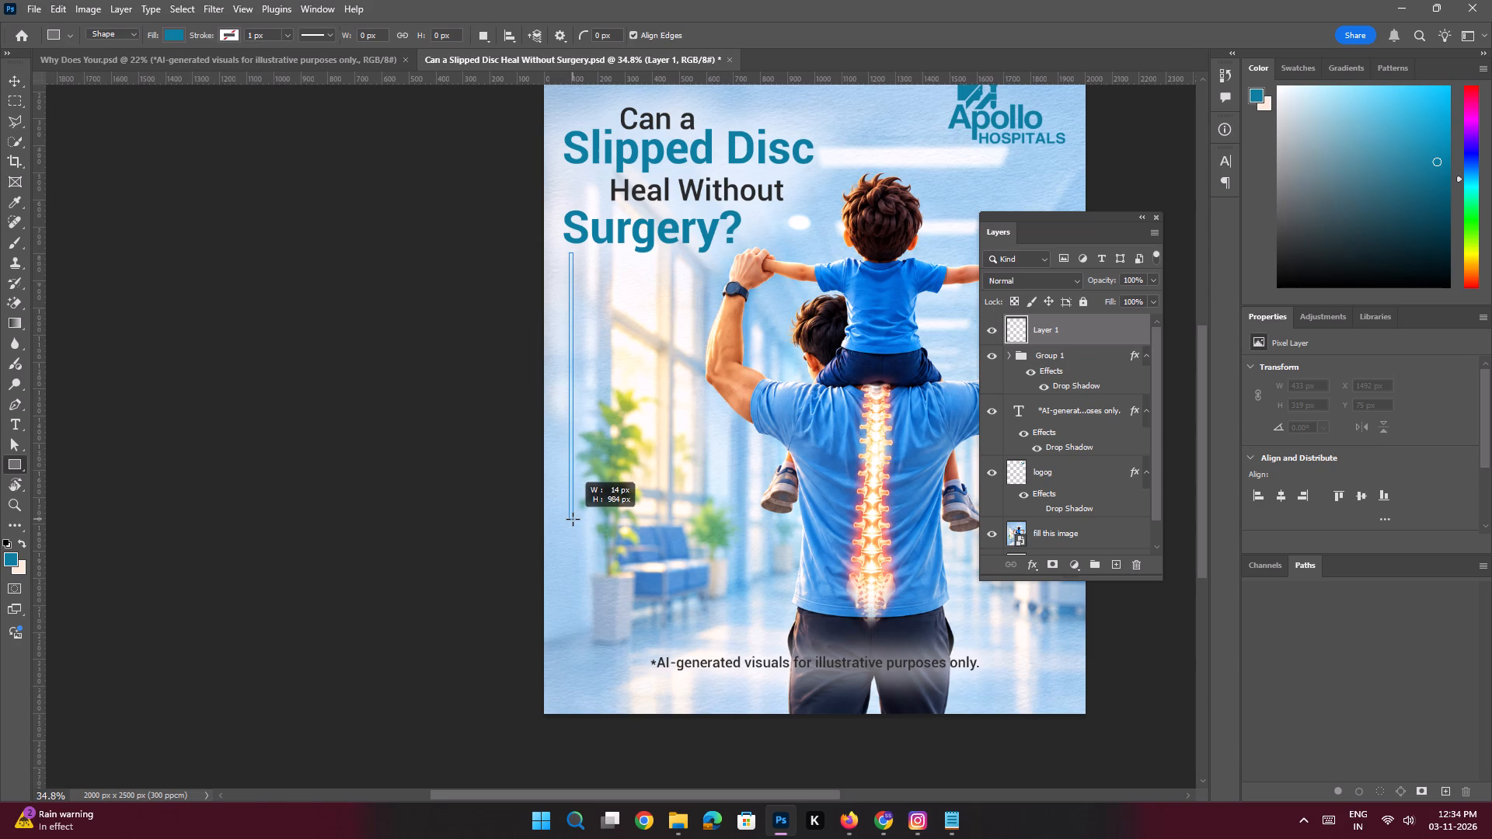
drag(573, 519, 573, 520)
click(19, 78)
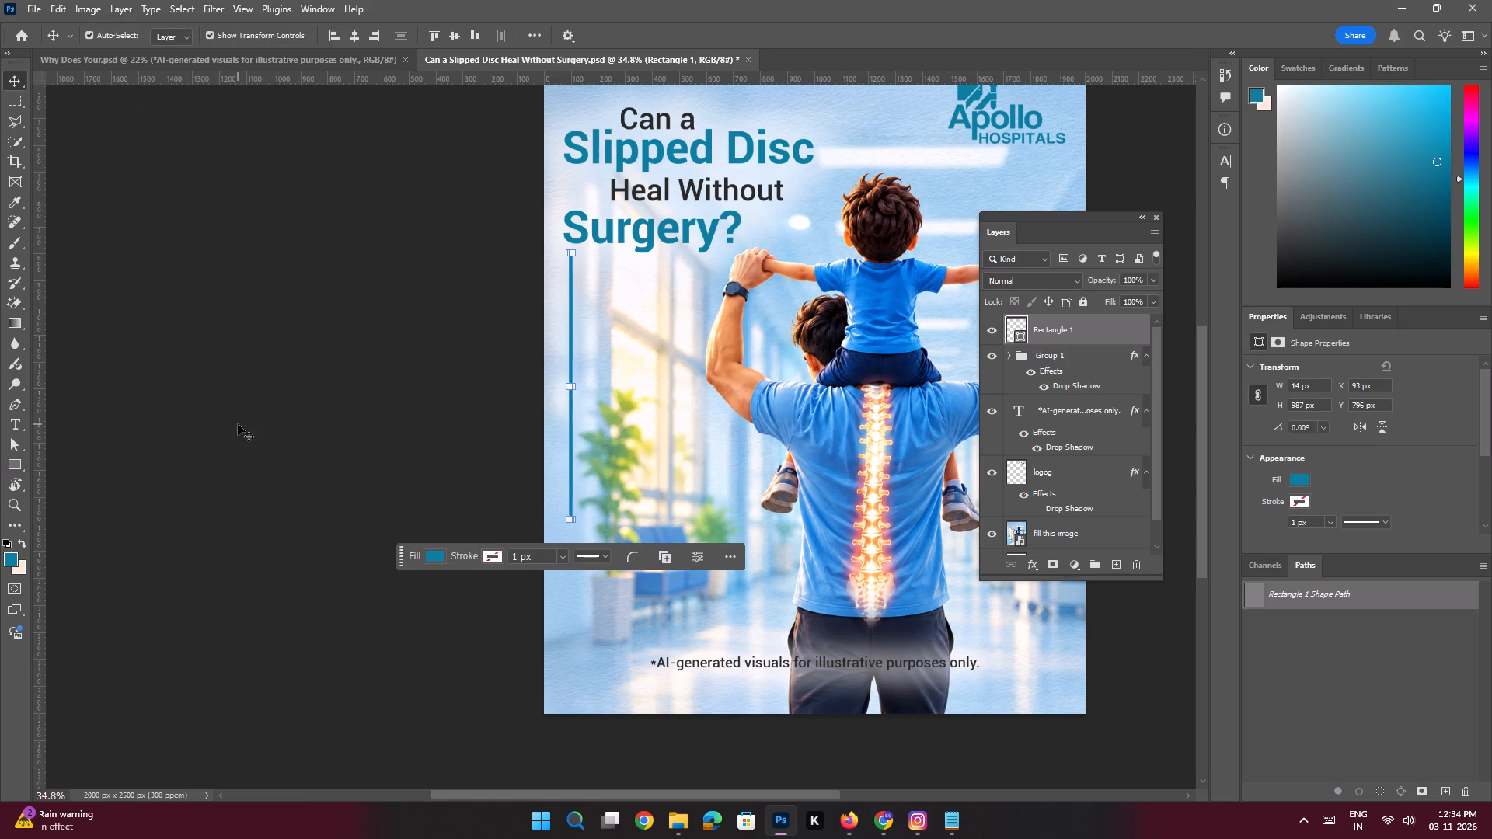
Move the vertical bar about 19 px left to X 74 px, in line with the headline's left edge, and deselect it.
click(238, 424)
key(ctrl+space)
key(ctrl+space)
key(ctrl+space)
key(ctrl+space)
key(ctrl+space)
key(ctrl+space)
key(ctrl+space)
key(ctrl+space)
key(ctrl+space)
key(ctrl+space)
key(ctrl+space)
key(ctrl+space)
key(ctrl+space)
key(ctrl+space)
key(ctrl+space)
key(ctrl+space)
key(ctrl+space)
ctrl+drag(546, 404, 630, 581)
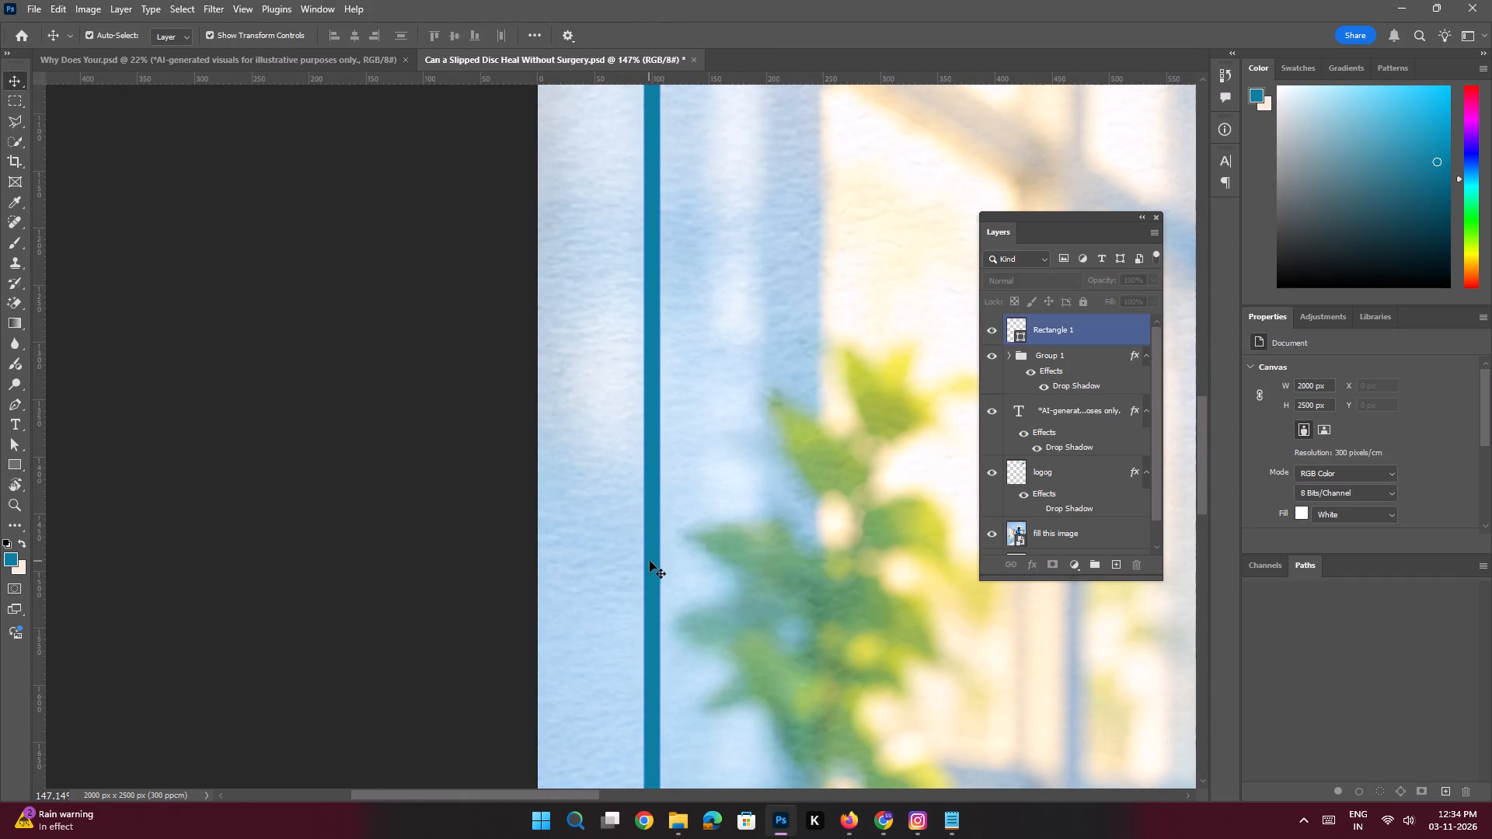
click(654, 567)
shift+drag(656, 541, 640, 543)
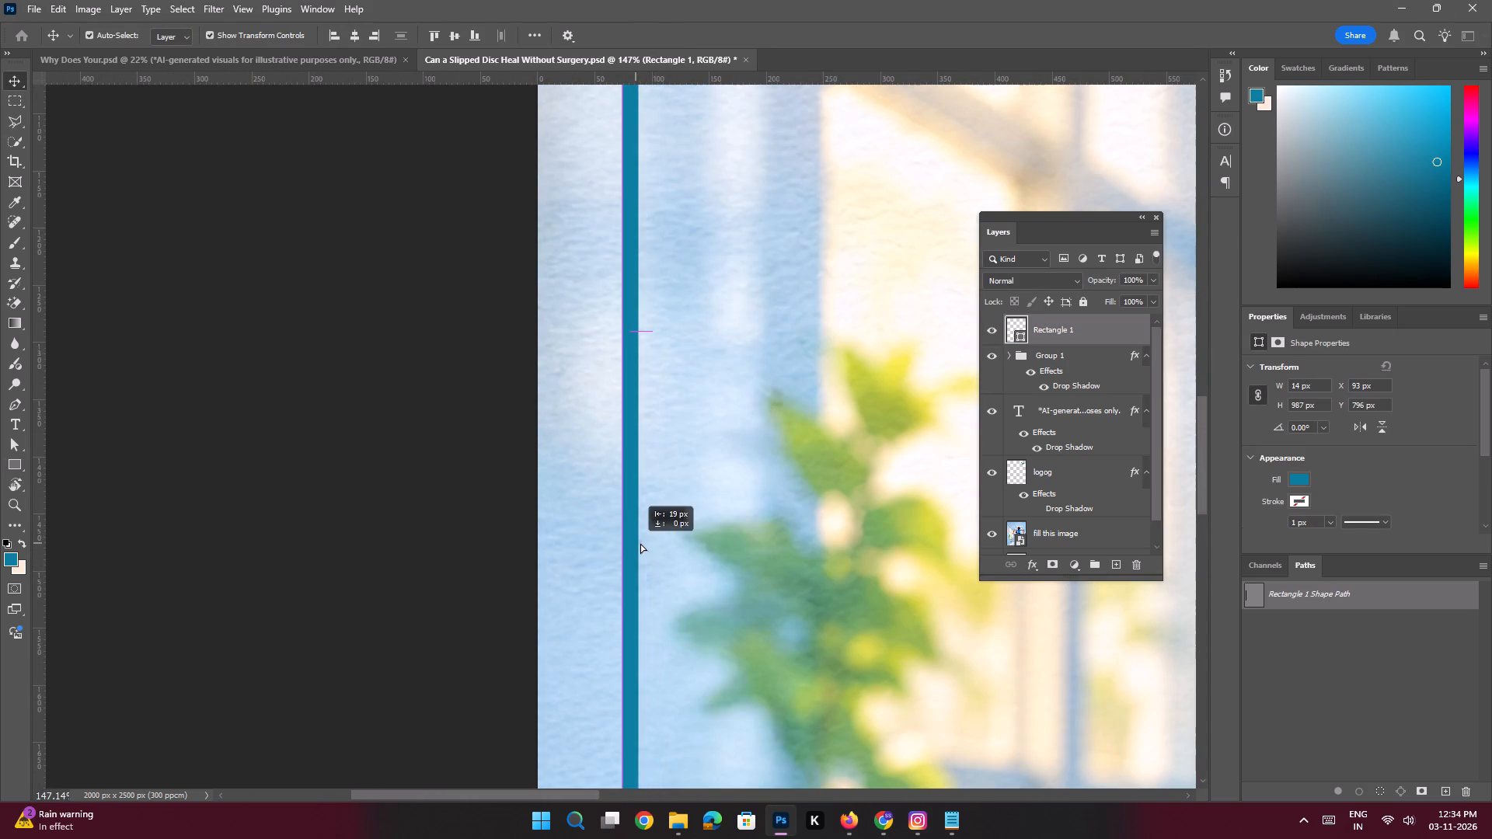
shift+drag(640, 543, 636, 543)
key(ctrl+space)
key(ctrl+space)
ctrl+drag(674, 511, 577, 487)
click(507, 435)
Examine the vertical bar's thickness and edges up close.
key(ctrl+space)
key(ctrl+space)
key(ctrl+space)
key(ctrl+space)
key(ctrl+space)
key(ctrl+space)
key(ctrl+space)
key(ctrl+space)
key(ctrl+space)
key(ctrl+space)
key(ctrl+space)
key(ctrl+space)
ctrl+drag(666, 537, 768, 777)
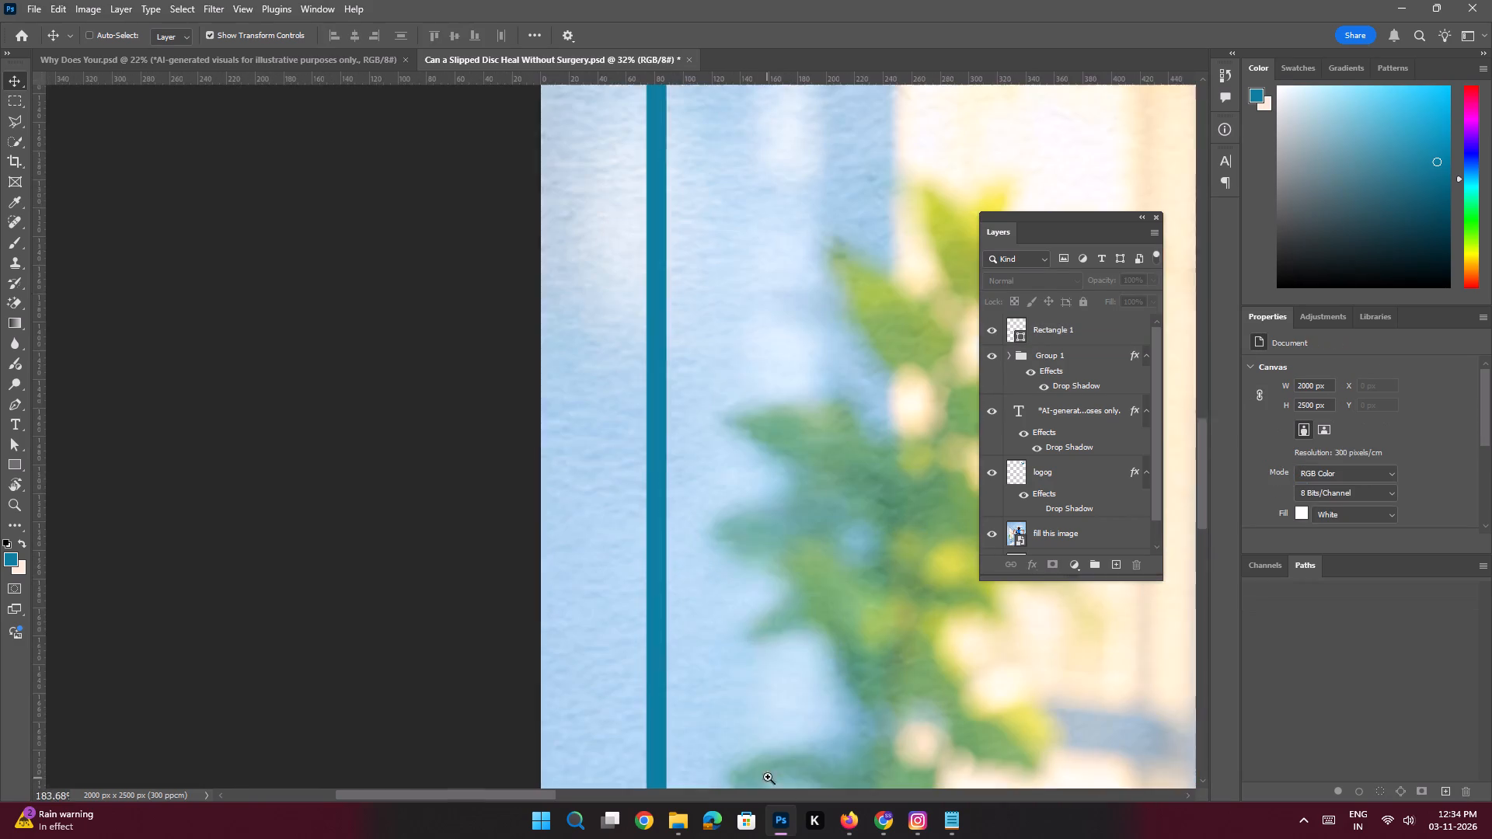
ctrl+drag(768, 777, 768, 775)
click(660, 540)
key(space)
key(space)
key(space)
key(space)
key(space)
key(space)
key(space)
key(space)
key(space)
key(space)
key(space)
drag(644, 294, 622, 661)
ctrl+drag(631, 493, 685, 639)
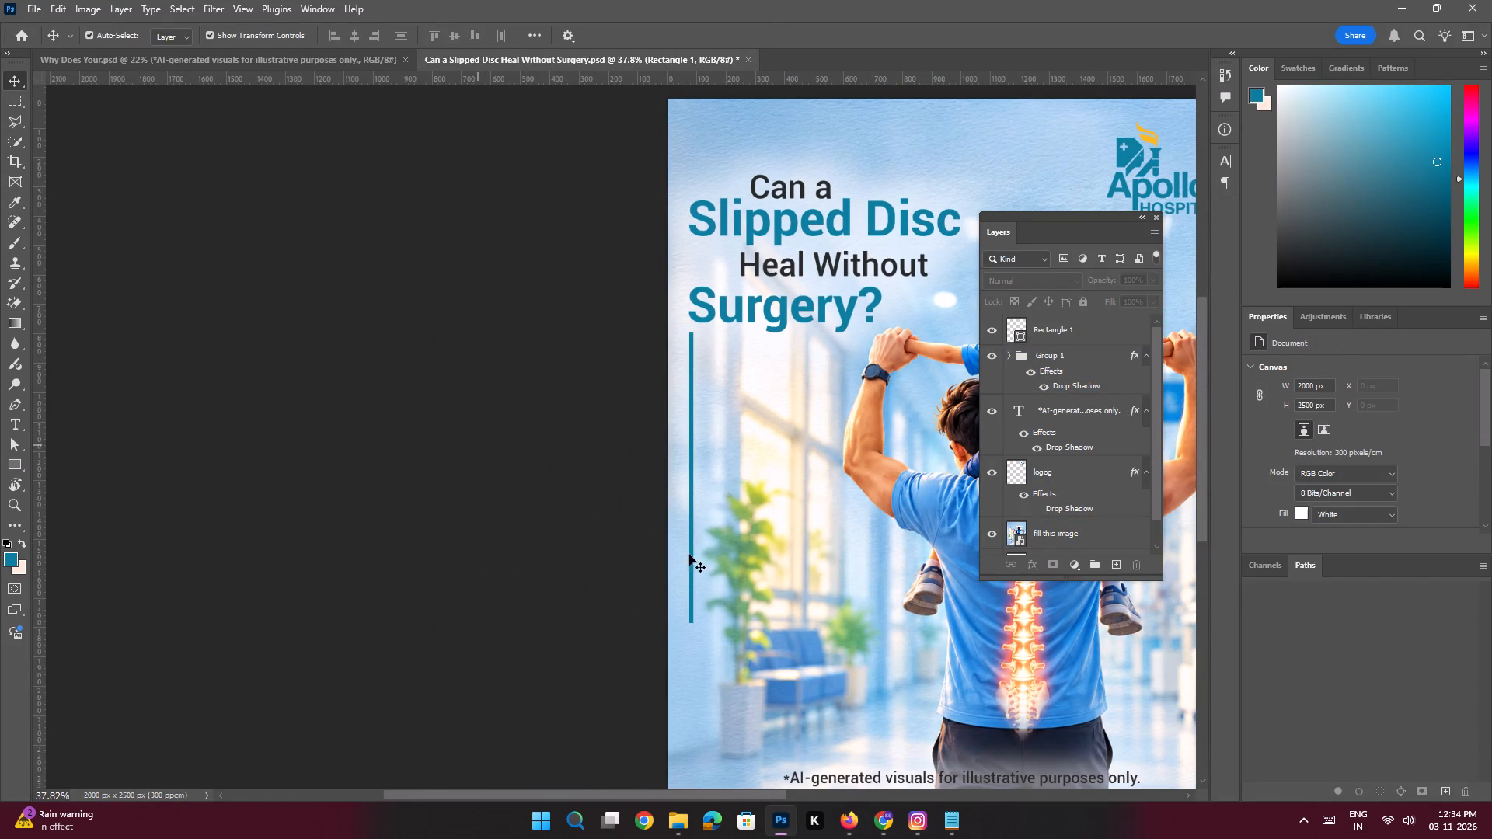
key(space)
ctrl+drag(689, 511, 770, 654)
click(697, 528)
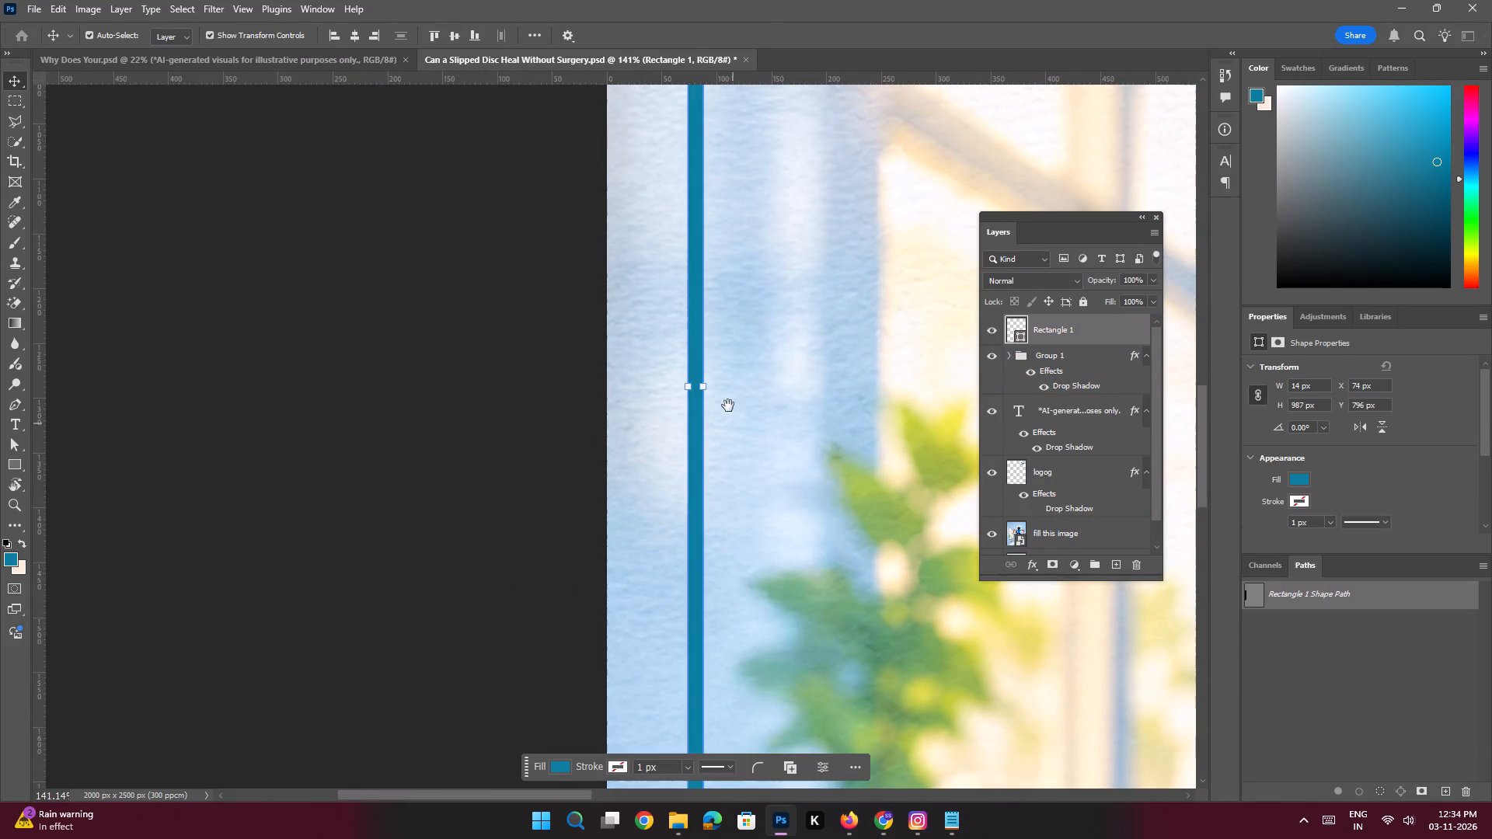
key(space)
ctrl+drag(715, 385, 814, 600)
drag(636, 386, 680, 502)
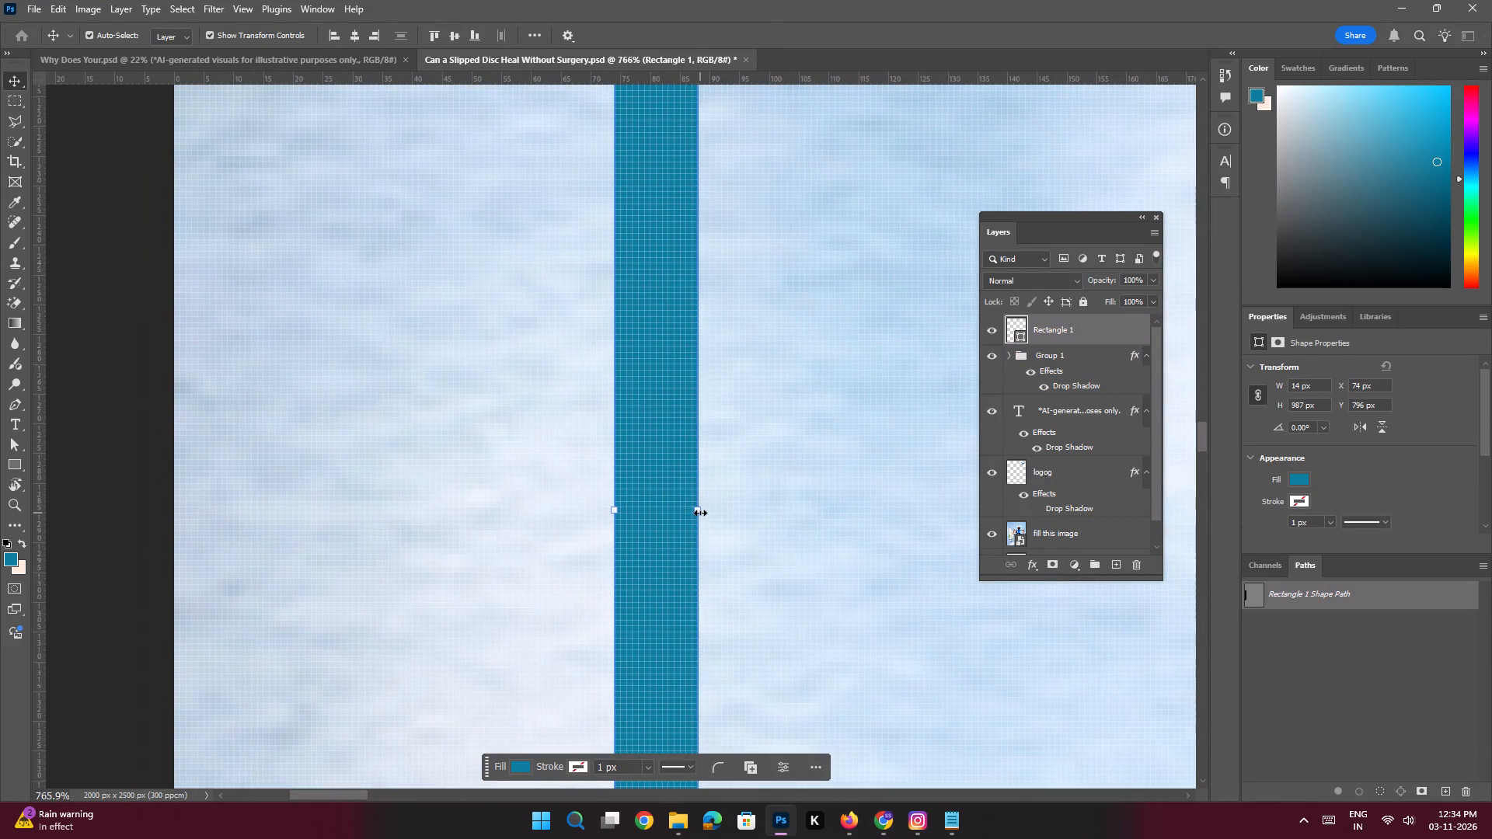
shift+drag(699, 511, 650, 507)
key(Return)
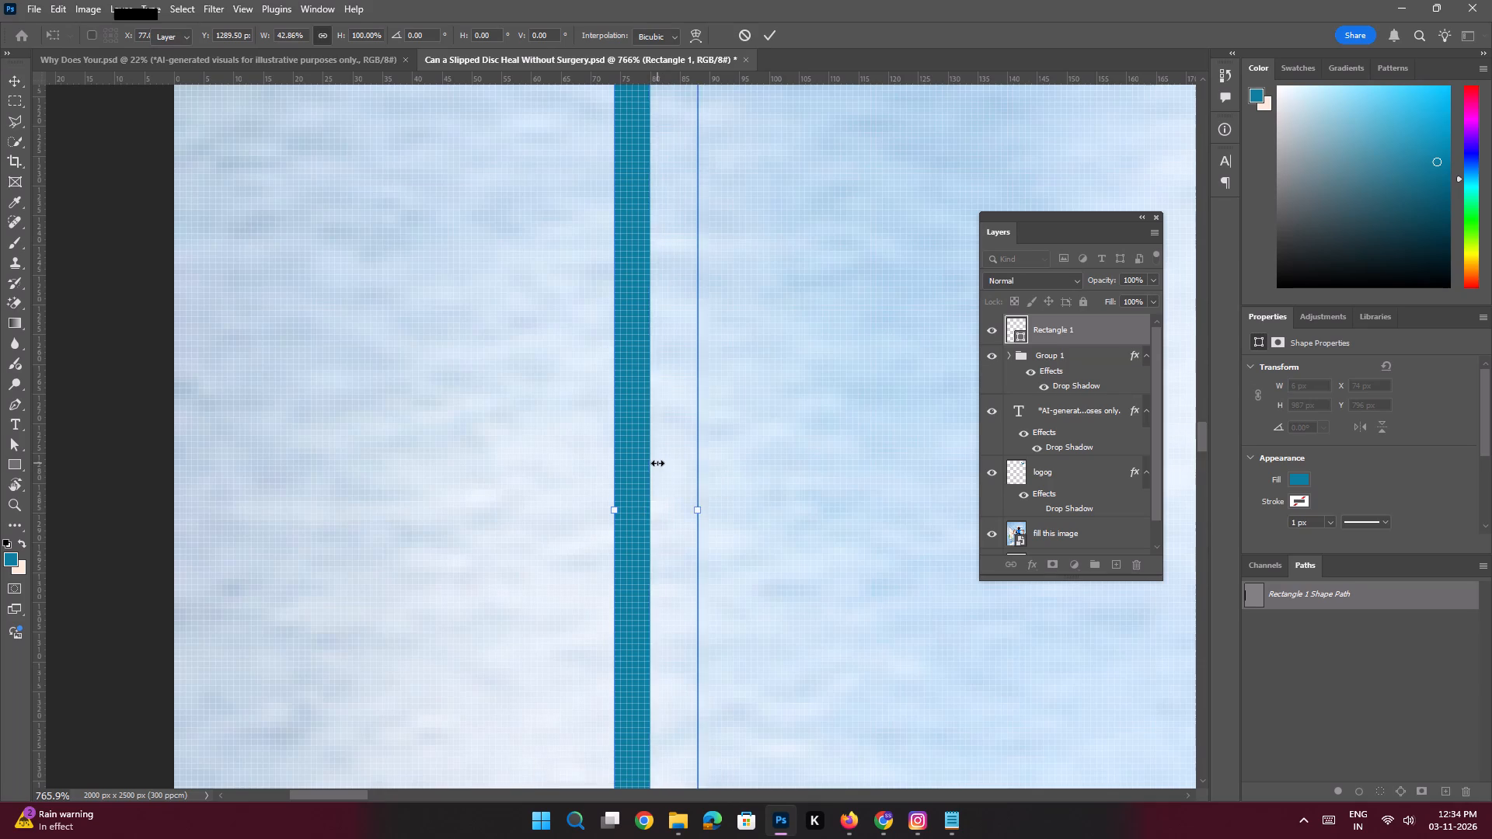
key(ctrl+space)
key(ctrl+space)
key(ctrl+space)
key(ctrl+space)
key(ctrl+space)
key(ctrl+space)
key(ctrl+space)
key(ctrl+space)
key(ctrl+space)
key(ctrl+space)
key(ctrl+space)
key(ctrl+space)
key(ctrl+space)
key(ctrl+space)
ctrl+drag(708, 471, 553, 451)
click(463, 448)
Shift the narrowed vertical bar about 7 px right under the "S" of "Surgery?" without changing its height on the slide.
key(space)
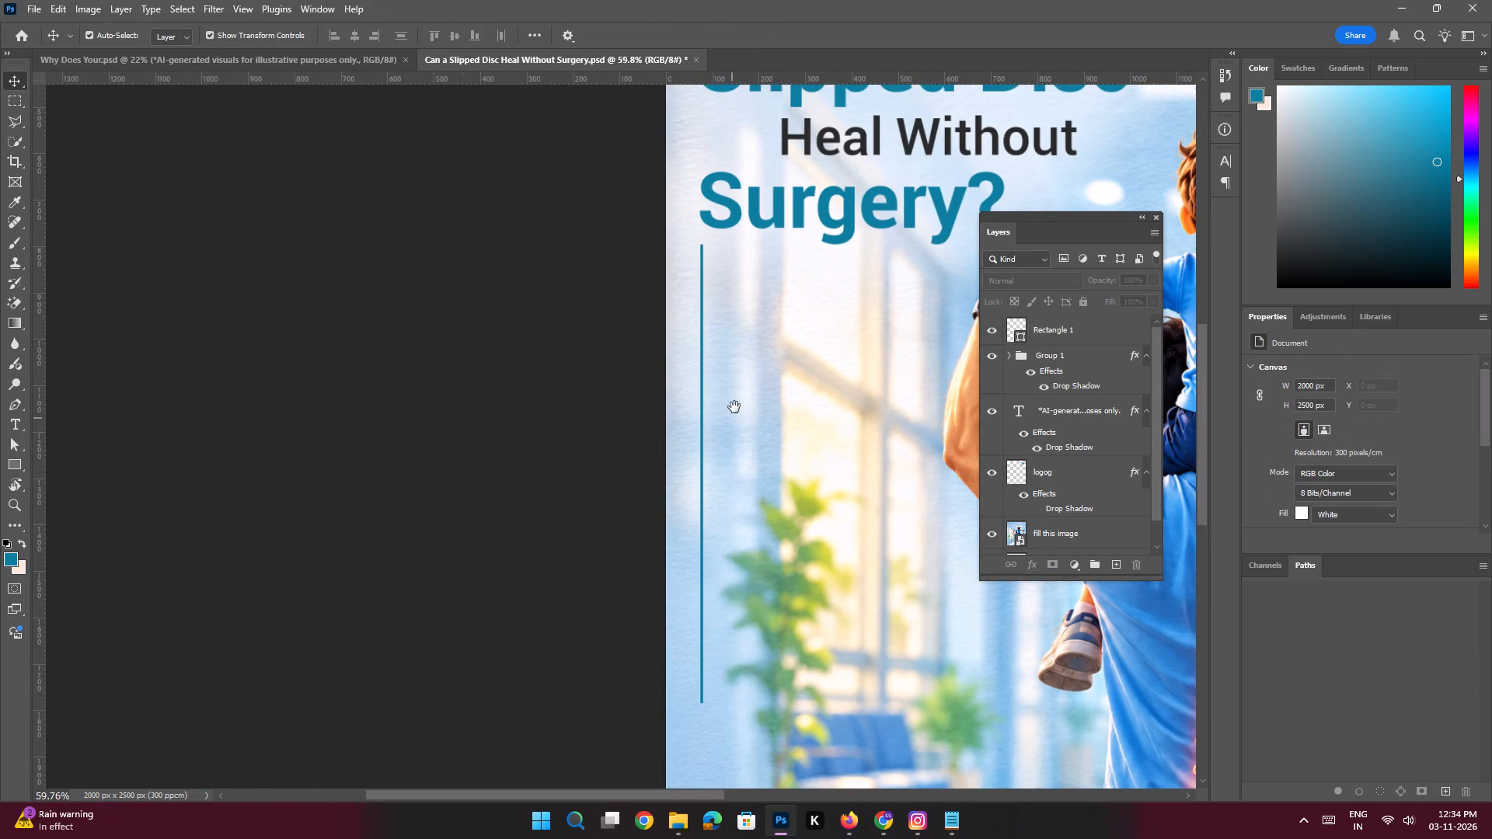
drag(734, 407, 706, 517)
ctrl+drag(676, 391, 703, 513)
click(673, 386)
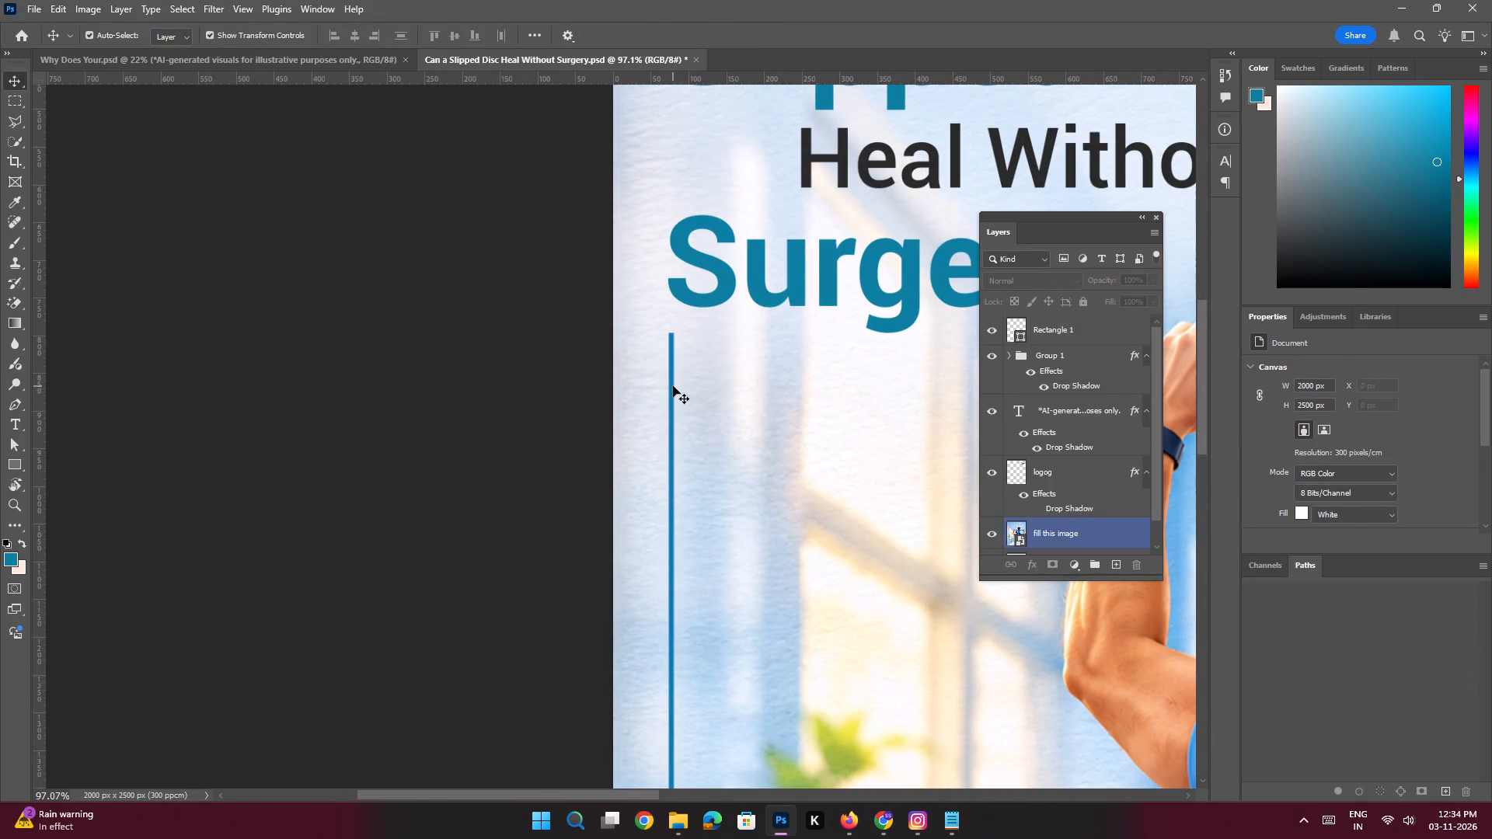
key(ctrl+space)
key(ctrl+space)
key(ctrl+space)
key(ctrl+space)
key(ctrl+space)
key(ctrl+space)
key(ctrl+space)
key(ctrl+space)
key(ctrl+space)
key(ctrl+space)
key(ctrl+space)
ctrl+drag(658, 316, 732, 554)
shift+click(709, 469)
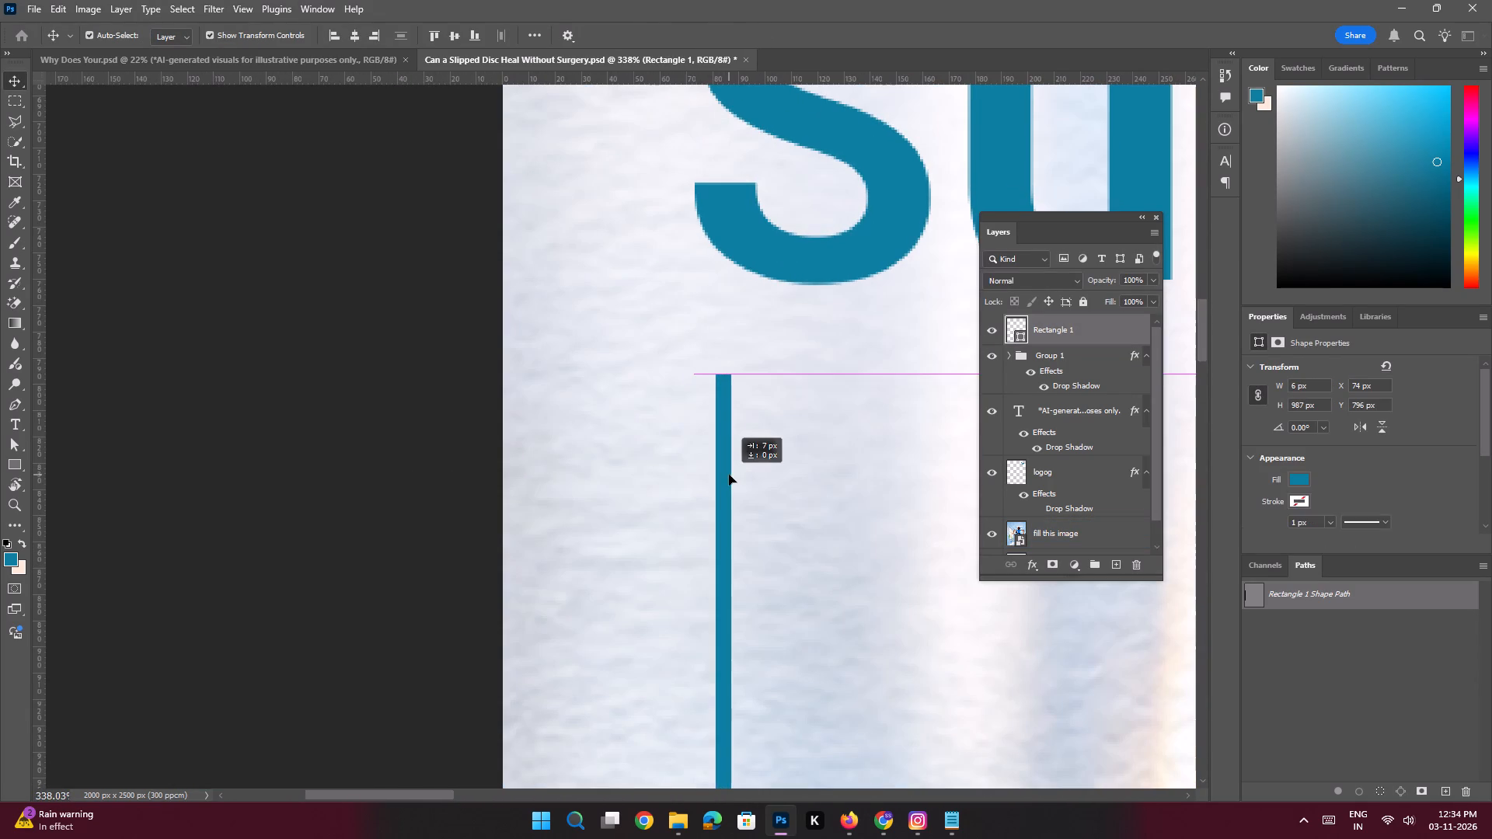
key(ctrl+space)
key(ctrl+space)
key(ctrl+space)
key(ctrl+space)
key(ctrl+space)
key(ctrl+space)
key(ctrl+space)
ctrl+drag(734, 516, 593, 458)
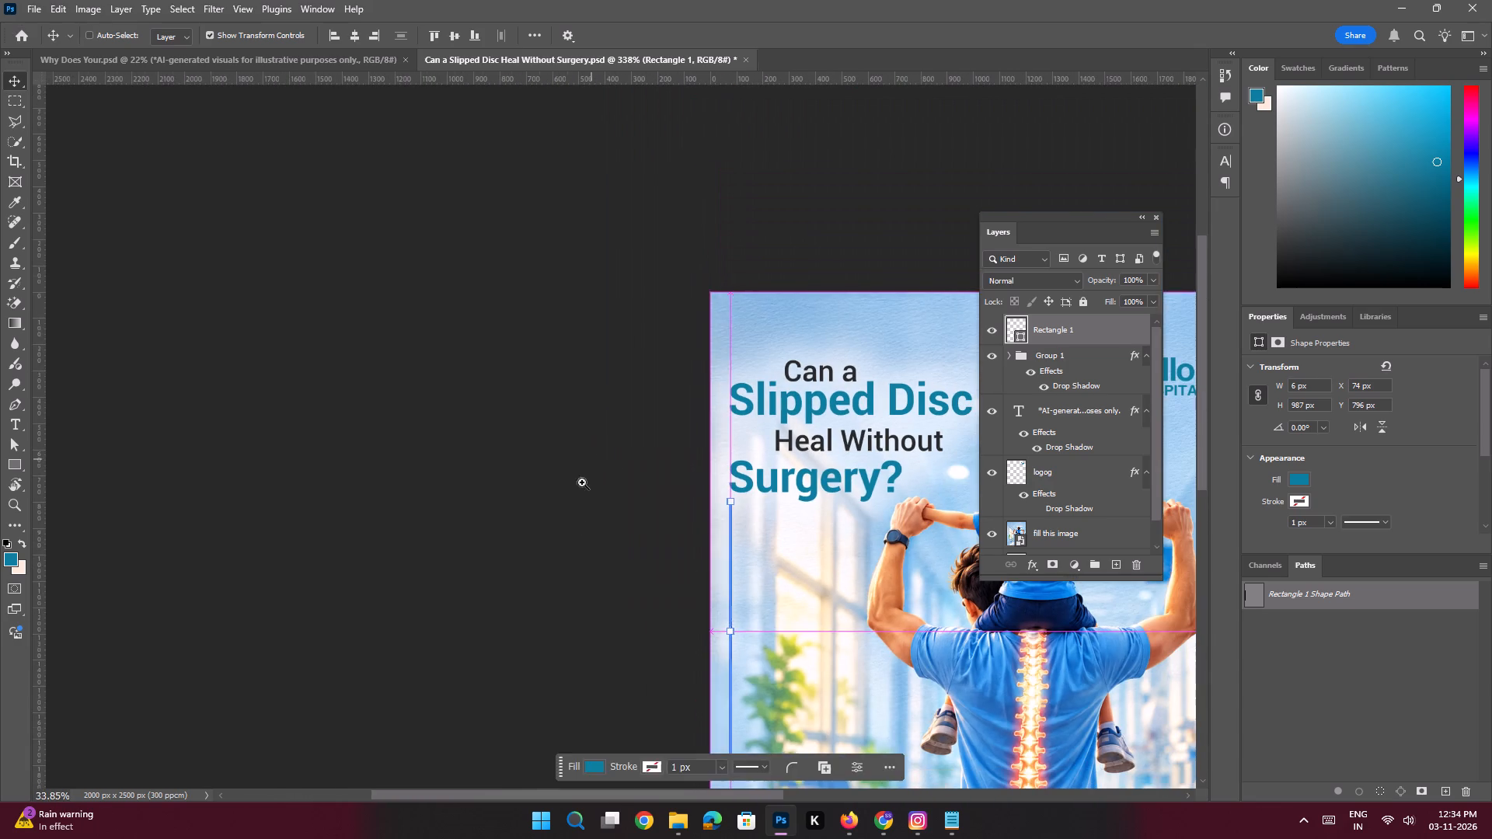
Deselect the vertical bar and inspect its lower end and the empty background area beneath it.
click(573, 520)
key(space)
key(space)
key(space)
key(space)
key(space)
key(space)
key(space)
key(space)
key(space)
key(space)
key(space)
key(space)
key(space)
key(space)
key(space)
key(space)
drag(698, 553, 661, 442)
click(657, 426)
ctrl+drag(642, 503, 682, 572)
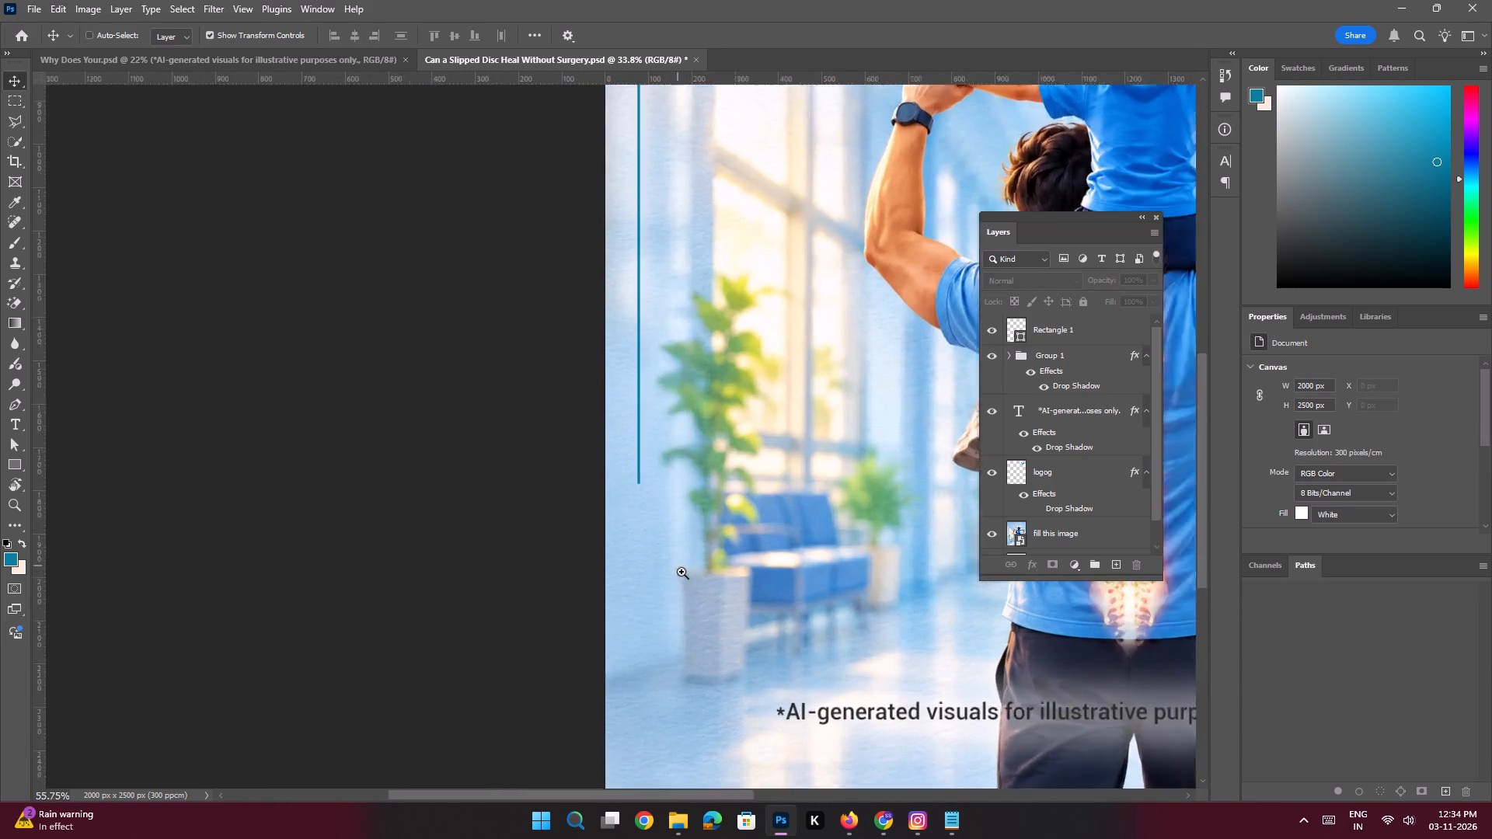
ctrl+drag(682, 572, 686, 580)
drag(742, 503, 740, 510)
Switch to the Notepad slide notes, copy the line "Understand the Actual Facts" from Slide 1, and return to Photoshop.
click(953, 813)
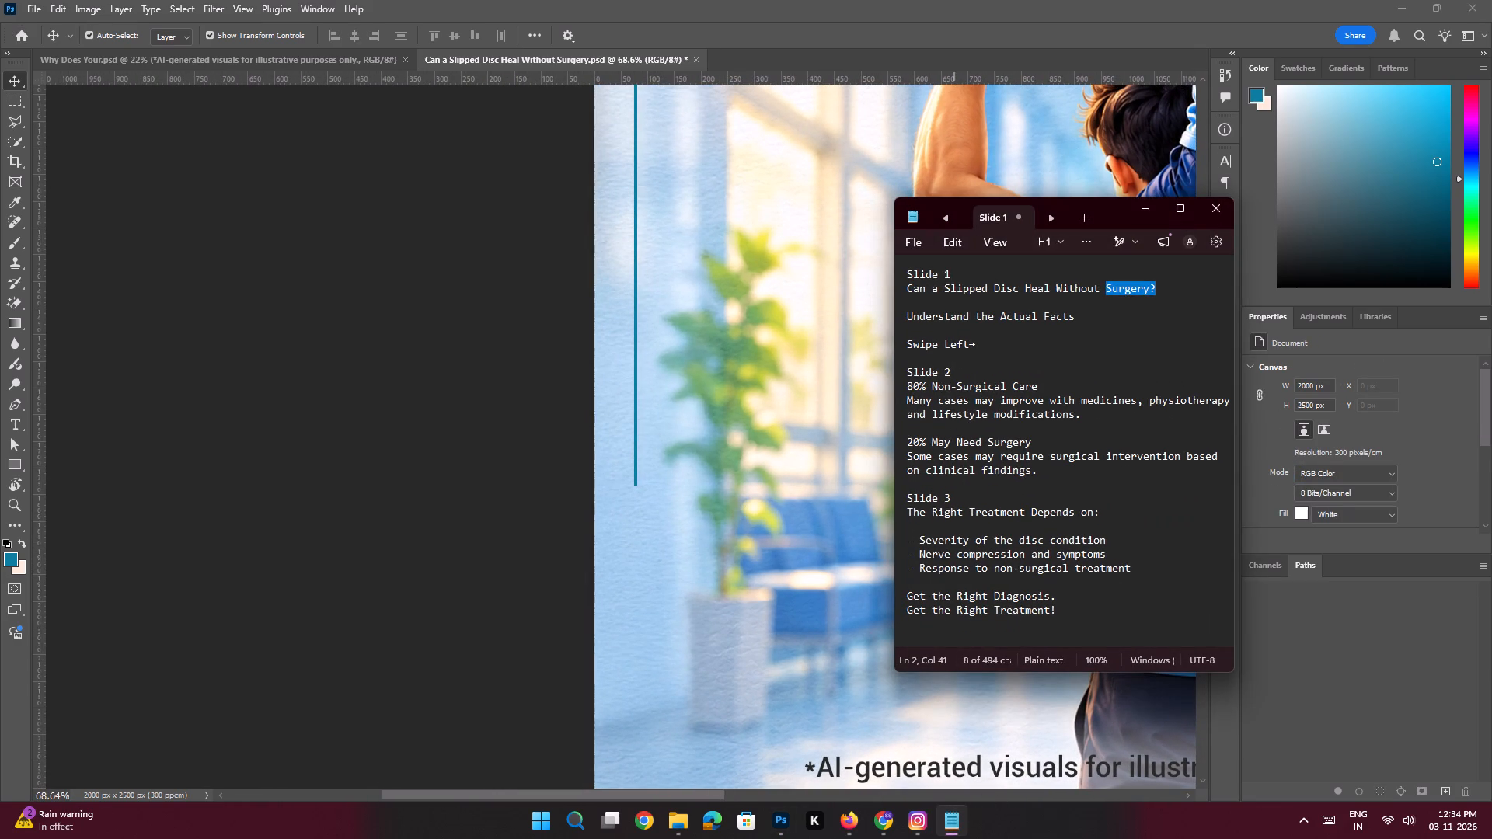
drag(1109, 320, 1108, 320)
drag(1108, 320, 866, 312)
key(ctrl+c)
key(ctrl+c)
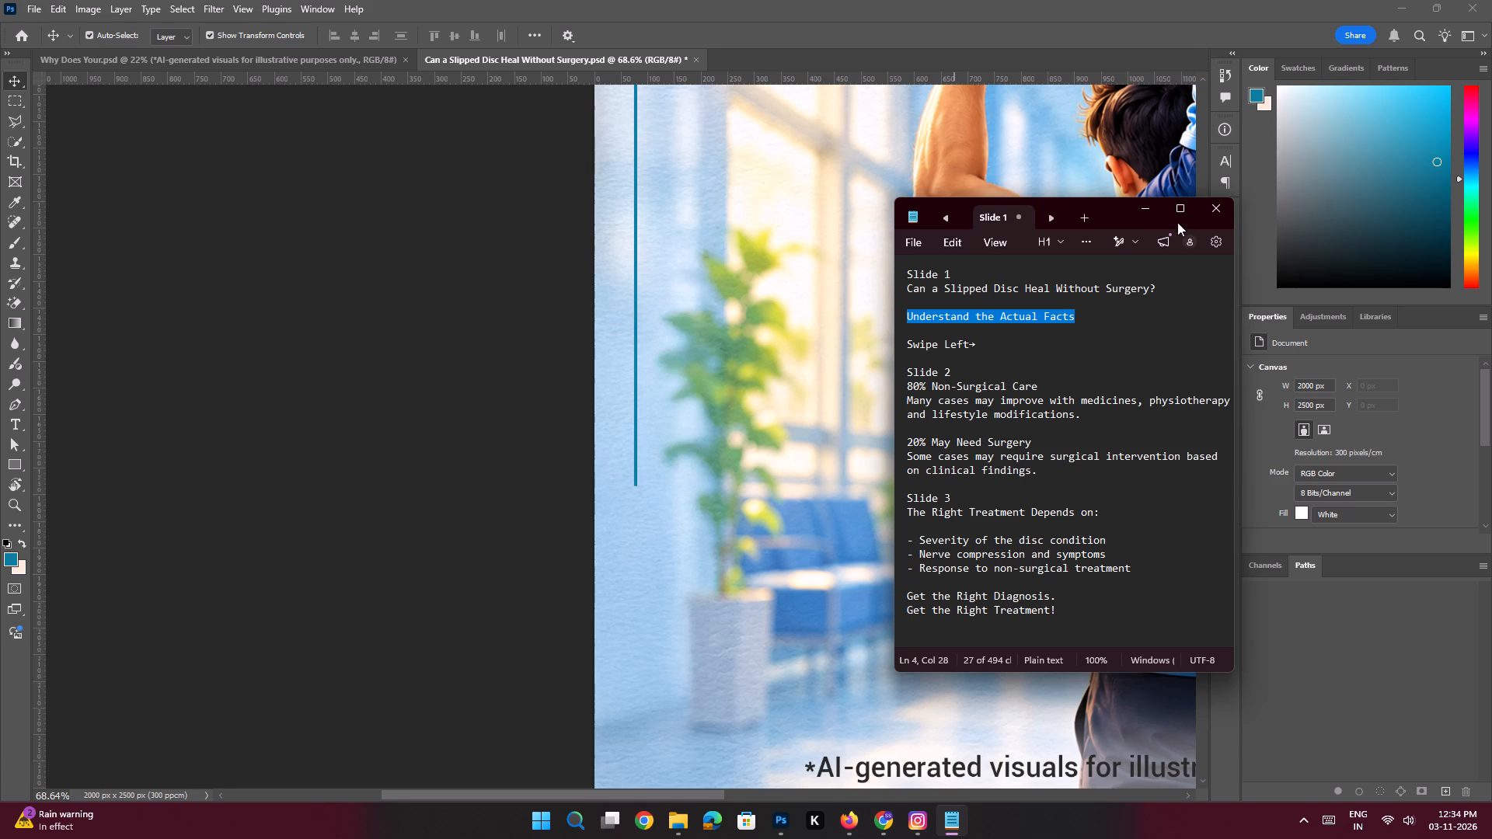
click(1148, 211)
Add "Understand the Actual Facts" as text on a new layer above Rectangle 1, just below the vertical bar.
key(space)
key(space)
key(space)
key(space)
key(space)
key(space)
drag(706, 486, 686, 479)
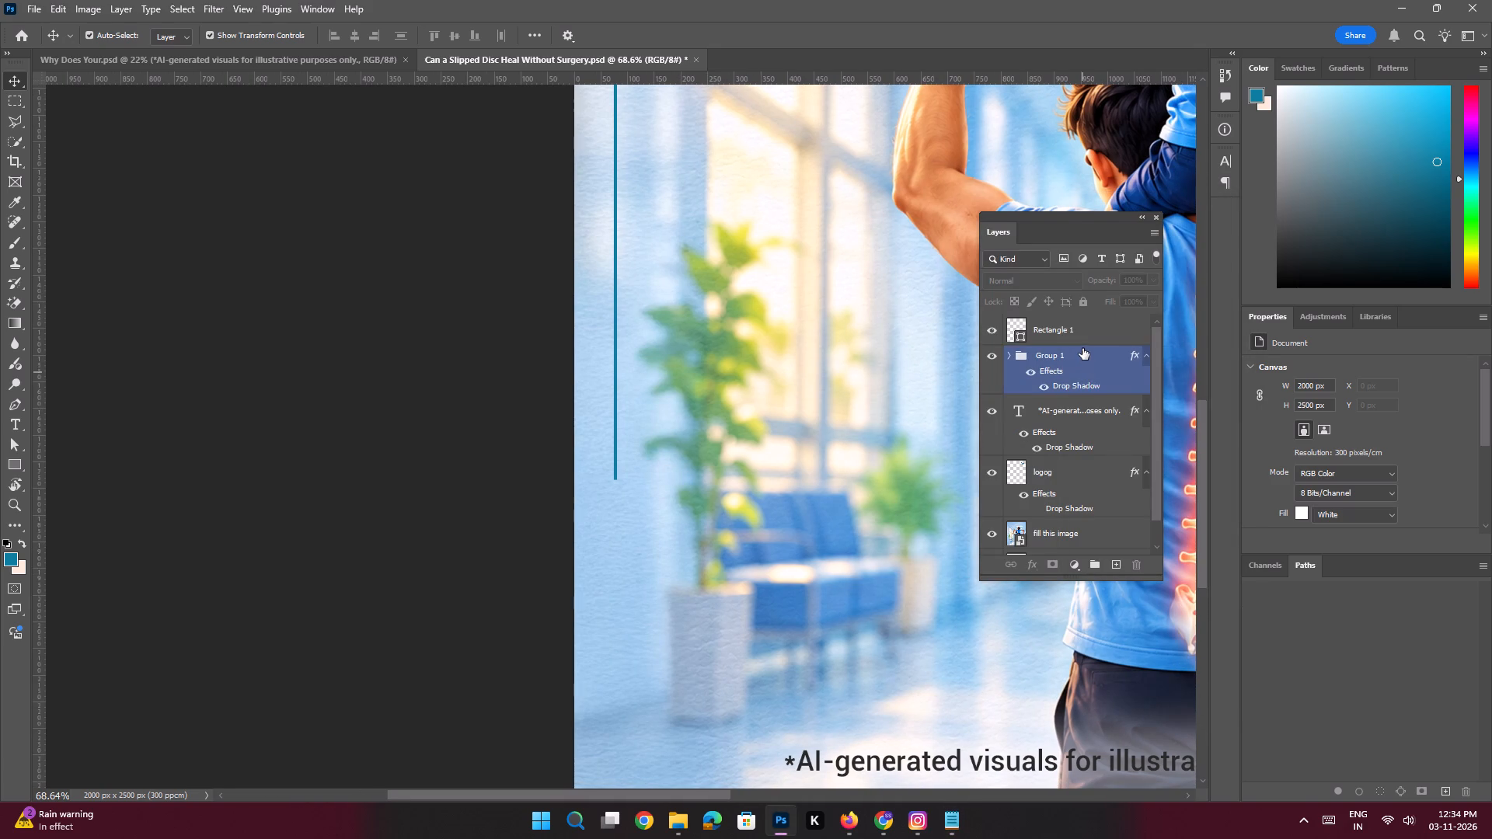
click(1078, 334)
click(1116, 562)
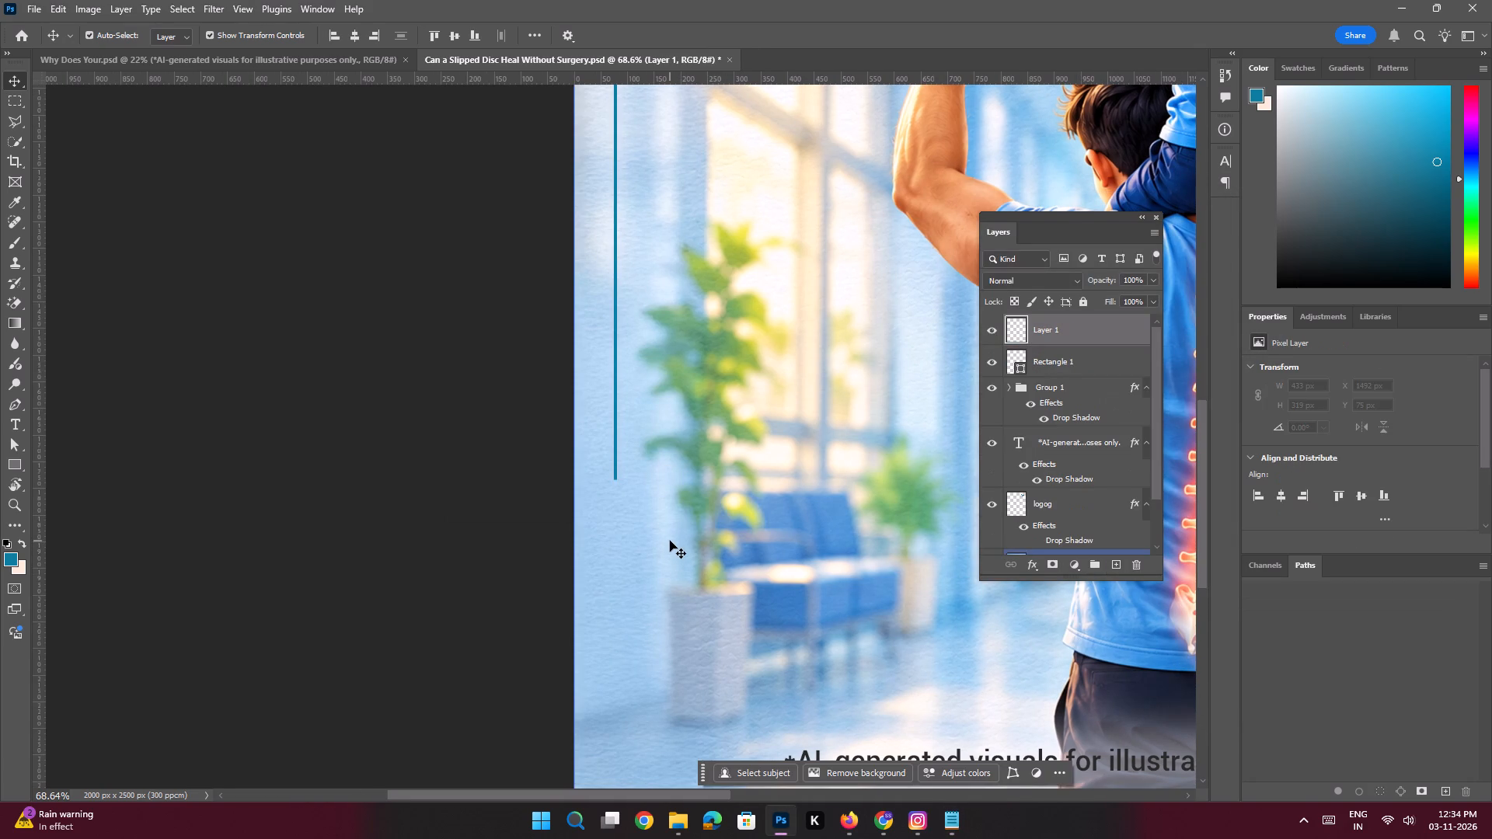
key(t)
click(623, 543)
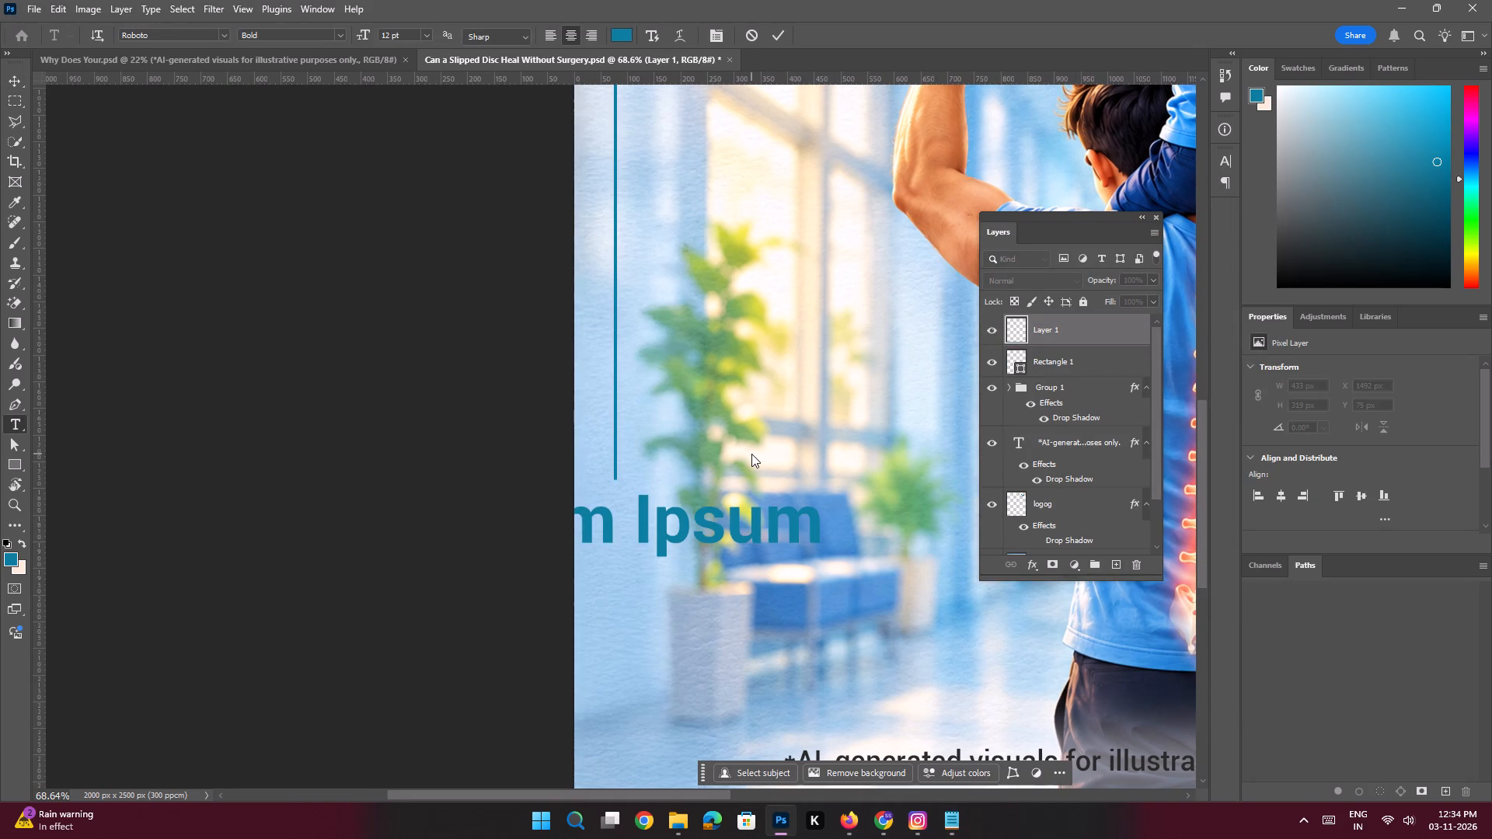
key(ctrl+v)
click(16, 82)
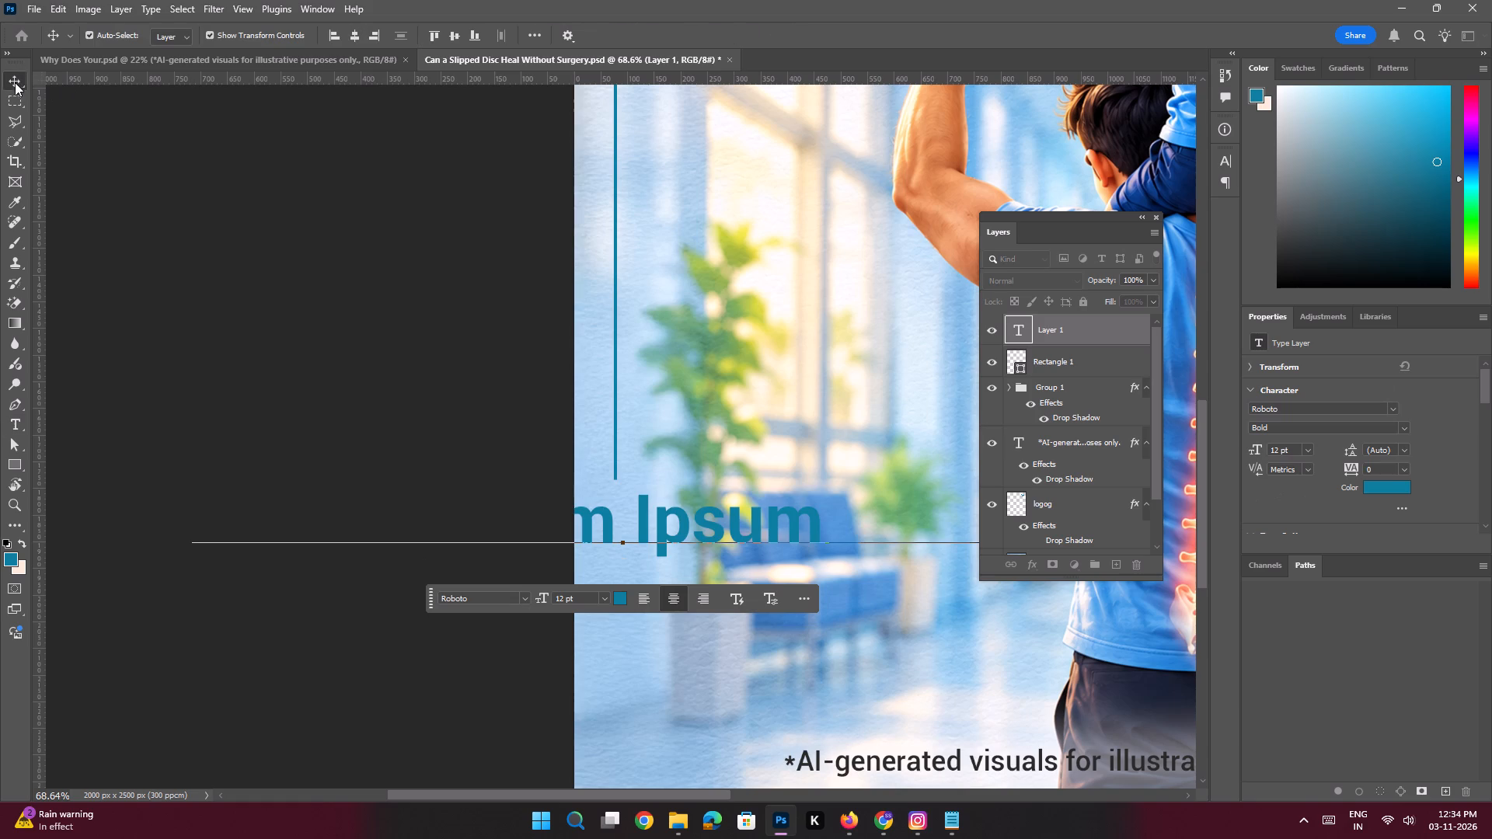
Style the new text line as Roboto Regular at 6 pt in dark grey #292929.
click(1405, 426)
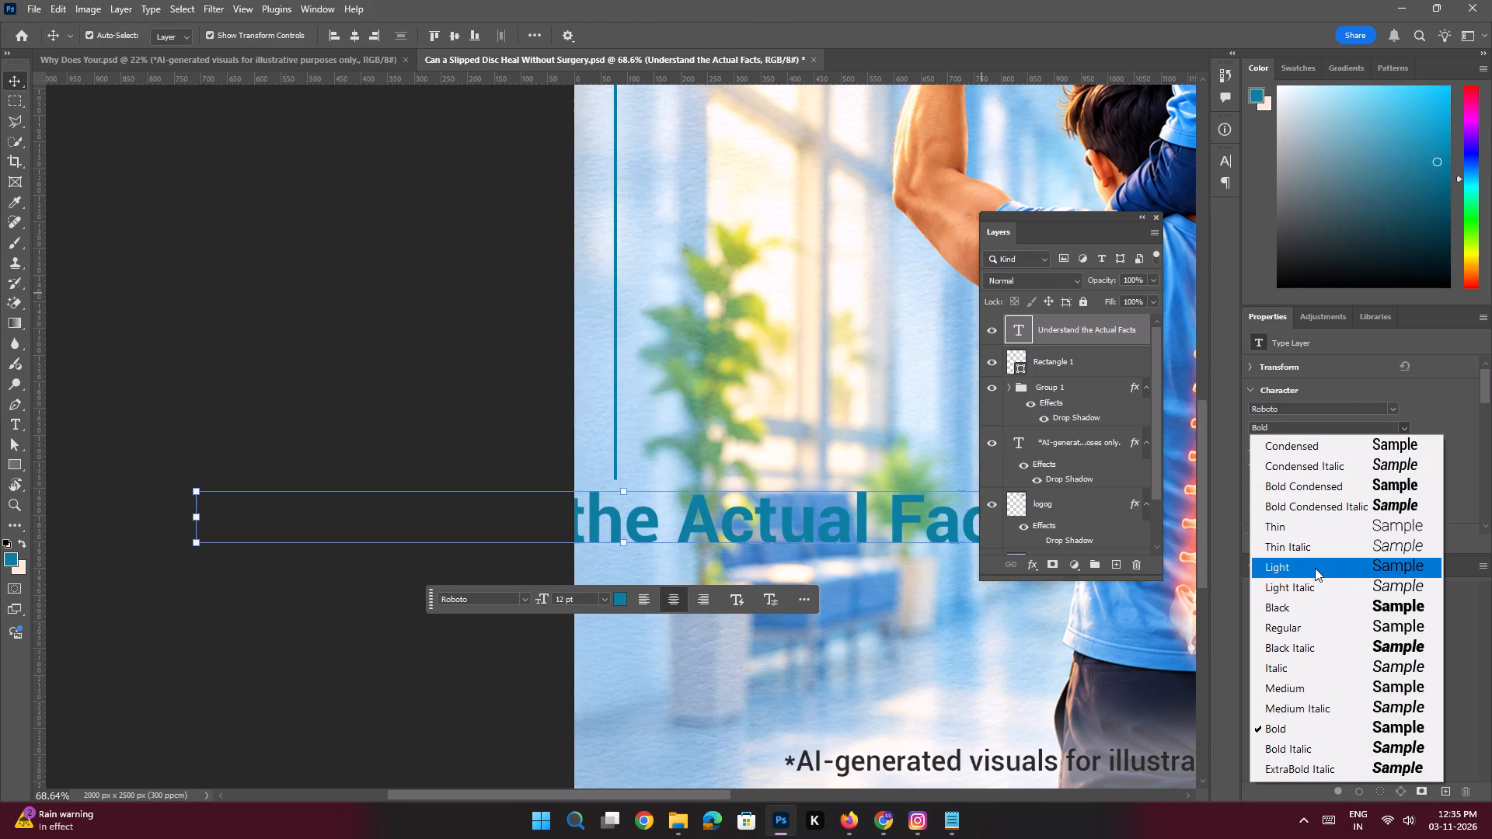
click(1312, 624)
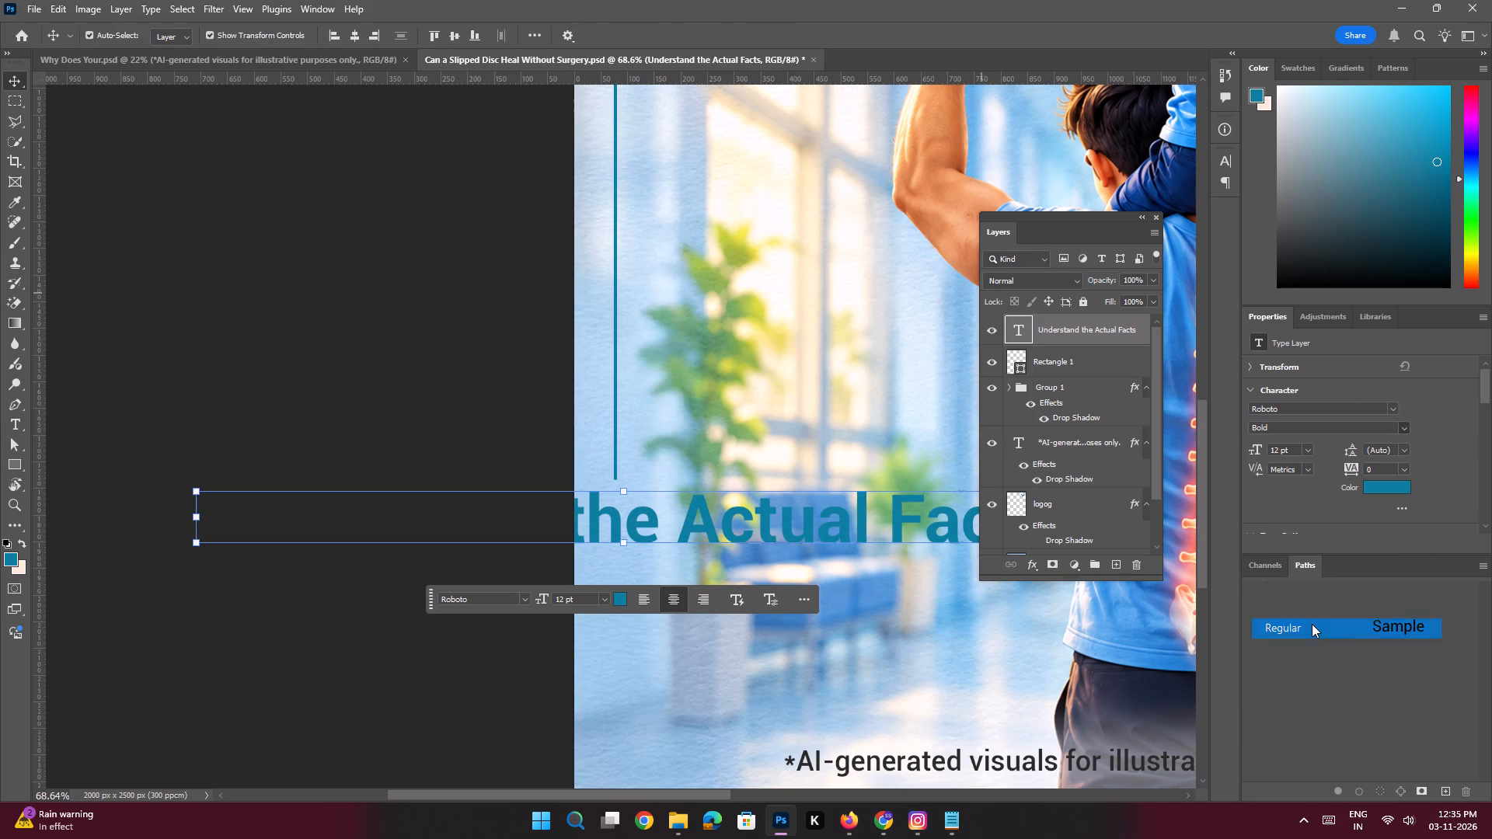
click(1373, 486)
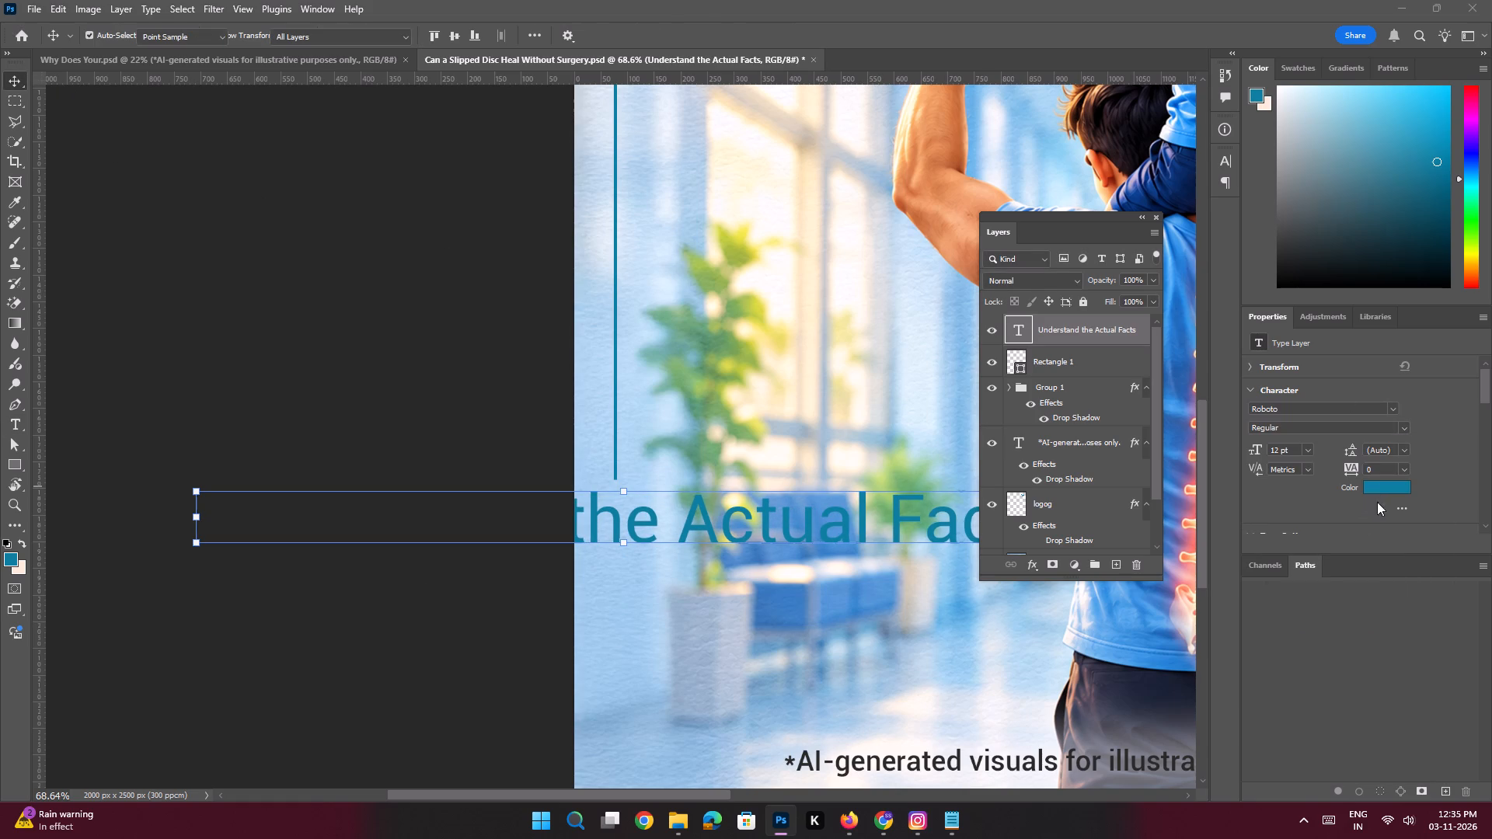
drag(1072, 604, 915, 628)
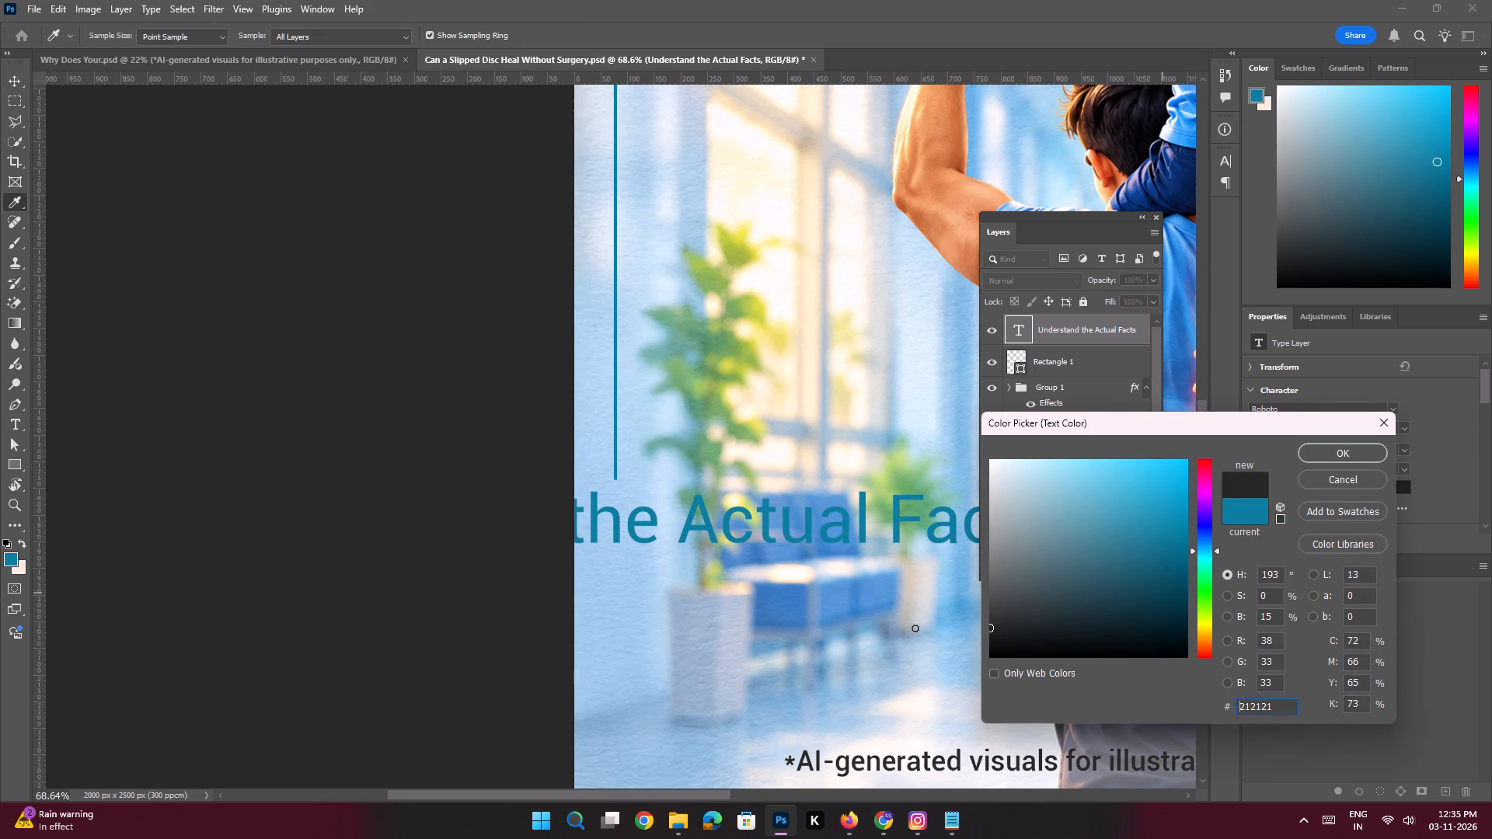
drag(915, 628, 914, 625)
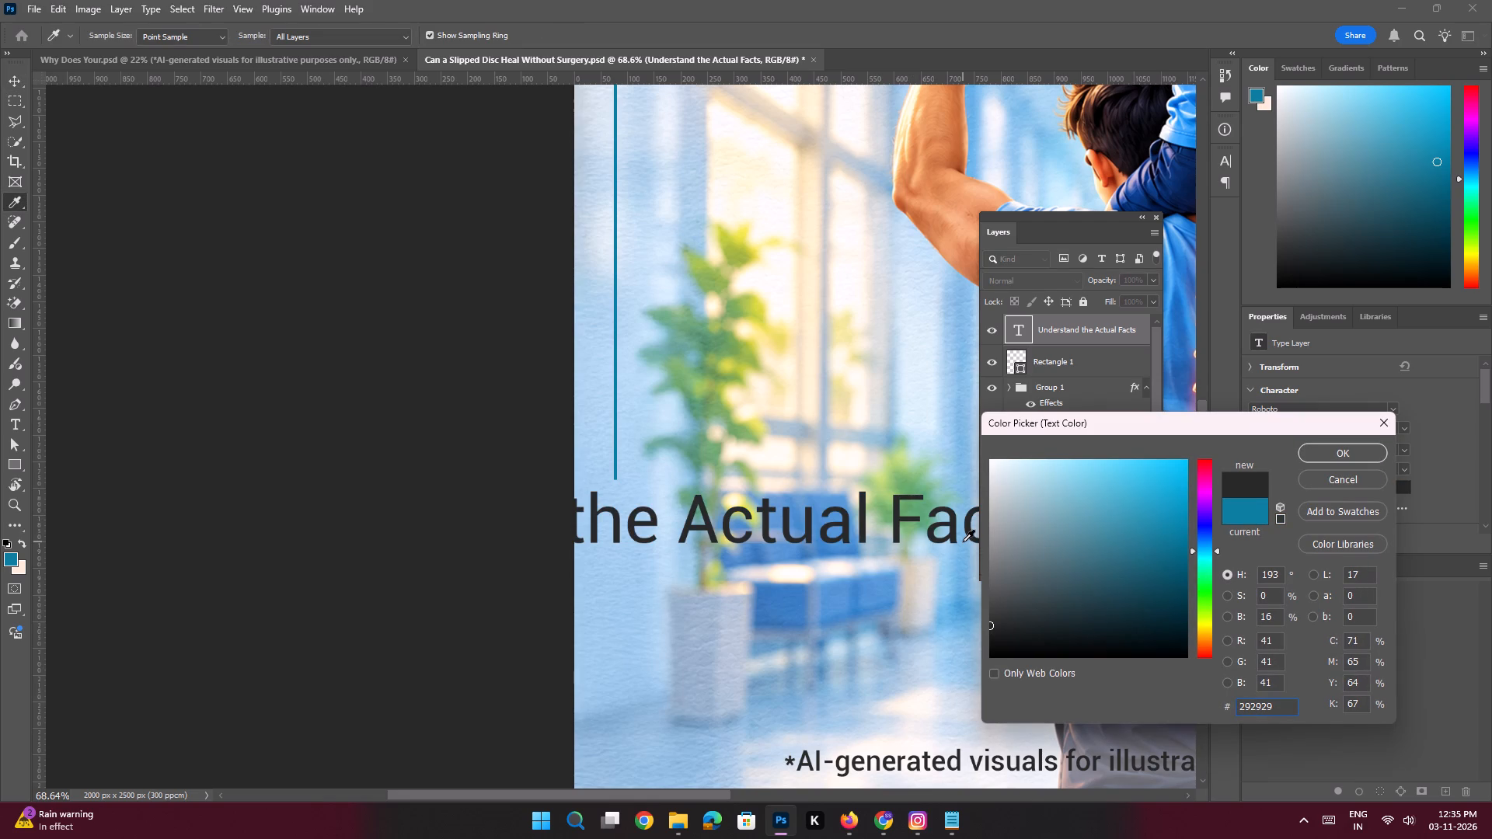
key(Return)
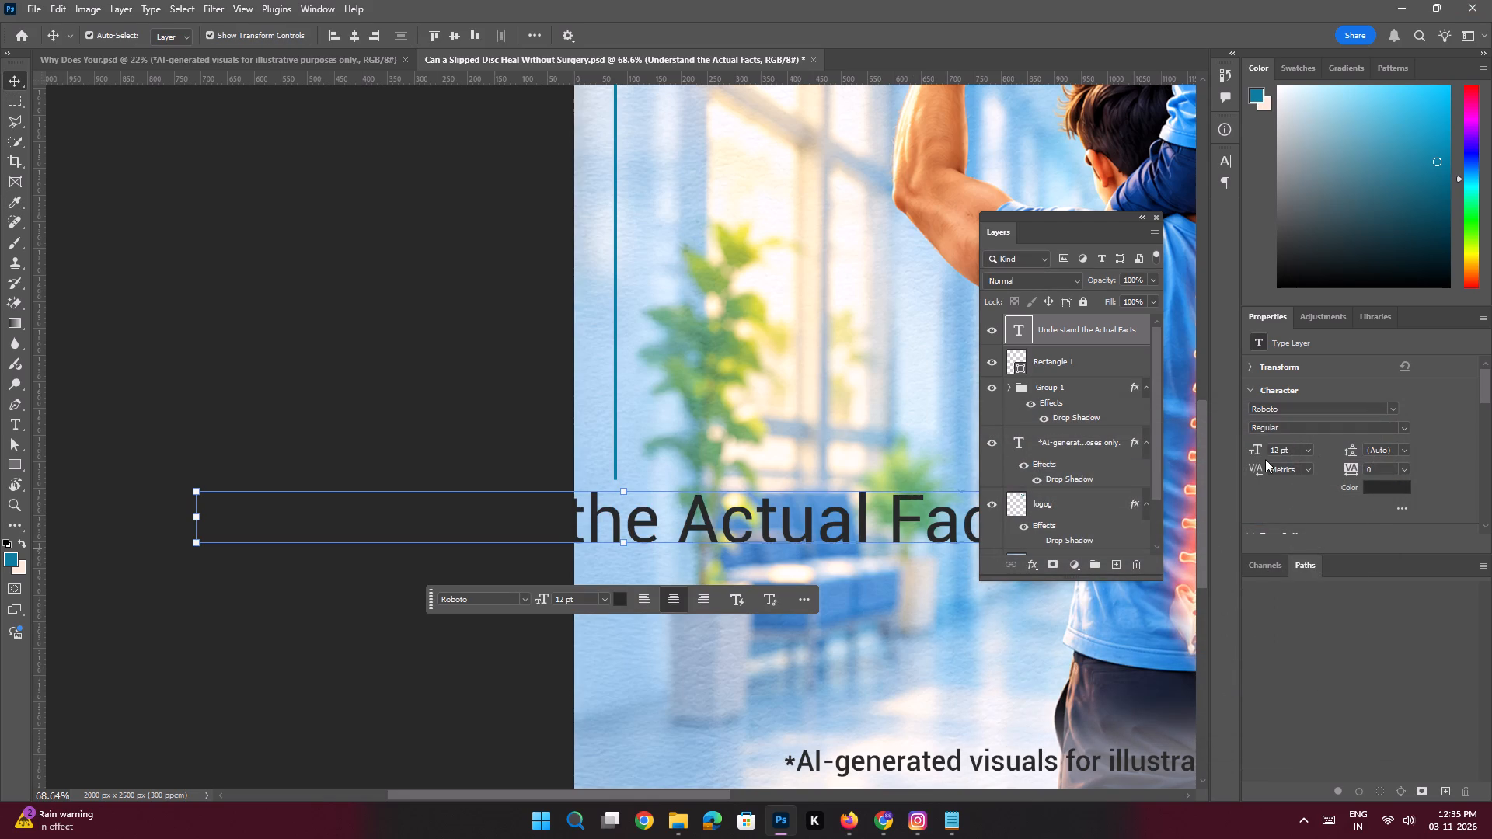
drag(1279, 451, 1254, 433)
key(6)
key(Return)
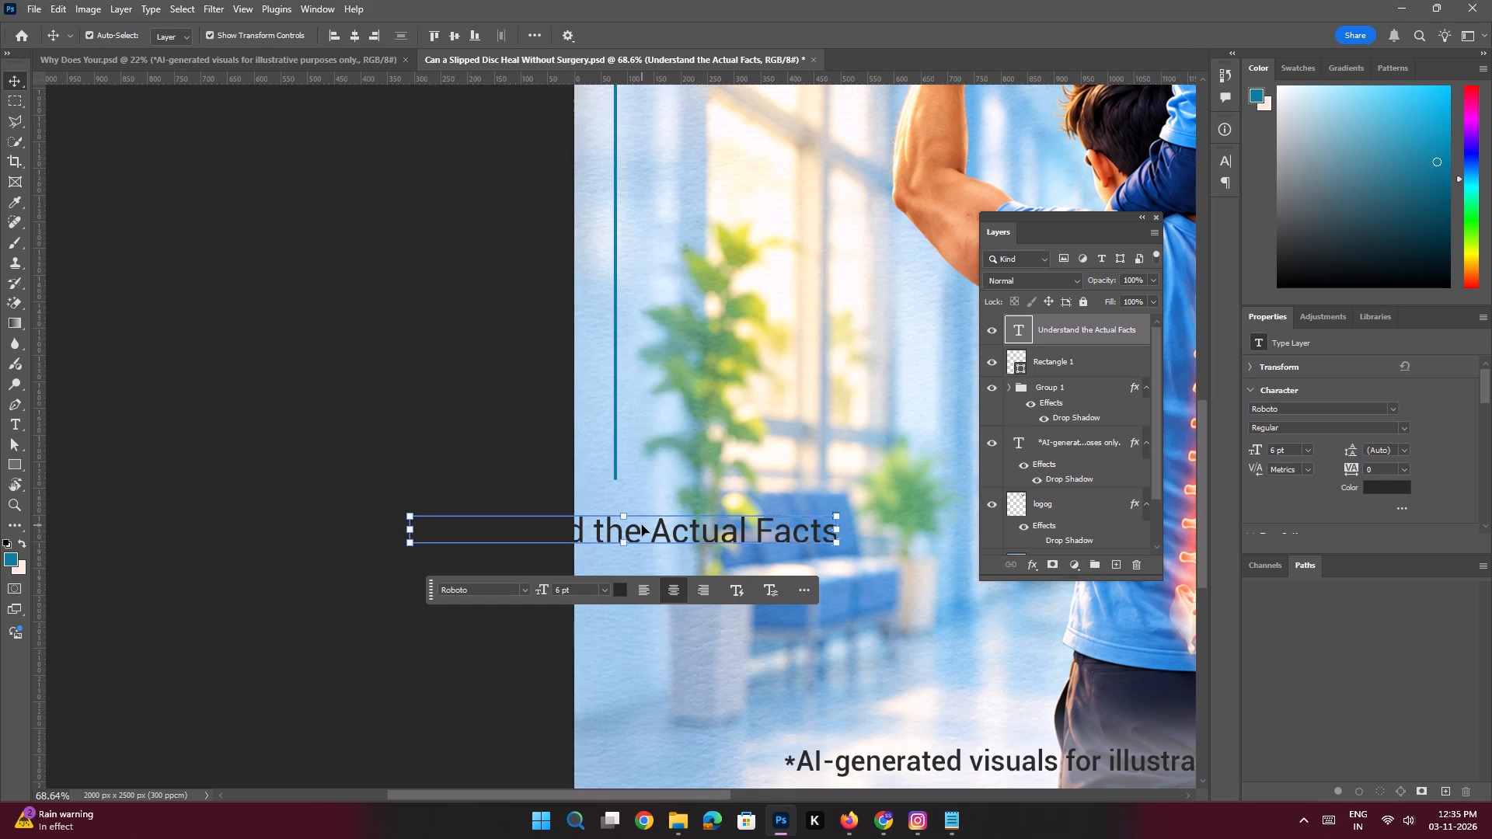
Move the text fully onto the slide and break it into two lines, "Understand the" and "Actual Facts".
drag(642, 525, 839, 512)
key(space)
key(space)
key(space)
key(space)
key(space)
key(space)
key(space)
key(space)
drag(848, 497, 713, 503)
double_click(759, 516)
click(719, 514)
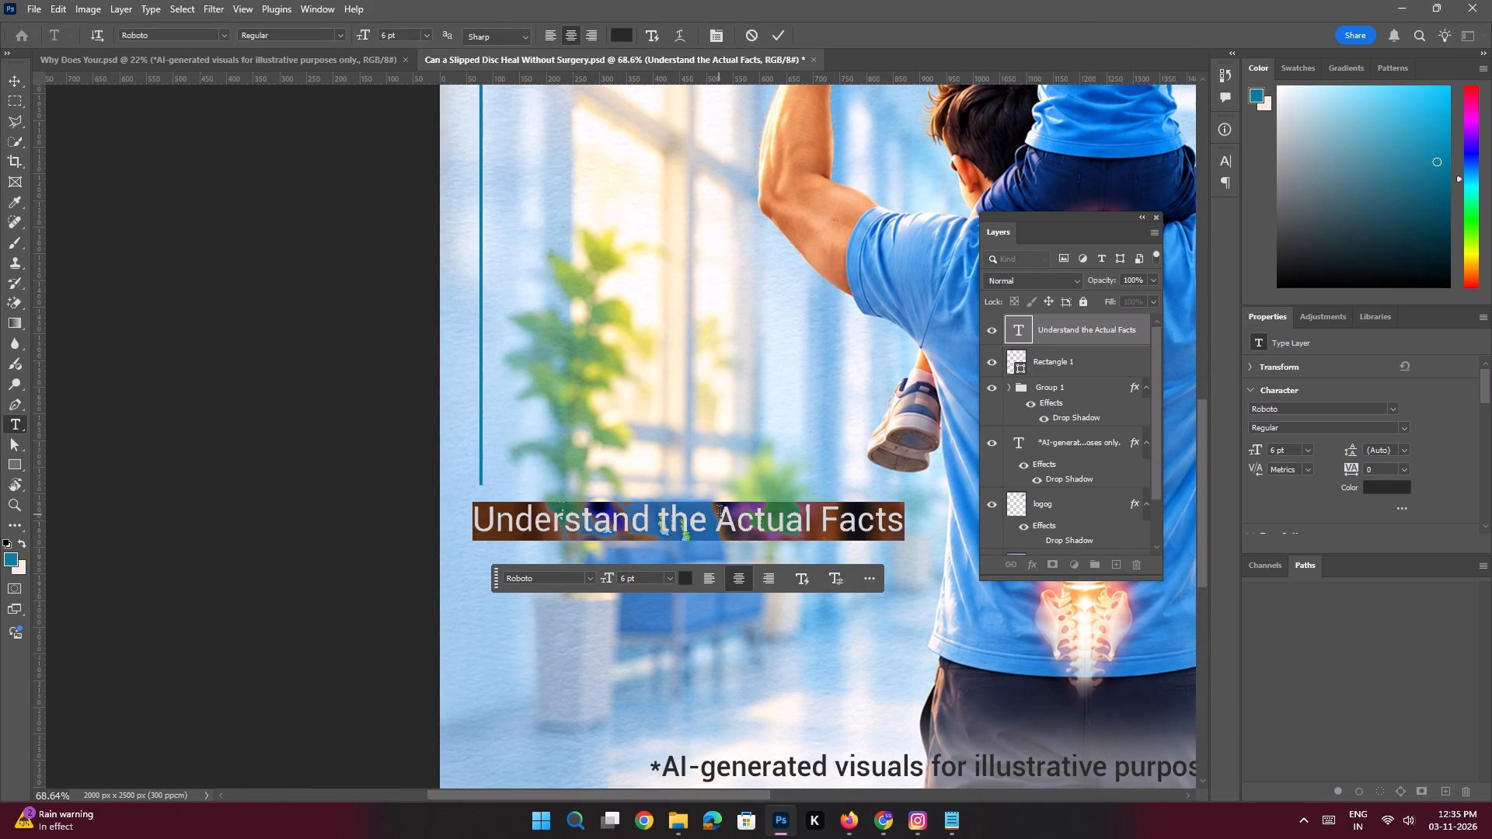
key(Return)
key(Return)
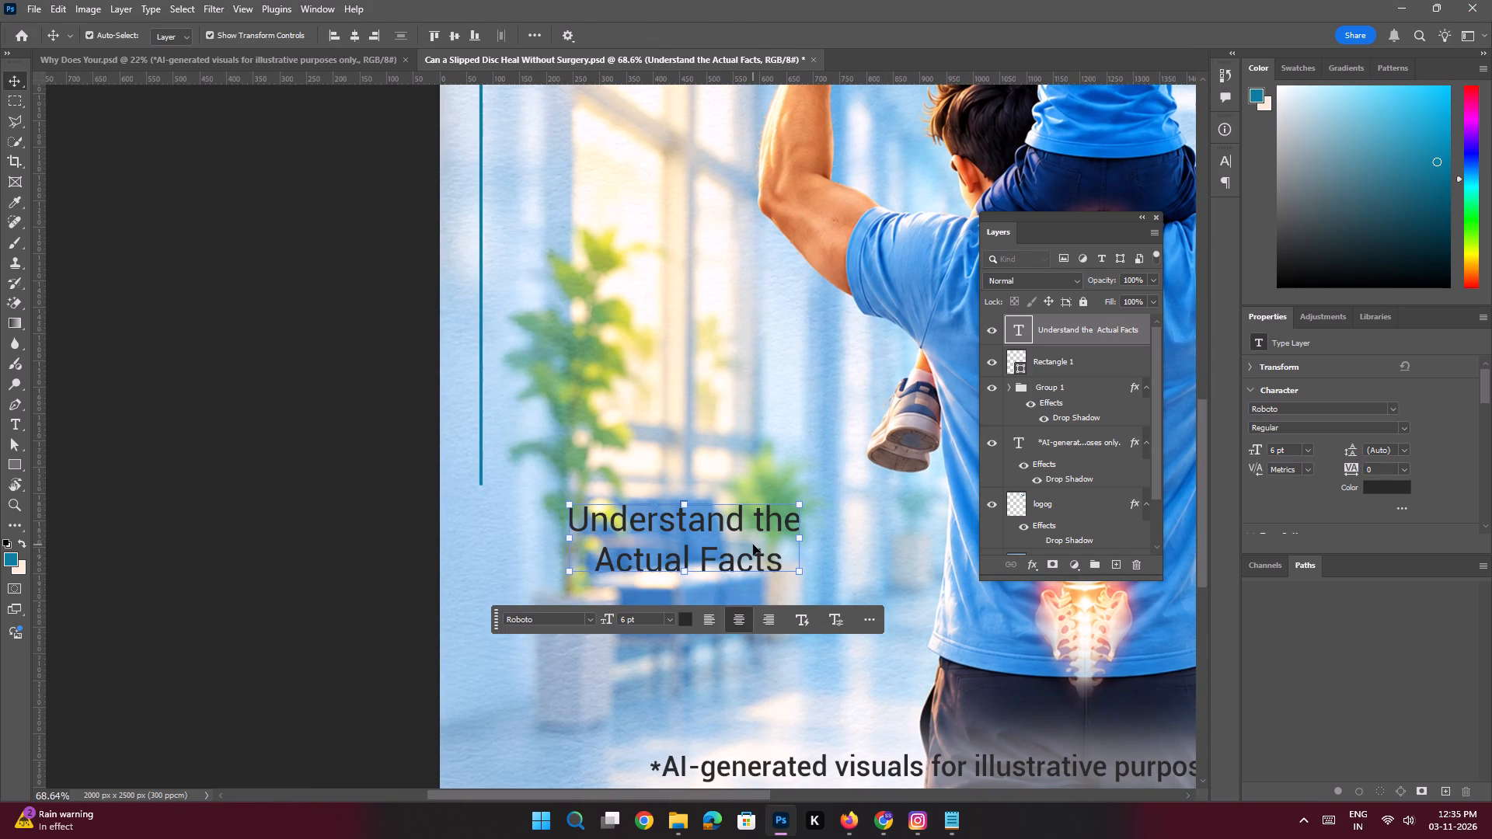
Left-align the two-line text, shift it about 399 px left to sit under the vertical bar, and deselect it.
click(708, 616)
shift+drag(804, 526, 683, 529)
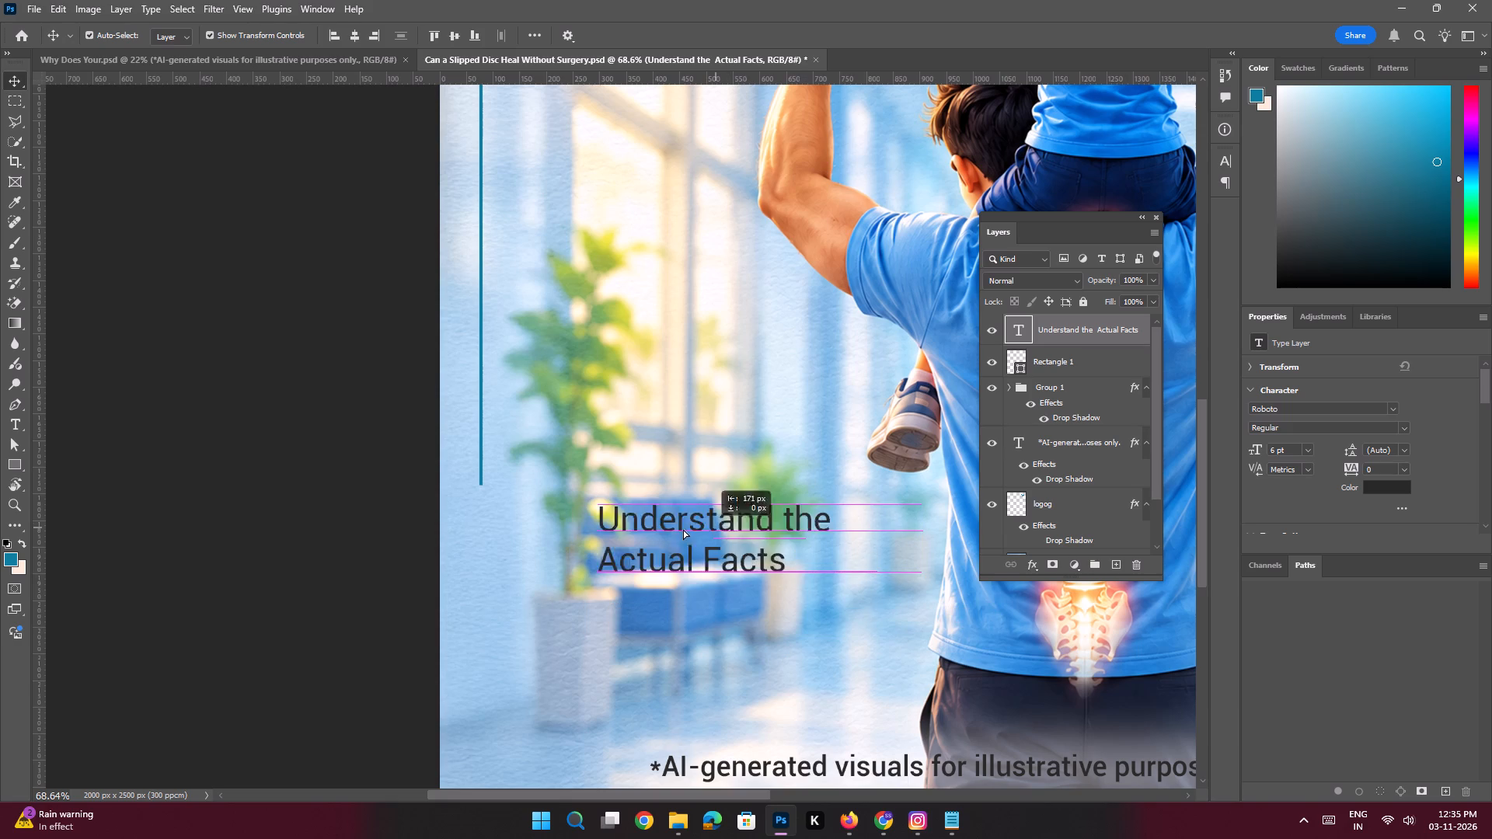
shift+drag(683, 529, 593, 529)
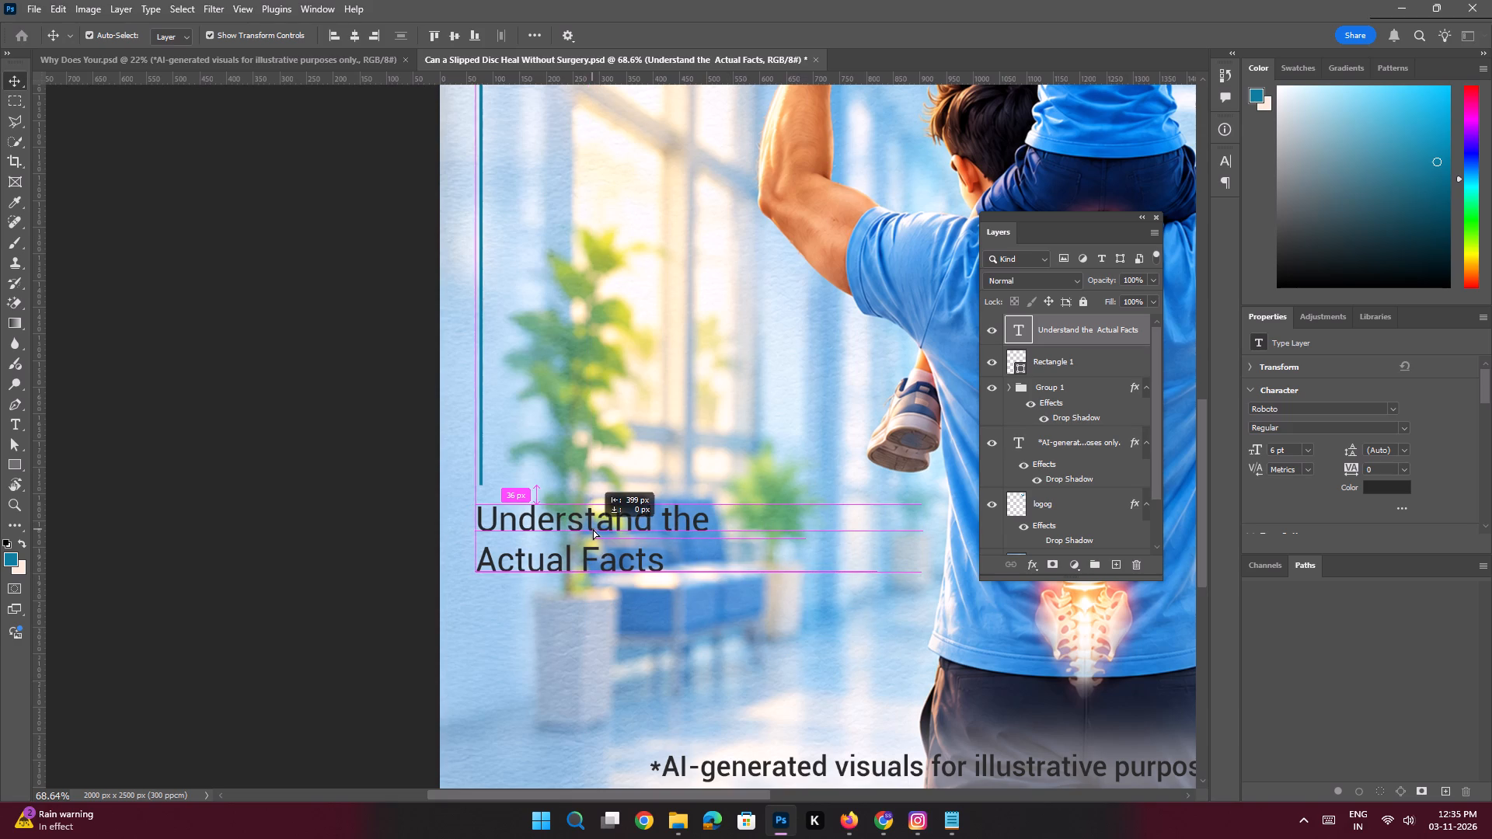
shift+drag(593, 529, 594, 529)
click(382, 534)
key(space)
ctrl+drag(552, 532, 443, 494)
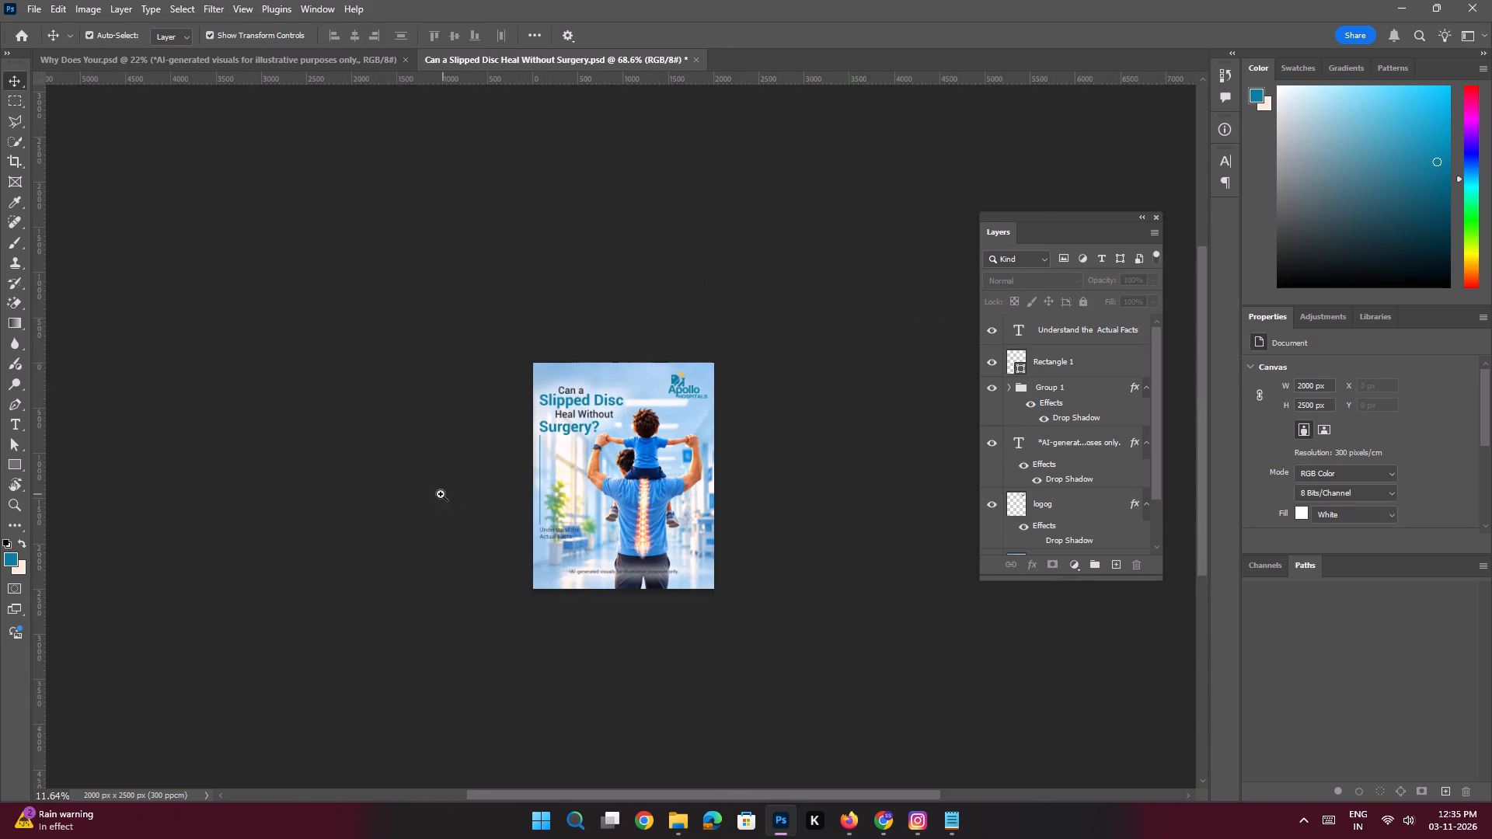
click(404, 499)
key(space)
ctrl+drag(598, 507, 657, 635)
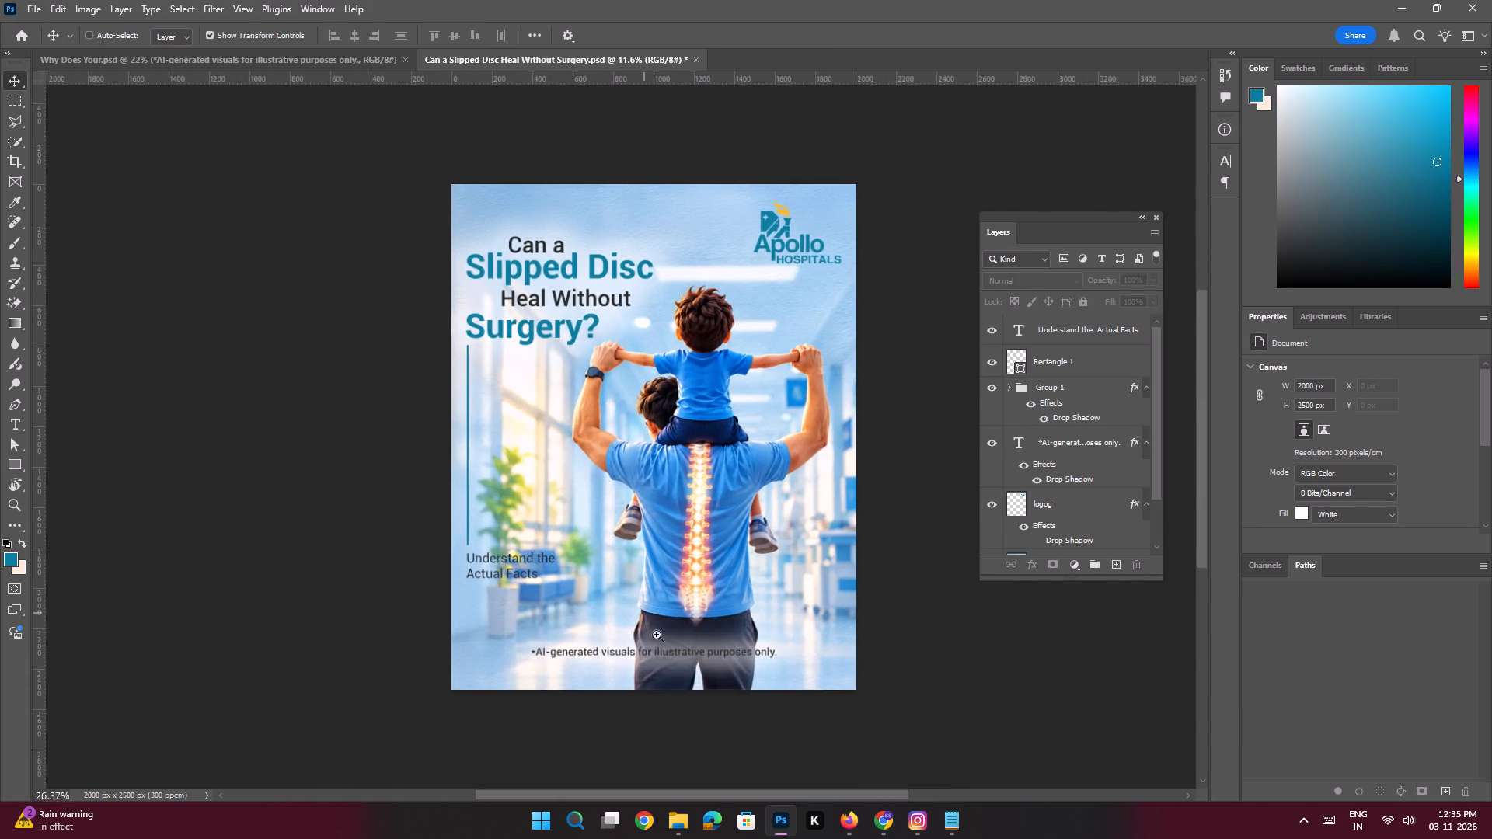
ctrl+drag(657, 635, 675, 660)
drag(609, 630, 664, 600)
click(525, 587)
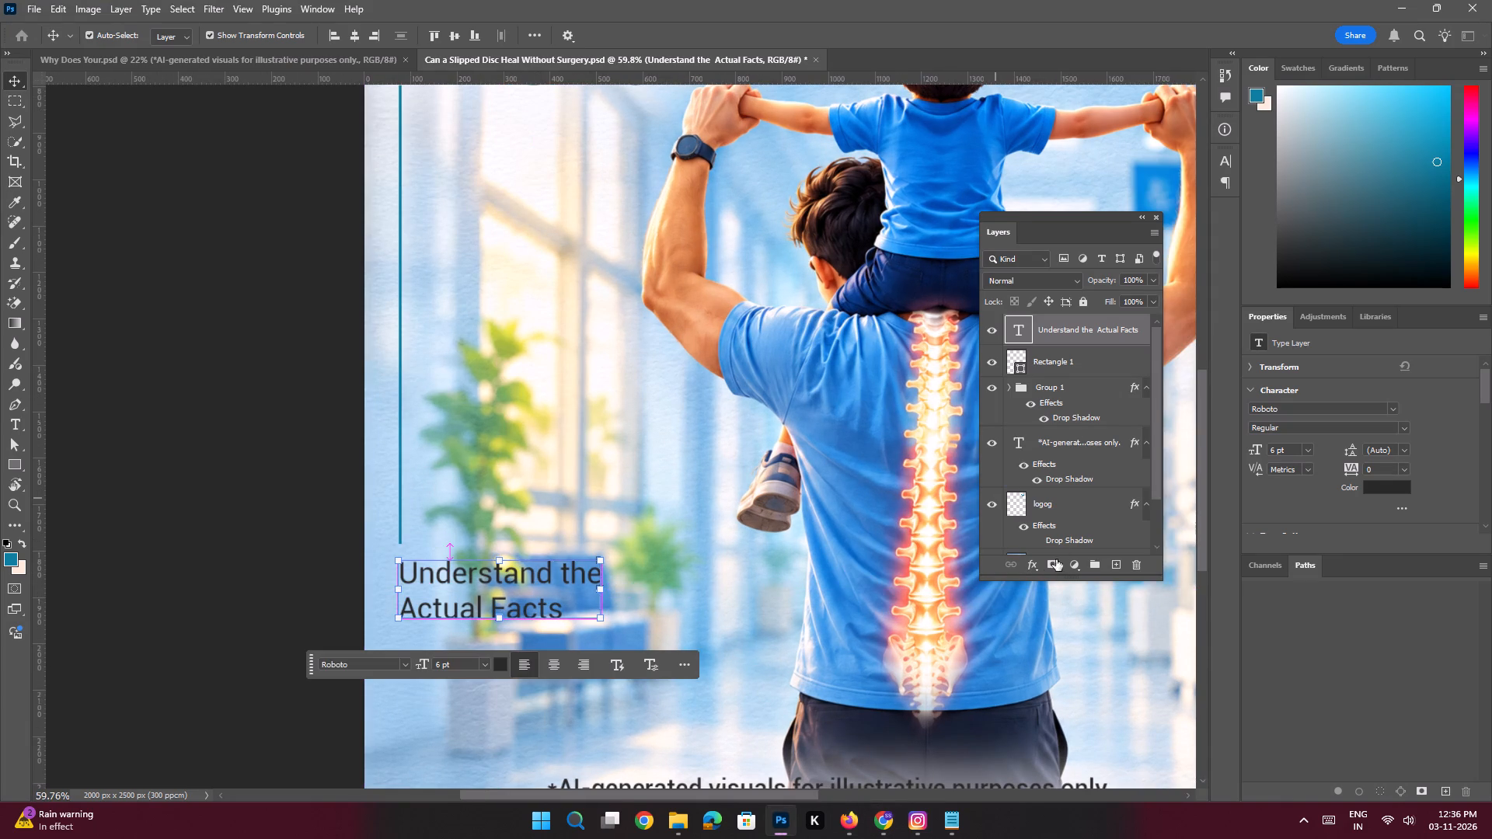
click(1033, 569)
click(1069, 725)
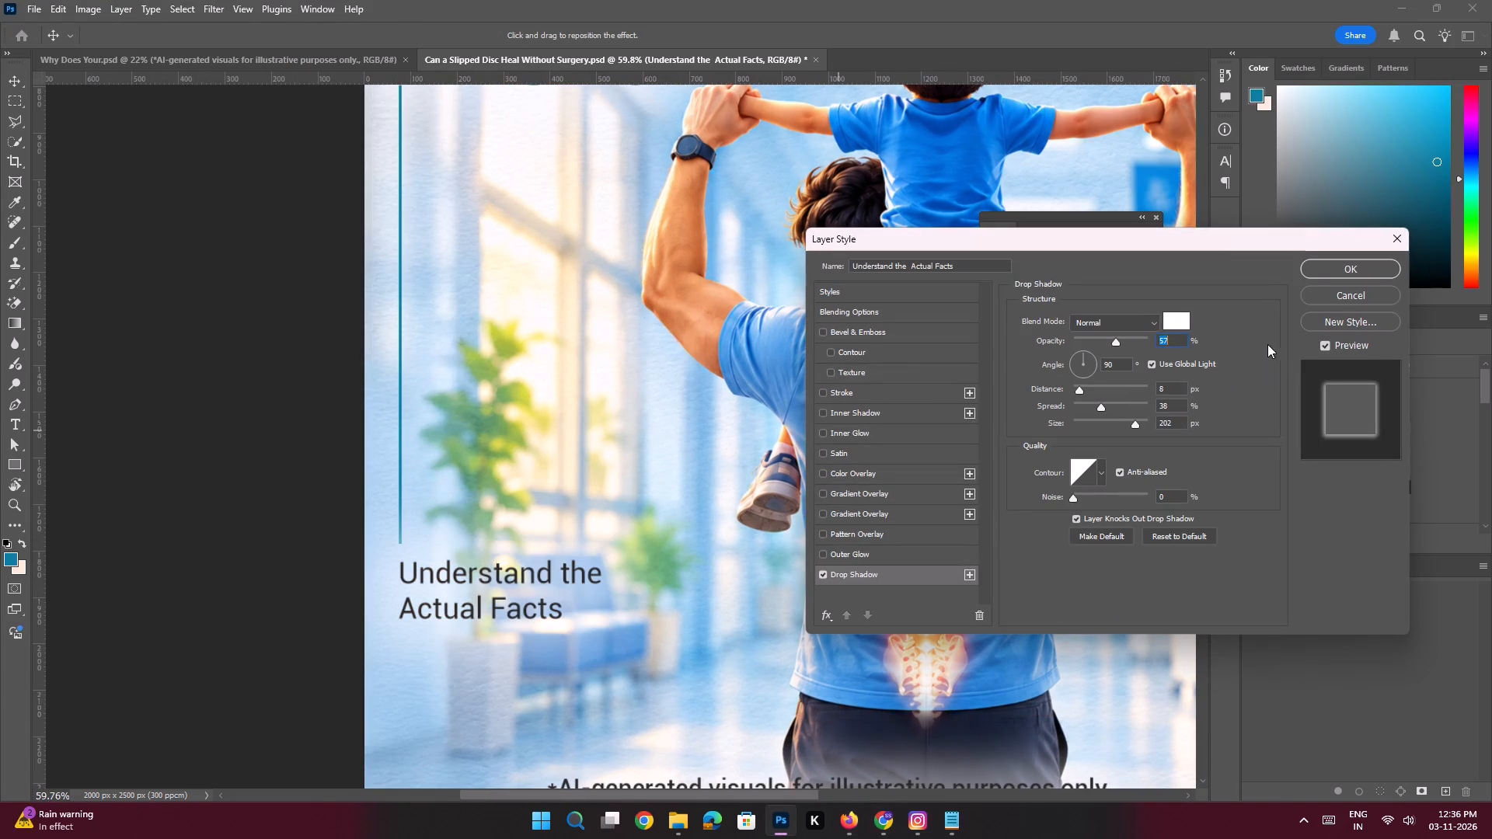
click(1322, 263)
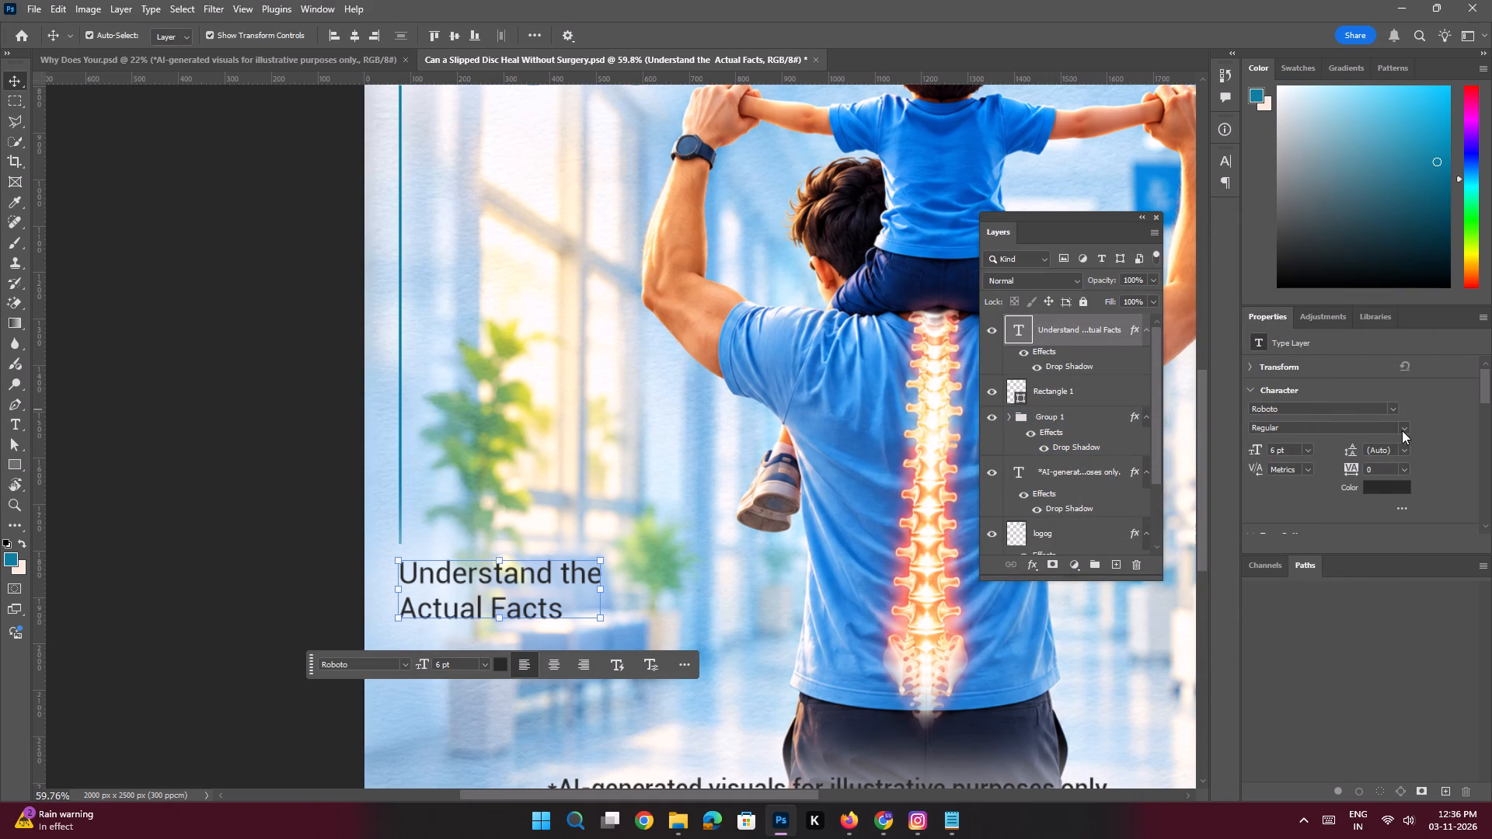
Set the "Understand the Actual Facts" text to Roboto Medium and deselect it.
click(1402, 430)
click(1301, 682)
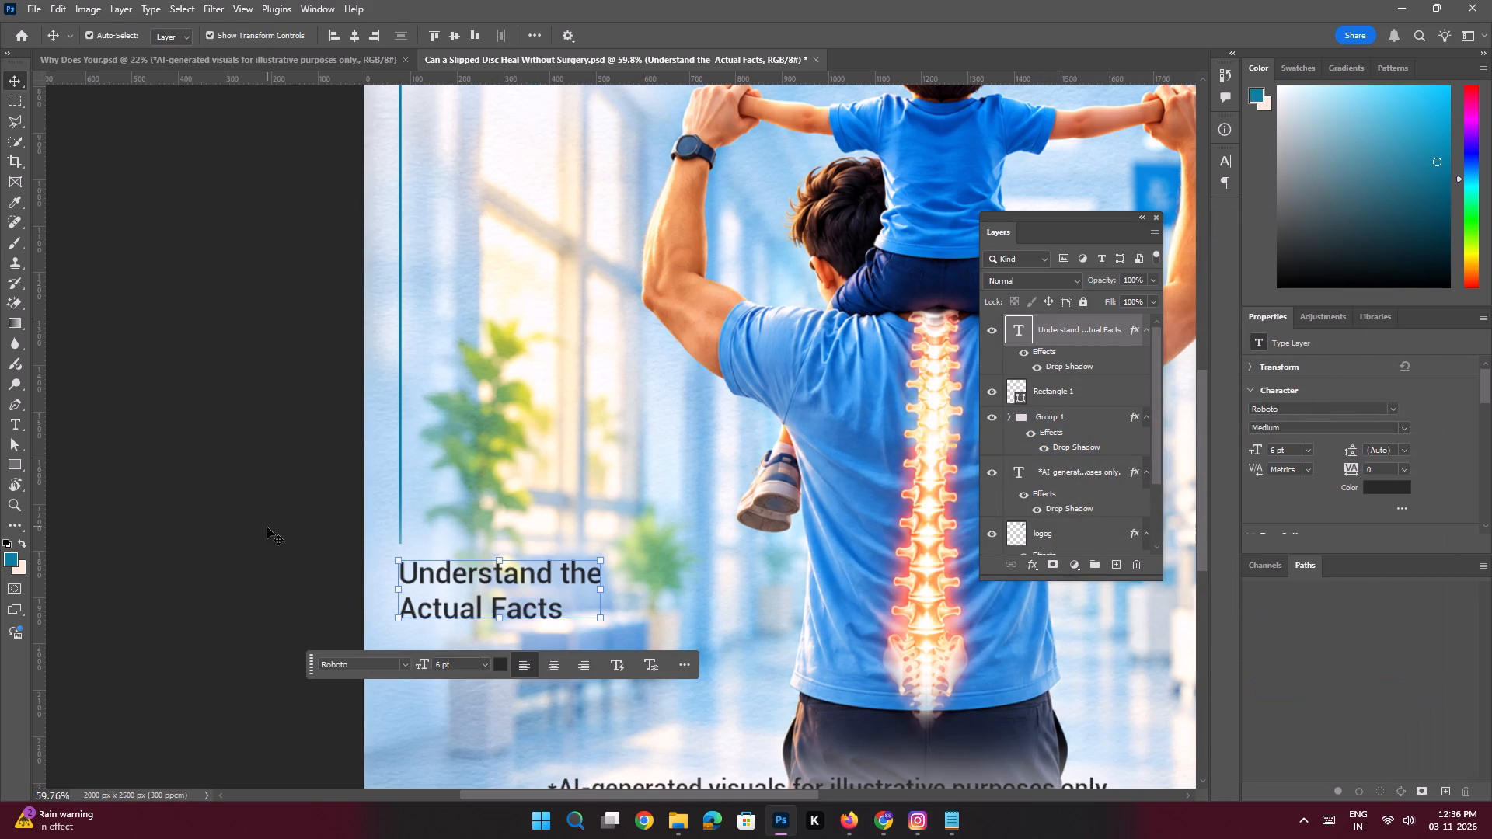
click(267, 529)
key(space)
ctrl+drag(532, 470, 439, 447)
click(384, 440)
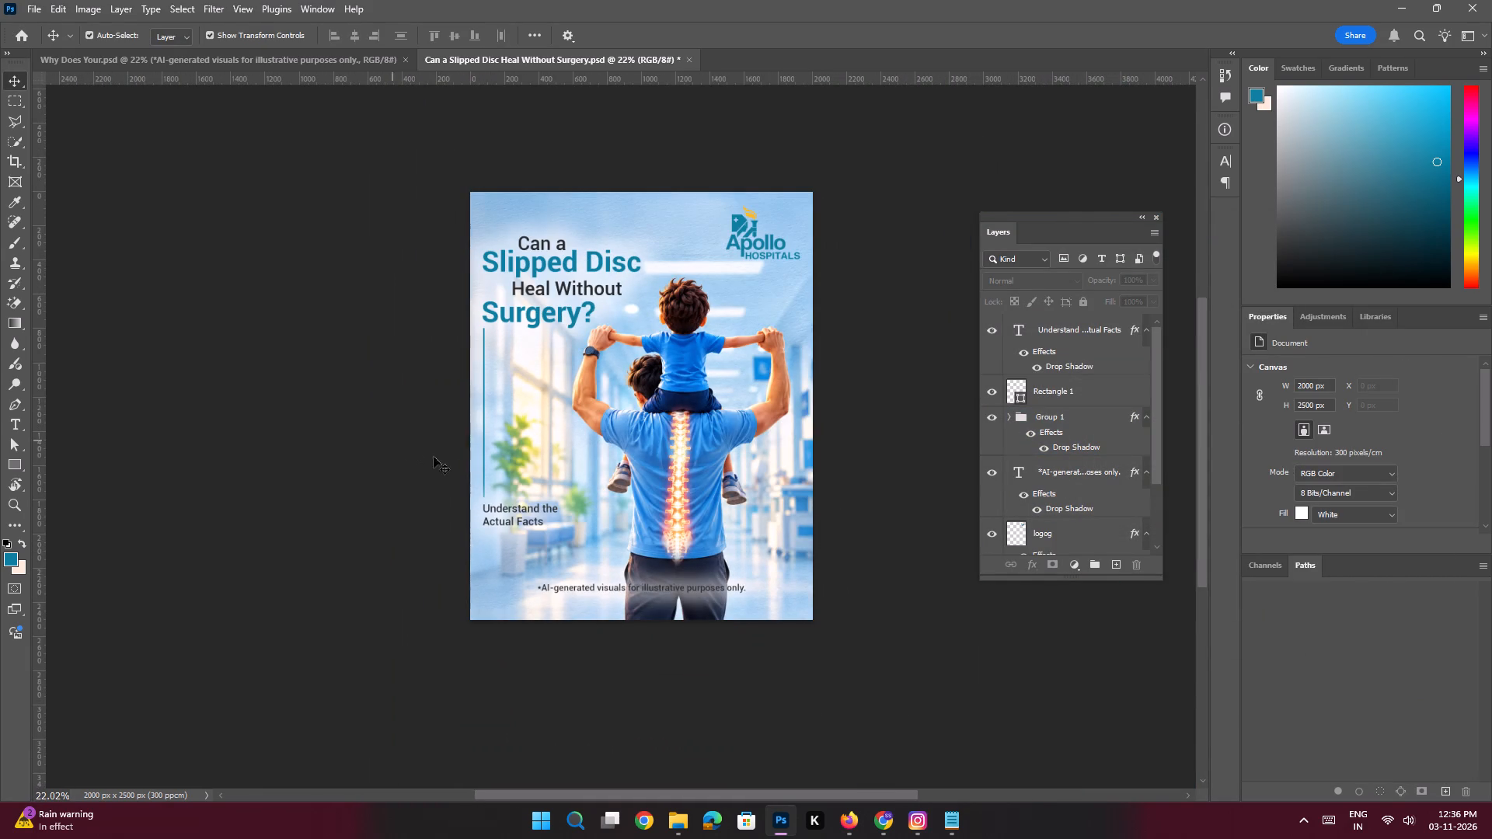
Check the whole slide and save the slipped disc document.
key(space)
ctrl+drag(568, 384, 584, 423)
drag(659, 360, 651, 373)
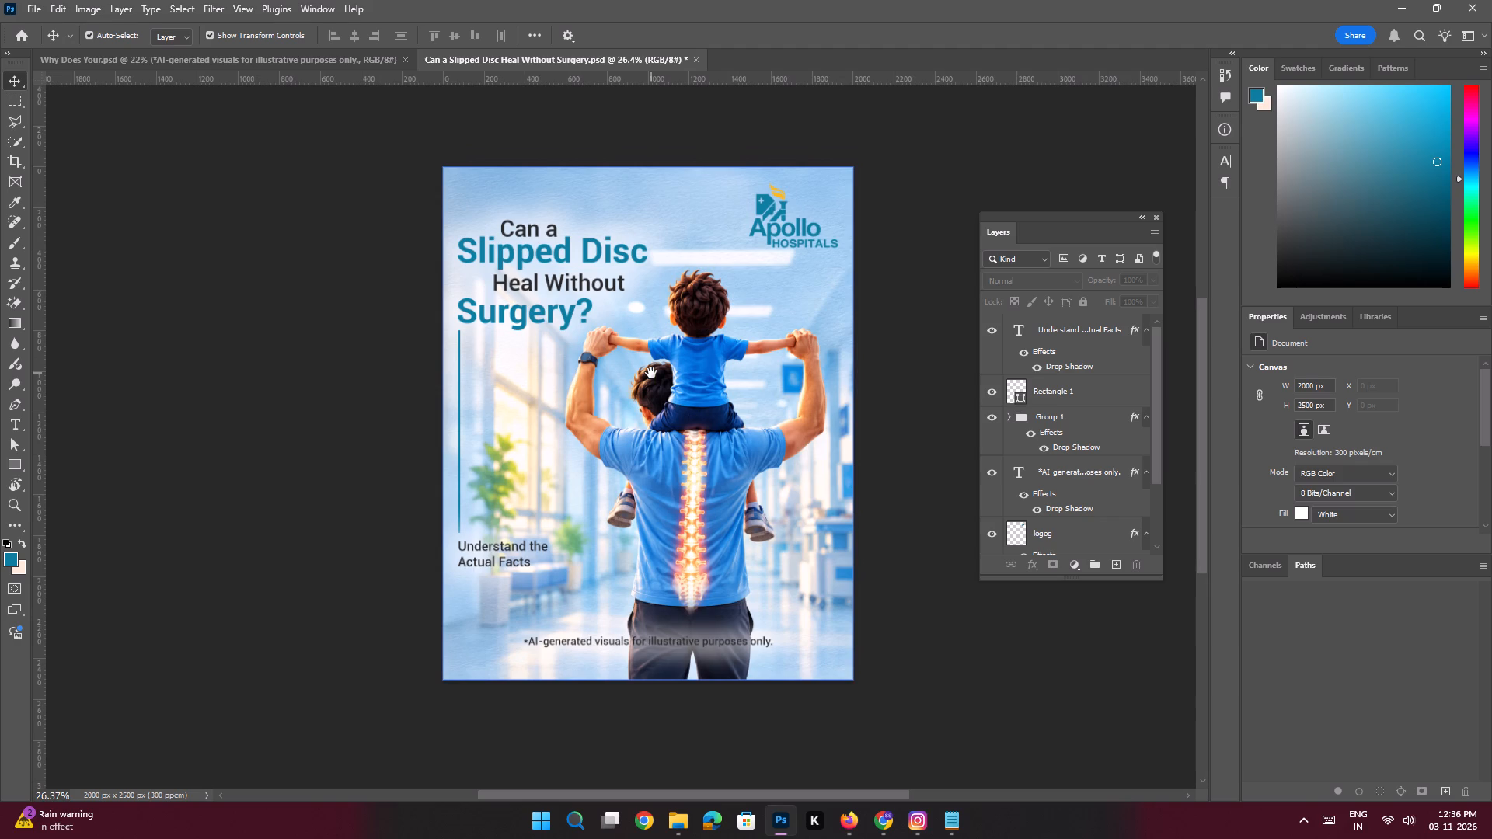
ctrl+drag(654, 374, 633, 367)
key(ctrl+s)
Move the vertical bar's Rectangle 1 layer above the "Understand the Actual Facts" text layer and deselect it.
key(space)
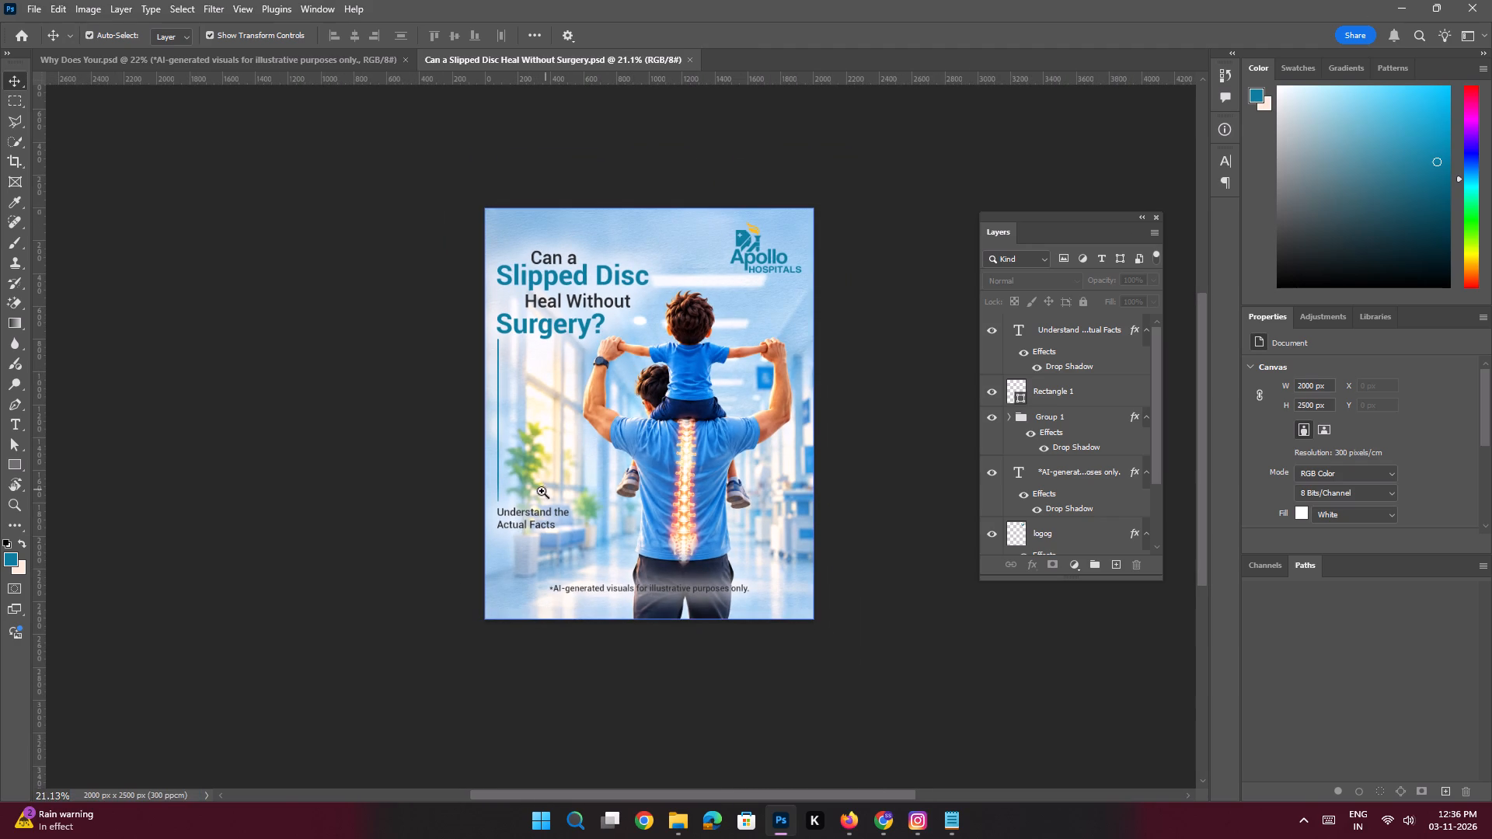
ctrl+drag(499, 391, 545, 481)
drag(573, 506, 479, 350)
click(1045, 396)
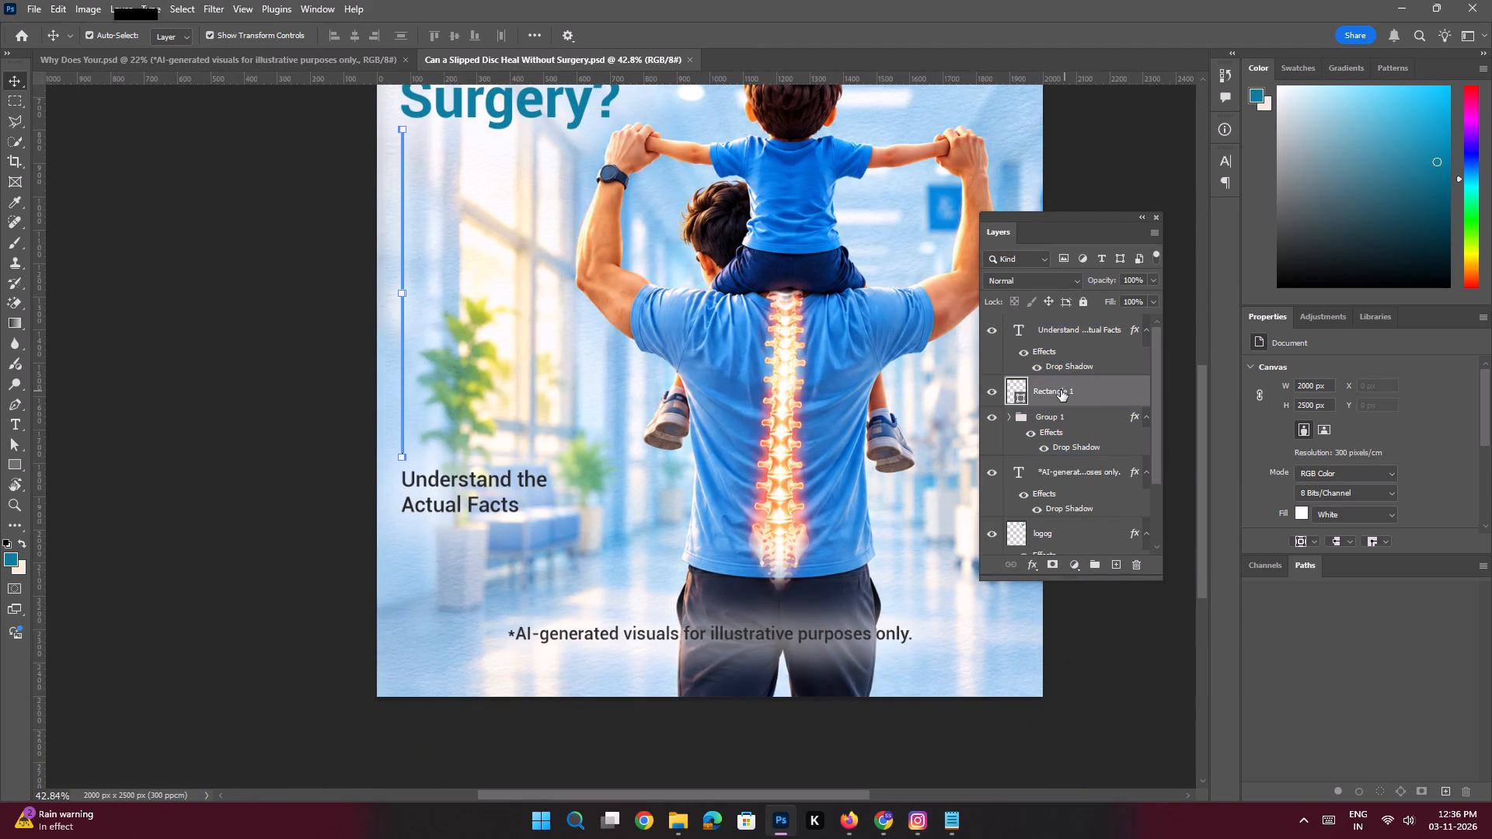
drag(1061, 390, 1061, 331)
click(286, 324)
key(space)
key(space)
key(space)
key(space)
key(space)
key(space)
key(space)
key(space)
key(space)
key(space)
key(space)
key(space)
key(space)
key(space)
key(space)
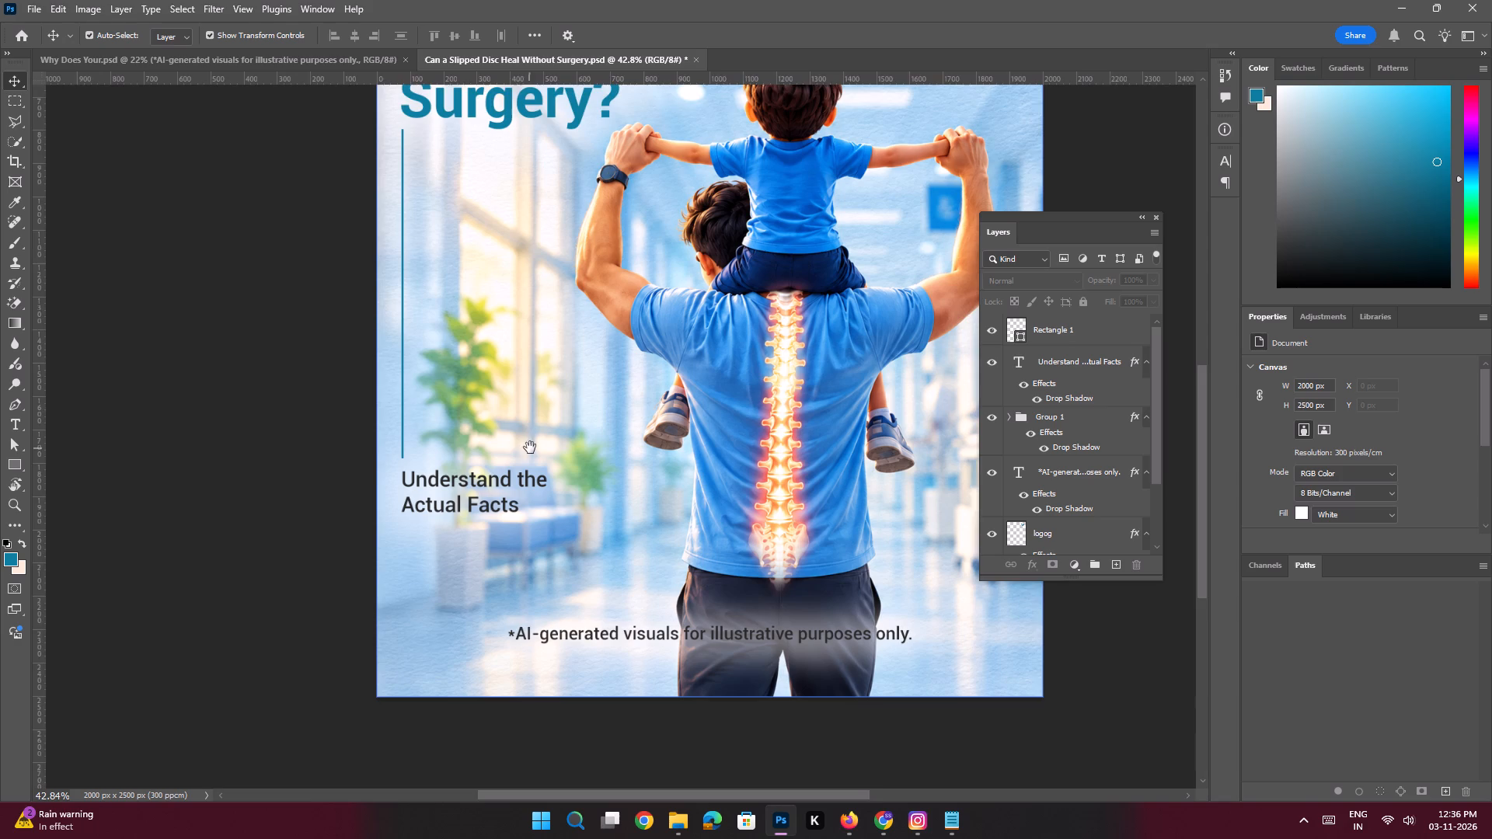
drag(530, 447, 490, 418)
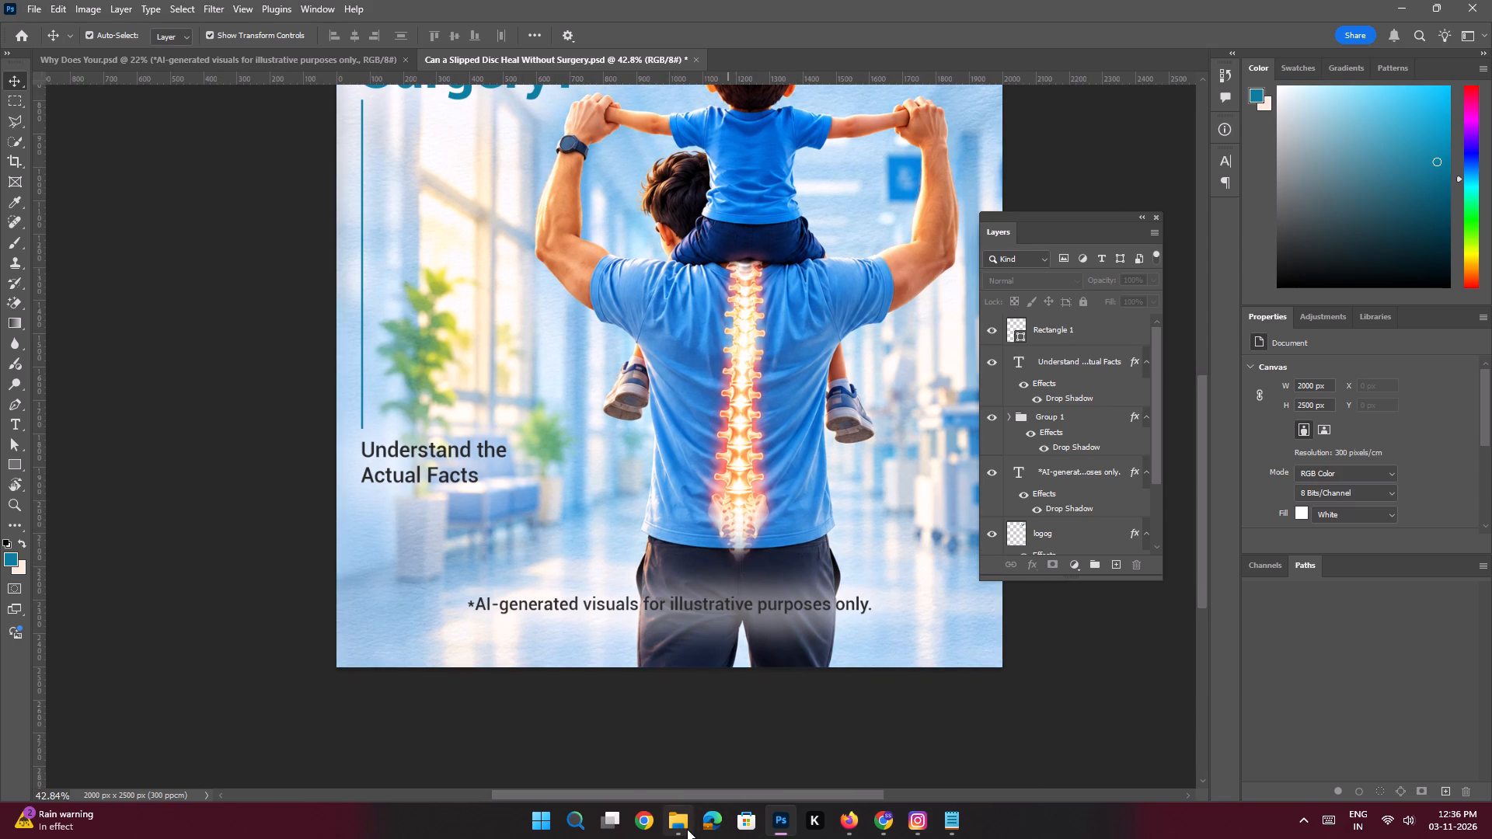
Look through the Downloads folder in File Explorer, then return to the slide in Photoshop.
click(679, 768)
click(54, 213)
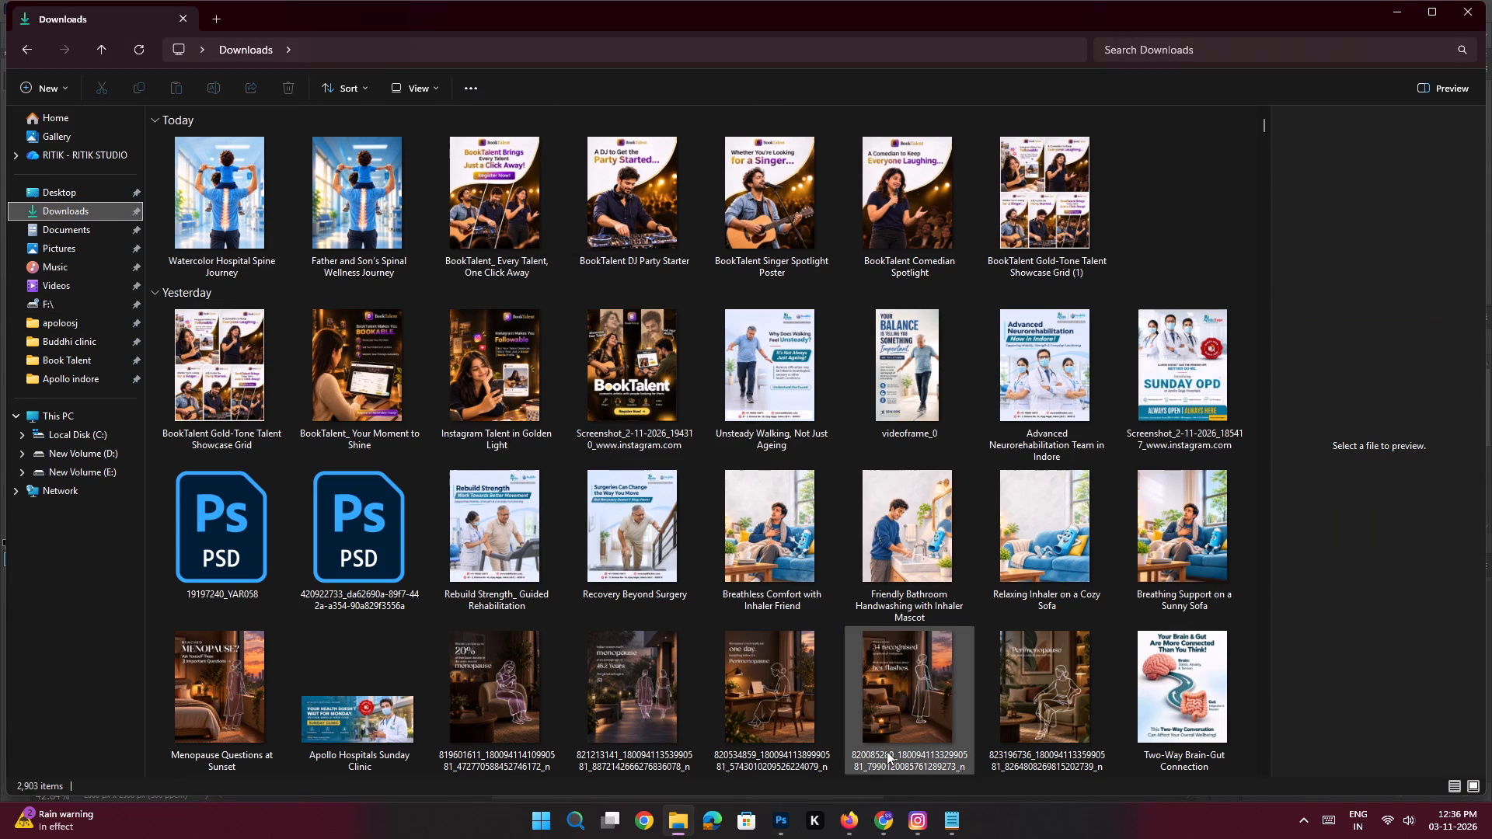
click(787, 822)
key(space)
key(space)
key(space)
key(space)
key(space)
key(space)
key(space)
drag(652, 338, 652, 349)
Open the recent file Why Does Your.psd and copy its white swipe-left hand icon into the slipped disc document.
click(30, 37)
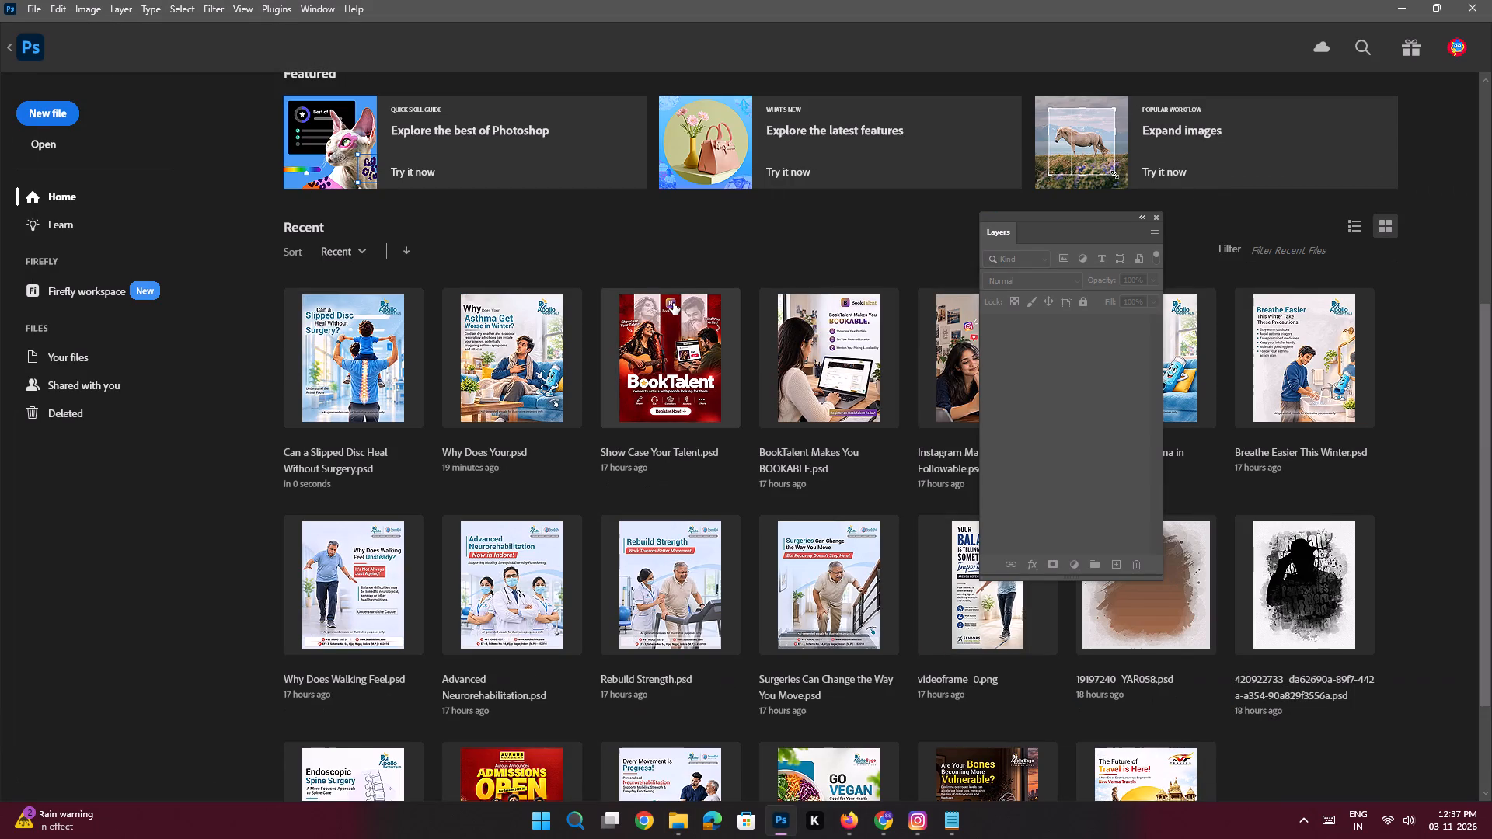
click(550, 395)
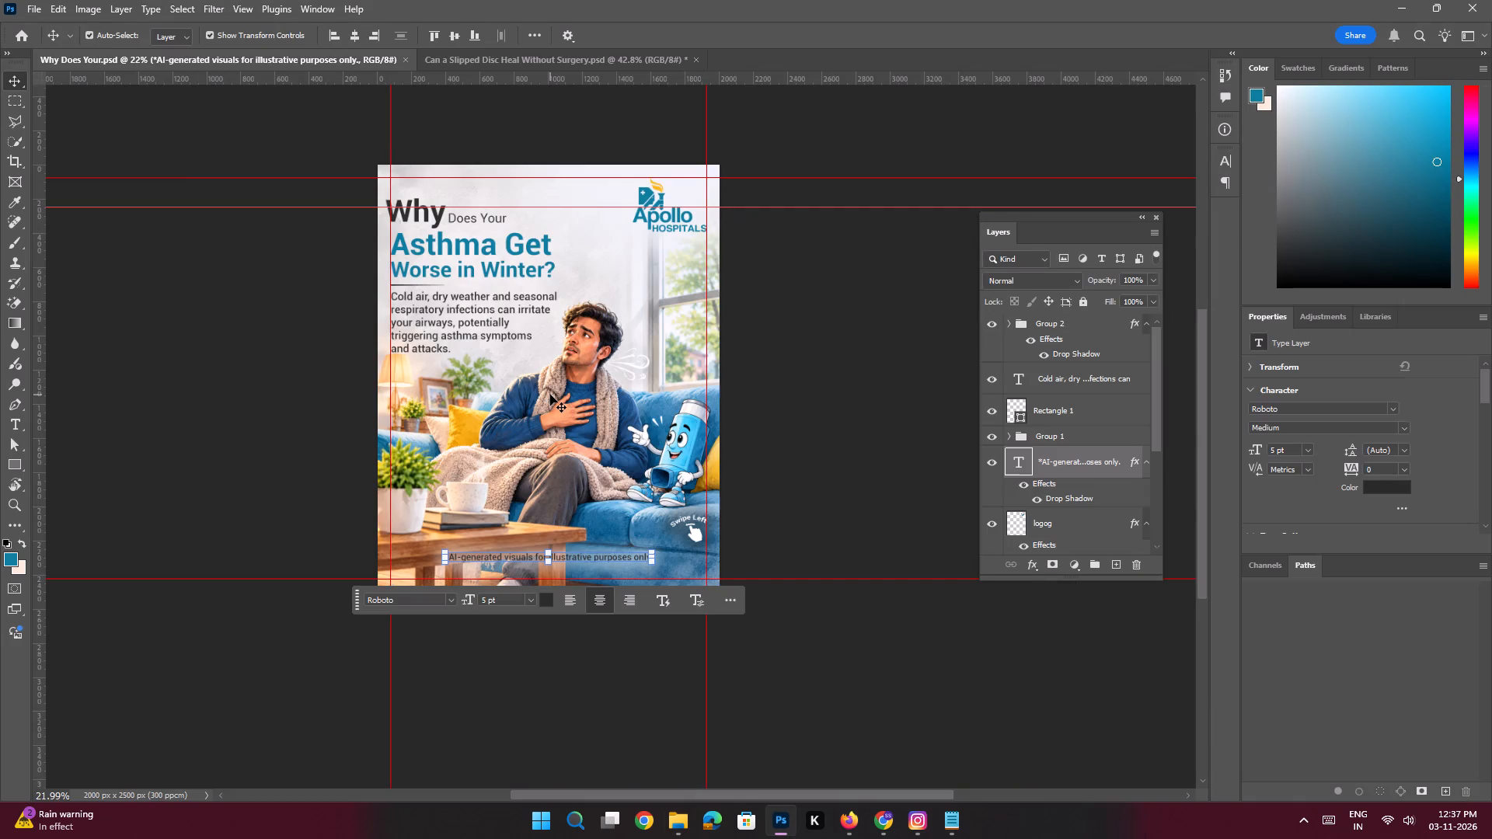
key(space)
key(space)
key(space)
key(space)
key(space)
drag(576, 408, 628, 355)
click(374, 371)
key(space)
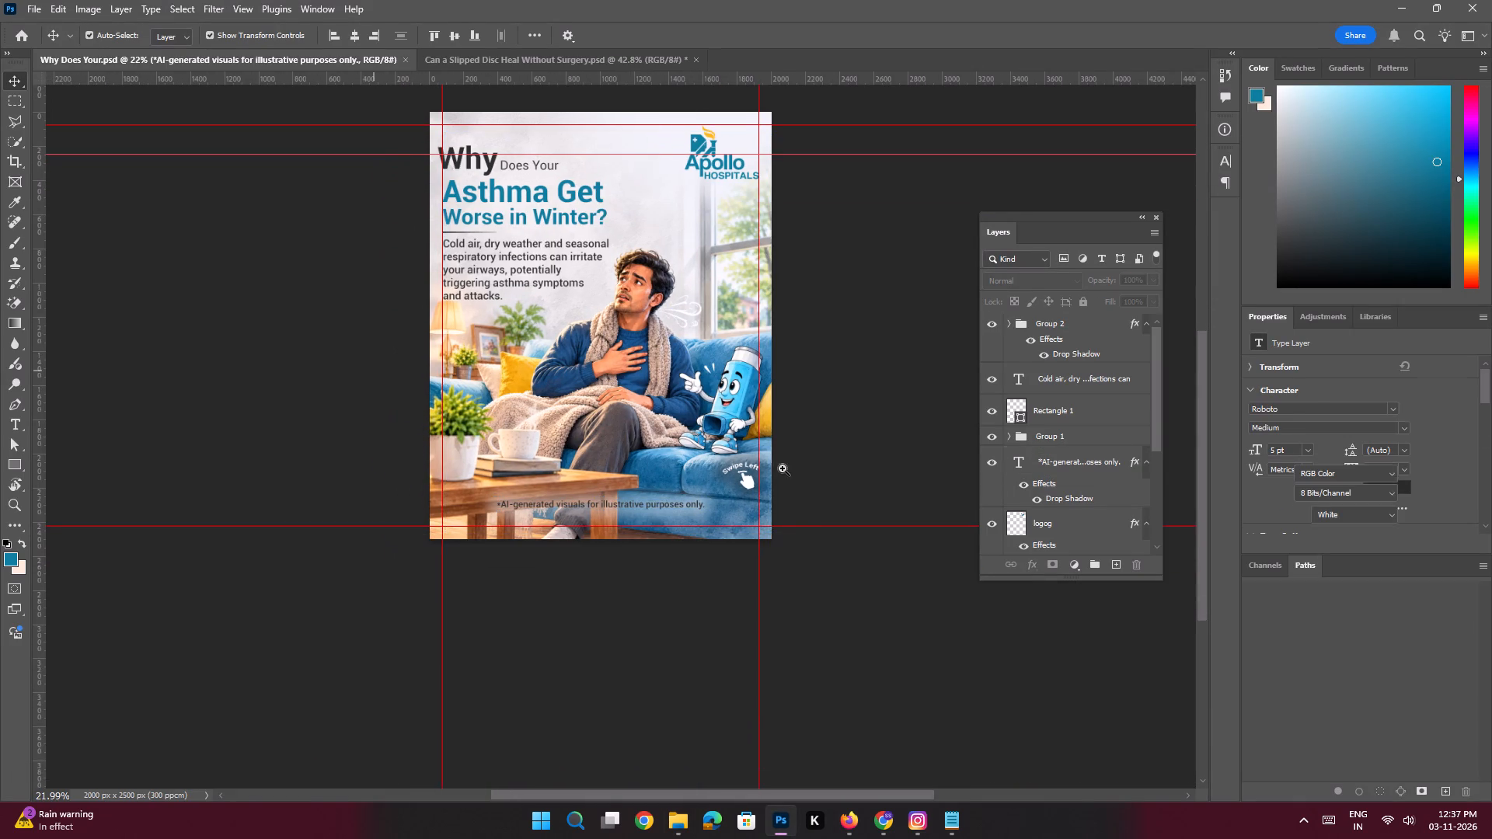
ctrl+drag(772, 465, 807, 536)
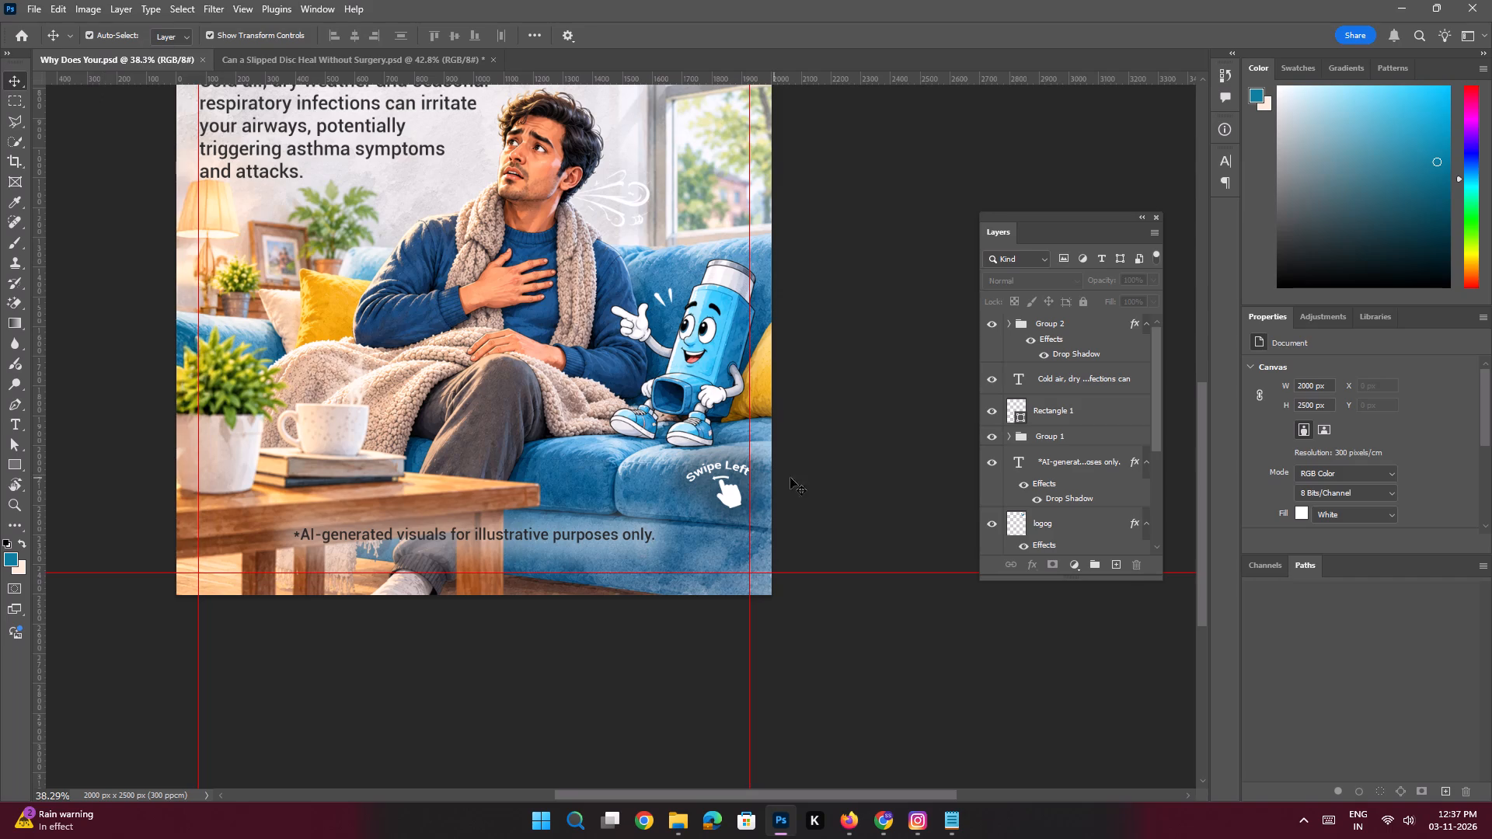
click(728, 497)
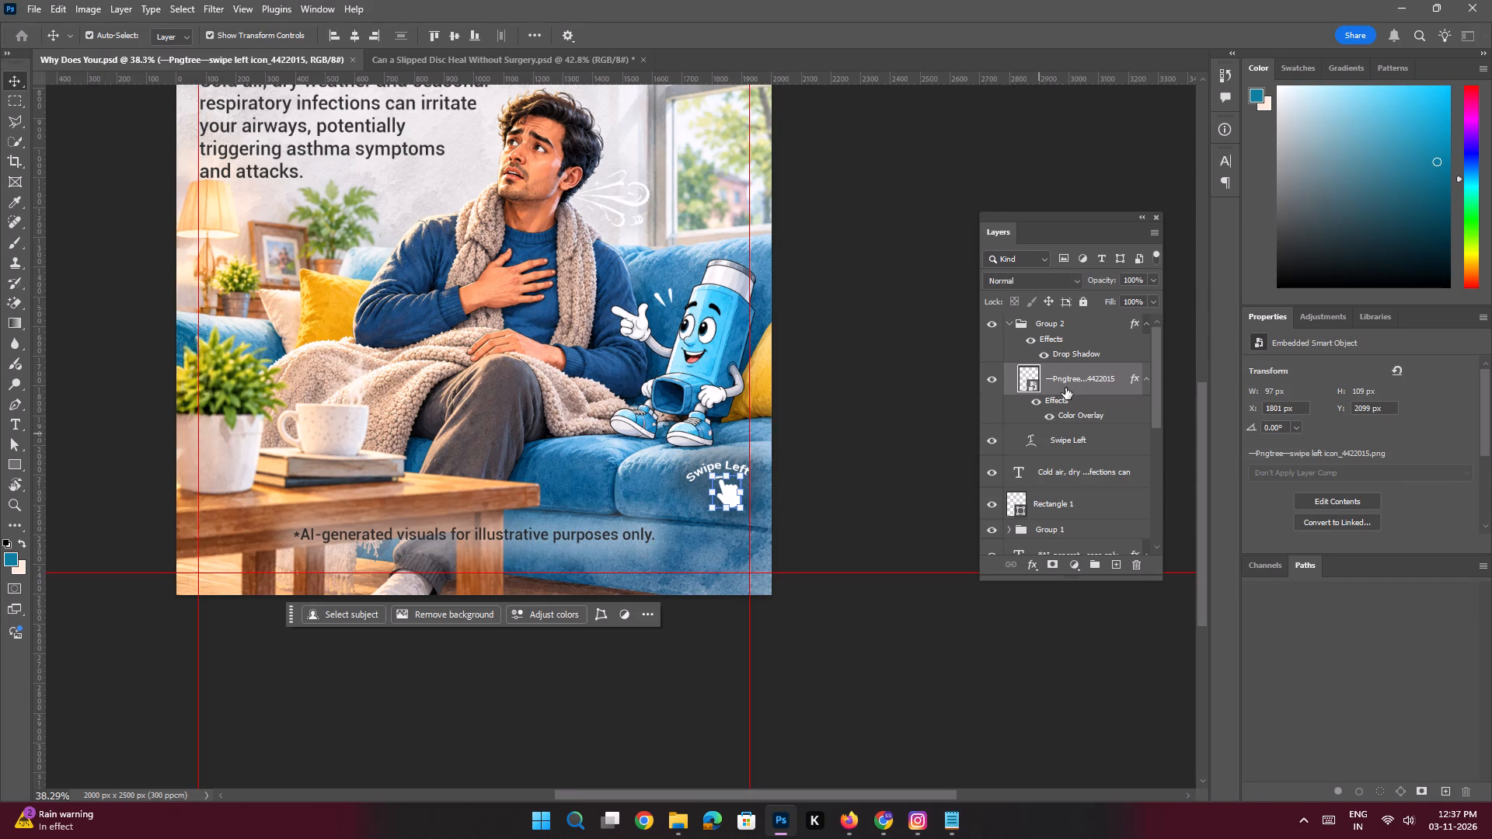
drag(1065, 388, 429, 62)
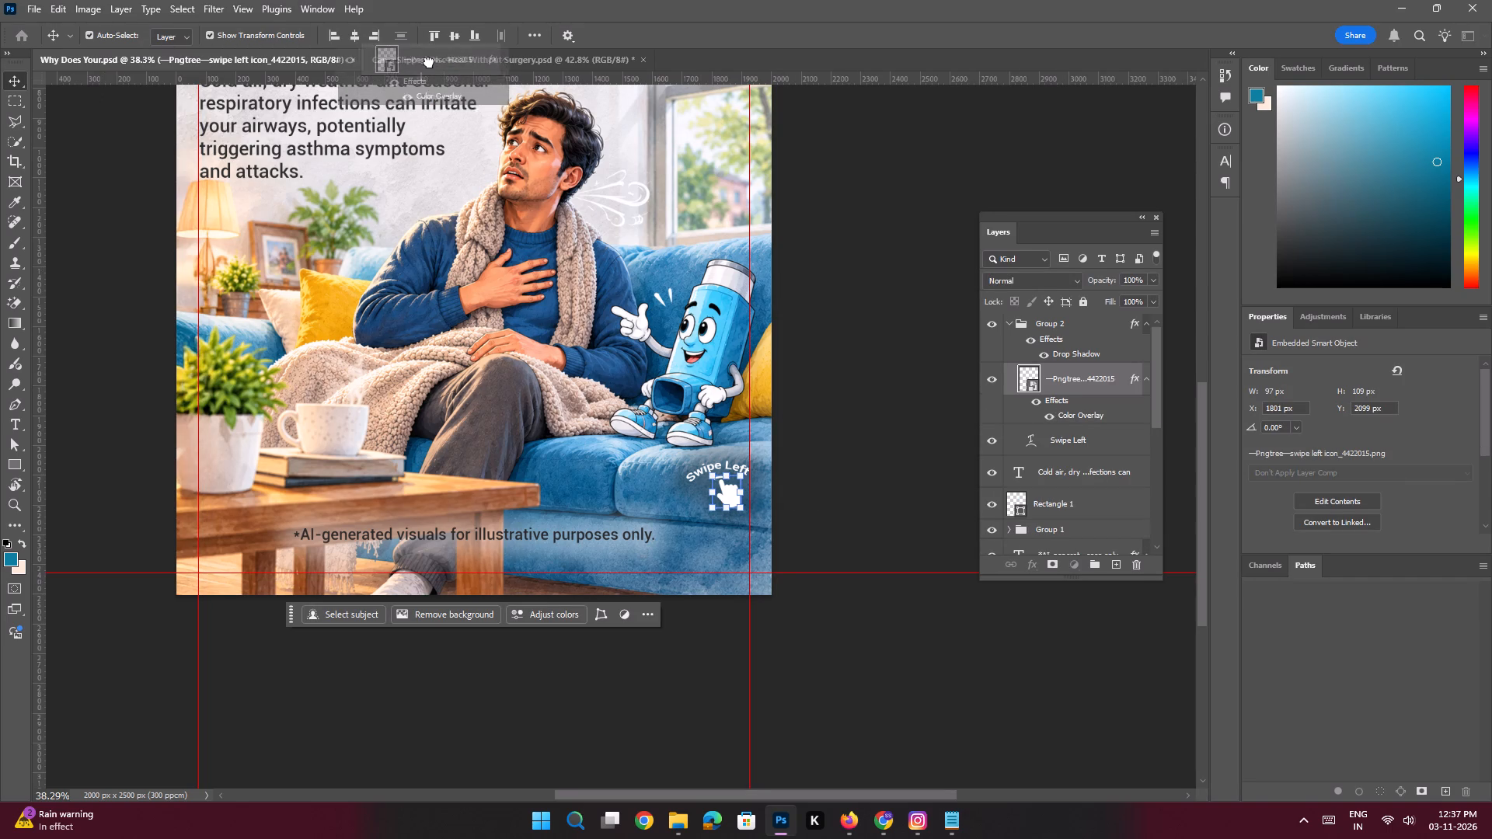
drag(429, 62, 534, 651)
Place the swipe-left hand icon just after "Actual Facts", at about X 448 px, Y 1906 px.
key(space)
ctrl+drag(537, 646, 611, 684)
drag(550, 680, 511, 615)
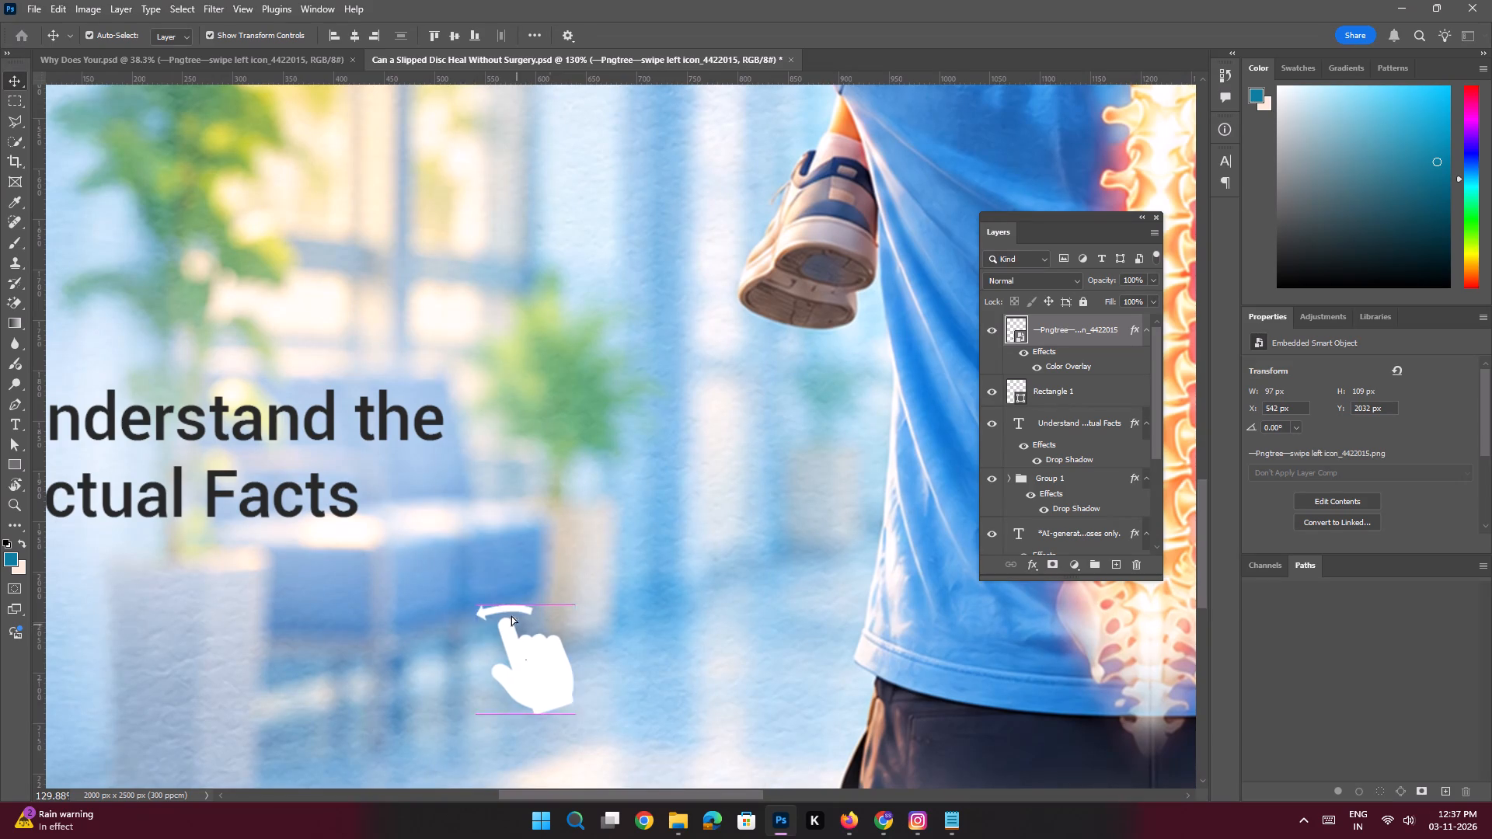
drag(511, 615, 455, 548)
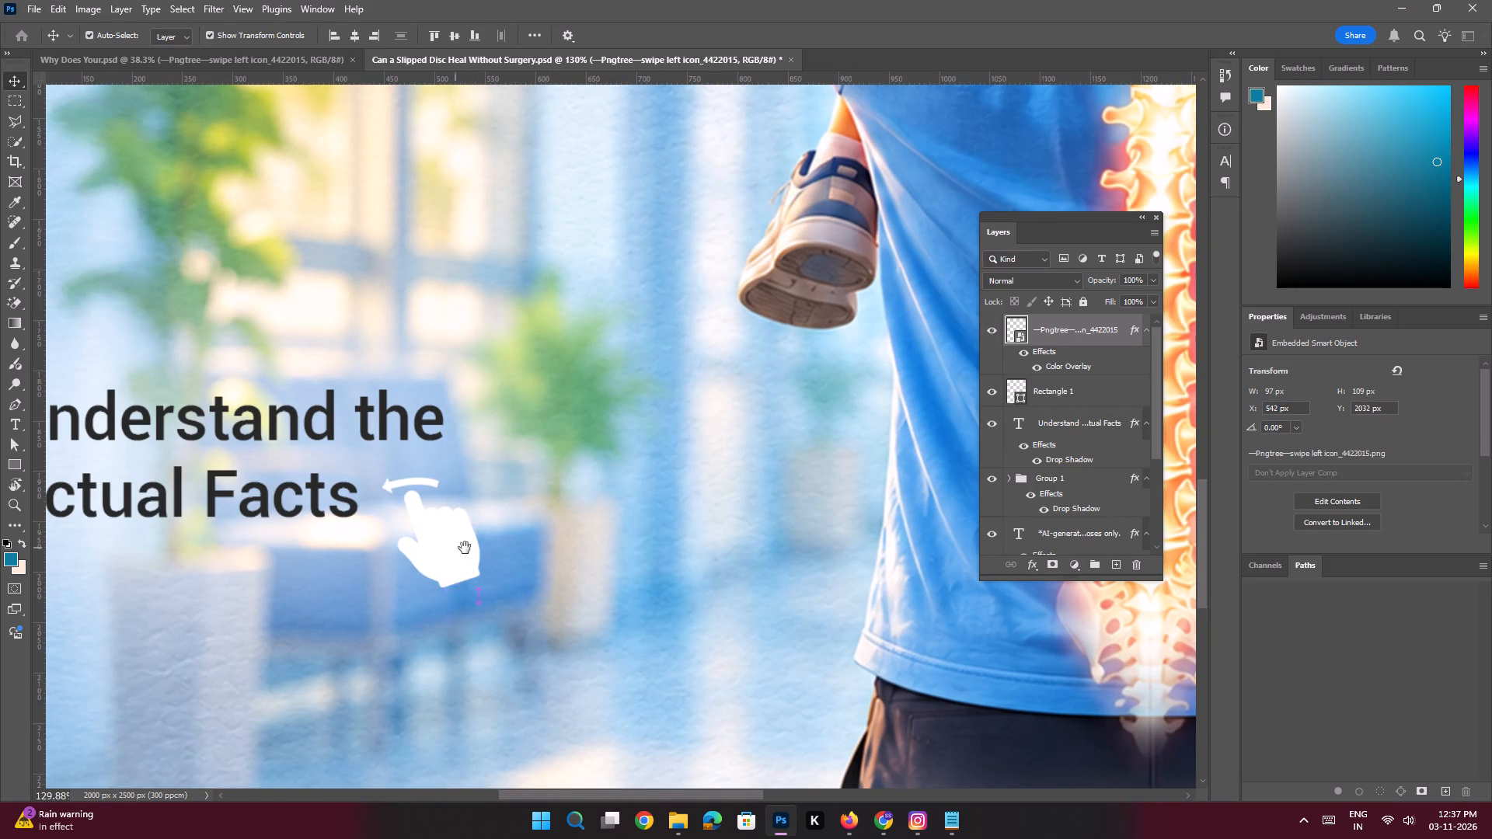
key(space)
ctrl+drag(483, 549, 410, 529)
drag(483, 394, 468, 641)
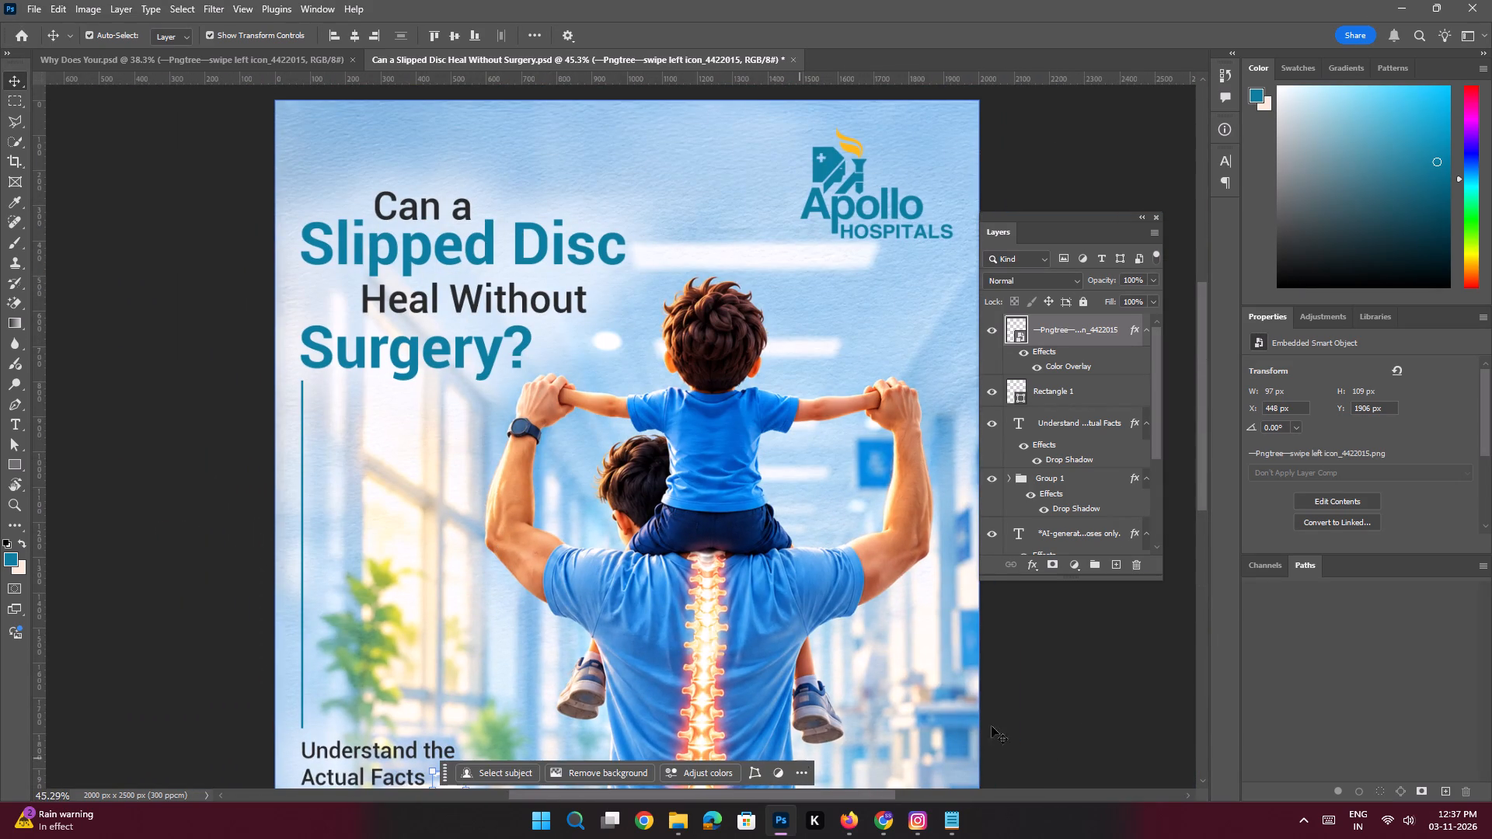
Recolour the hand icon's Color Overlay with the teal sampled from the "Slipped Disc" headline and deselect it.
double_click(1065, 367)
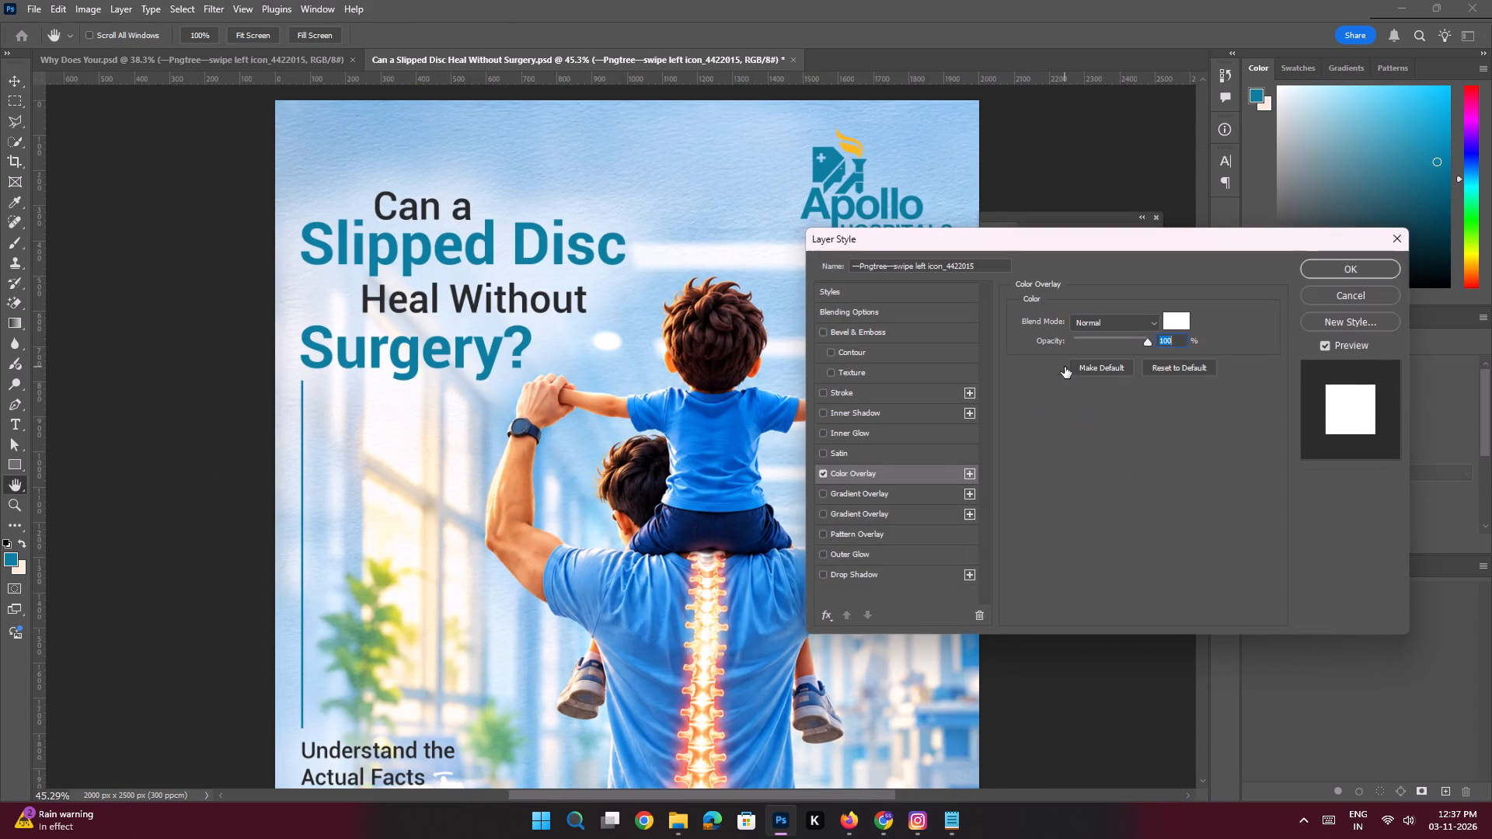
click(1178, 326)
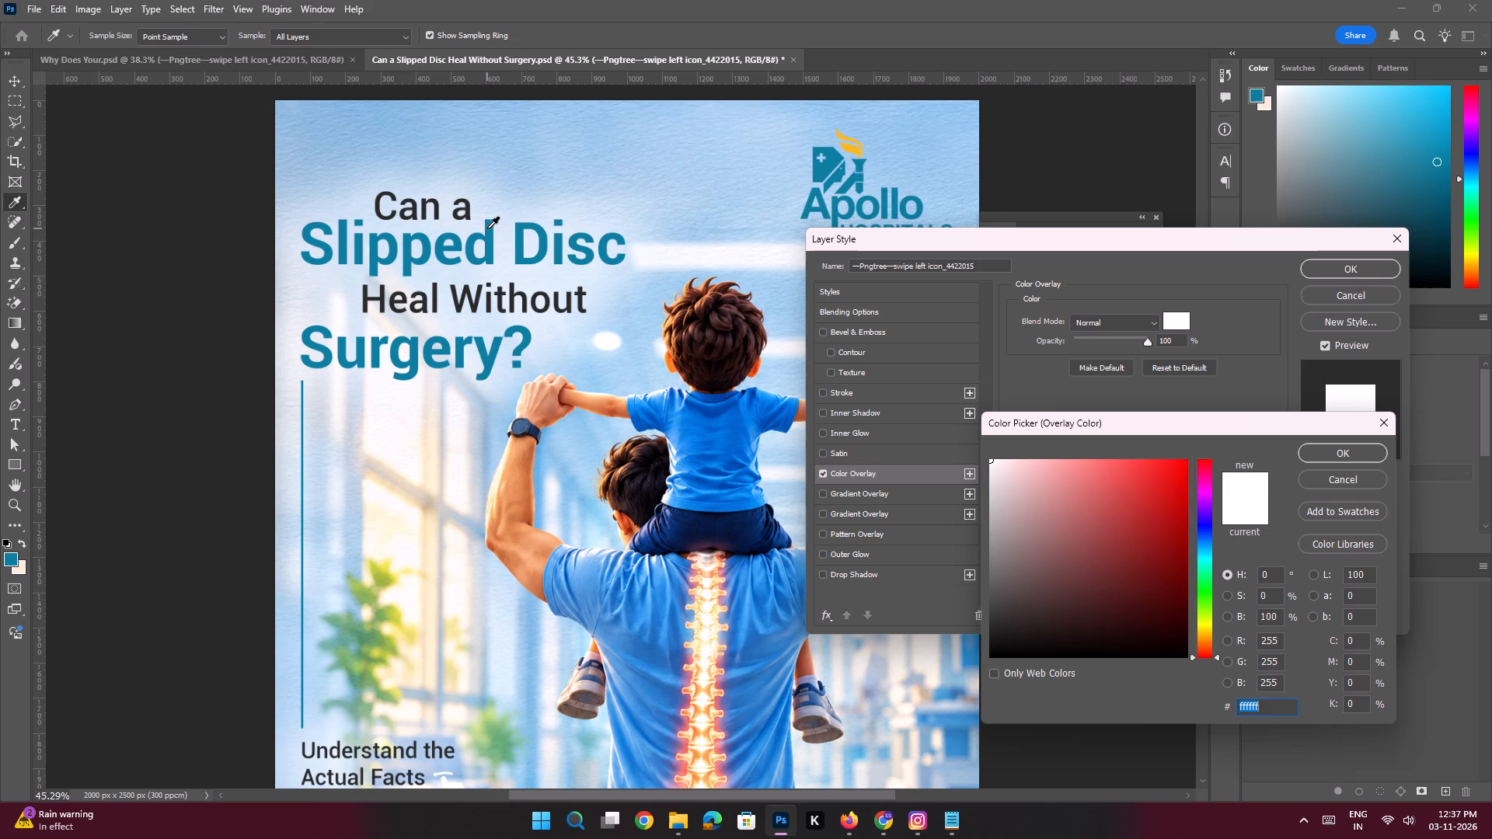
click(488, 228)
key(Return)
key(Return)
key(ctrl+0)
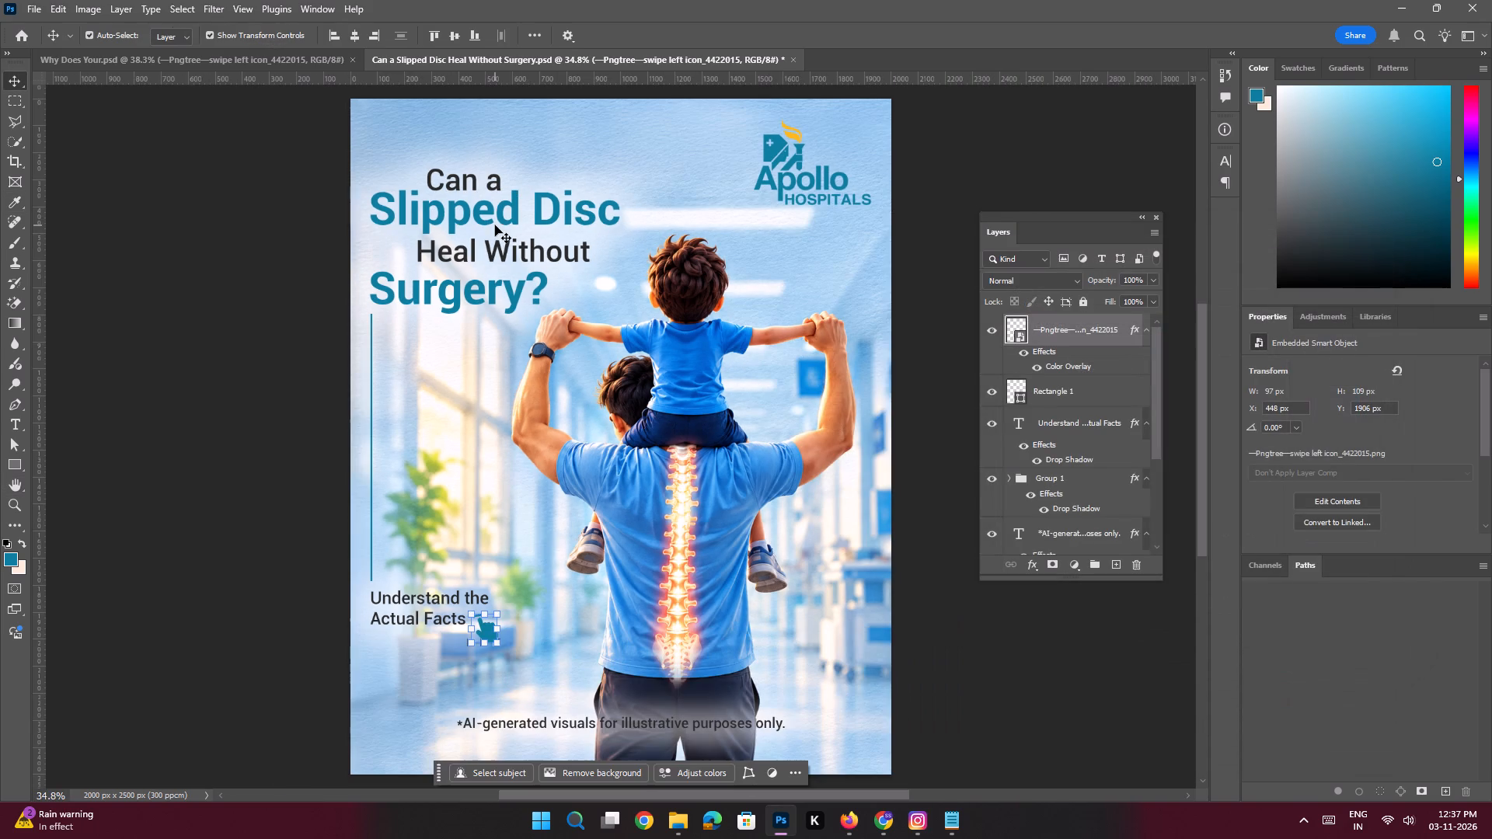
click(278, 358)
key(space)
ctrl+drag(440, 475, 397, 464)
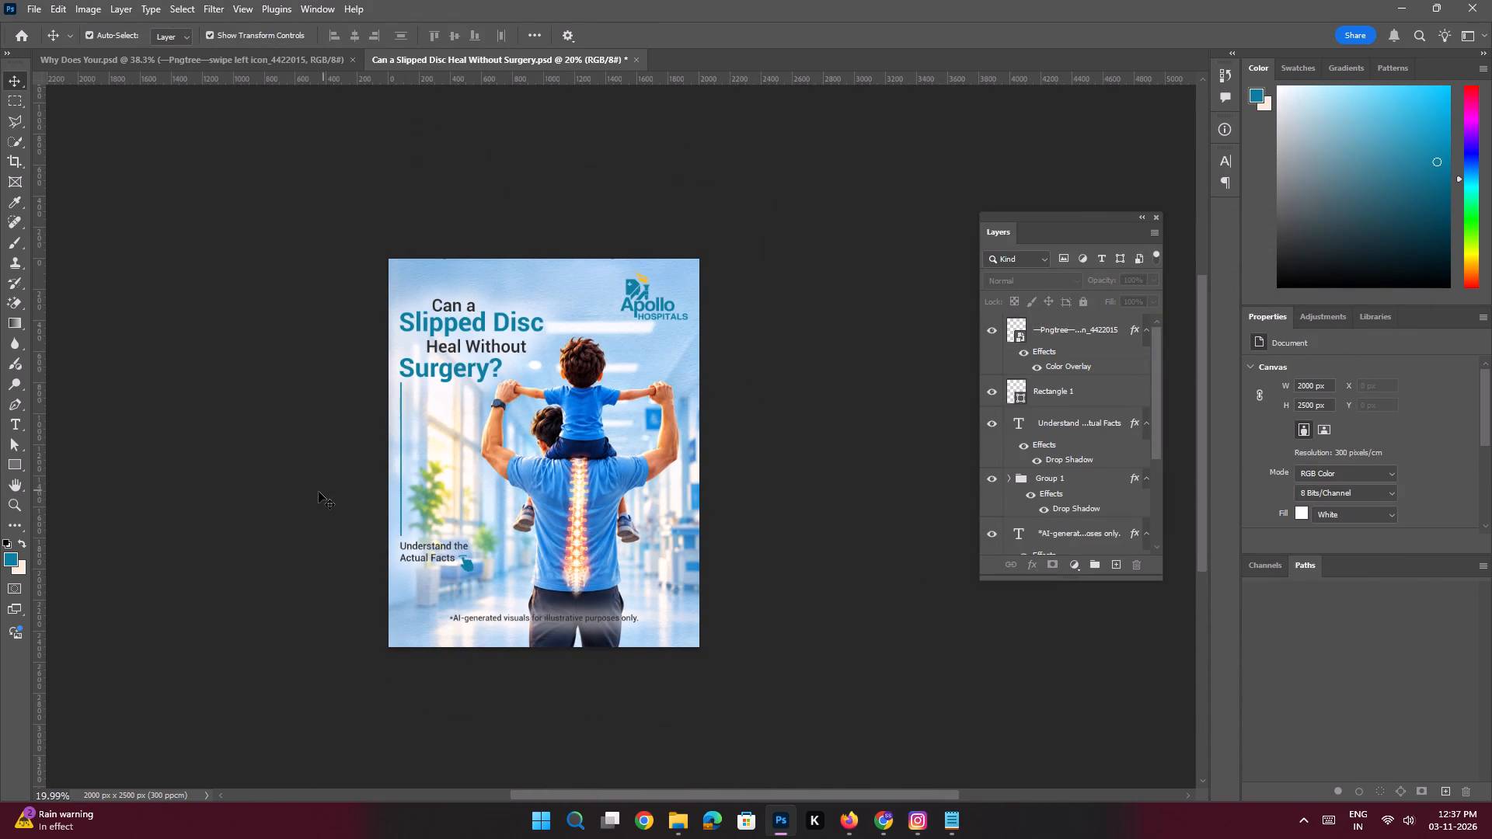
click(319, 492)
Select the hand icon together with the "Understand the Actual Facts" text and group the two layers.
key(ctrl+space)
key(ctrl+space)
key(ctrl+space)
key(ctrl+space)
key(ctrl+space)
key(ctrl+space)
key(ctrl+space)
key(ctrl+space)
key(ctrl+space)
key(ctrl+space)
key(ctrl+space)
key(ctrl+space)
key(ctrl+space)
key(ctrl+space)
key(ctrl+space)
key(ctrl+space)
key(ctrl+space)
key(ctrl+space)
key(ctrl+space)
key(ctrl+space)
ctrl+drag(427, 558, 472, 590)
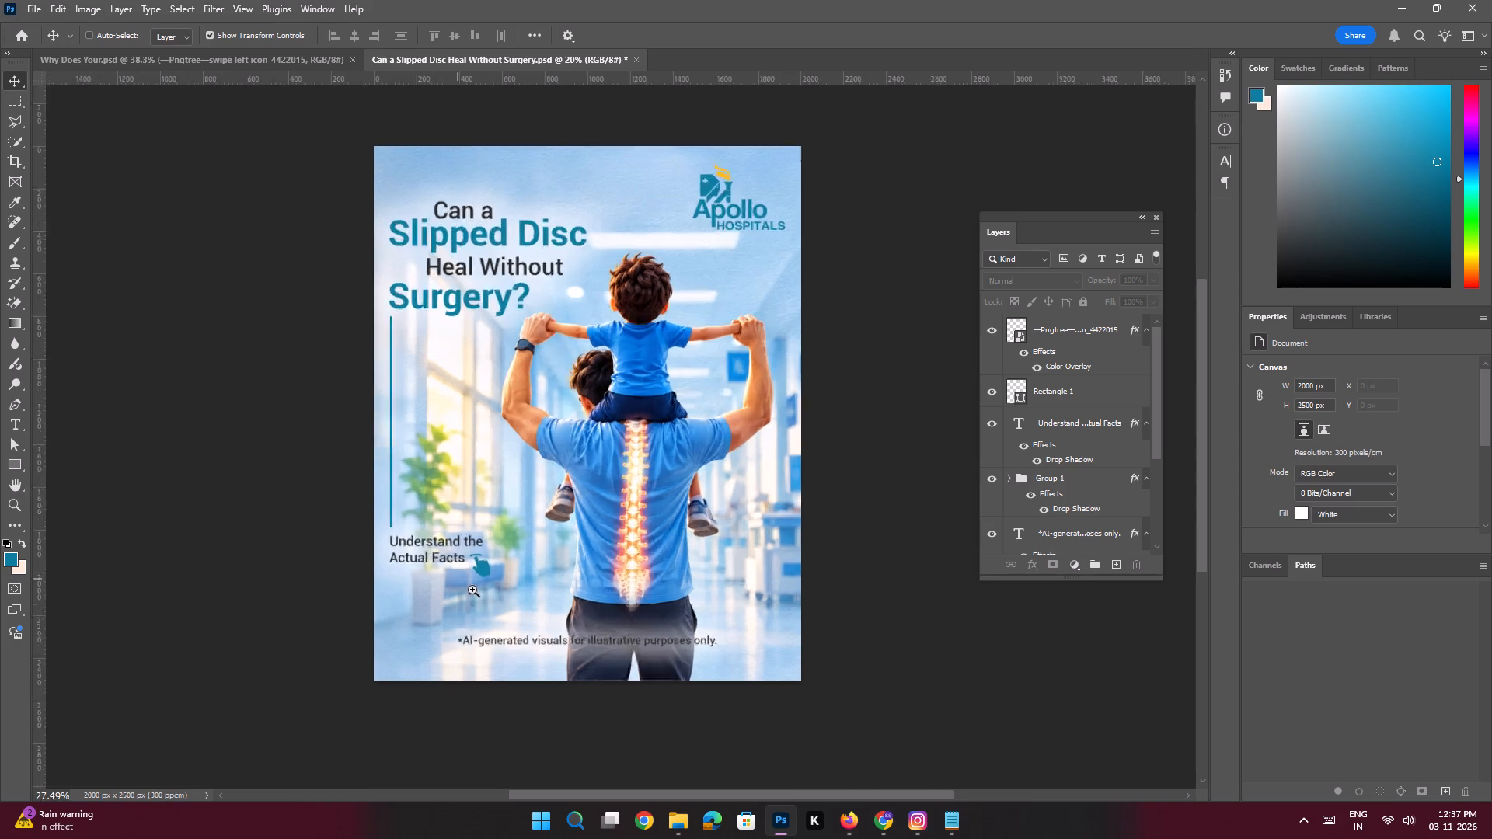
ctrl+drag(472, 590, 521, 631)
click(591, 592)
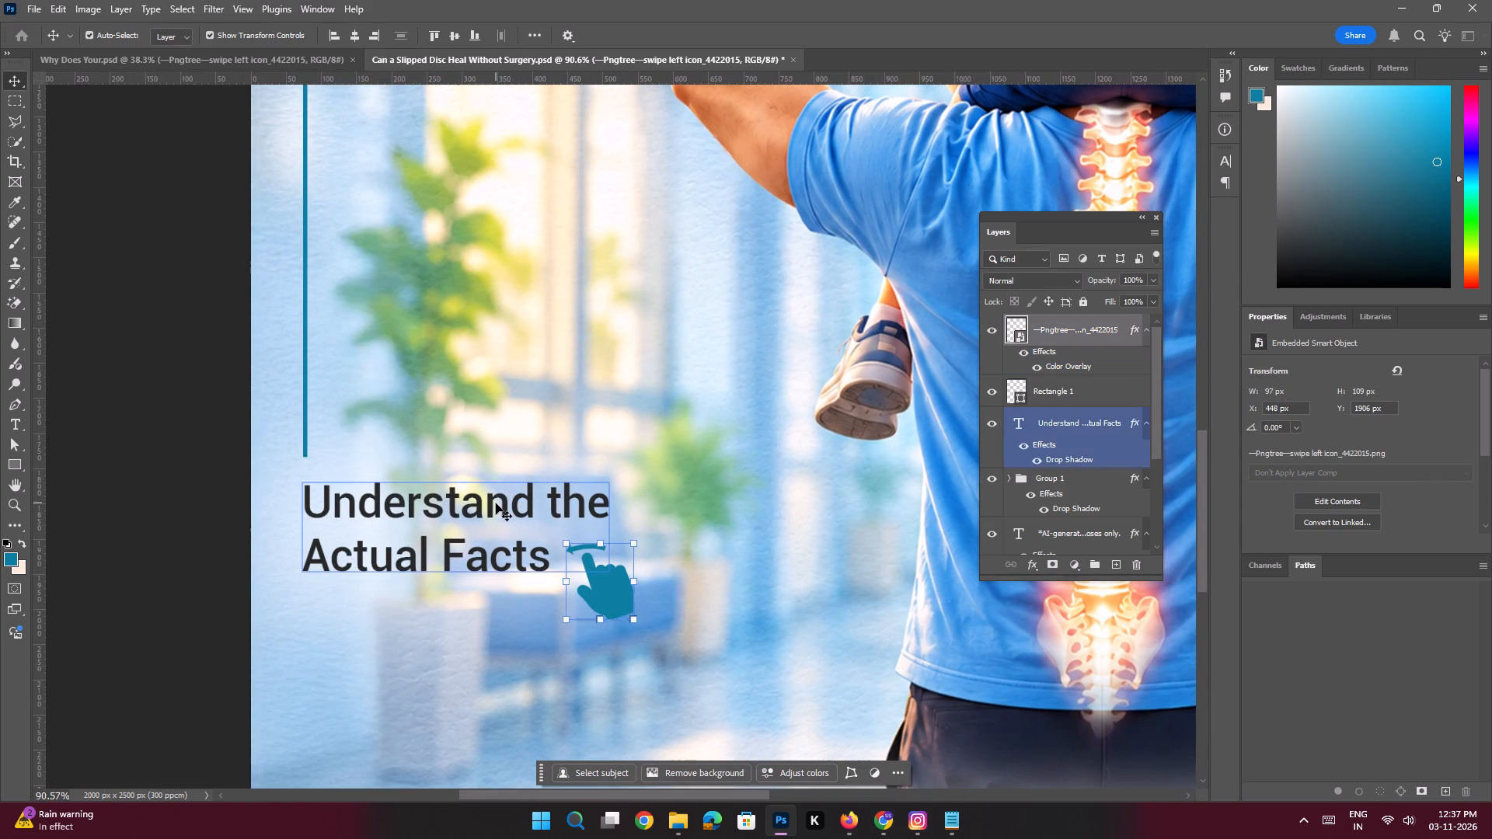
shift+click(496, 503)
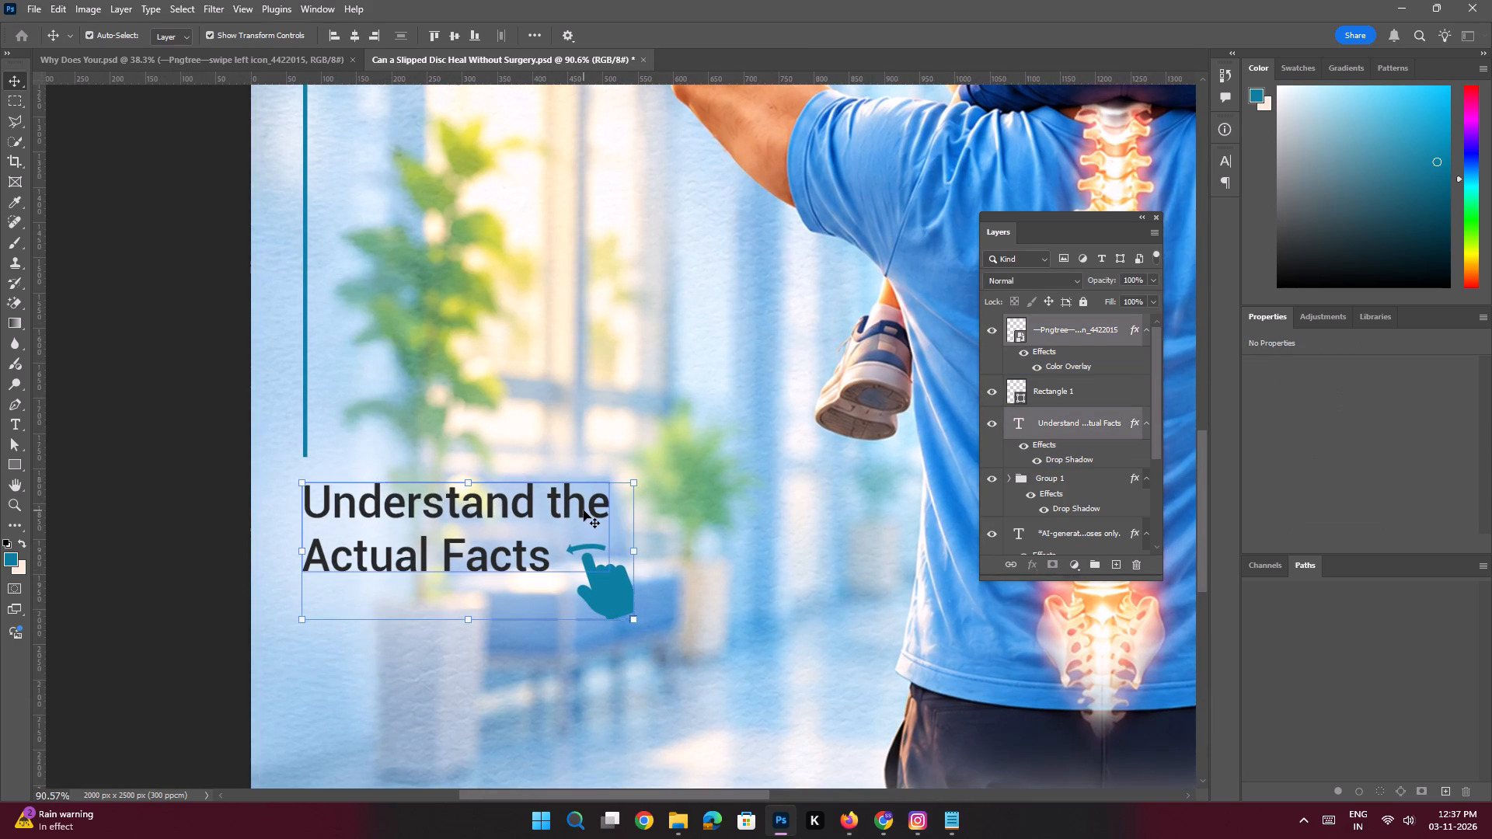
key(ctrl+g)
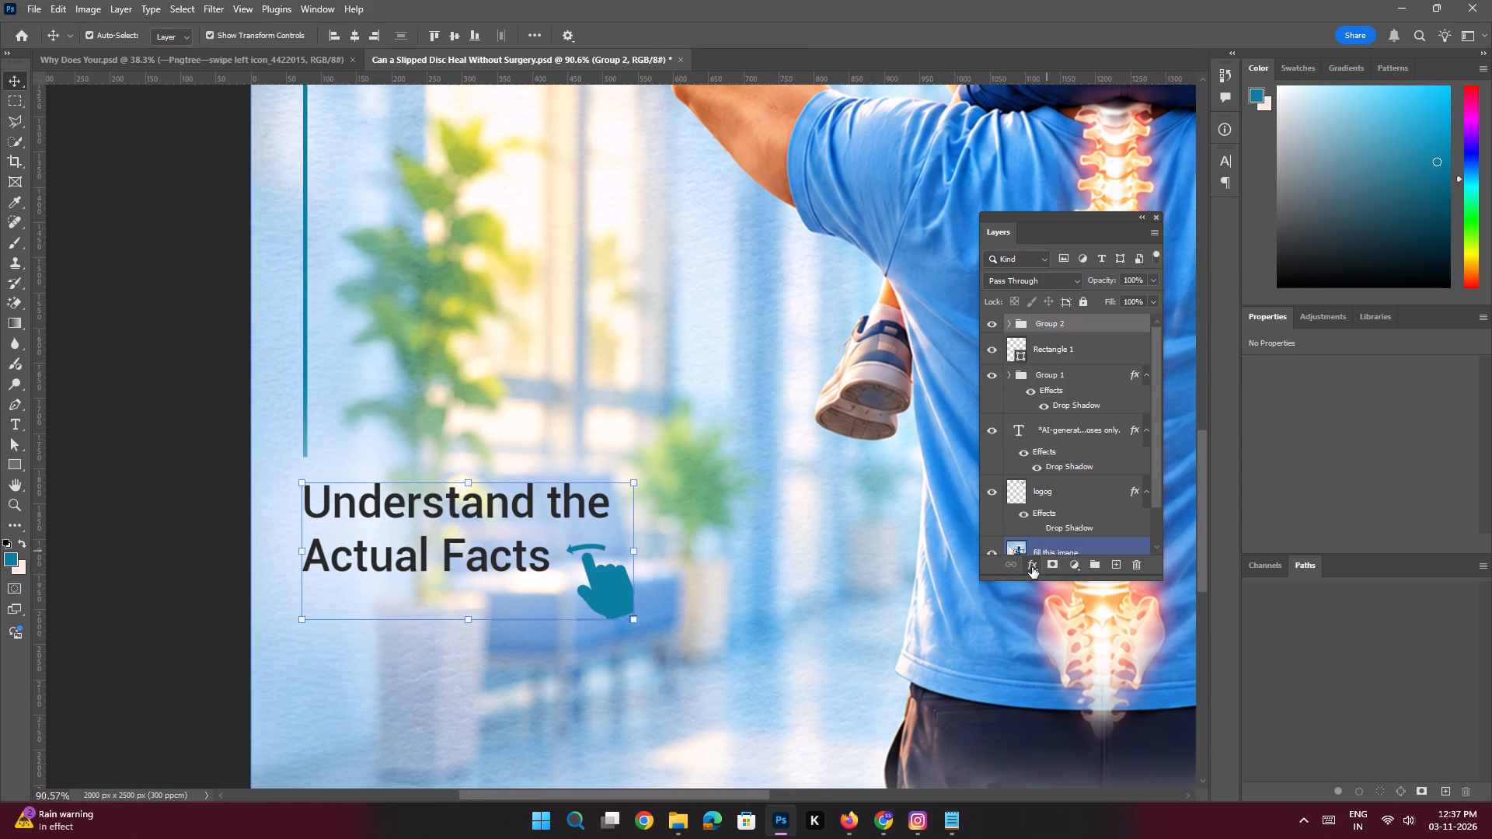
Add a light drop shadow to the new group with 57% opacity, 8 px distance and 139 px size.
click(1032, 567)
click(1065, 726)
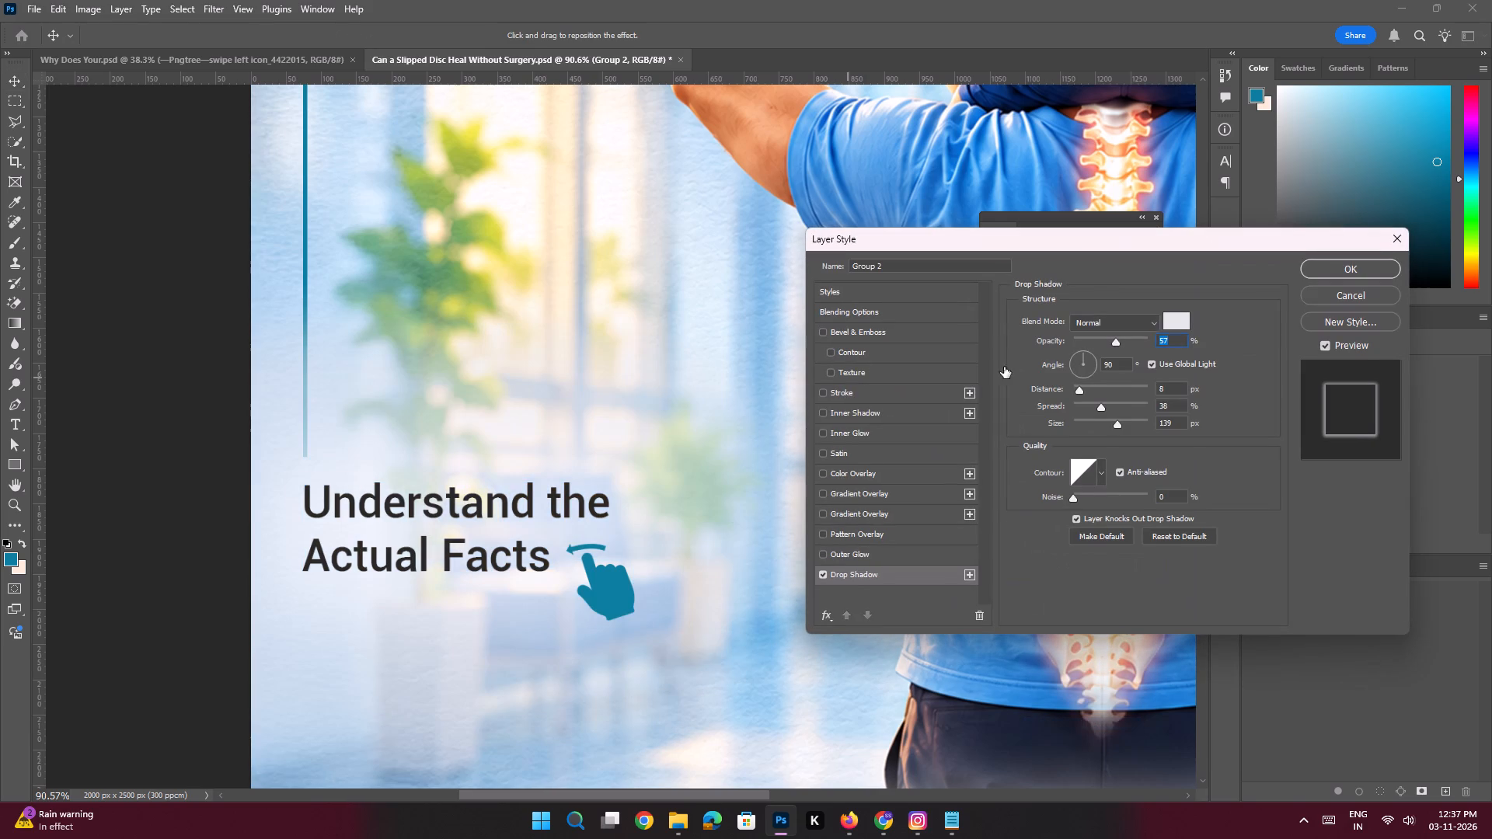
click(1319, 273)
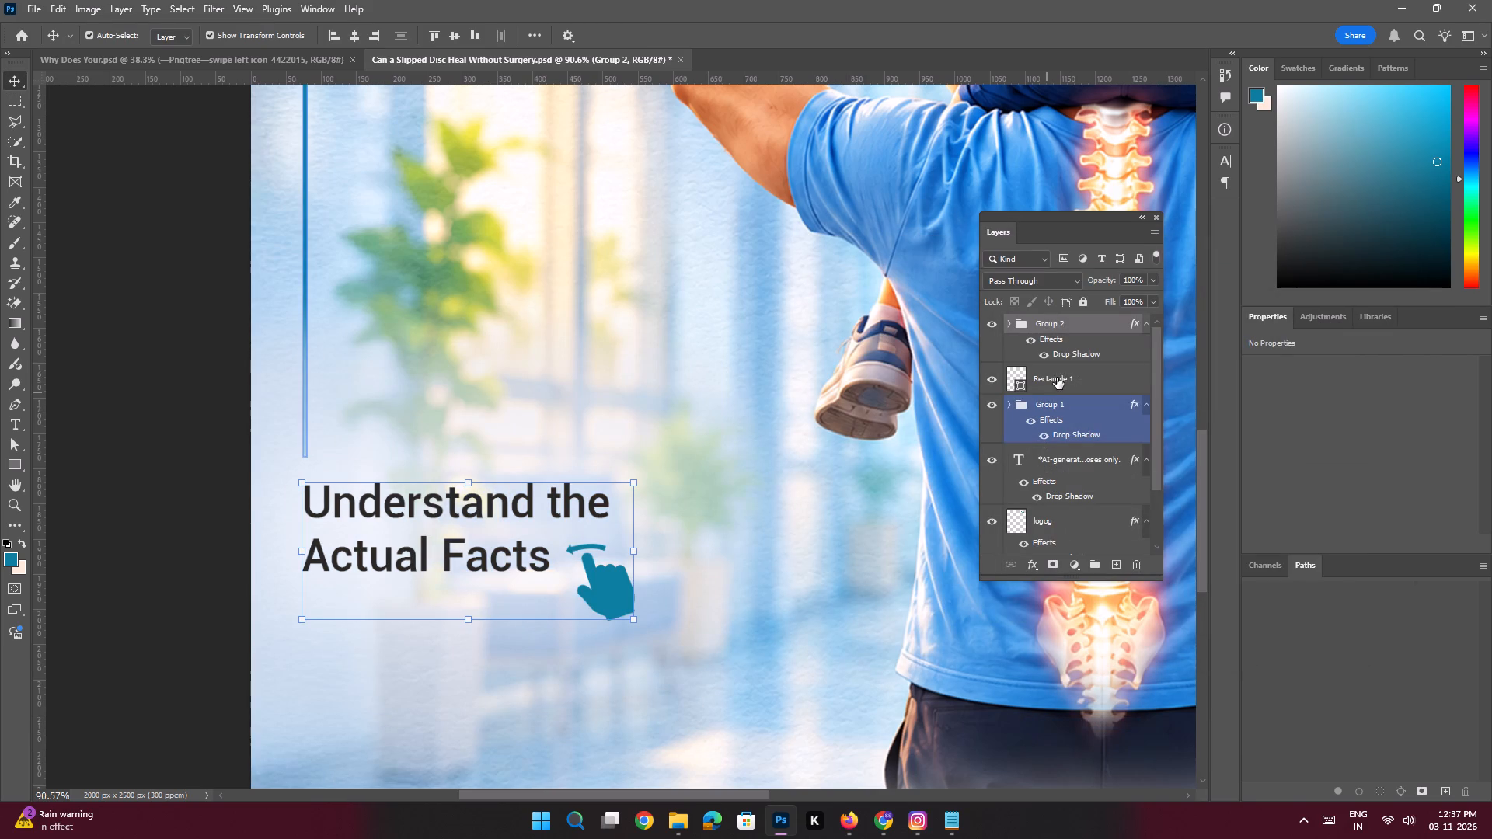
Move the vertical bar's Rectangle 1 layer above Group 2 to the top of the layer stack and deselect it.
click(1057, 378)
drag(1068, 374, 1070, 273)
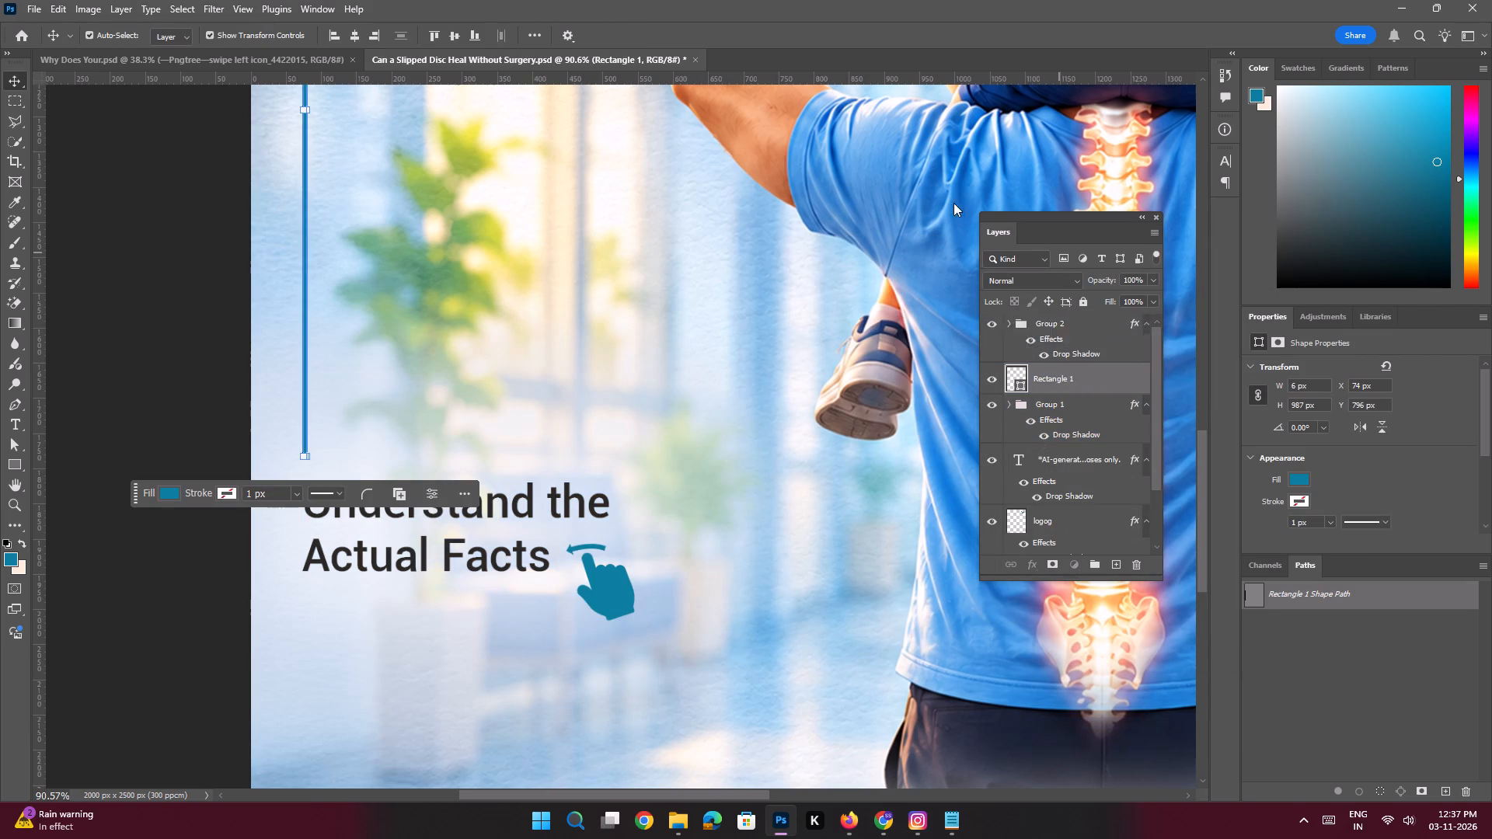
click(121, 284)
Review the whole slide's layout with the vertical bar, text and hand icon in place.
key(space)
ctrl+drag(648, 406, 548, 385)
click(472, 381)
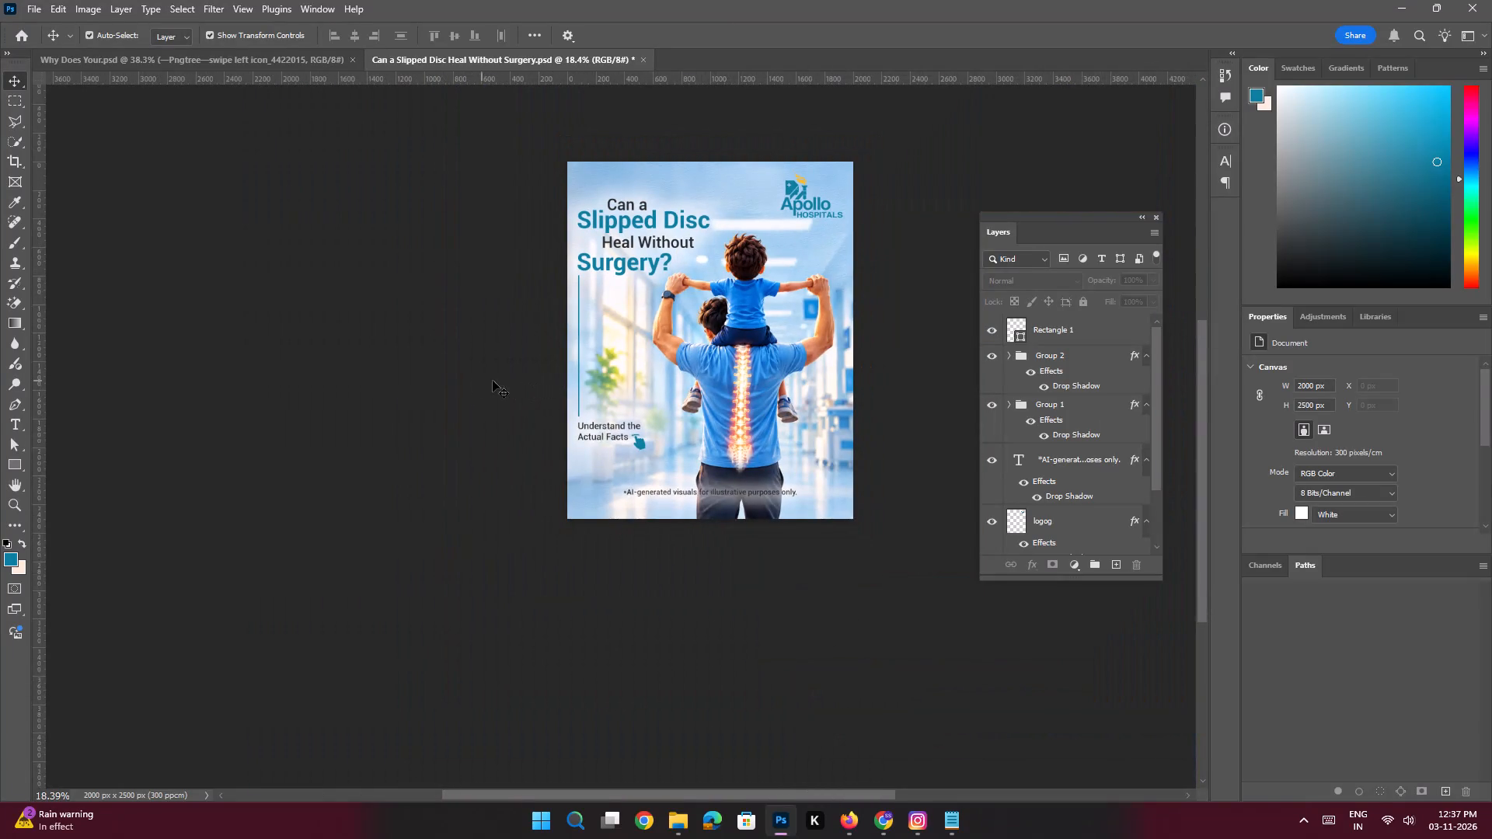
key(space)
key(space)
key(space)
key(space)
key(space)
key(space)
key(space)
key(space)
key(space)
key(space)
key(space)
key(space)
key(space)
key(space)
key(space)
key(space)
drag(739, 346, 674, 367)
ctrl+drag(689, 319, 701, 342)
drag(779, 324, 772, 329)
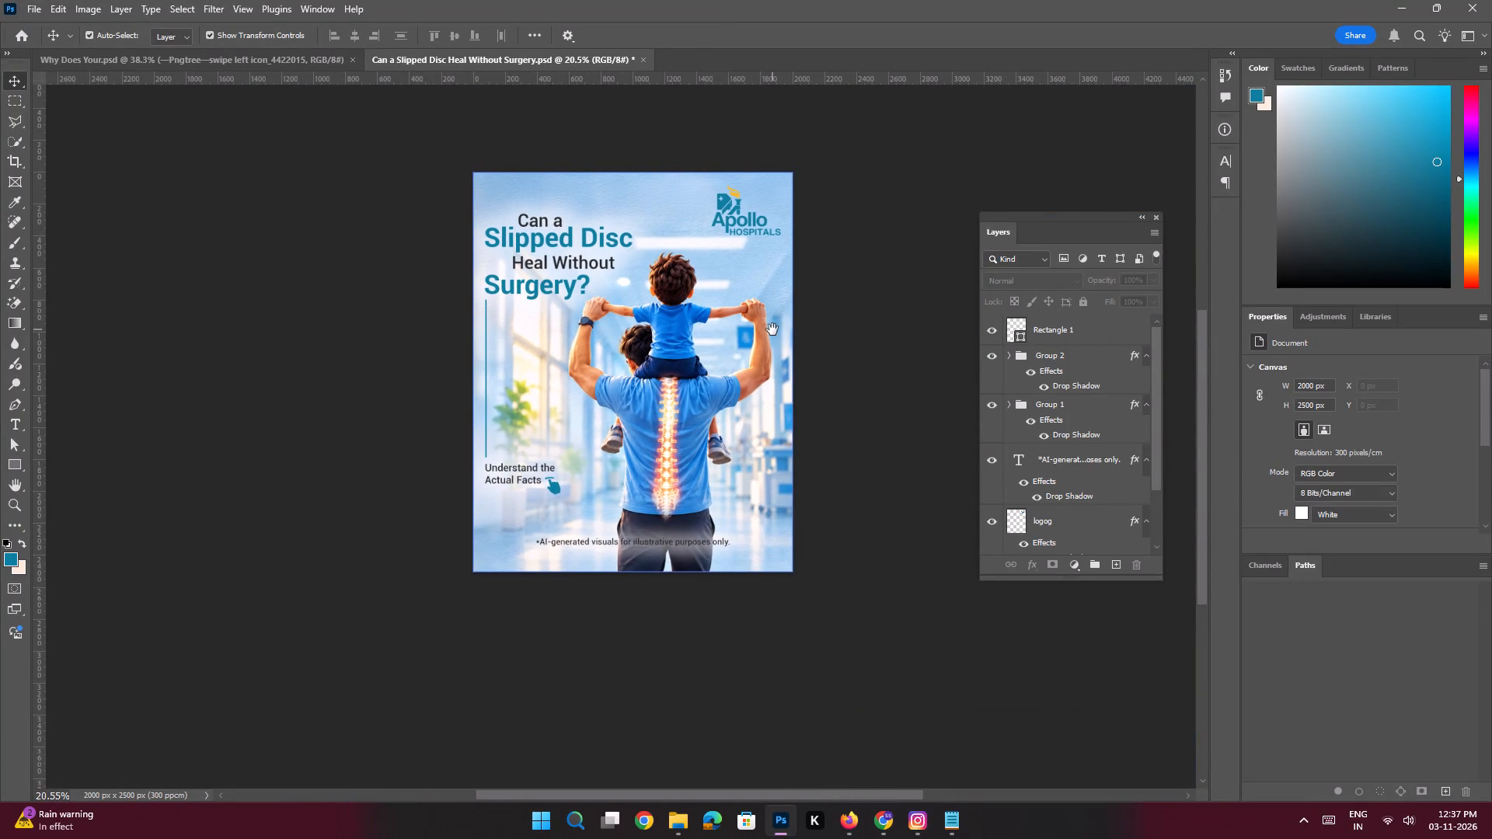
Save the slide one document with the finished text, bar and hand icon.
key(ctrl+s)
key(space)
key(space)
key(space)
key(space)
key(space)
key(space)
key(space)
key(space)
key(space)
drag(814, 308, 749, 323)
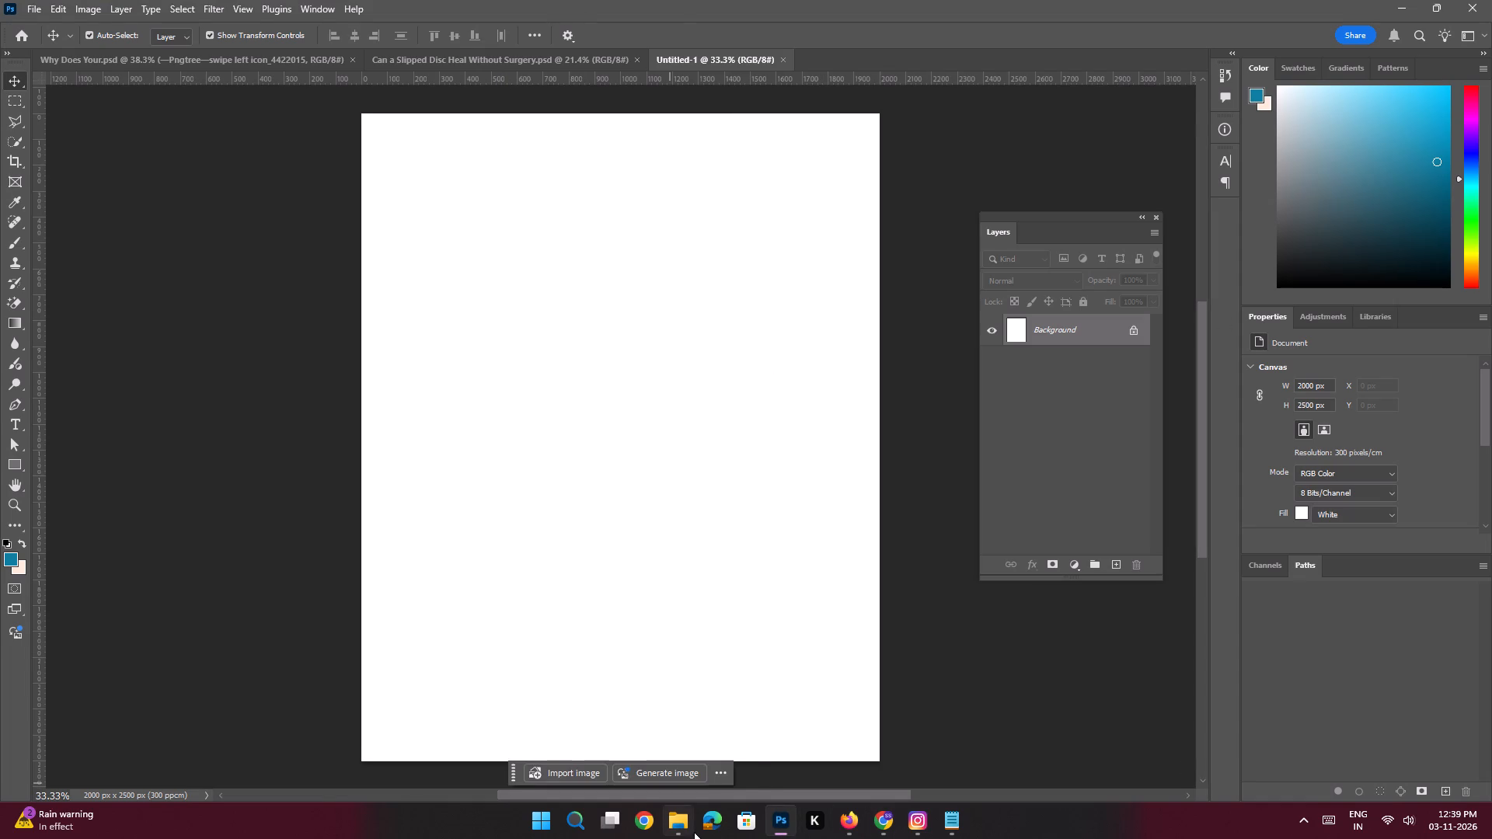
click(660, 737)
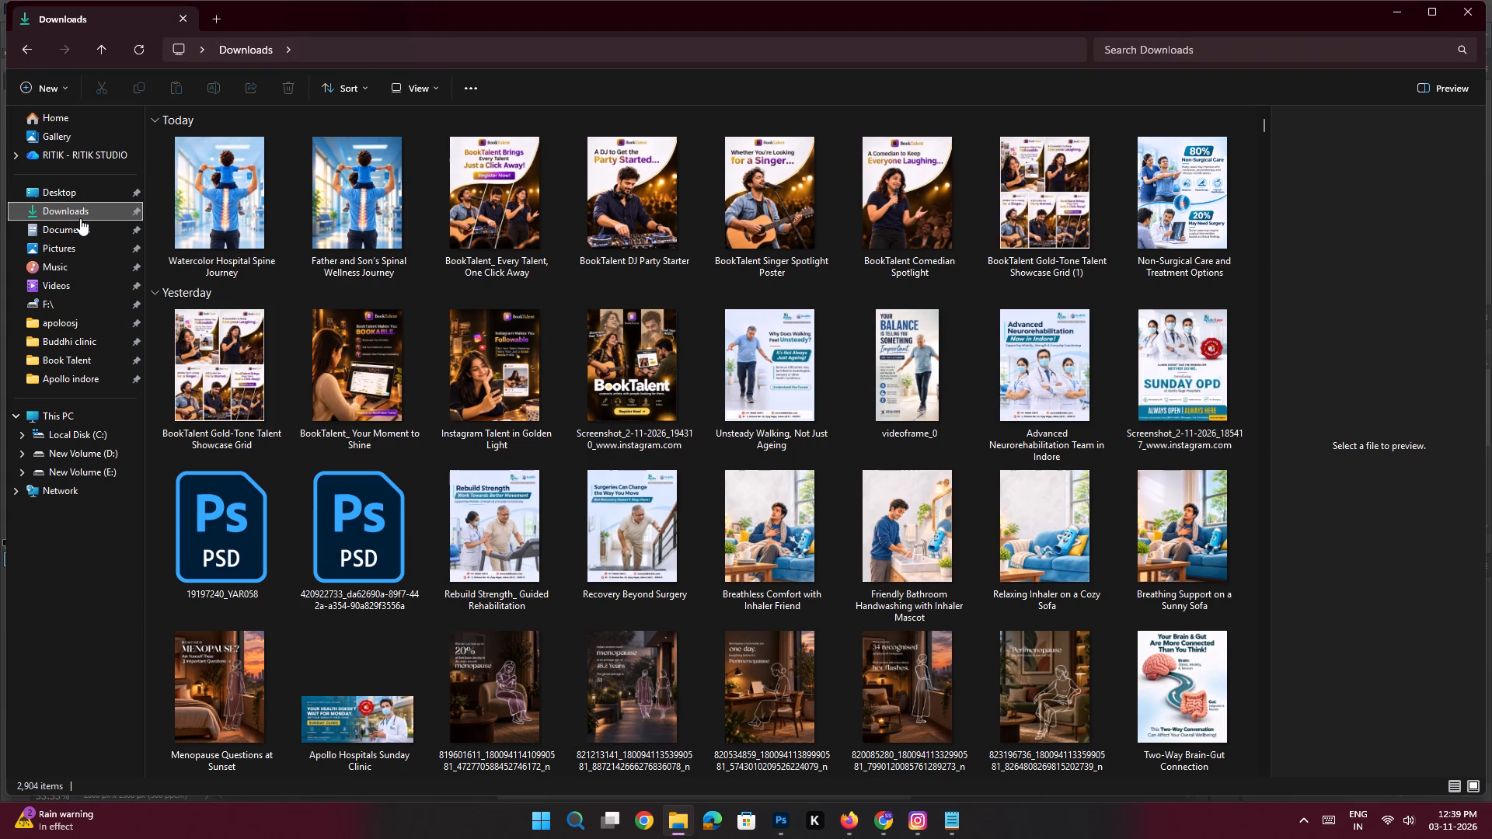
click(80, 217)
click(249, 212)
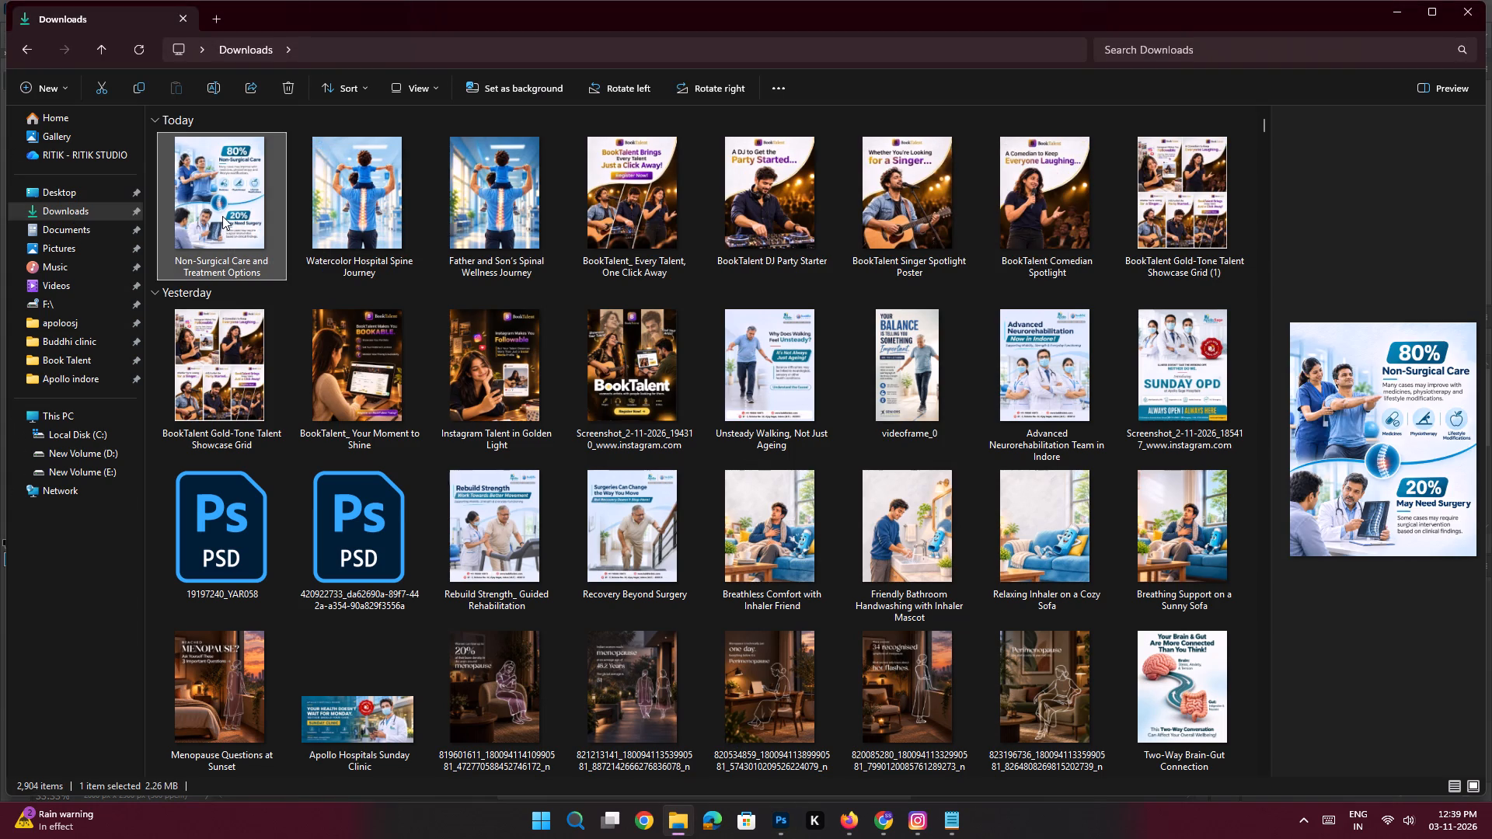
drag(222, 216, 799, 631)
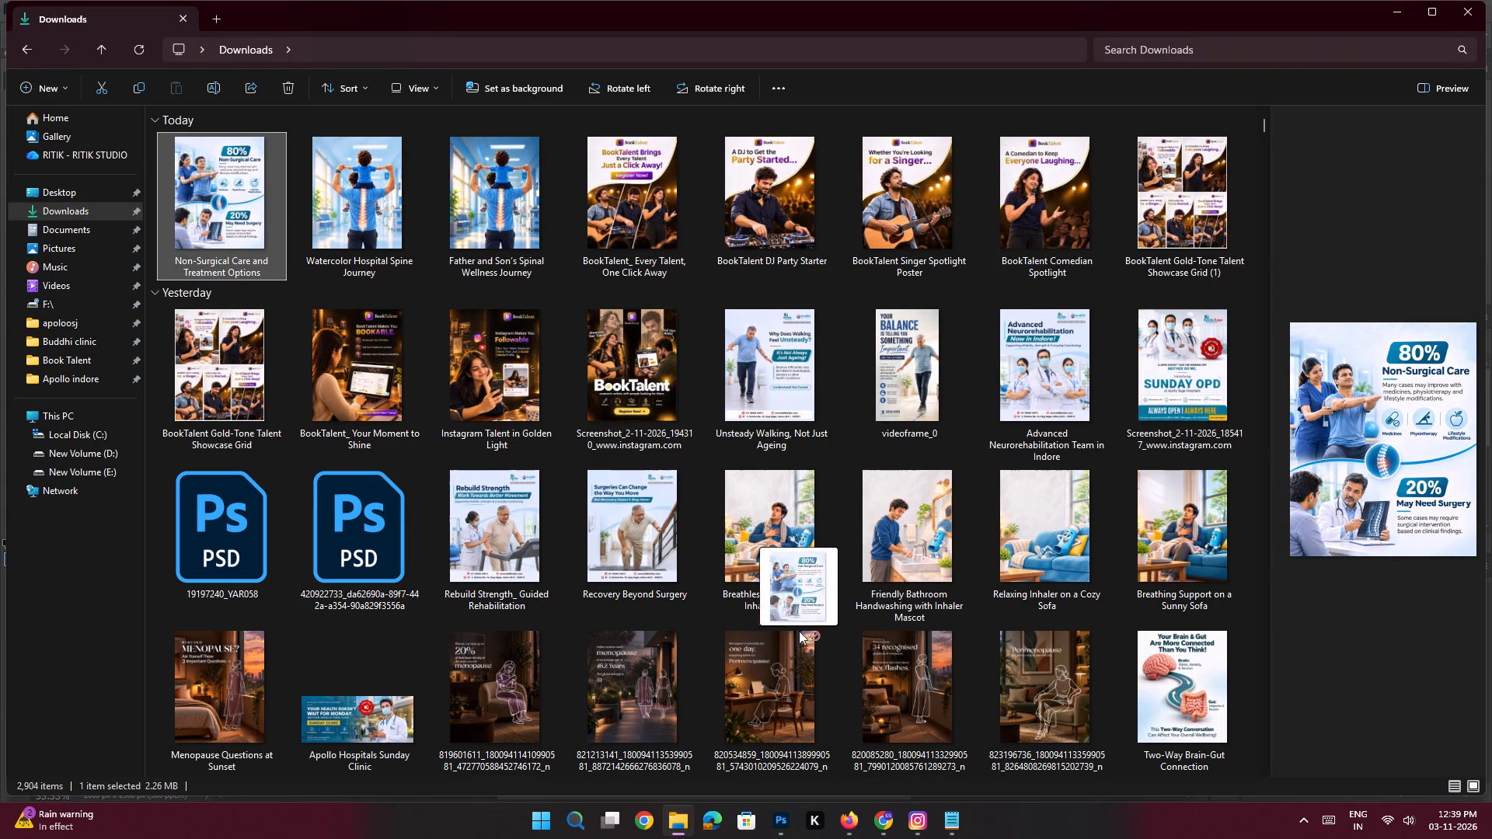
drag(799, 631, 599, 443)
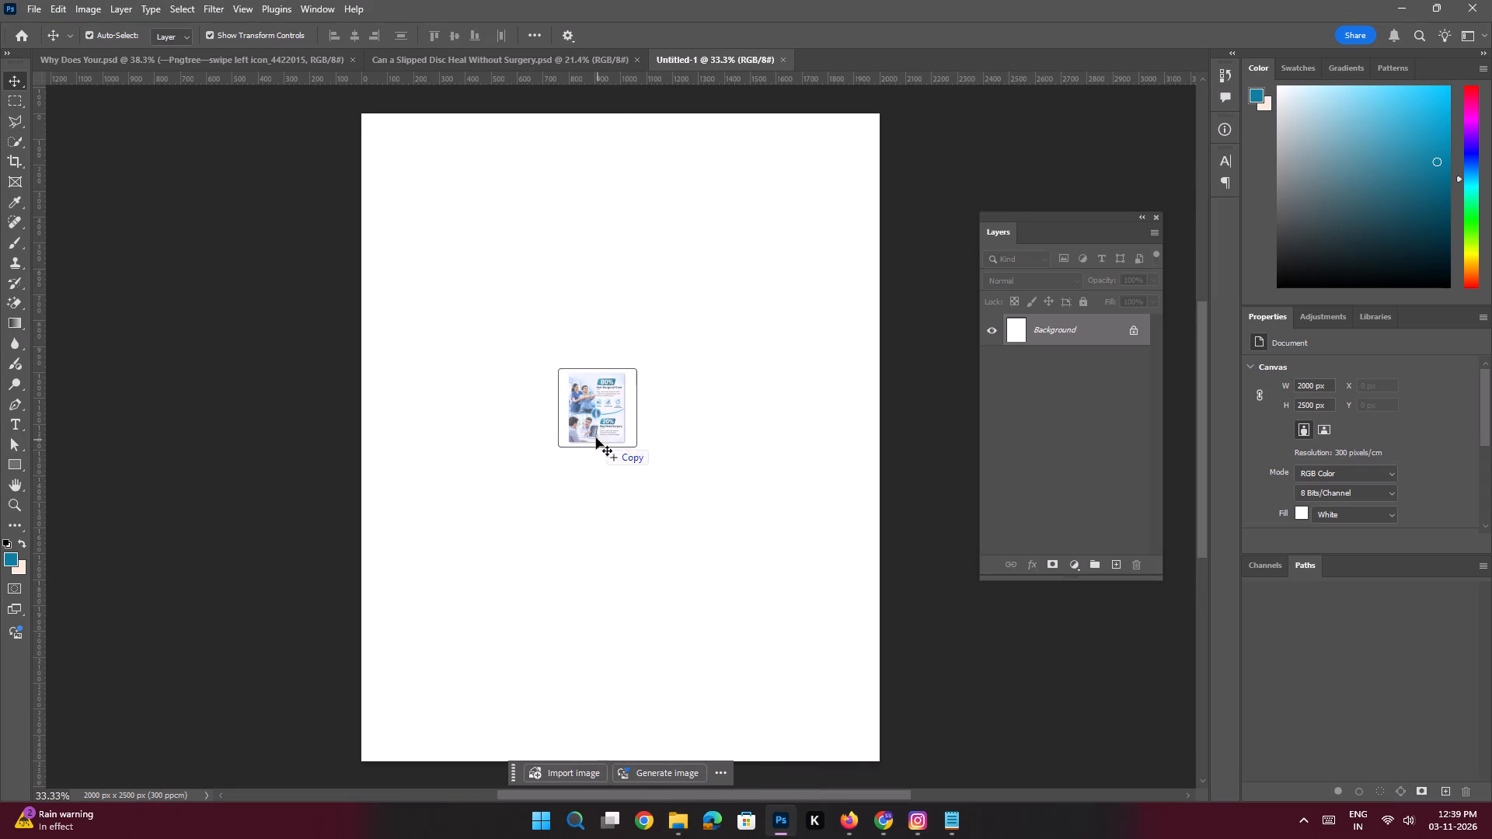
key(Return)
key(Return)
key(Return)
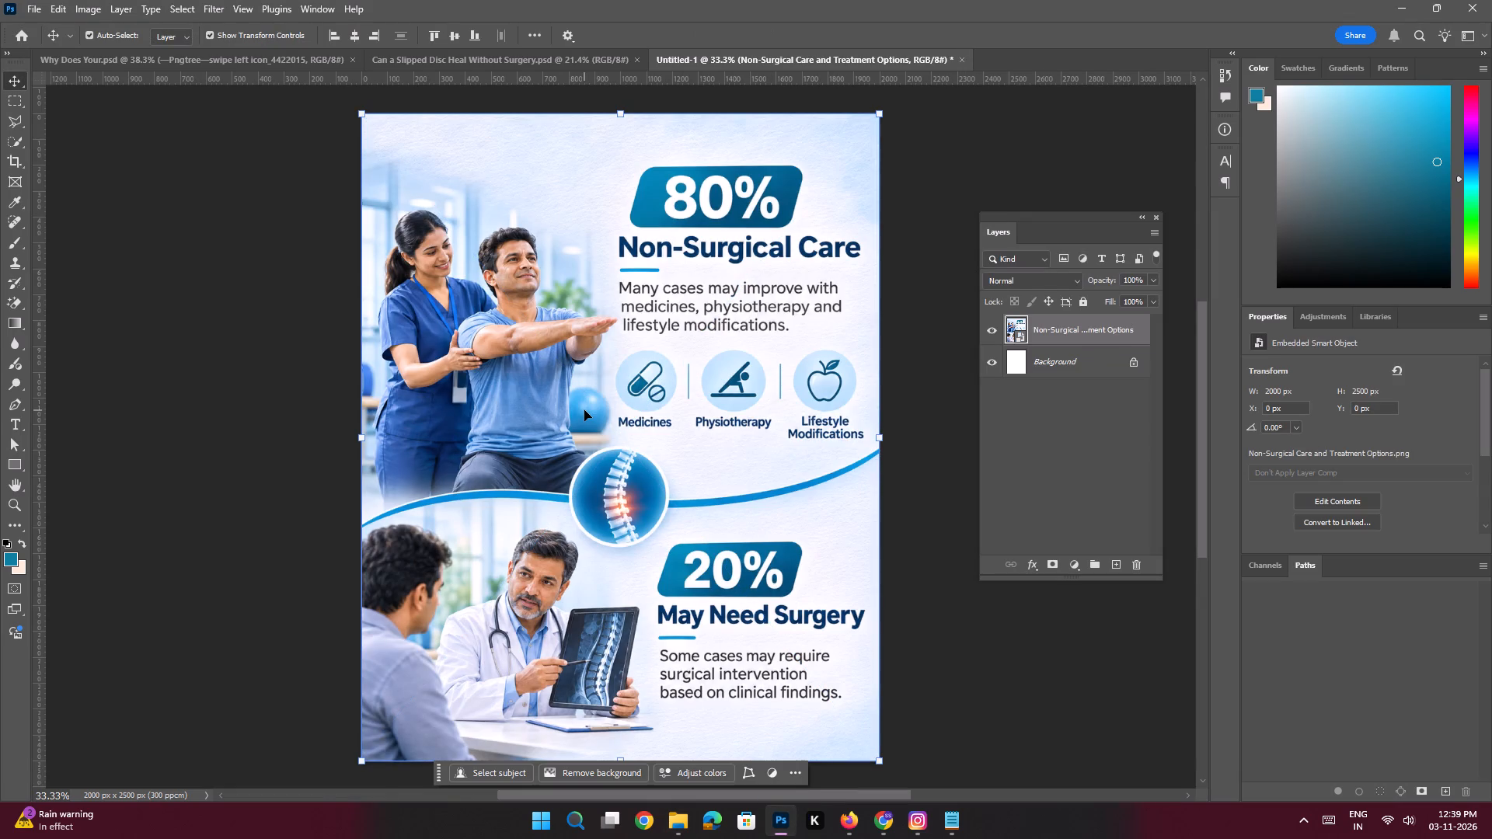
Rasterize the placed Non-Surgical Care and Treatment Options smart object into a pixel layer.
key(space)
ctrl+drag(675, 221, 699, 285)
drag(767, 252, 652, 406)
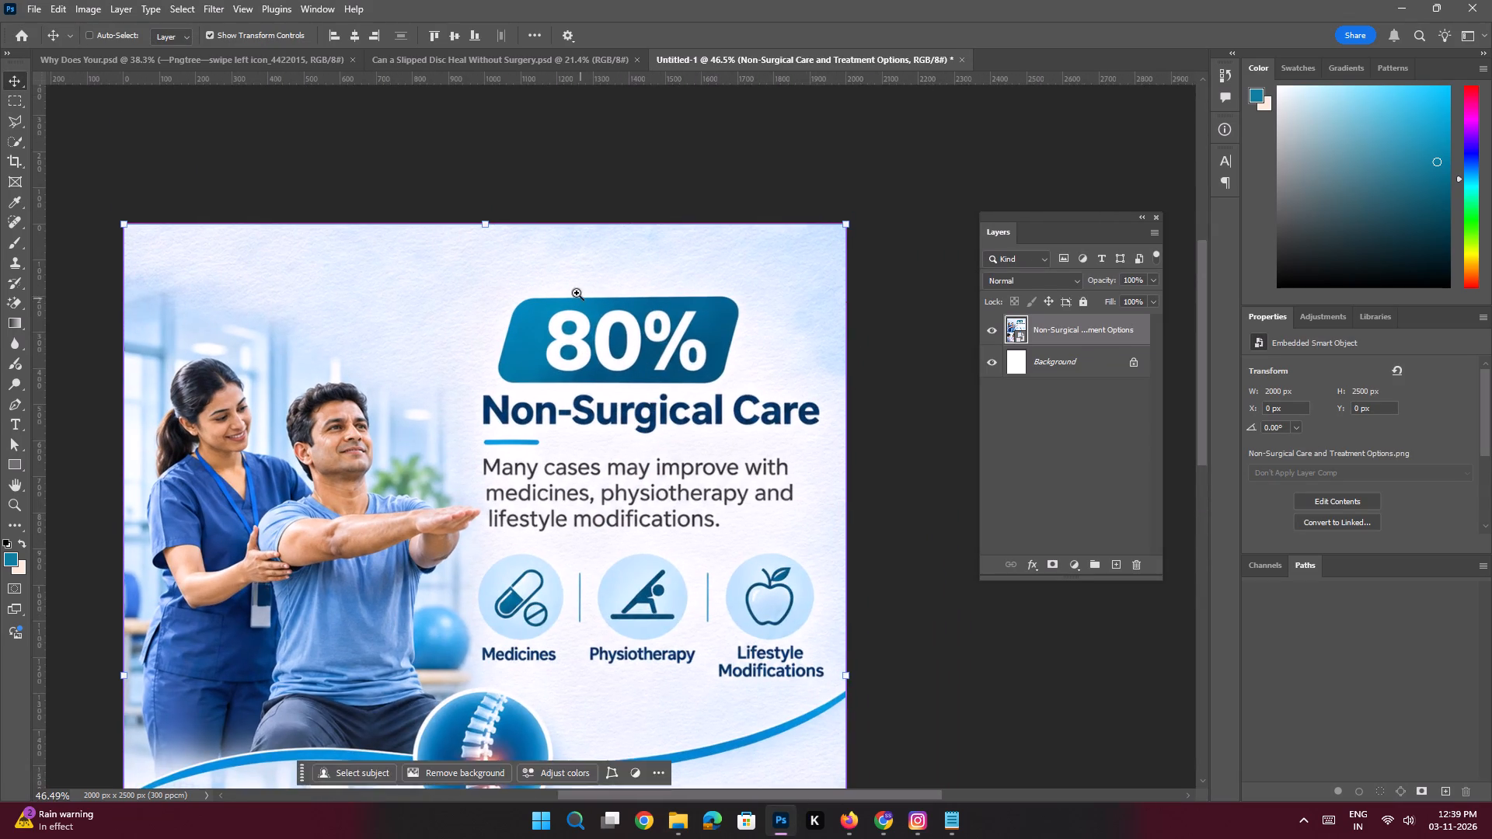
ctrl+drag(577, 293, 602, 384)
drag(746, 377, 679, 426)
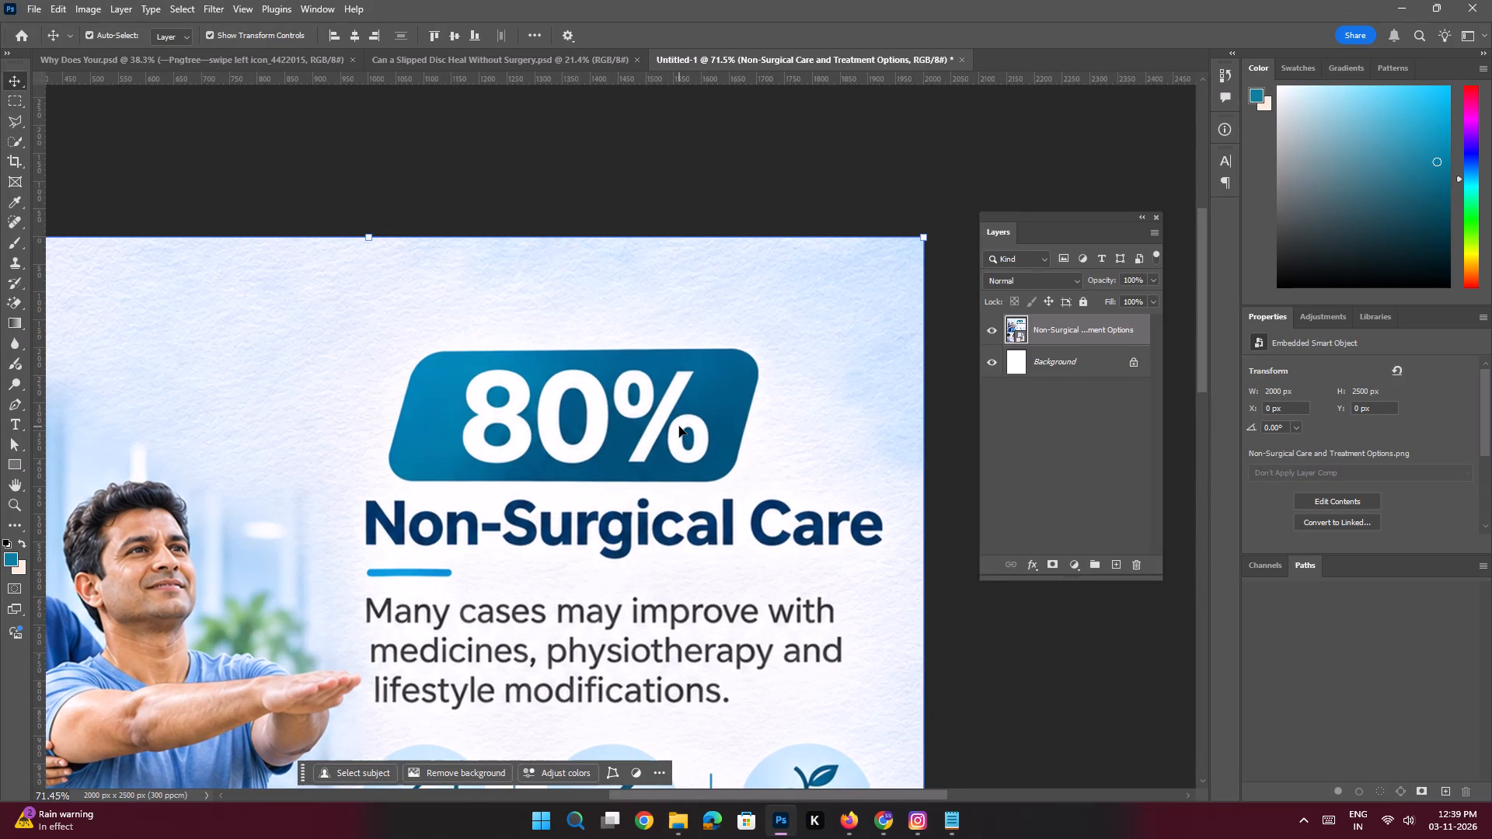
click(947, 819)
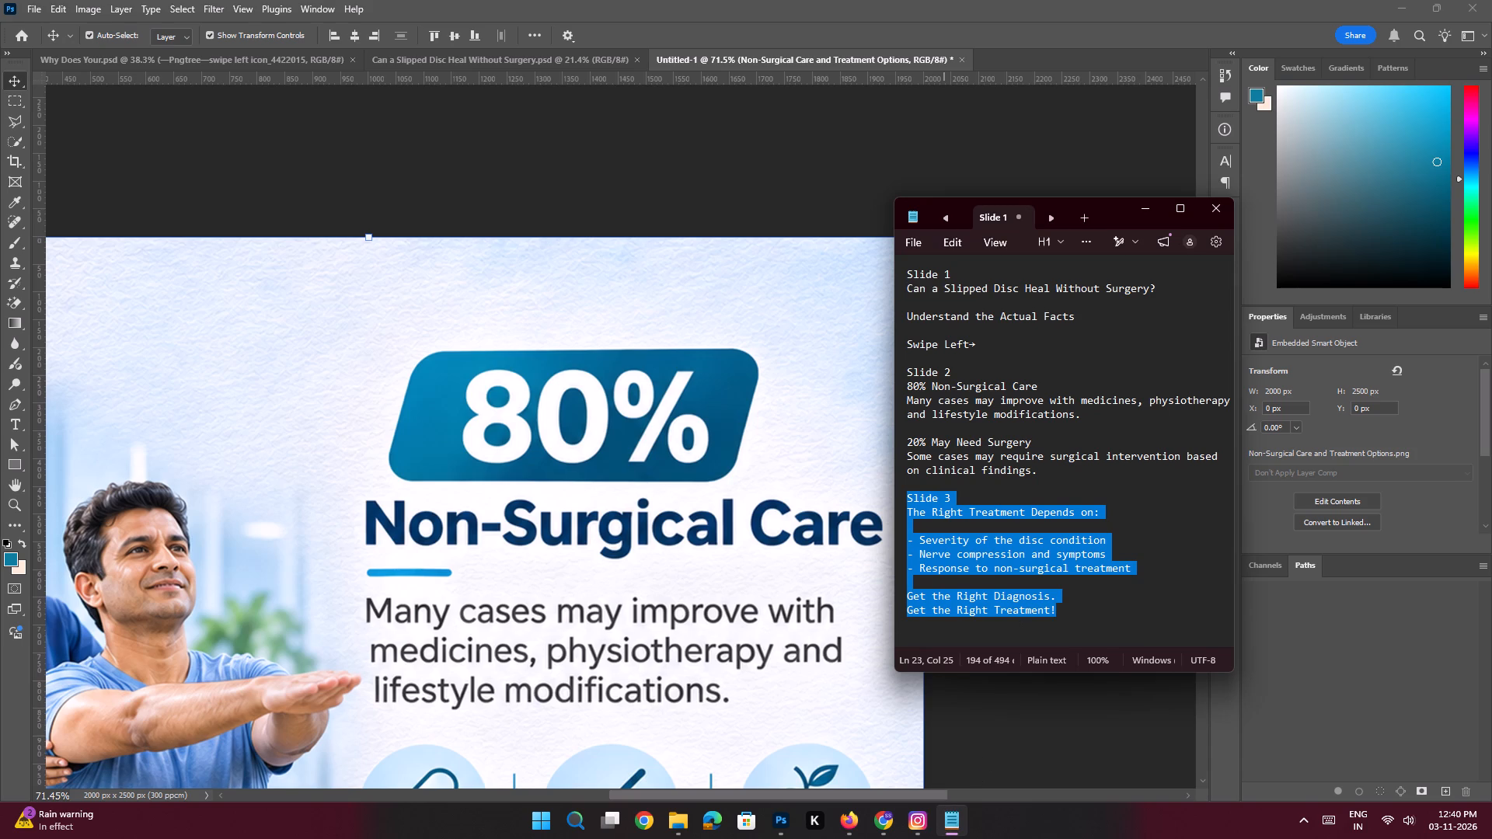
click(1153, 204)
key(space)
ctrl+drag(572, 496, 525, 486)
drag(570, 531, 570, 472)
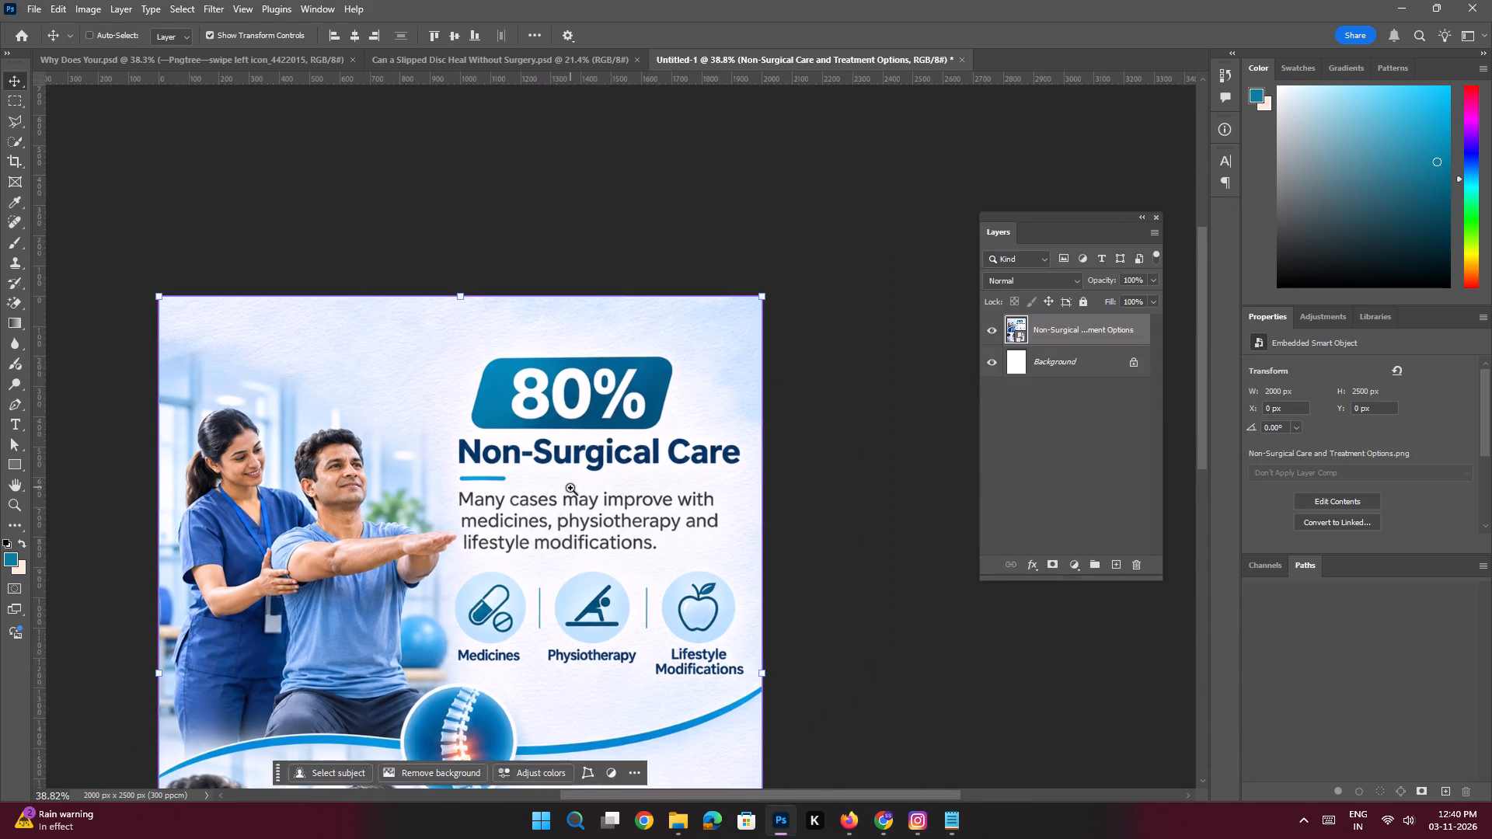
ctrl+drag(570, 488, 584, 518)
drag(647, 486, 640, 502)
click(637, 507)
key(e)
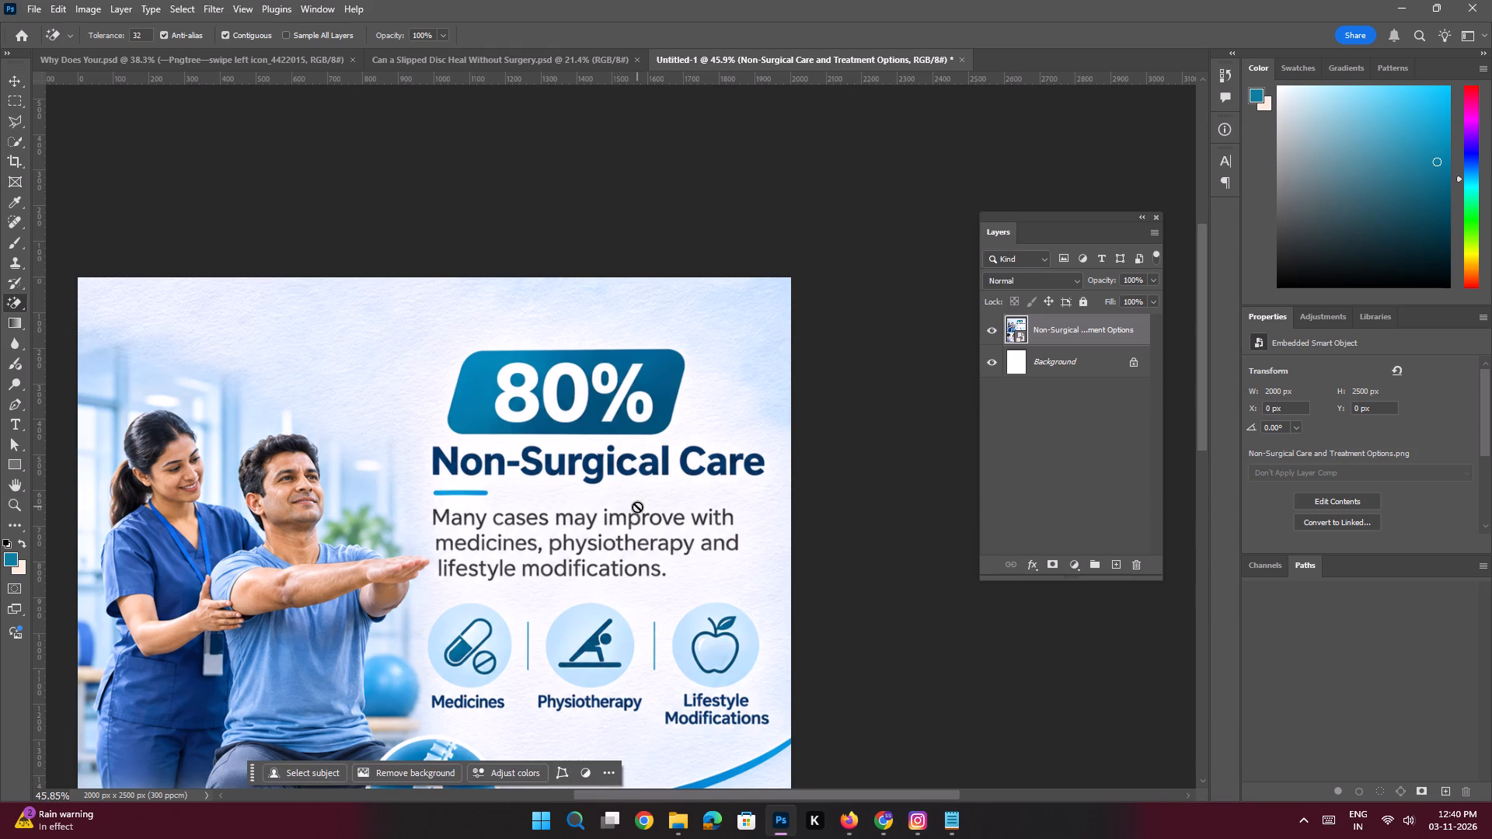
click(637, 507)
click(657, 299)
Outline the whole 80% Non-Surgical Care text and icon block with the Polygonal Lasso and run Generative Fill with the prompt "Remove this".
key(ctrl+space)
key(ctrl+space)
key(ctrl+space)
key(ctrl+space)
key(ctrl+space)
key(ctrl+space)
key(ctrl+space)
key(ctrl+space)
key(ctrl+space)
key(ctrl+space)
key(ctrl+space)
key(ctrl+space)
ctrl+drag(555, 443, 563, 463)
drag(581, 524, 566, 414)
click(13, 126)
key(space)
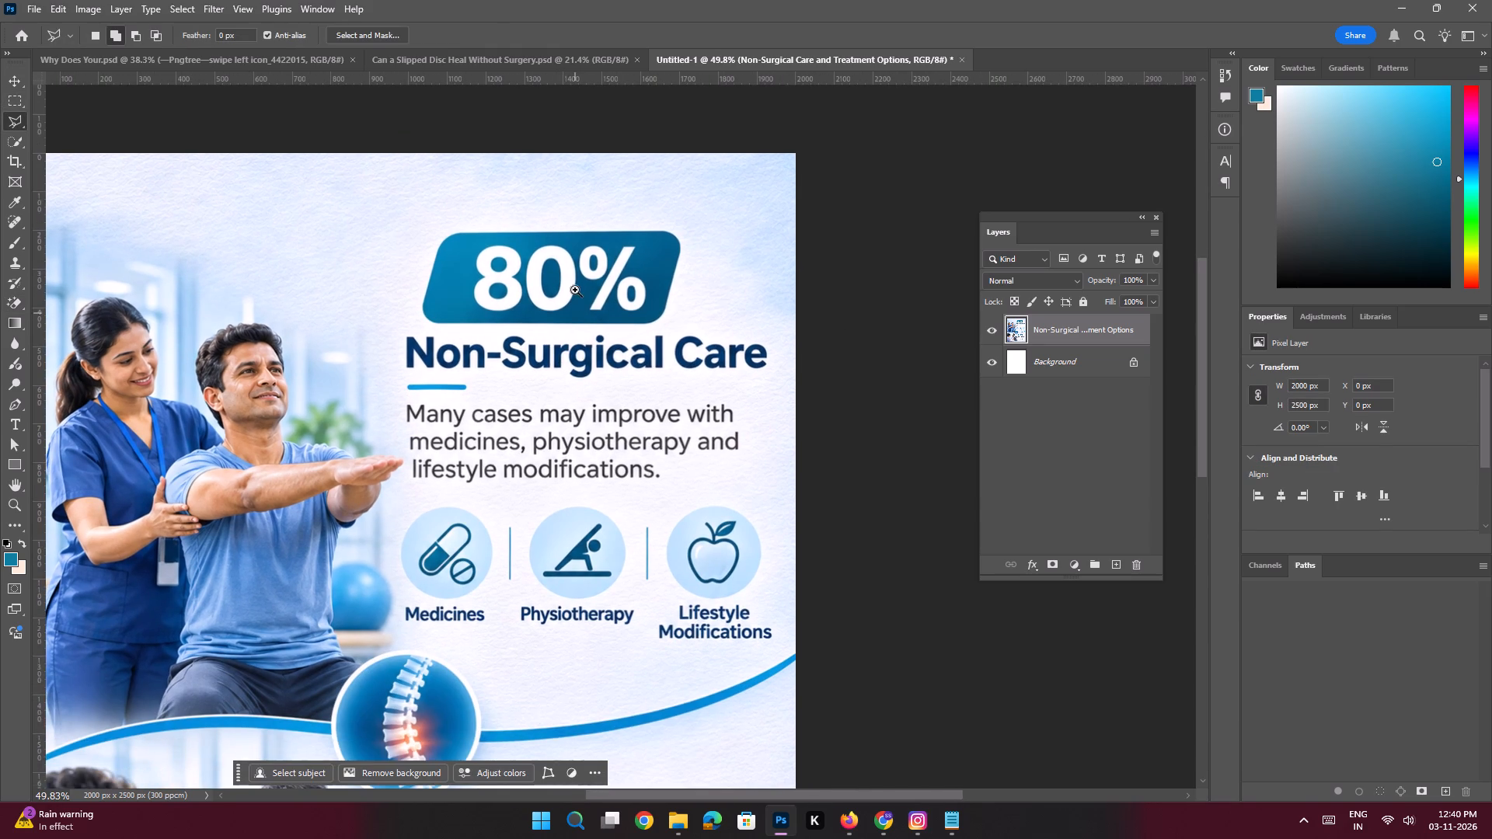
ctrl+drag(575, 290, 585, 315)
click(387, 310)
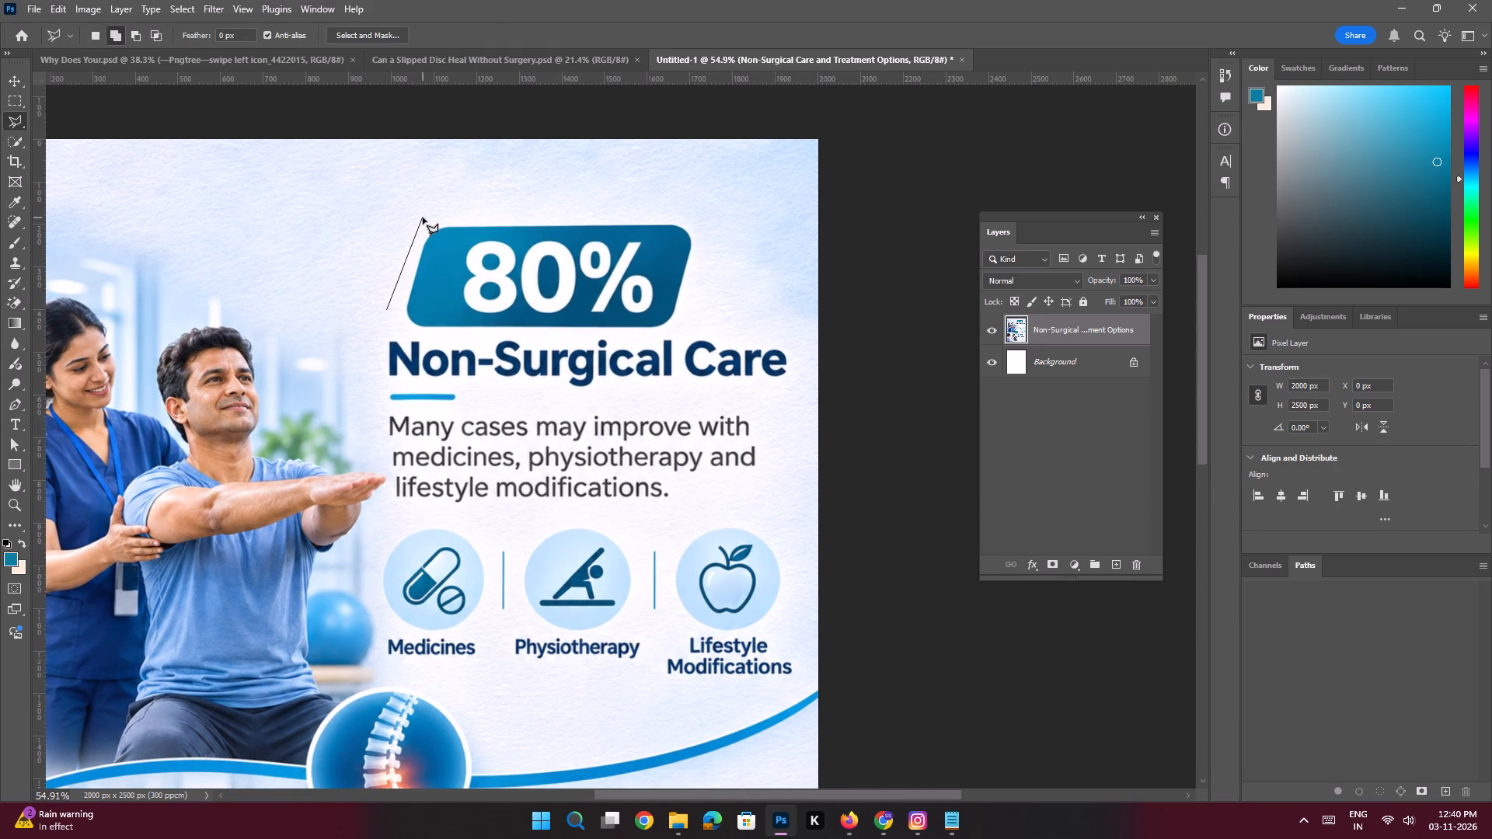
click(423, 218)
shift+click(695, 212)
click(699, 292)
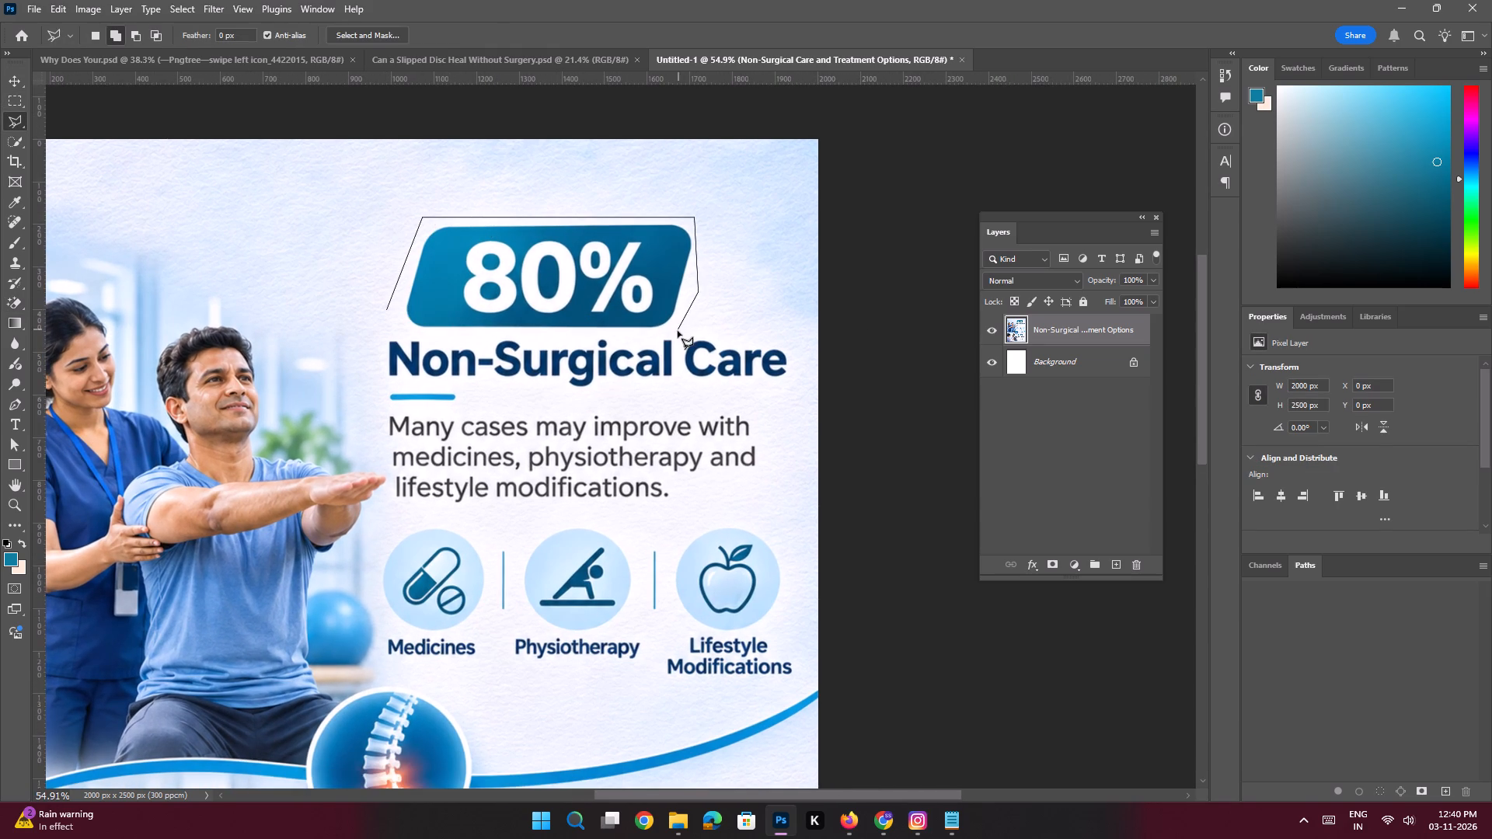
click(677, 332)
shift+click(781, 338)
drag(793, 370, 793, 381)
drag(793, 467, 791, 486)
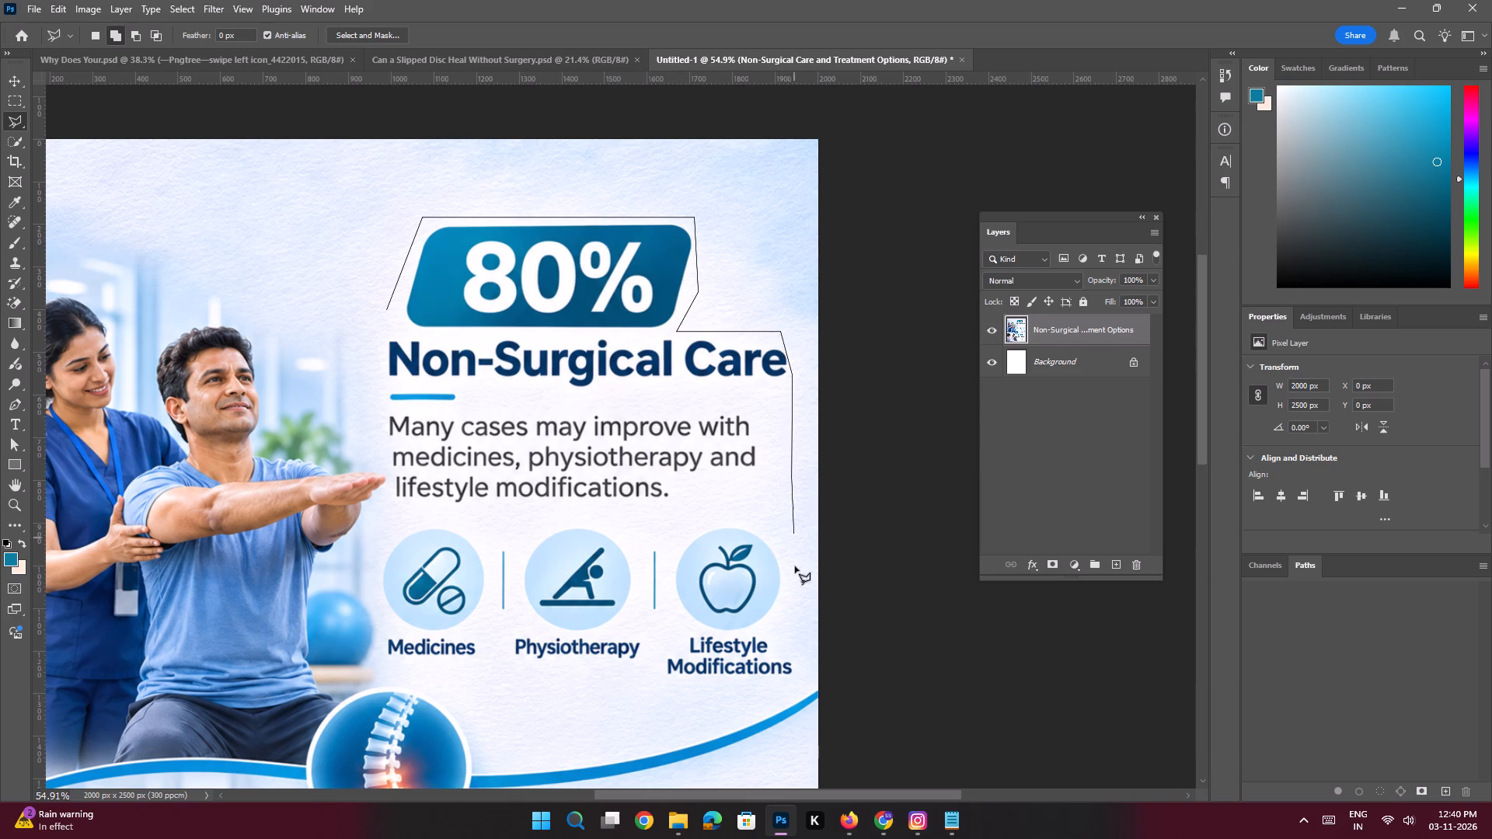
click(795, 589)
click(797, 651)
click(799, 677)
click(790, 683)
click(638, 688)
click(423, 673)
click(389, 667)
click(381, 643)
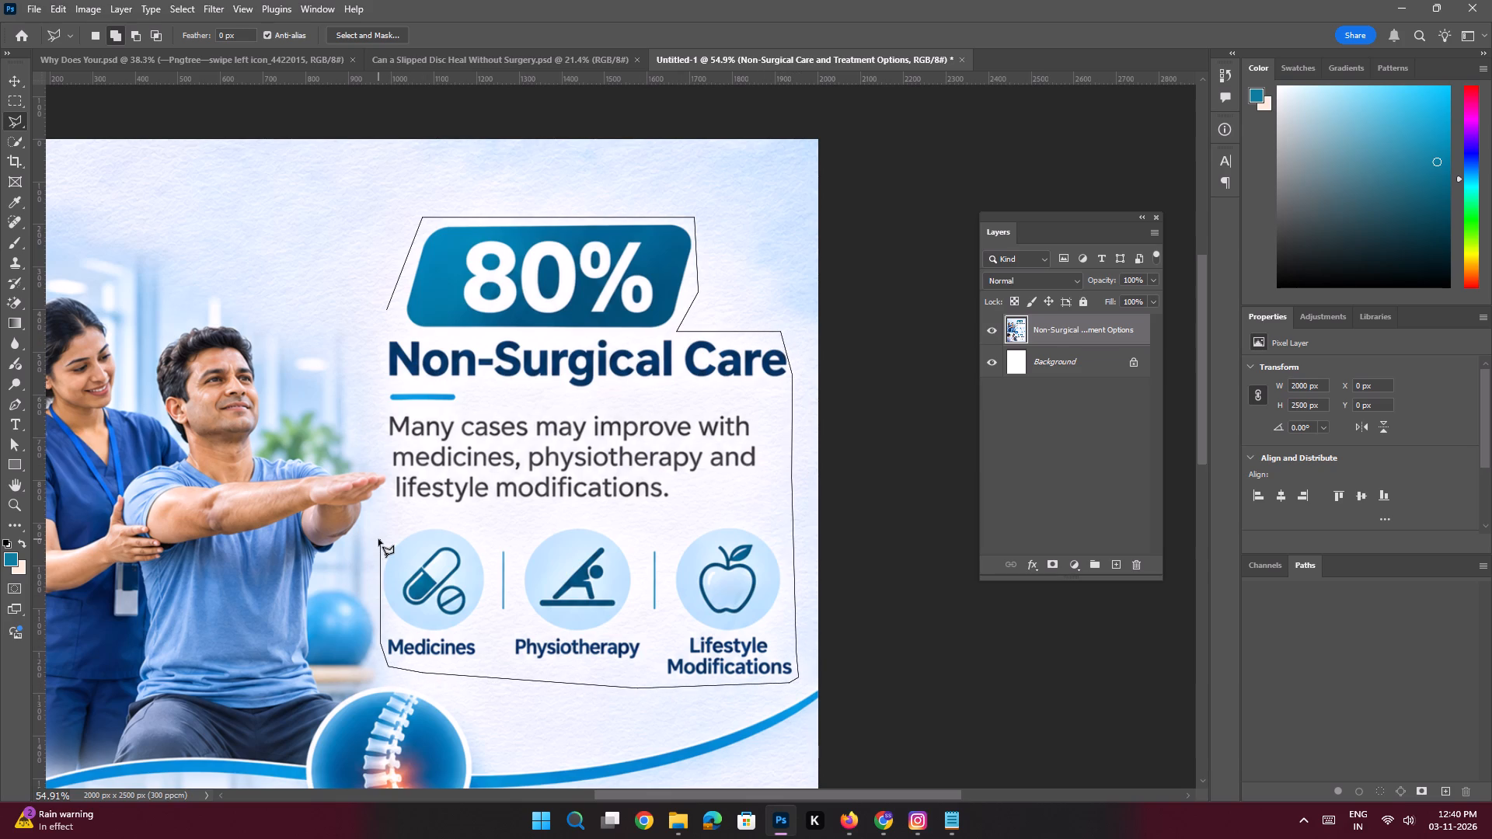
shift+click(378, 539)
click(385, 517)
click(391, 486)
click(390, 467)
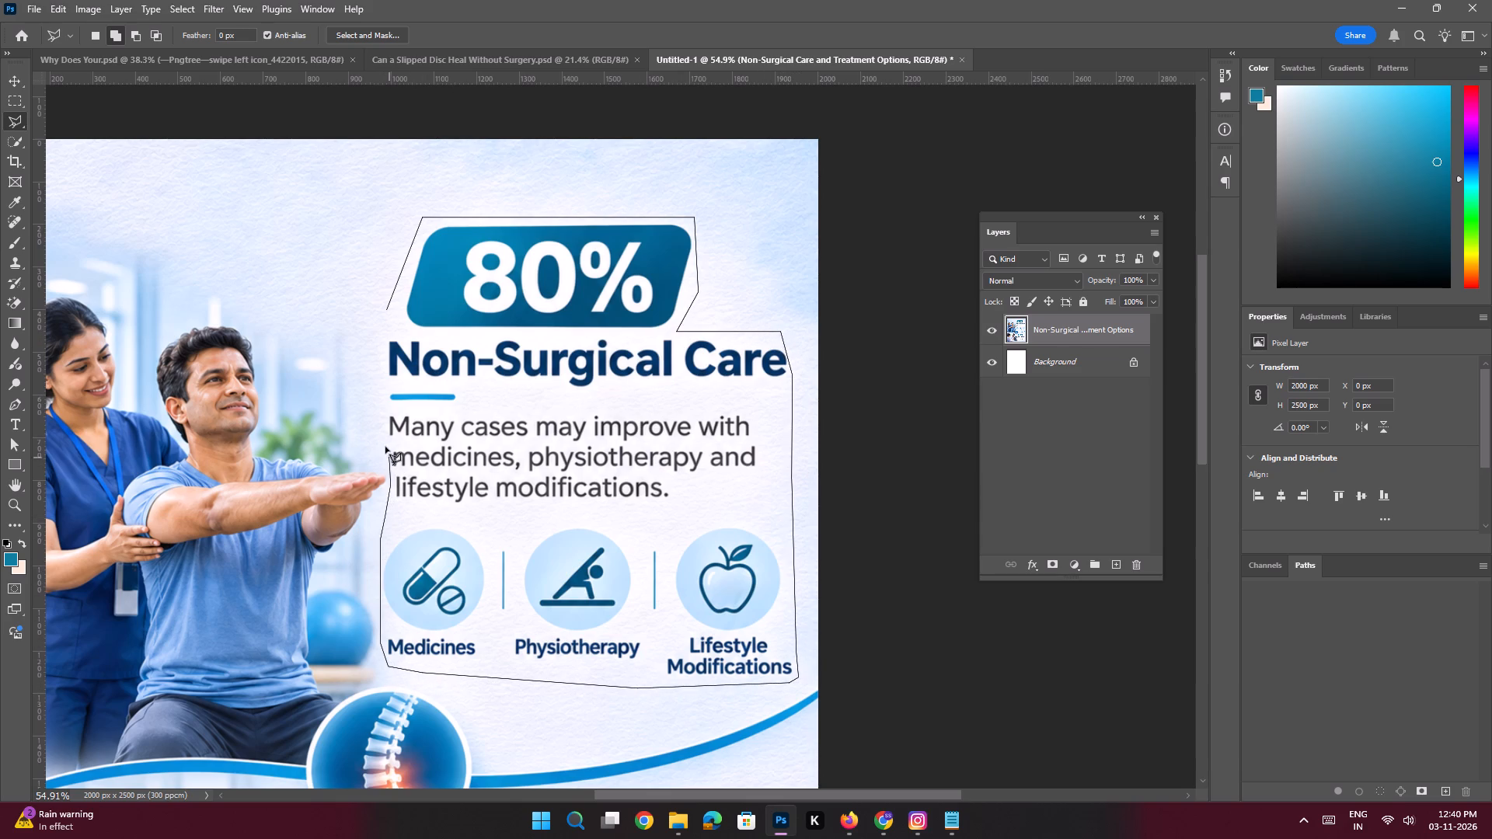
click(384, 444)
click(375, 368)
click(376, 317)
double_click(387, 305)
click(497, 708)
text(Remove this)
key(space)
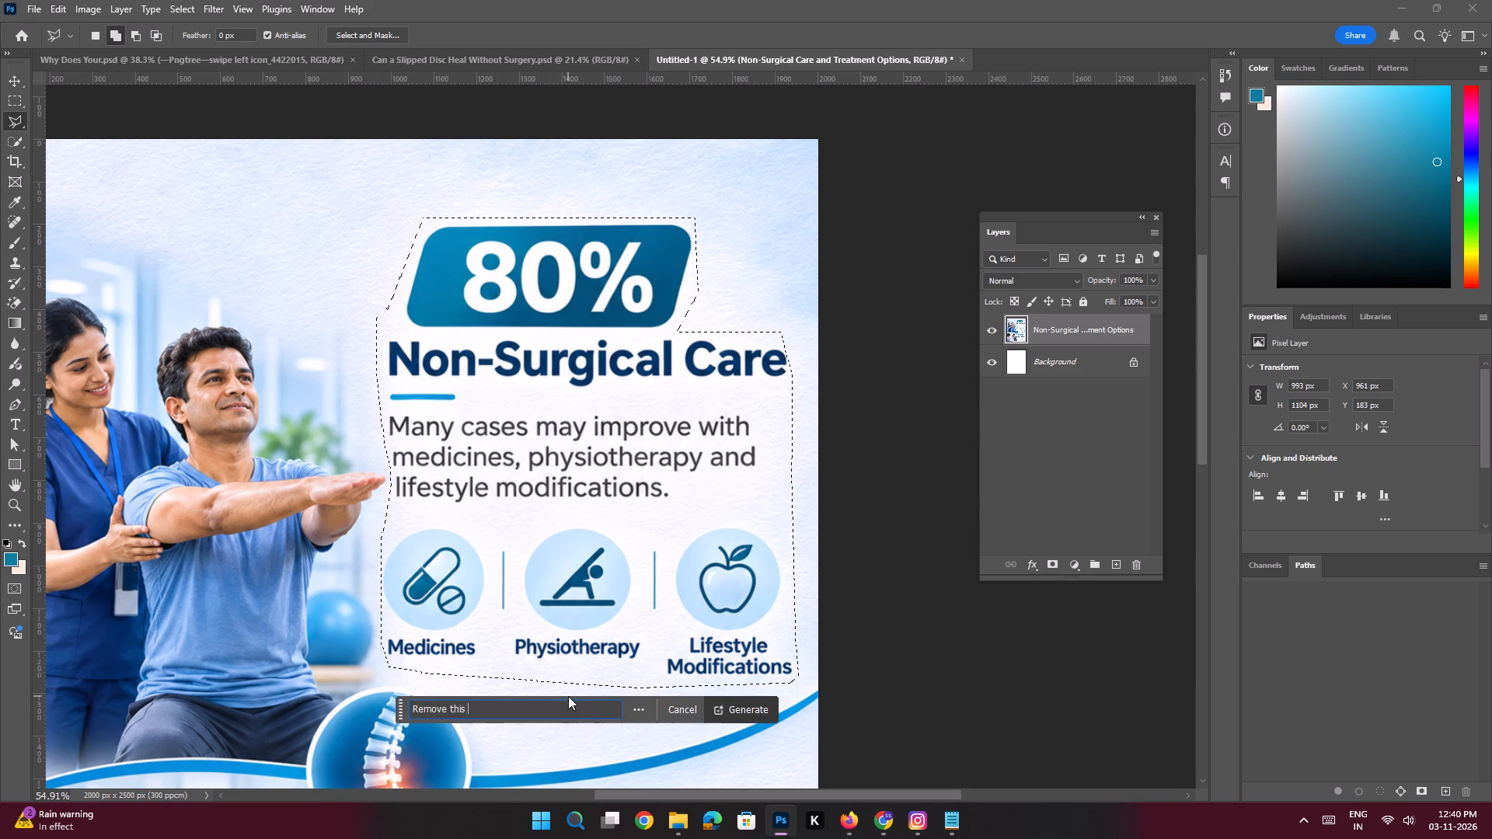
key(Return)
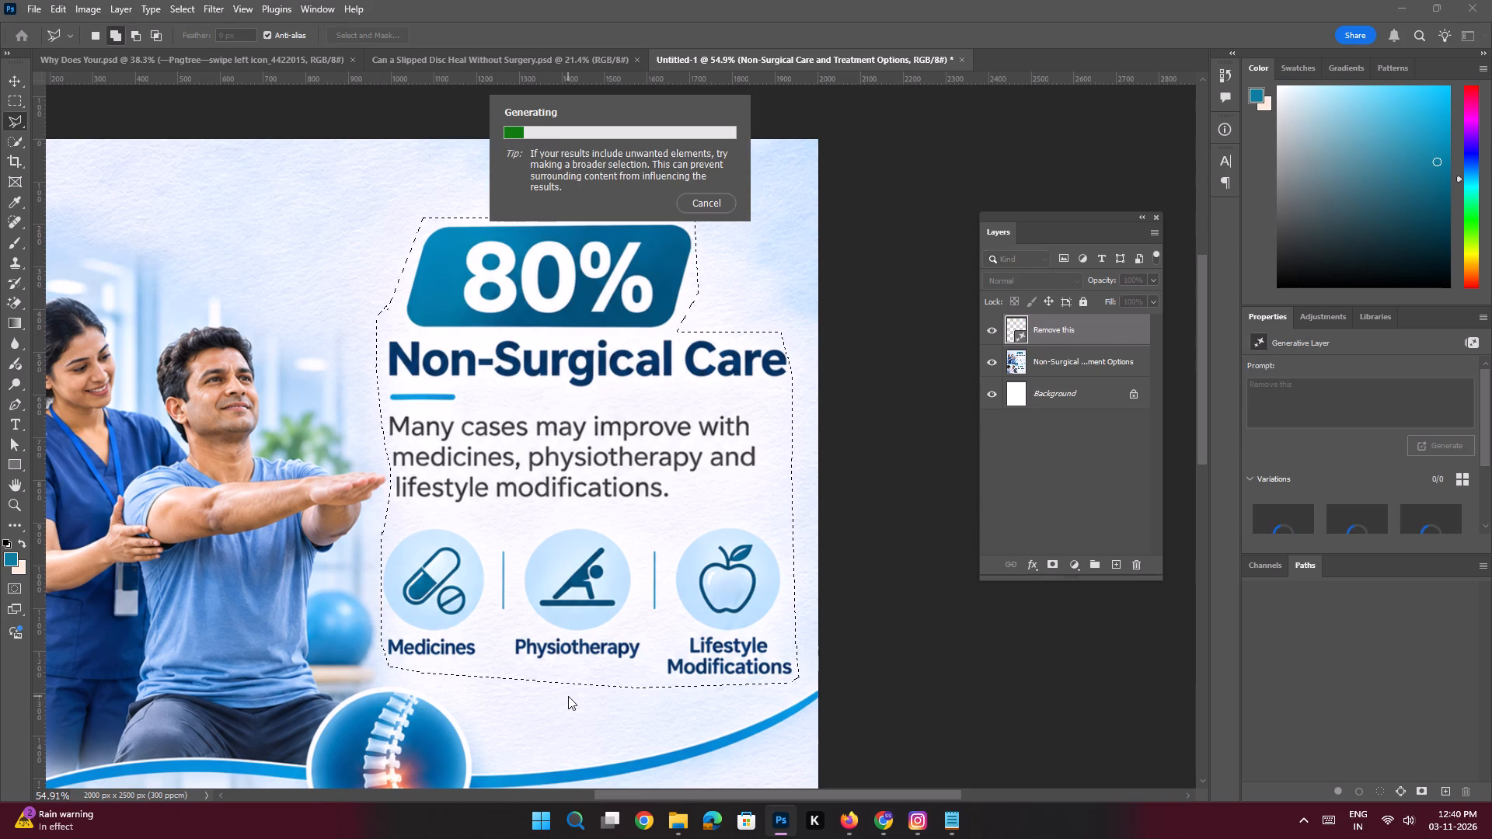
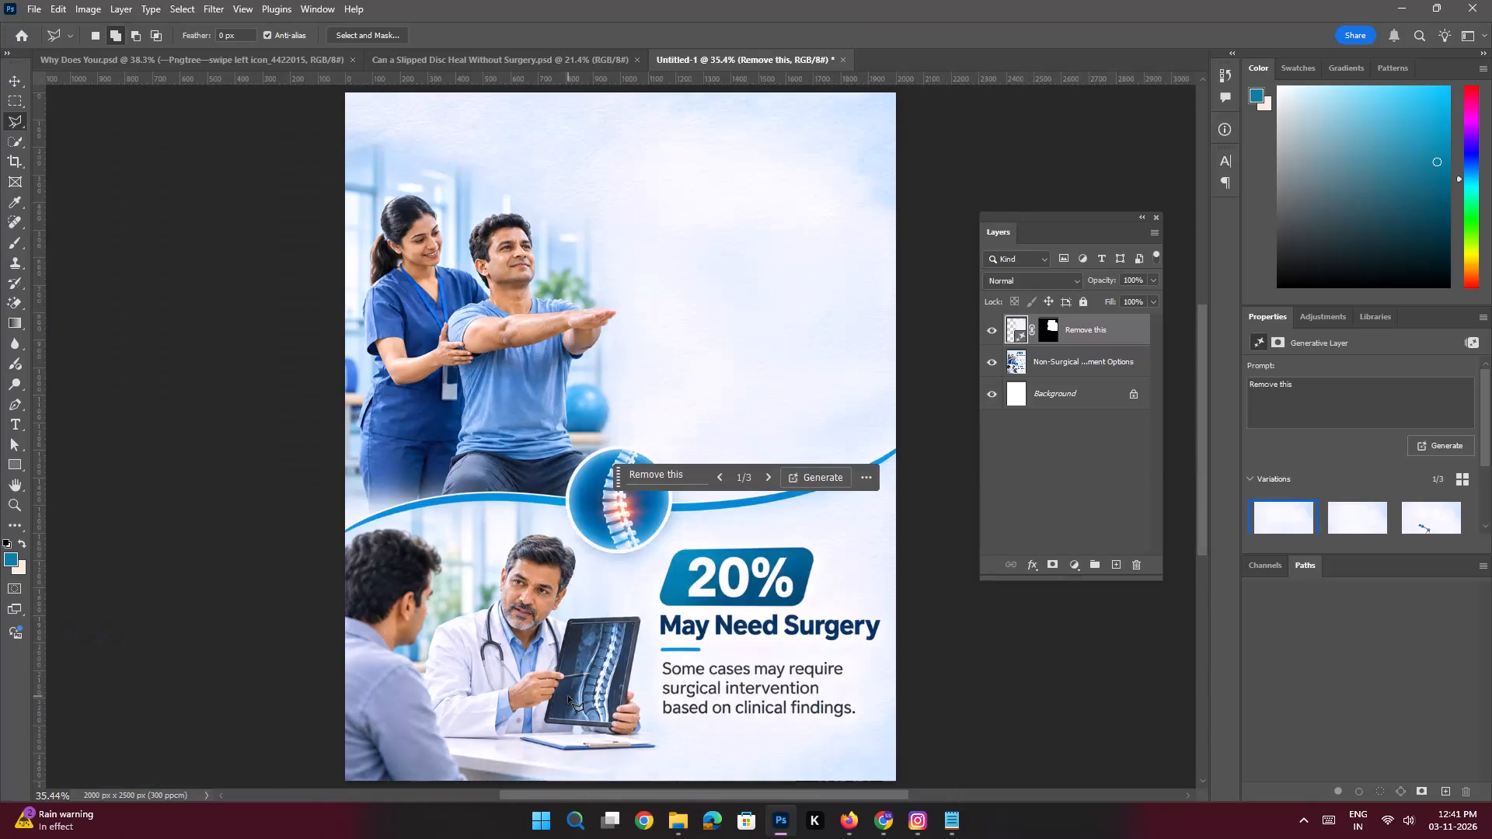
Examine the area cleared by Generative Fill around the patient and the empty upper background at close zoom.
key(space)
key(space)
key(space)
key(space)
key(space)
key(space)
key(space)
key(space)
key(space)
key(space)
key(space)
key(space)
key(space)
key(space)
key(space)
key(space)
key(space)
key(space)
drag(695, 674, 558, 548)
ctrl+drag(585, 466, 626, 527)
drag(686, 441, 667, 590)
drag(614, 489, 622, 565)
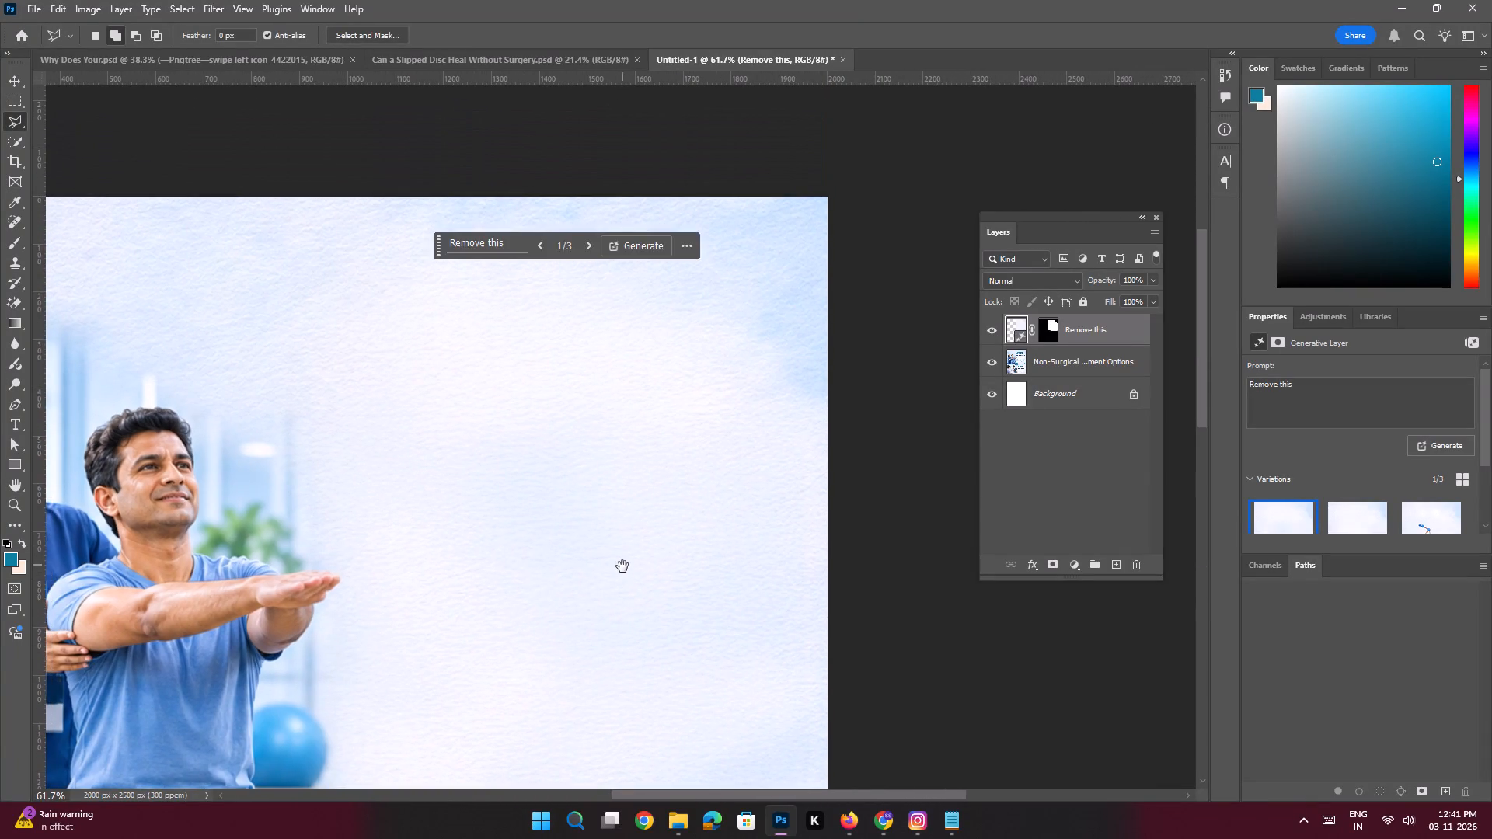
ctrl+drag(698, 535, 643, 517)
drag(619, 565, 643, 490)
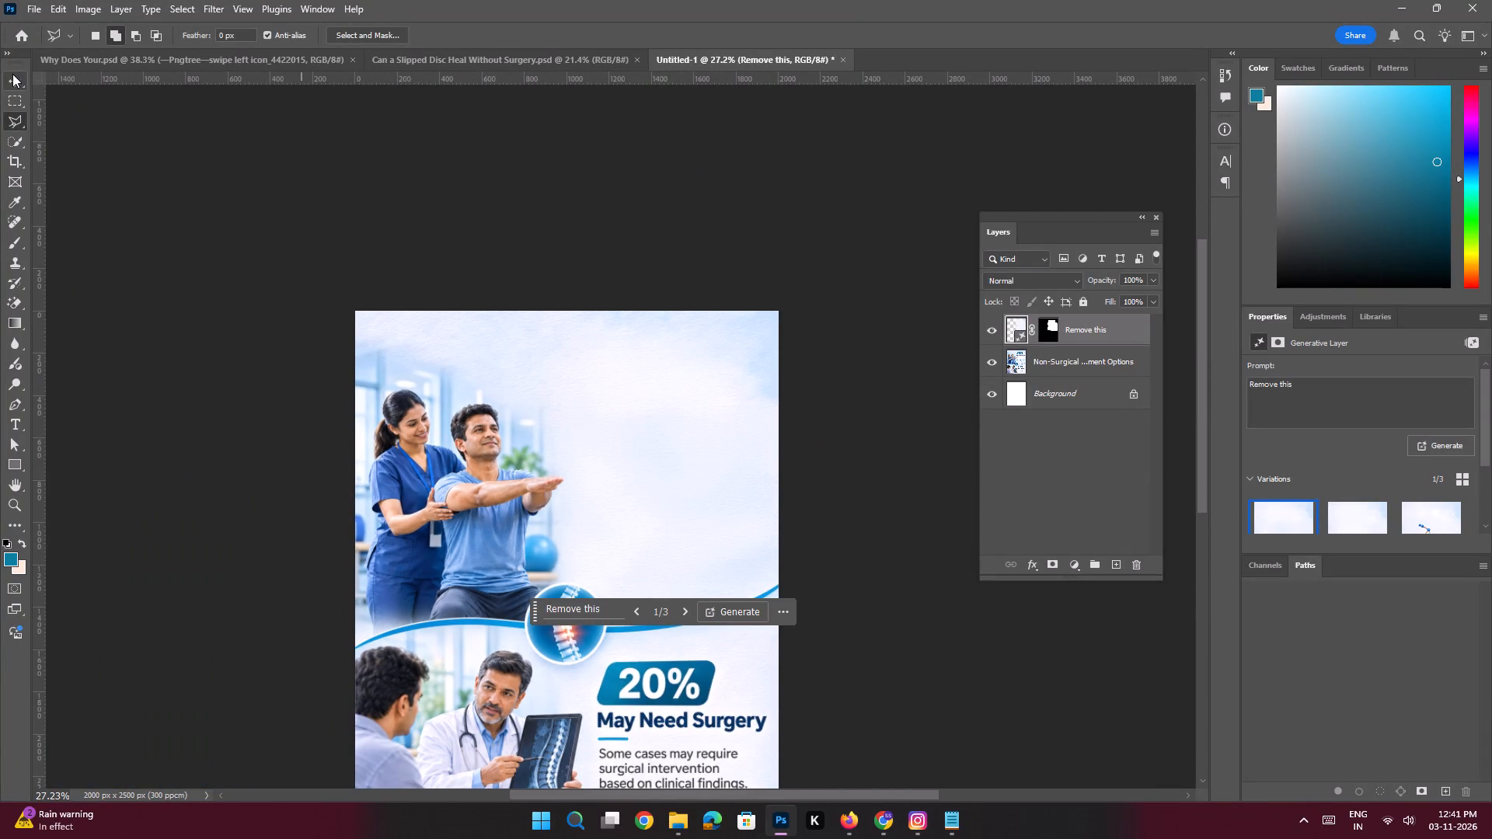
Add a guide layout to the canvas with red margin guides of 75 px on all four sides.
click(12, 74)
click(148, 249)
click(247, 5)
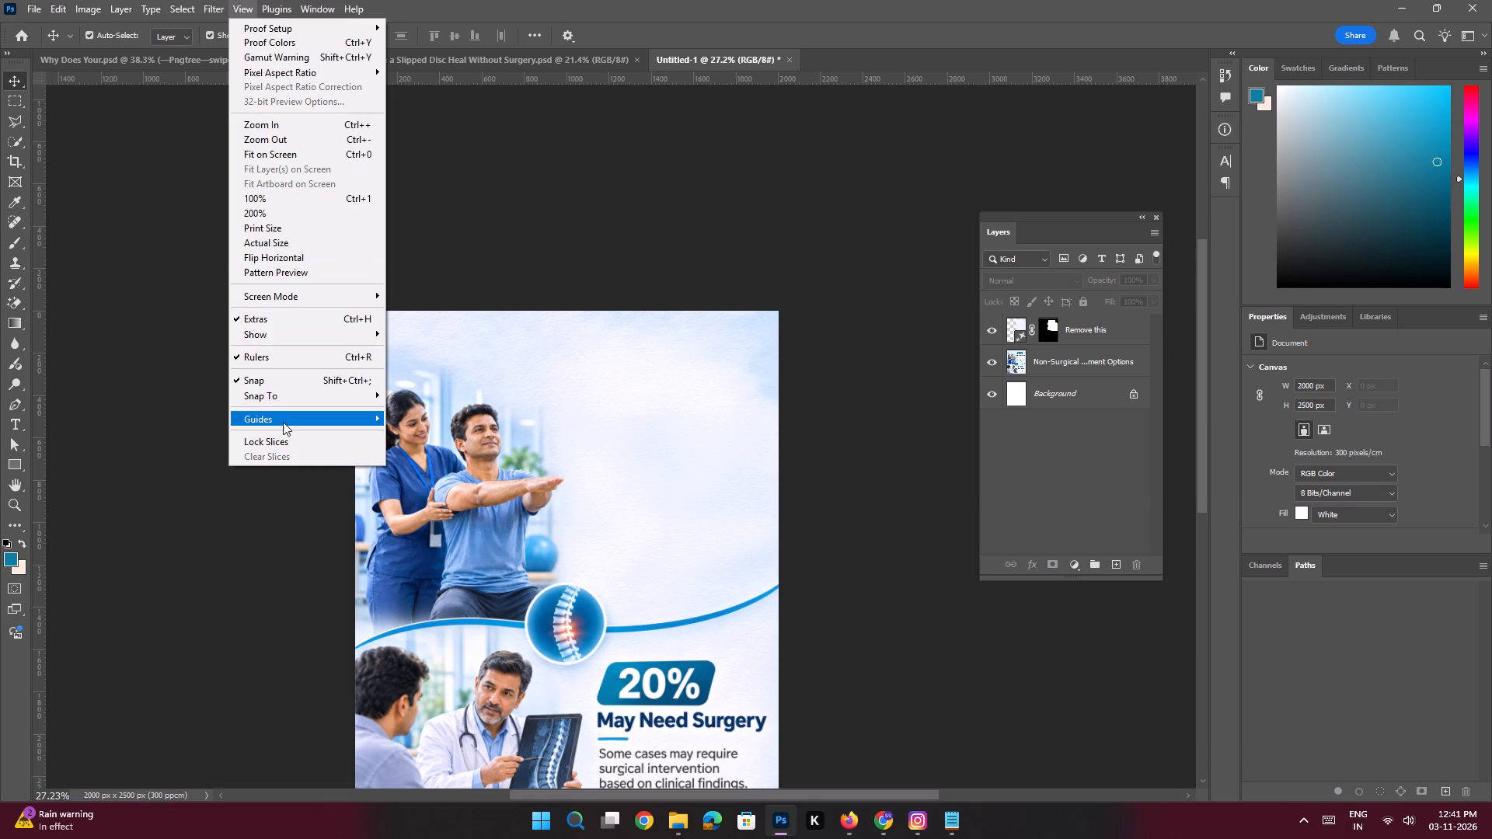
click(420, 516)
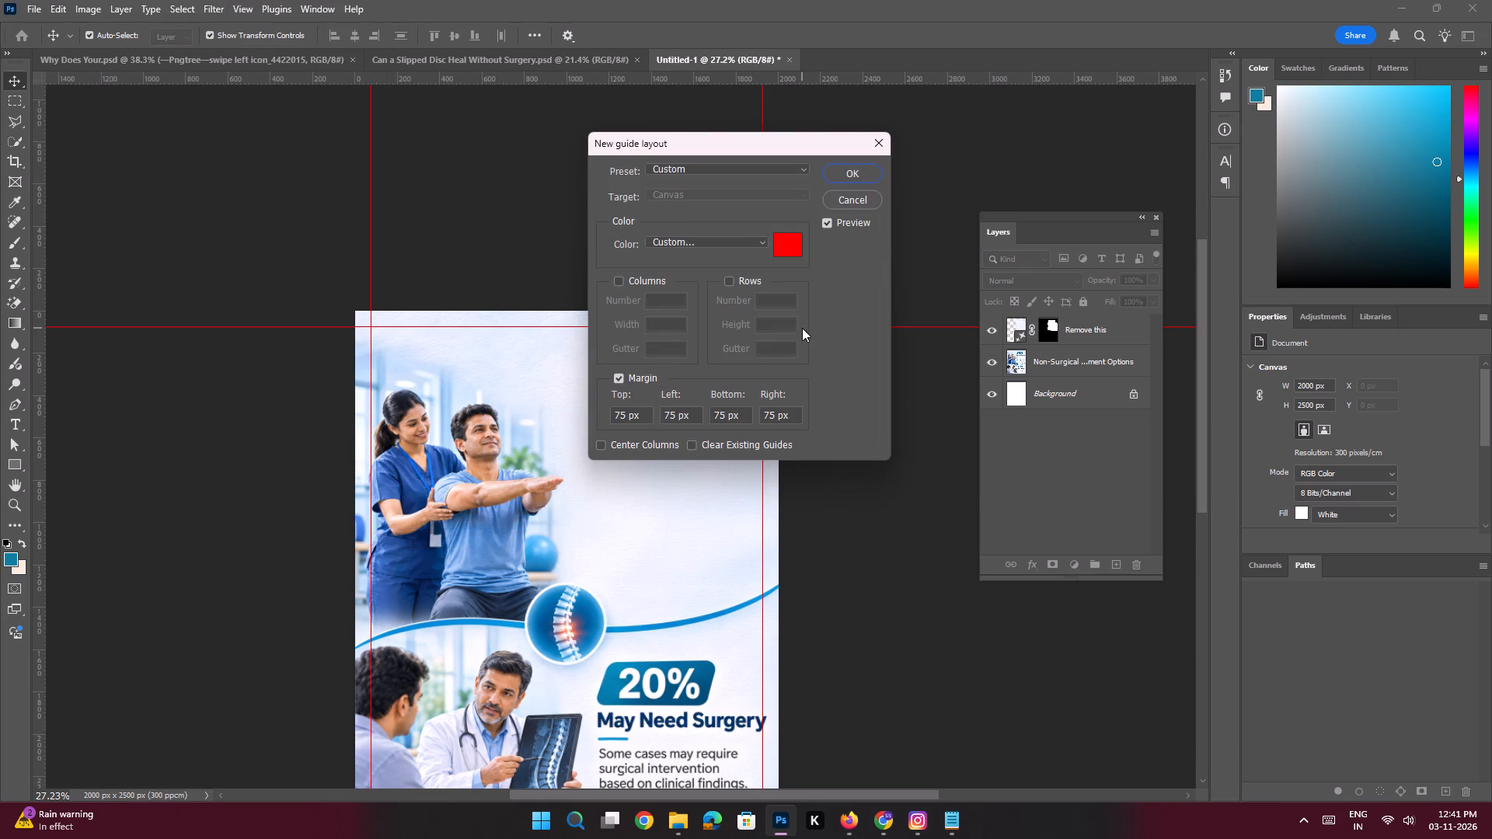
key(Return)
key(Return)
Copy the Apollo Hospitals logo layer from the Can a Slipped Disc Heal Without Surgery document into the untitled slide two document.
key(ctrl+space)
key(ctrl+space)
key(ctrl+space)
key(ctrl+space)
key(ctrl+space)
key(ctrl+space)
ctrl+drag(741, 296, 769, 381)
drag(788, 370, 783, 385)
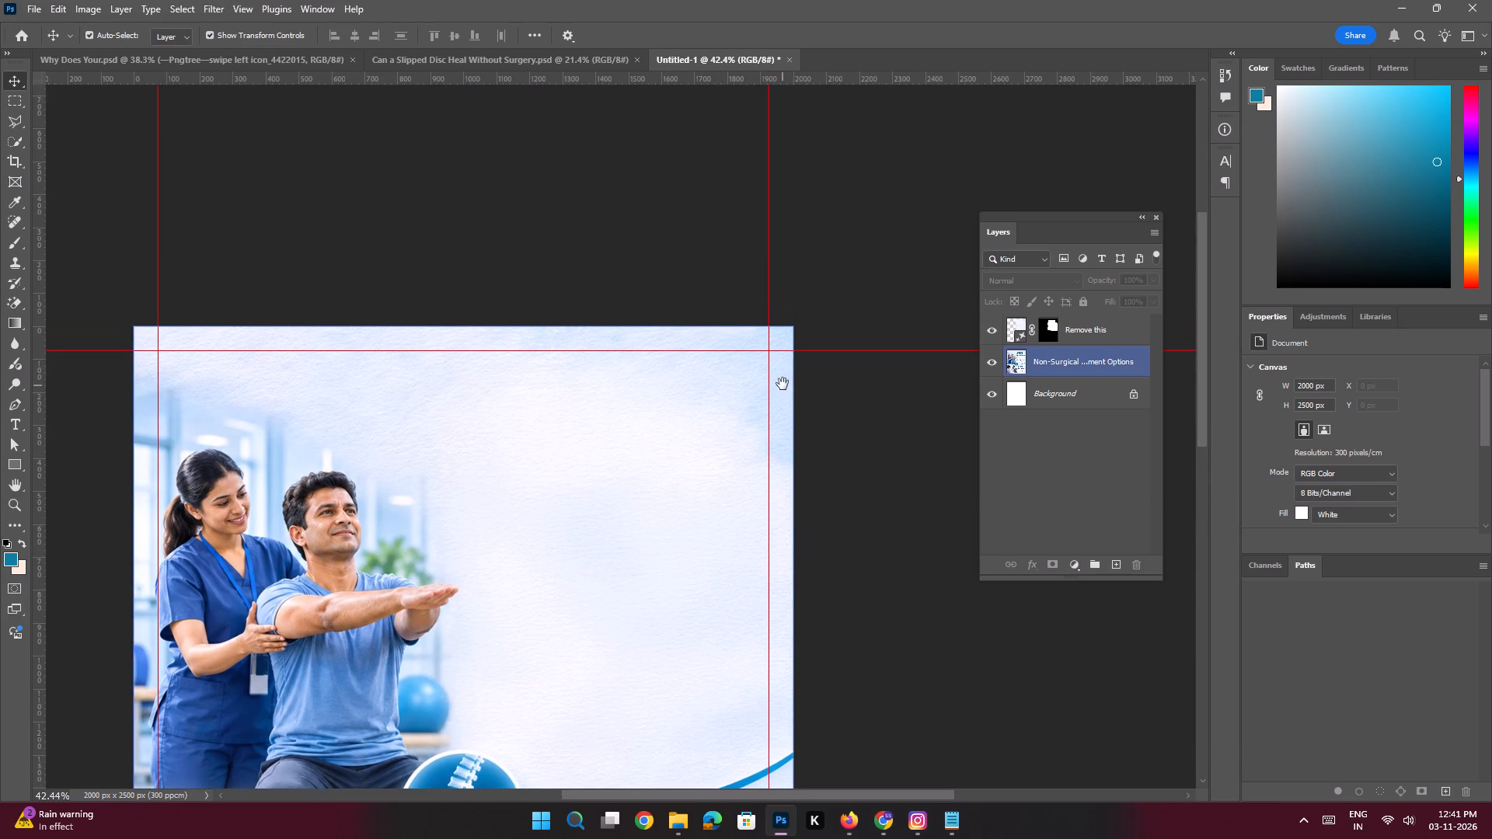
click(518, 64)
key(ctrl+space)
key(ctrl+space)
key(ctrl+space)
key(ctrl+space)
key(ctrl+space)
key(ctrl+space)
key(ctrl+space)
key(ctrl+space)
key(ctrl+space)
key(ctrl+space)
key(ctrl+space)
key(ctrl+space)
key(ctrl+space)
key(ctrl+space)
ctrl+drag(663, 169, 709, 324)
drag(694, 241, 699, 282)
click(12, 88)
click(900, 263)
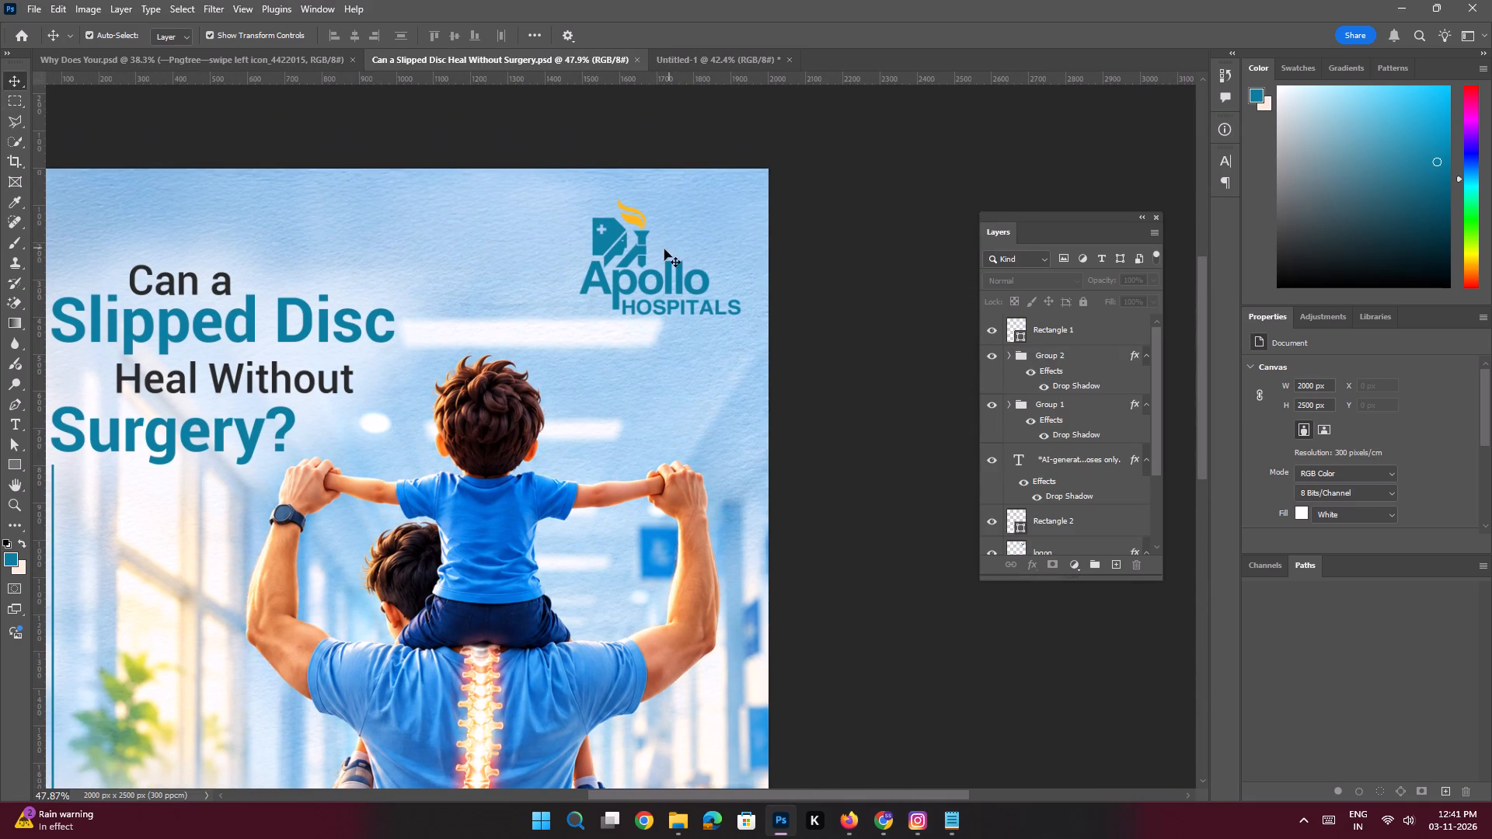
click(615, 238)
drag(1046, 503, 1047, 503)
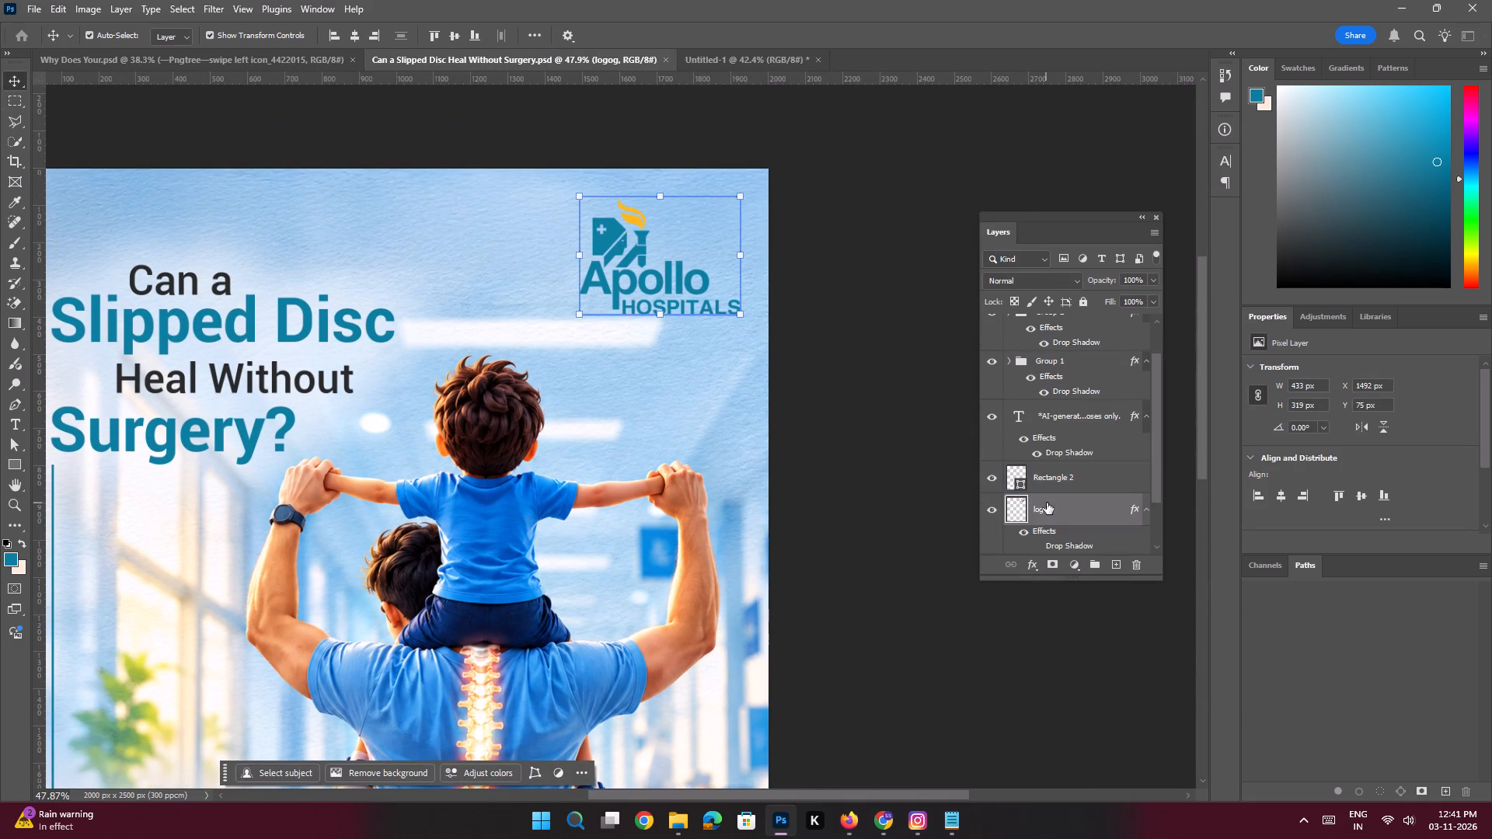
drag(1047, 503, 706, 148)
Position the Apollo Hospitals logo in the canvas's upper-right corner, snapped to the top and right margin guides.
key(ctrl+space)
key(ctrl+space)
key(ctrl+space)
key(ctrl+space)
key(ctrl+space)
key(ctrl+space)
key(ctrl+space)
key(ctrl+space)
key(ctrl+space)
key(ctrl+space)
key(ctrl+space)
key(ctrl+space)
key(ctrl+space)
key(ctrl+space)
key(ctrl+space)
ctrl+drag(706, 138, 752, 250)
drag(739, 203, 723, 340)
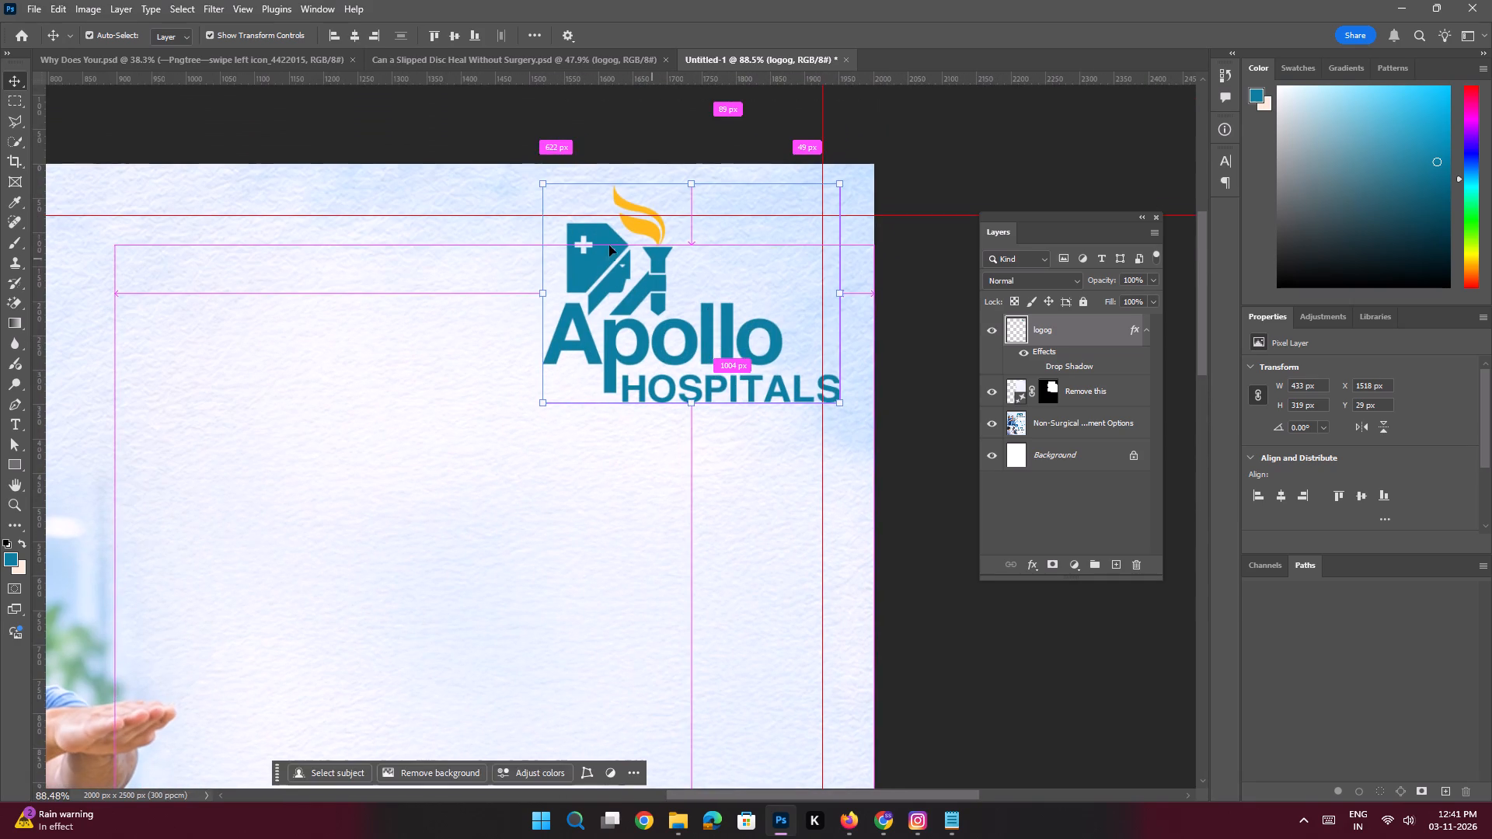
drag(604, 242, 584, 270)
key(ctrl+space)
key(ctrl+space)
key(ctrl+space)
key(ctrl+space)
key(ctrl+space)
ctrl+drag(639, 284, 561, 262)
drag(581, 330, 578, 263)
click(749, 353)
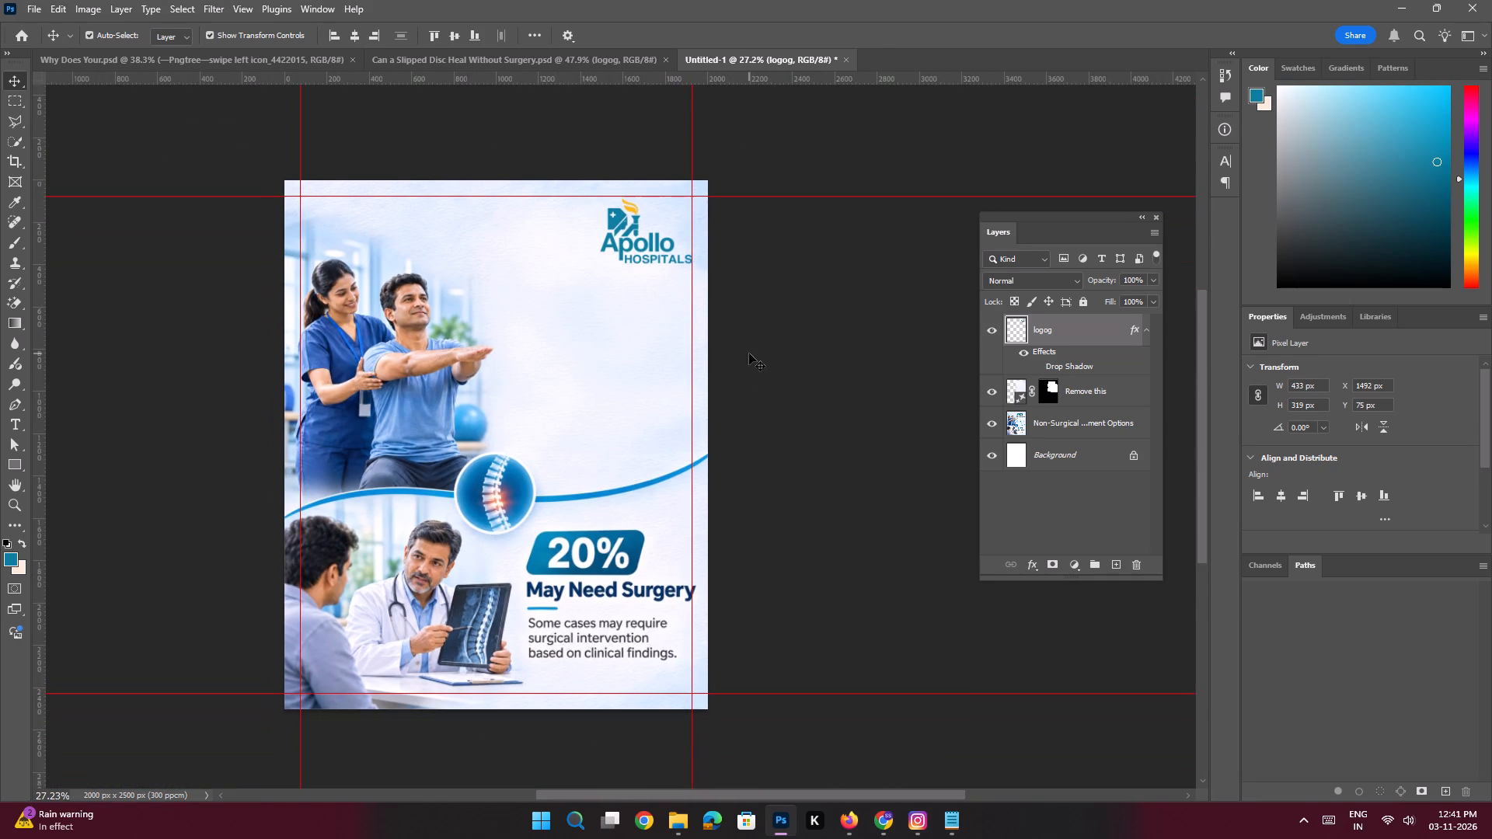
Copy "80% Non-Surgical Care" from the Notepad slide text and save the Photoshop document under that name as a PSD in Apollo indore.
click(961, 833)
drag(1041, 385, 1029, 385)
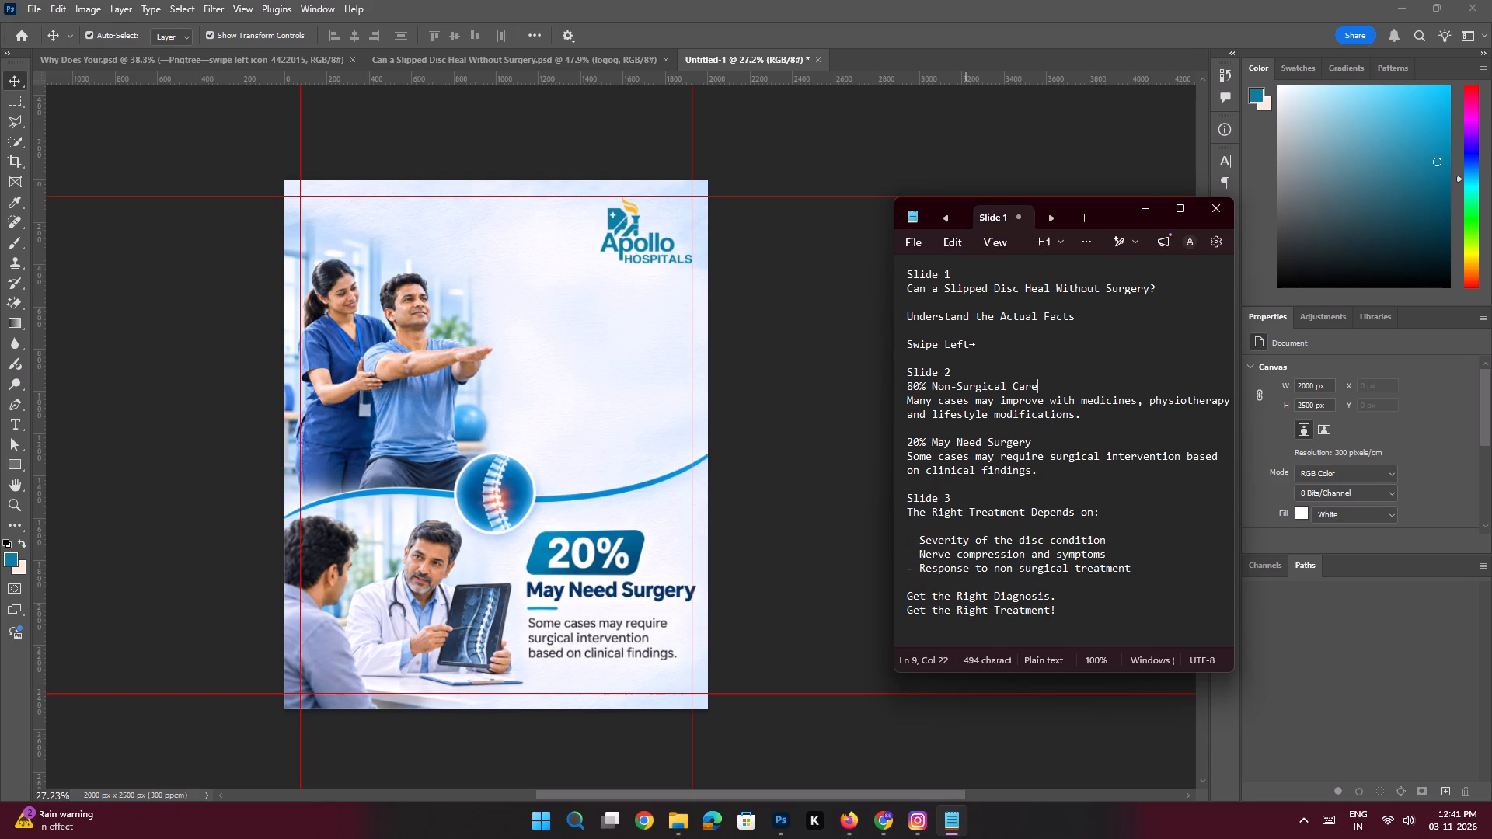
drag(1029, 385, 817, 385)
key(ctrl+c)
key(ctrl+c)
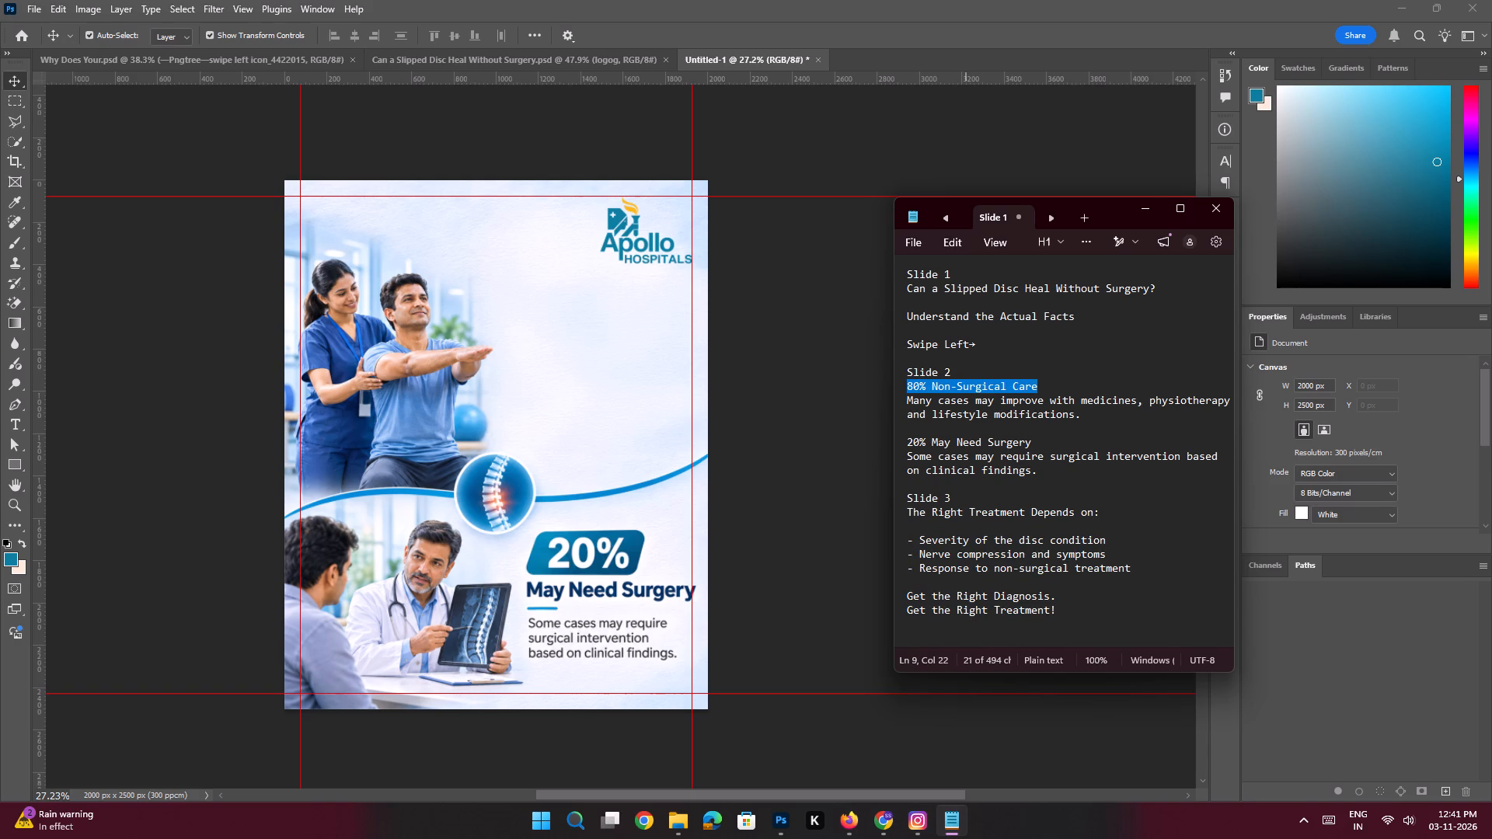
click(1135, 208)
key(ctrl+s)
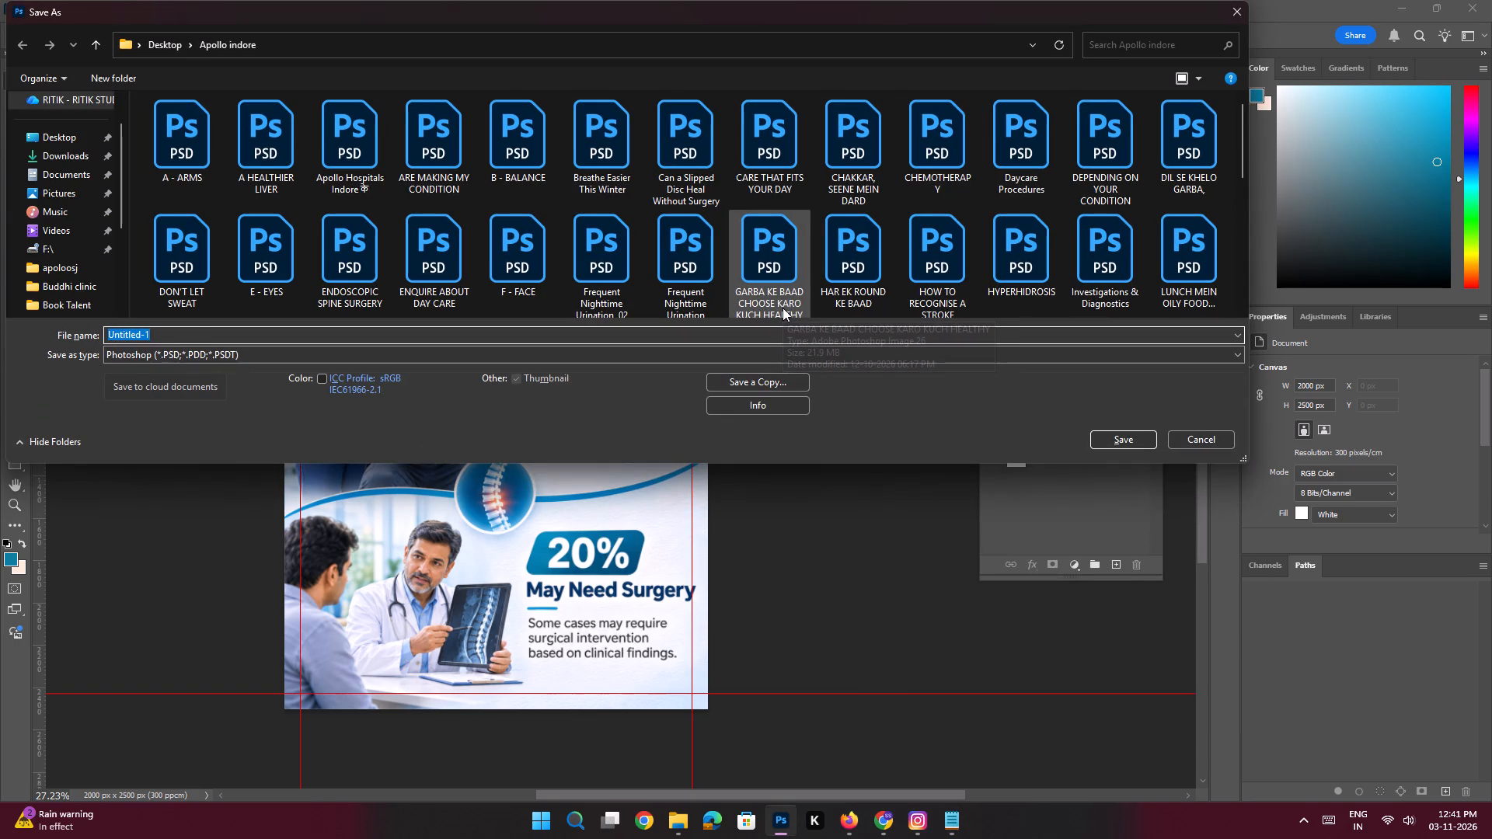
key(ctrl+v)
key(Return)
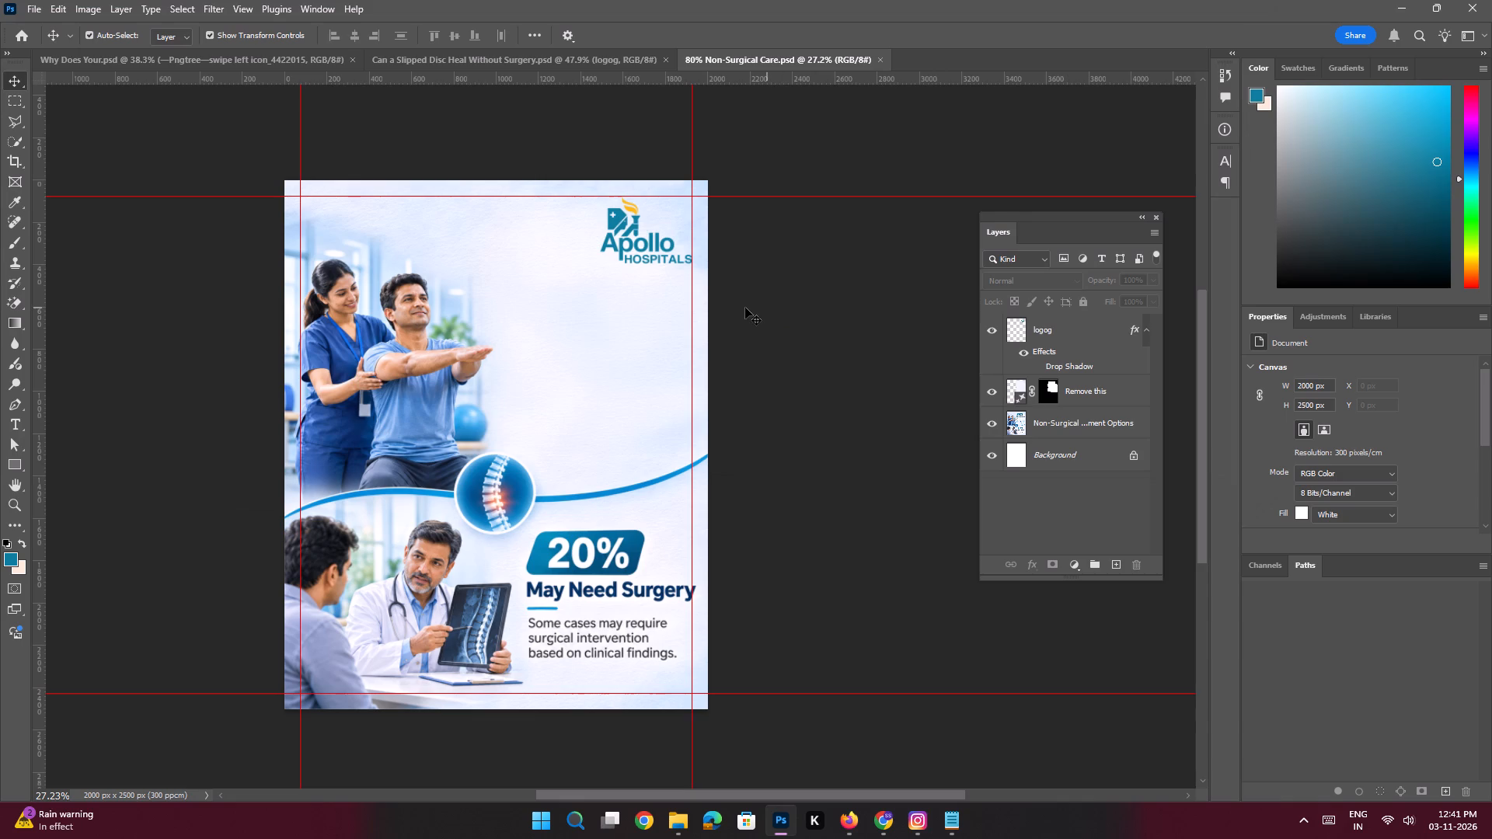
On the Non-Surgical Care image layer, outline the whole 20% May Need Surgery text block with the Polygonal Lasso and run Generative Fill with "Remove this".
key(space)
ctrl+drag(643, 259, 665, 337)
drag(647, 530, 647, 472)
click(647, 463)
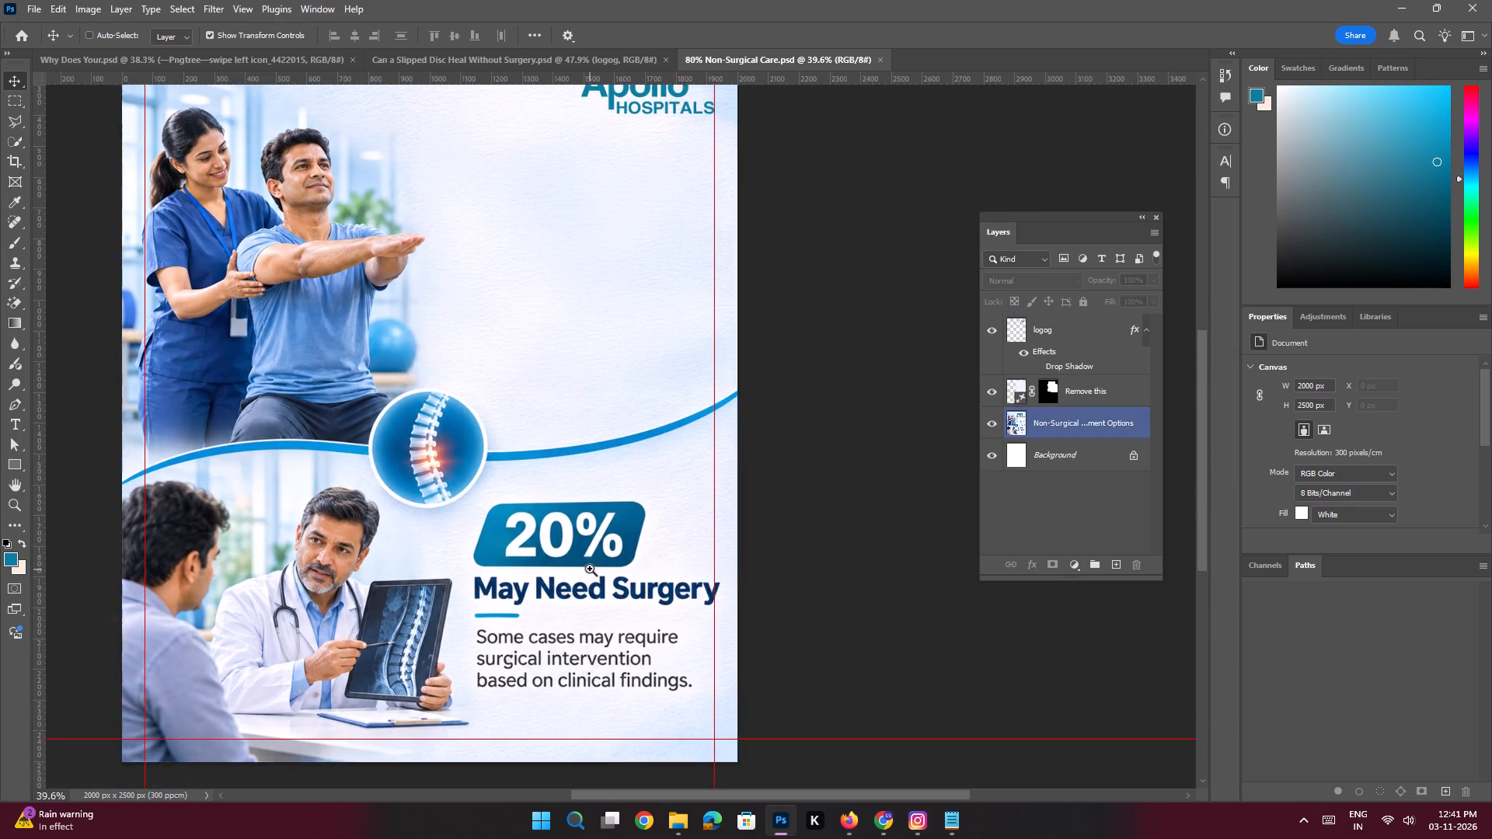
ctrl+drag(590, 569, 629, 614)
click(1070, 428)
key(space)
key(space)
key(space)
key(space)
key(space)
key(space)
key(space)
key(space)
key(space)
key(space)
key(space)
key(space)
key(space)
drag(599, 543, 619, 415)
click(15, 124)
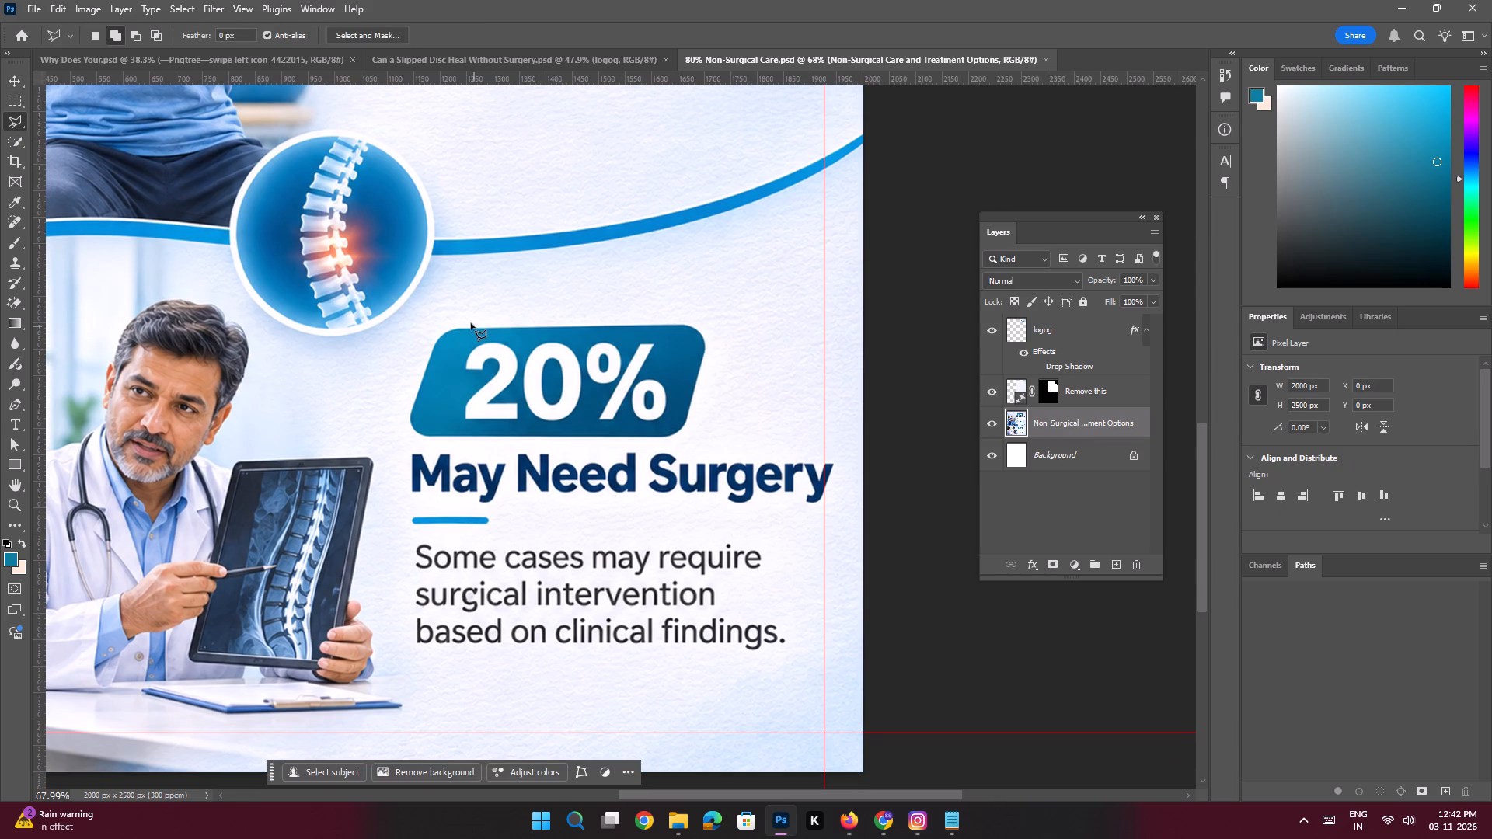
click(462, 320)
shift+click(717, 316)
click(713, 396)
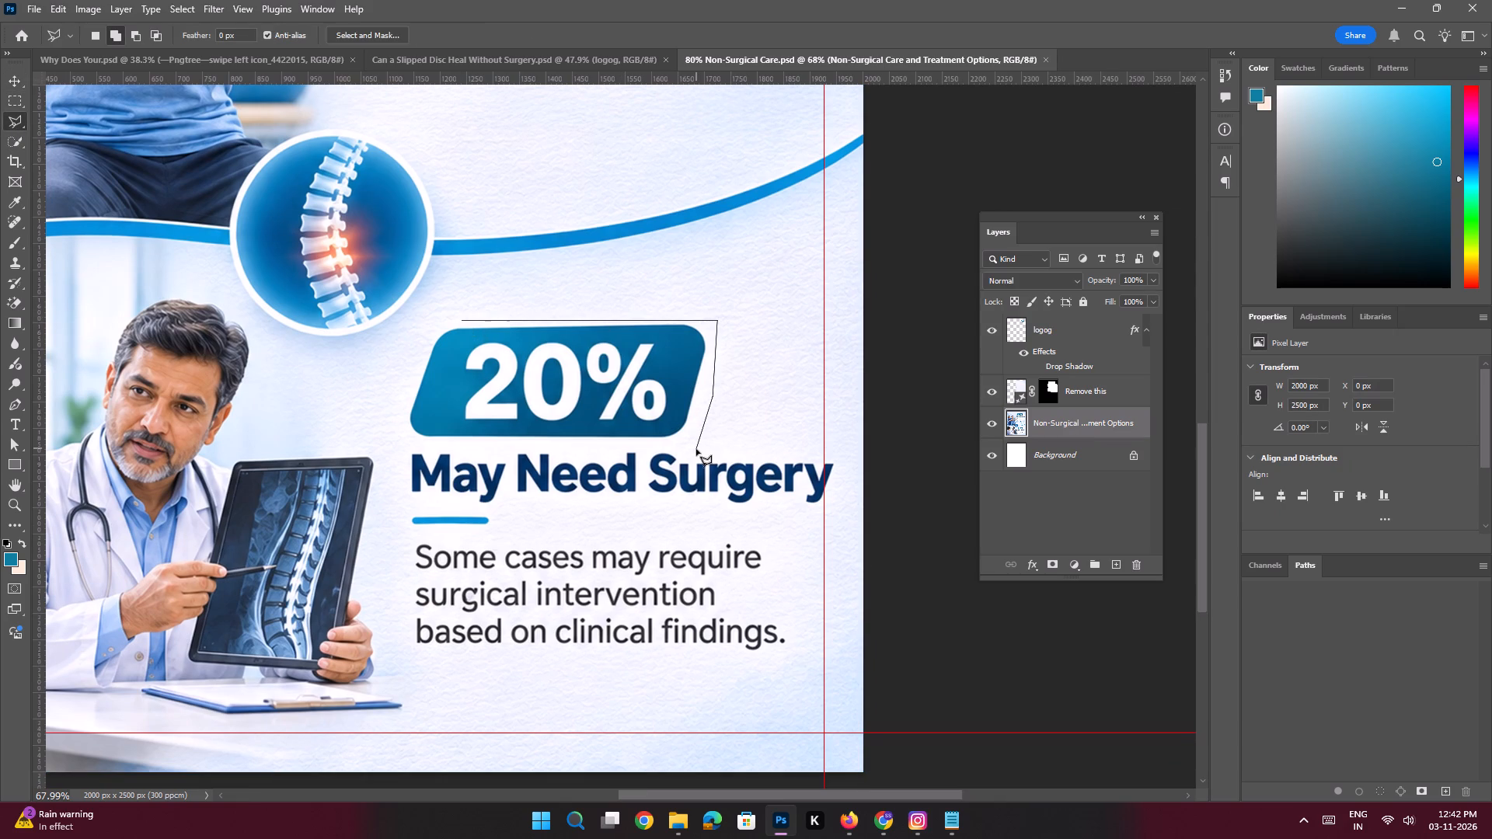
click(696, 449)
shift+click(842, 449)
click(844, 500)
drag(834, 523, 813, 533)
click(778, 542)
click(799, 627)
click(802, 652)
click(779, 663)
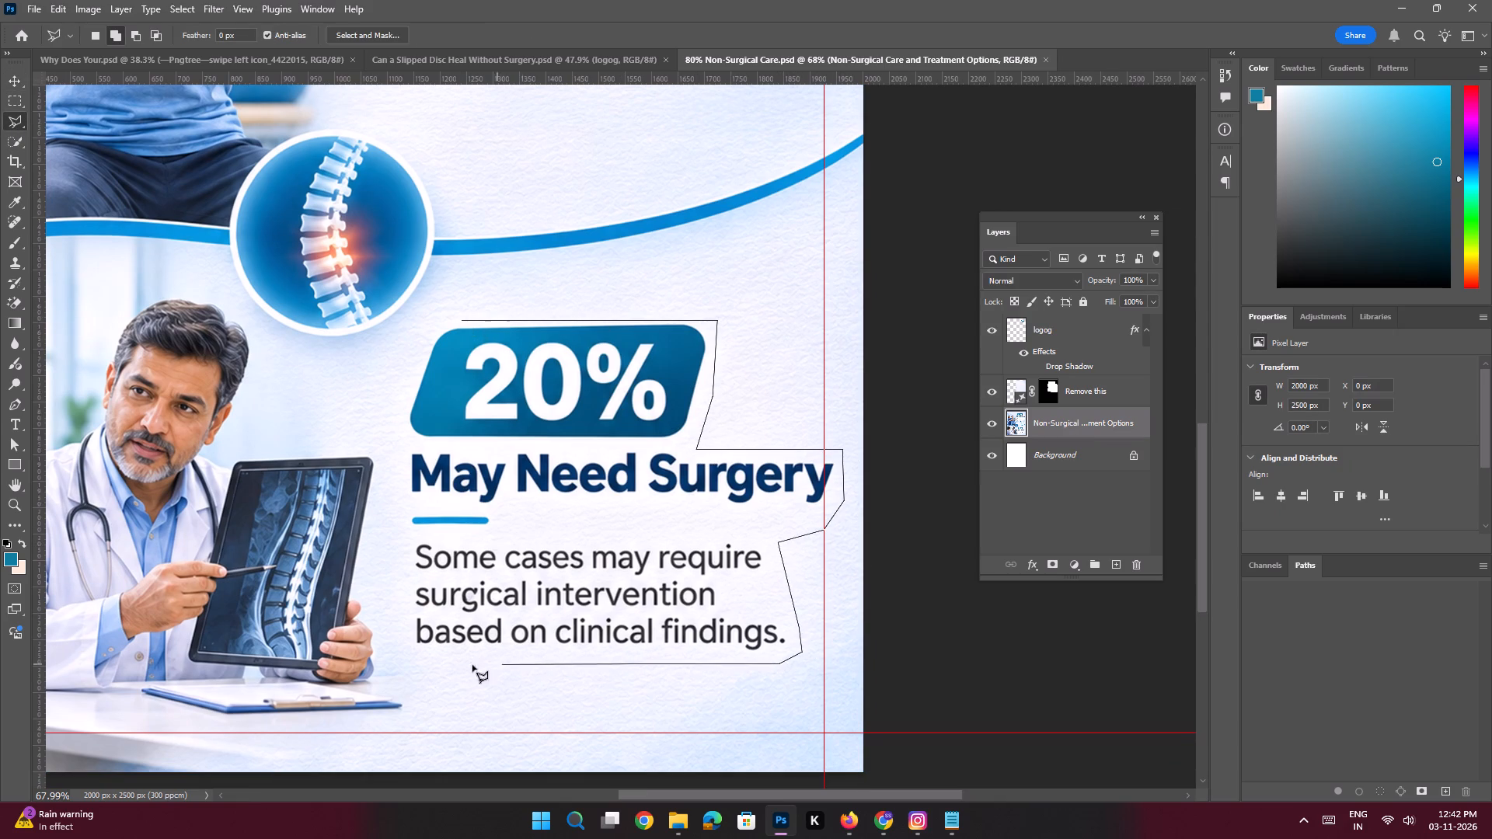
shift+click(409, 657)
click(399, 609)
click(397, 476)
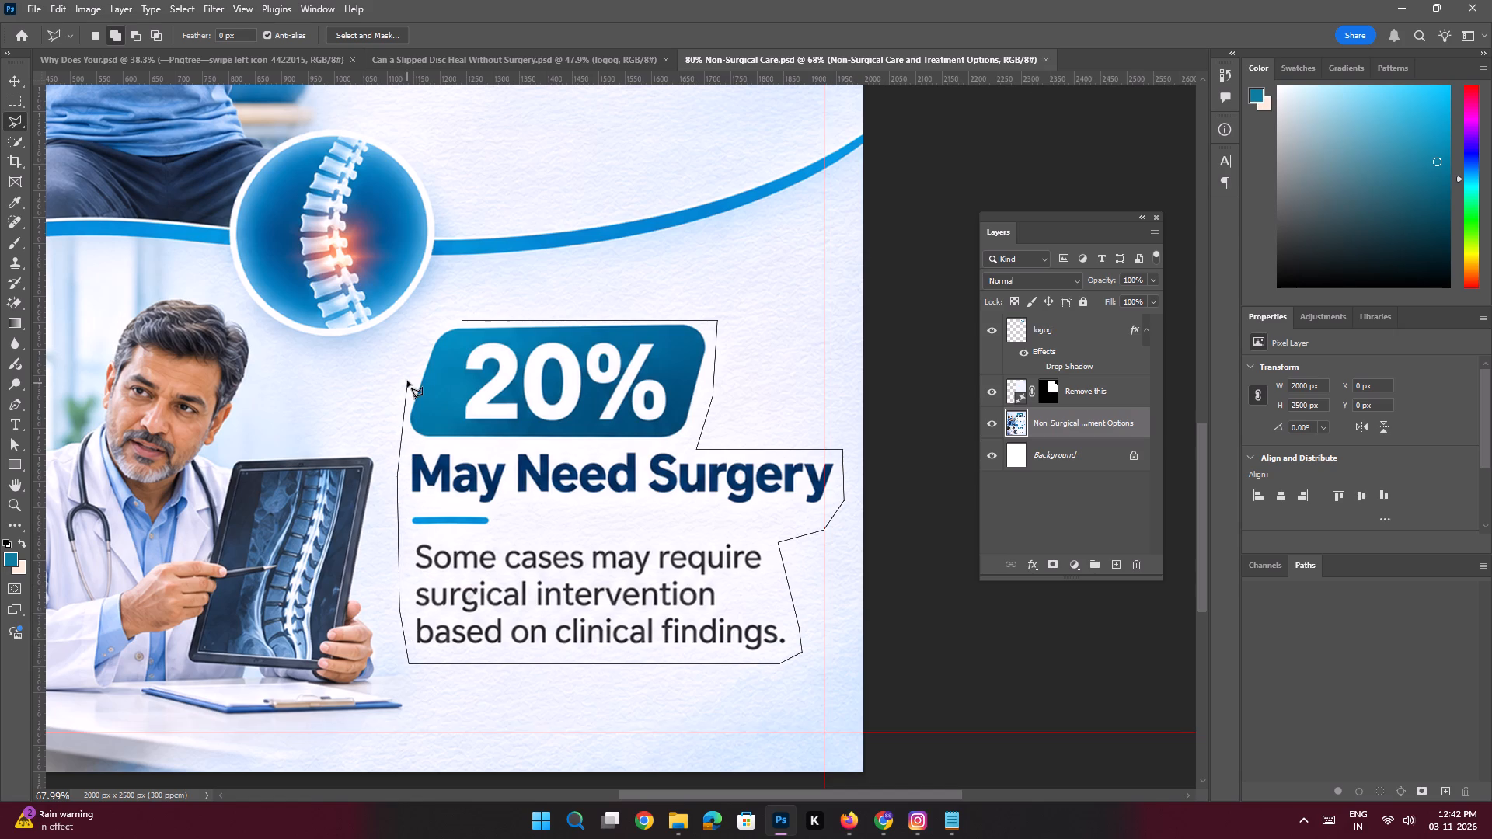
click(407, 381)
click(431, 323)
click(450, 319)
double_click(455, 319)
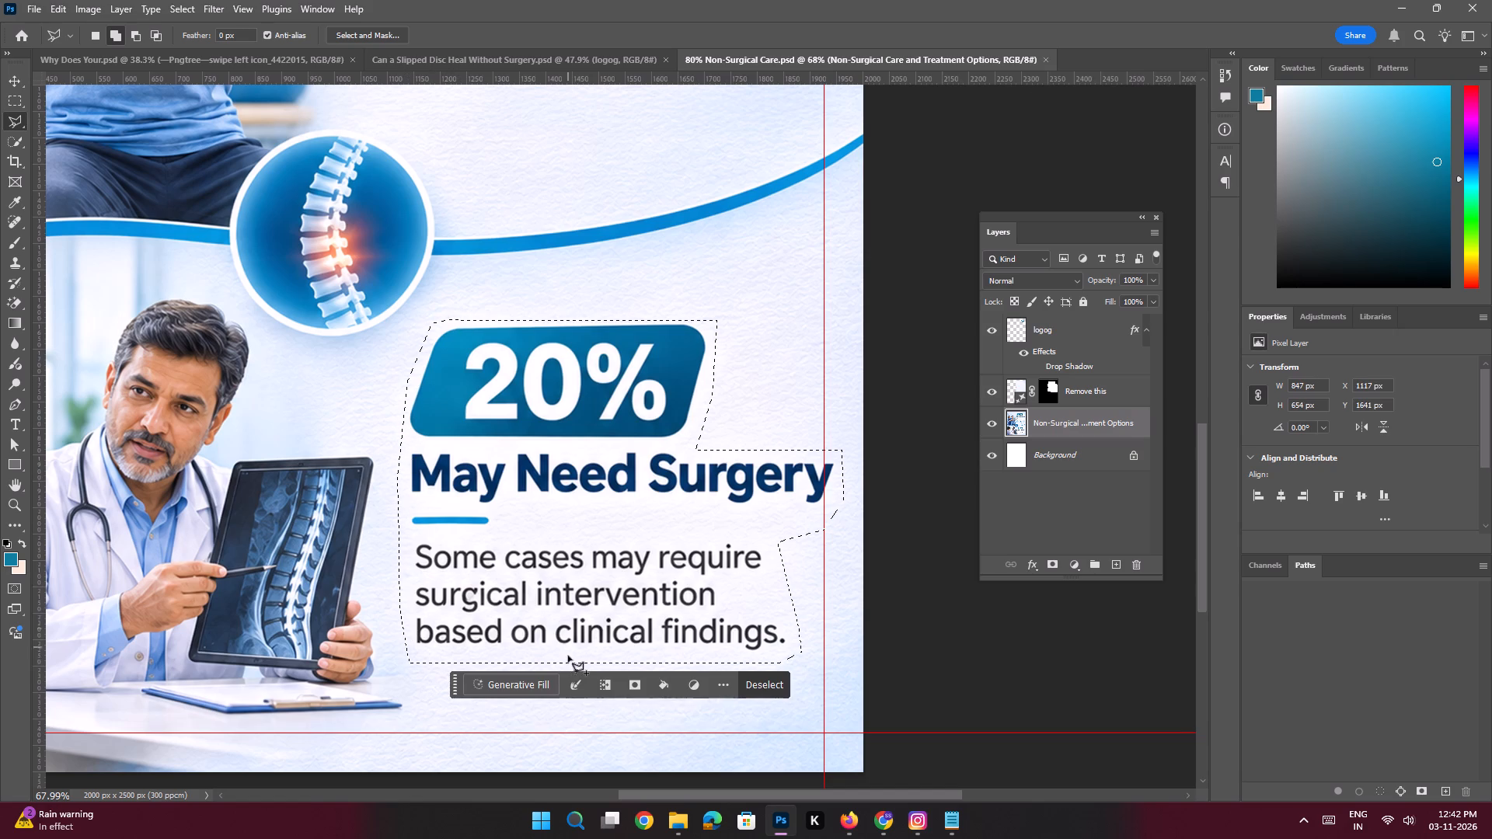
click(514, 686)
text(Remove this)
key(space)
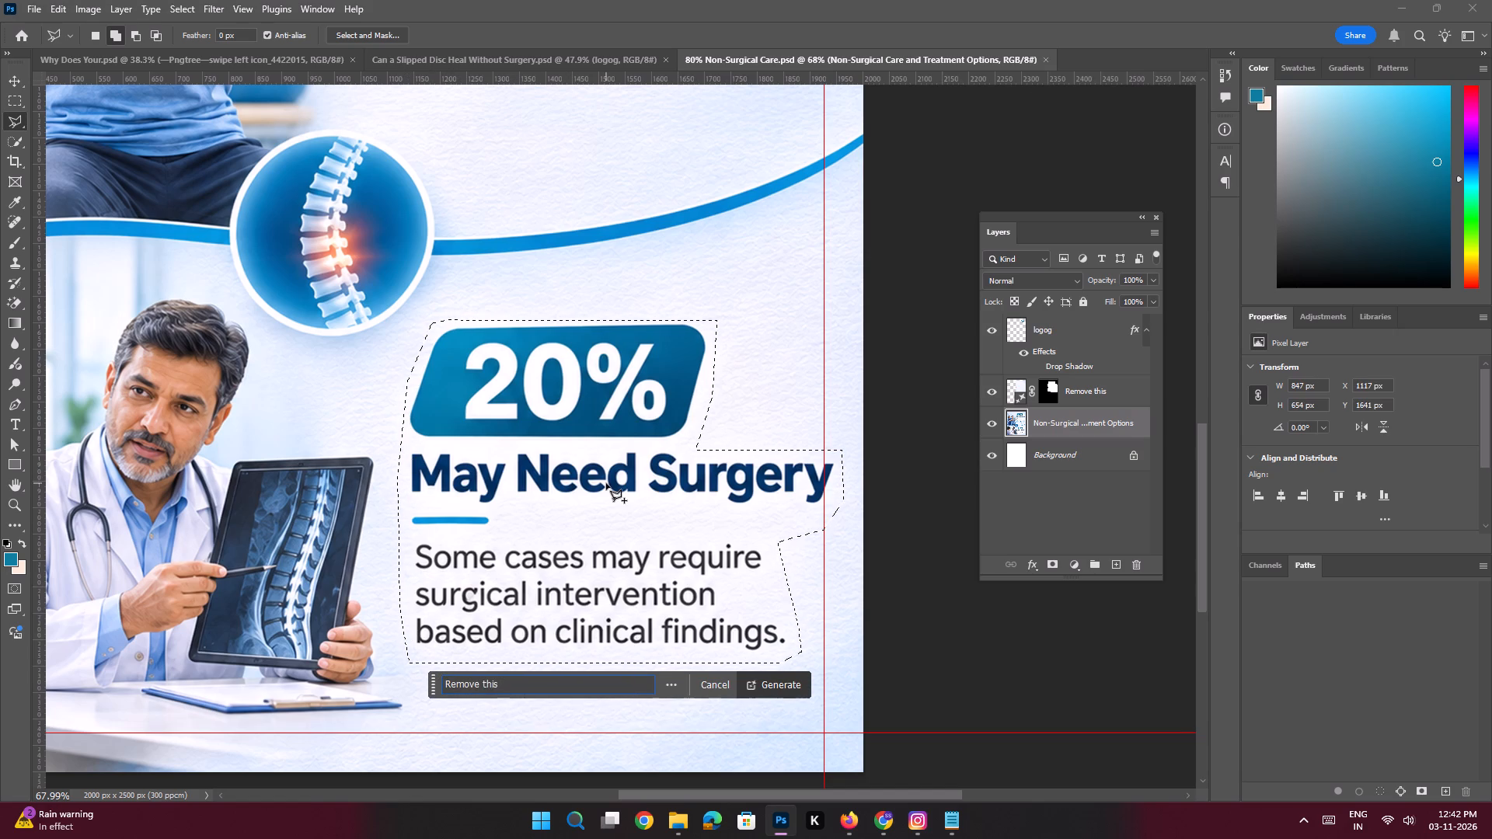
key(Return)
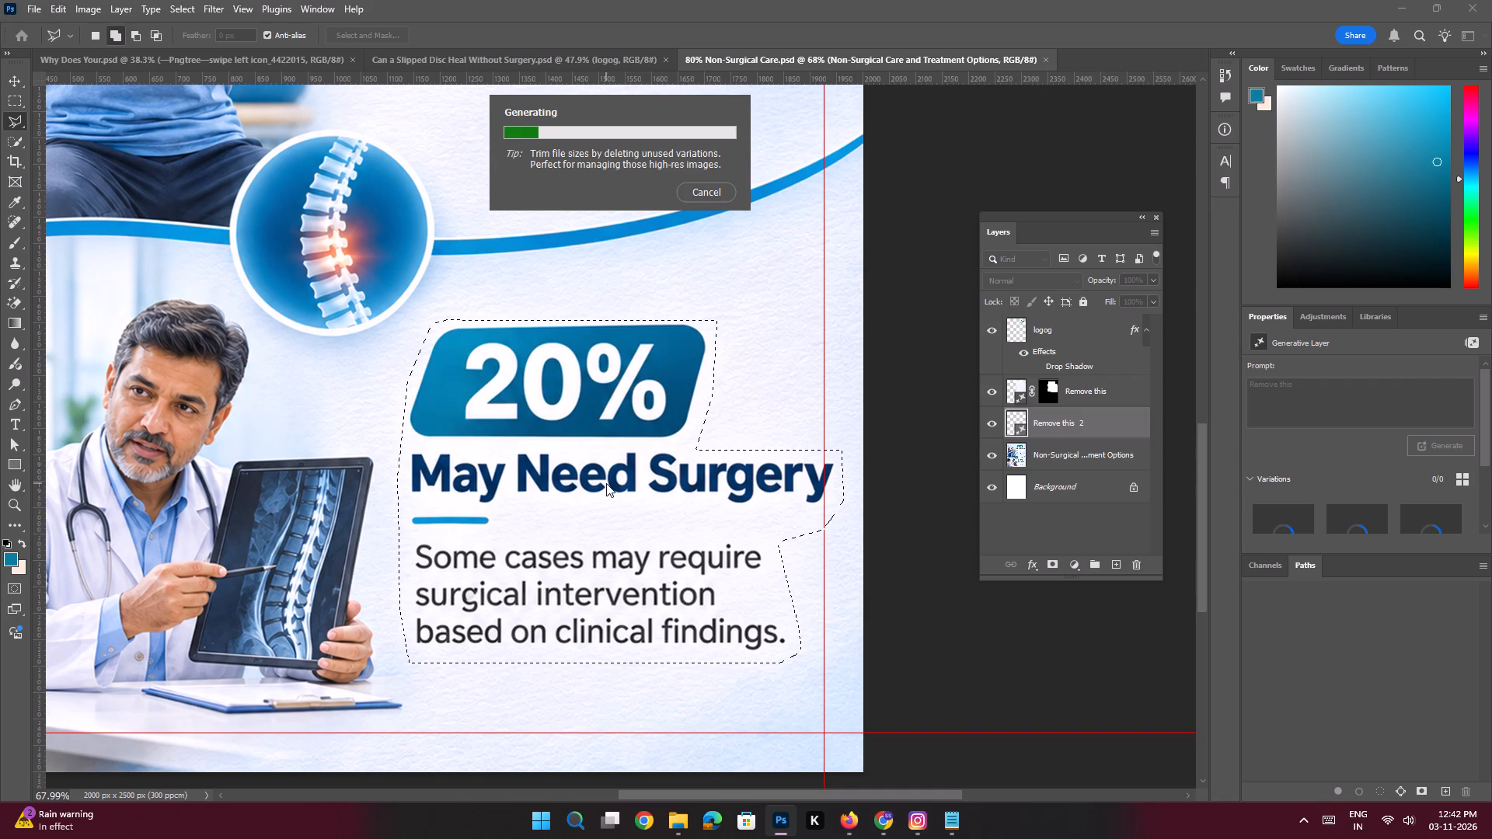
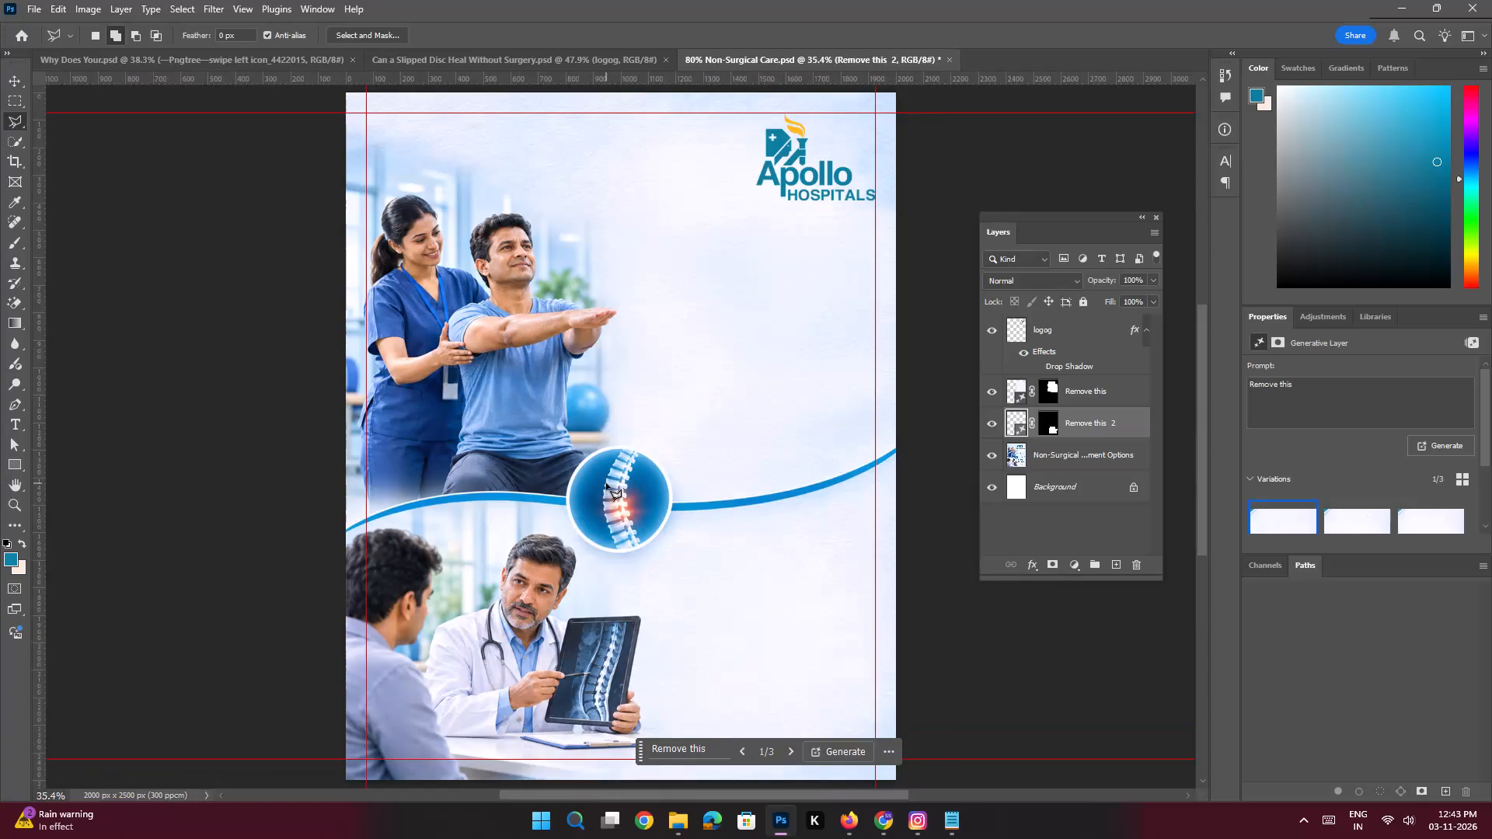
Convert the Non-Surgical image layer and both Remove this generative layers into a single smart object.
click(1068, 457)
shift+click(1096, 389)
right_click(1096, 389)
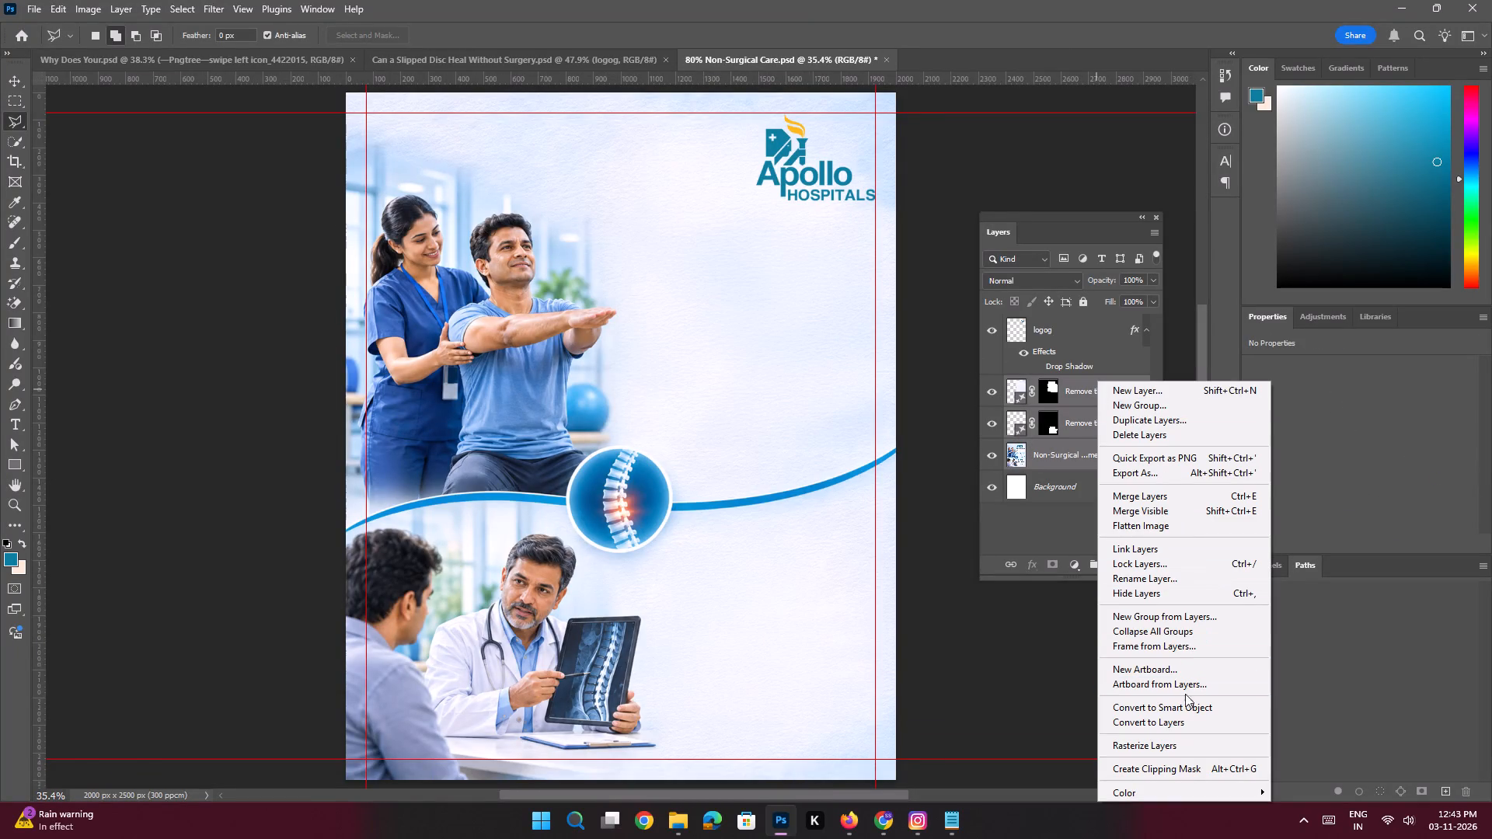
click(1175, 705)
key(space)
key(space)
key(space)
key(space)
key(space)
drag(664, 369, 627, 360)
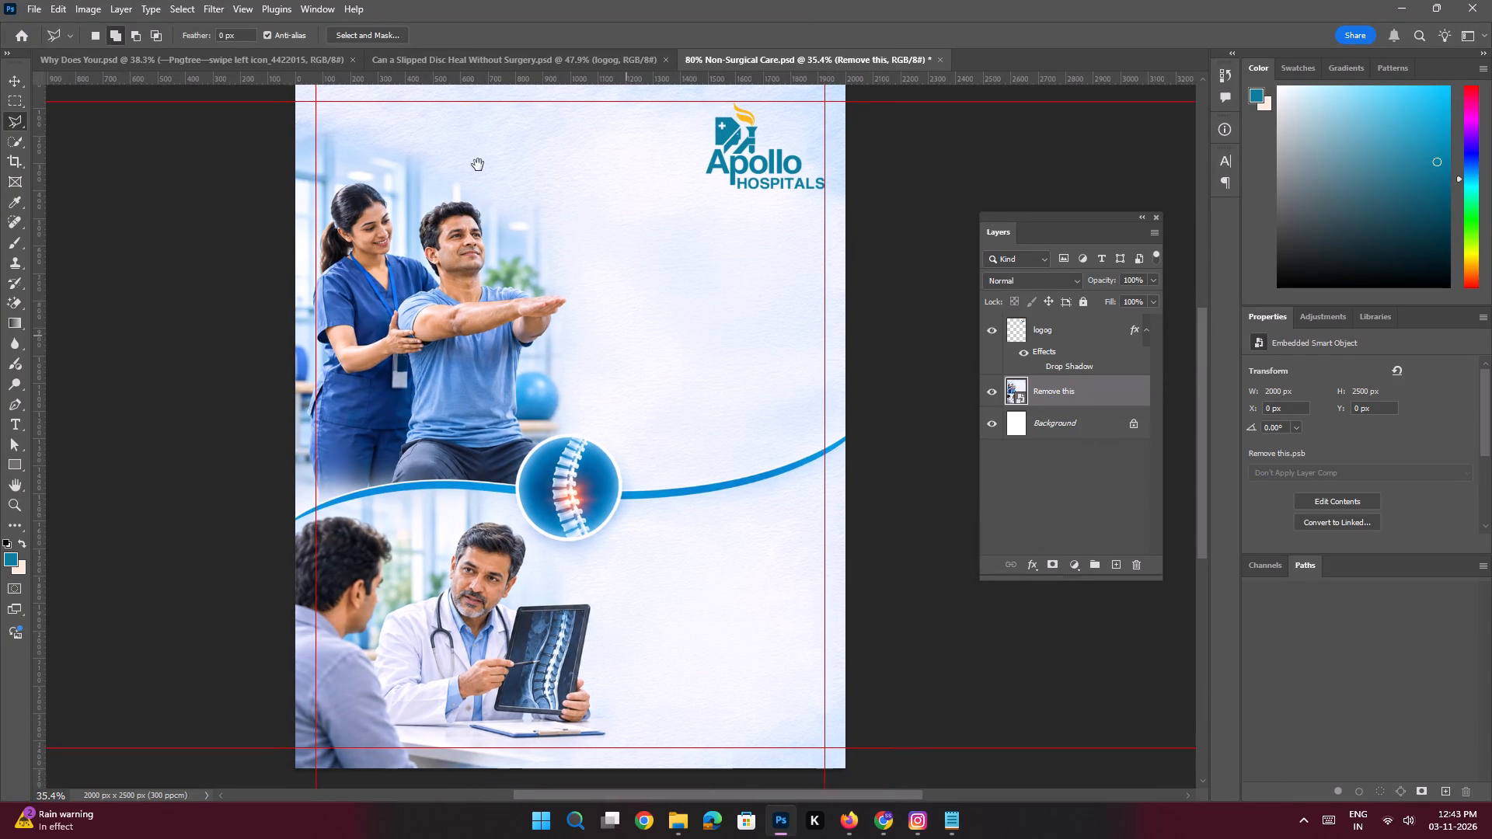
click(22, 86)
click(141, 197)
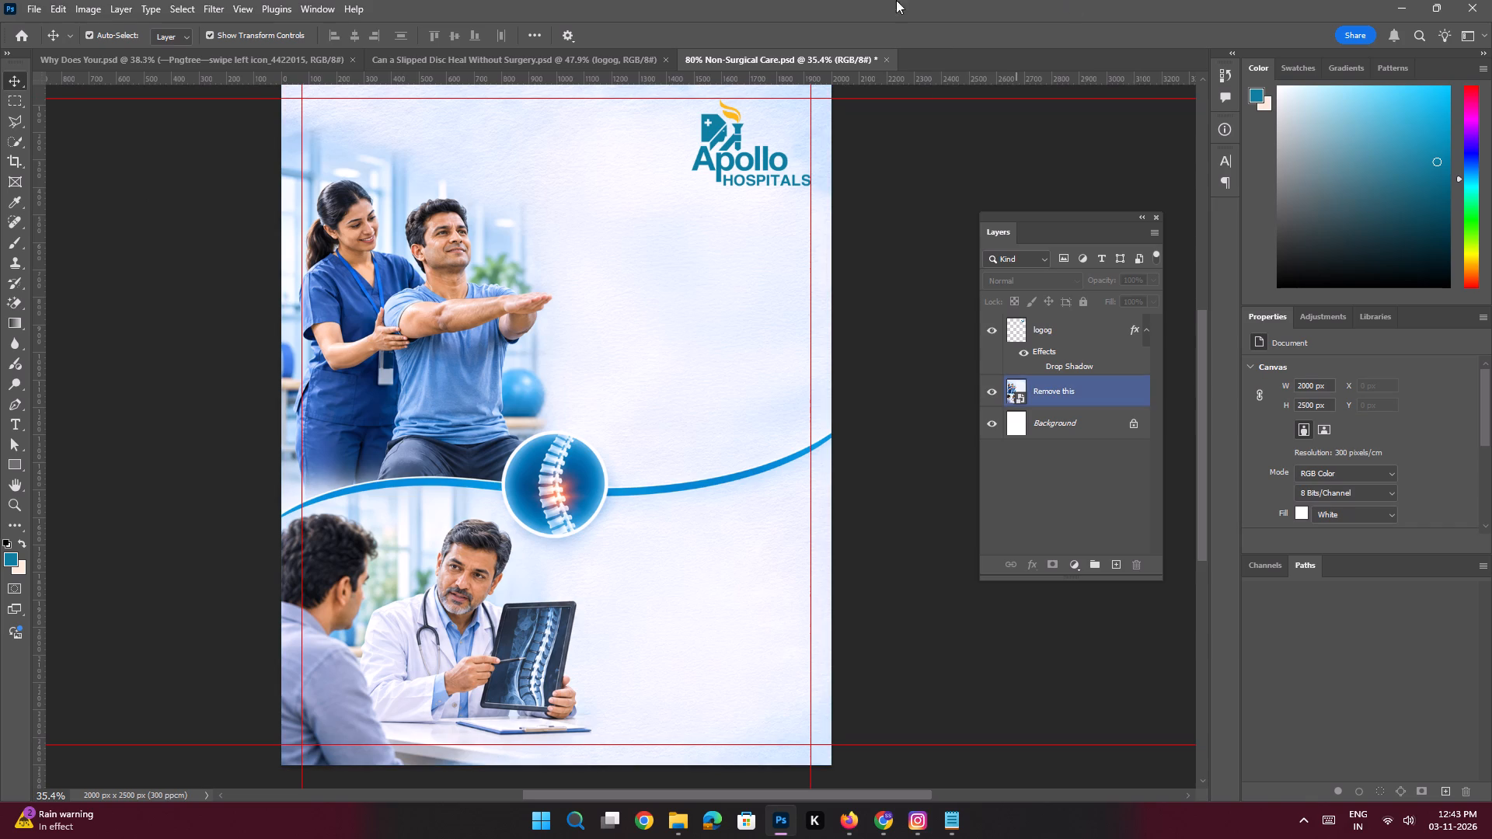
Save the 80% Non-Surgical Care document.
key(space)
click(604, 59)
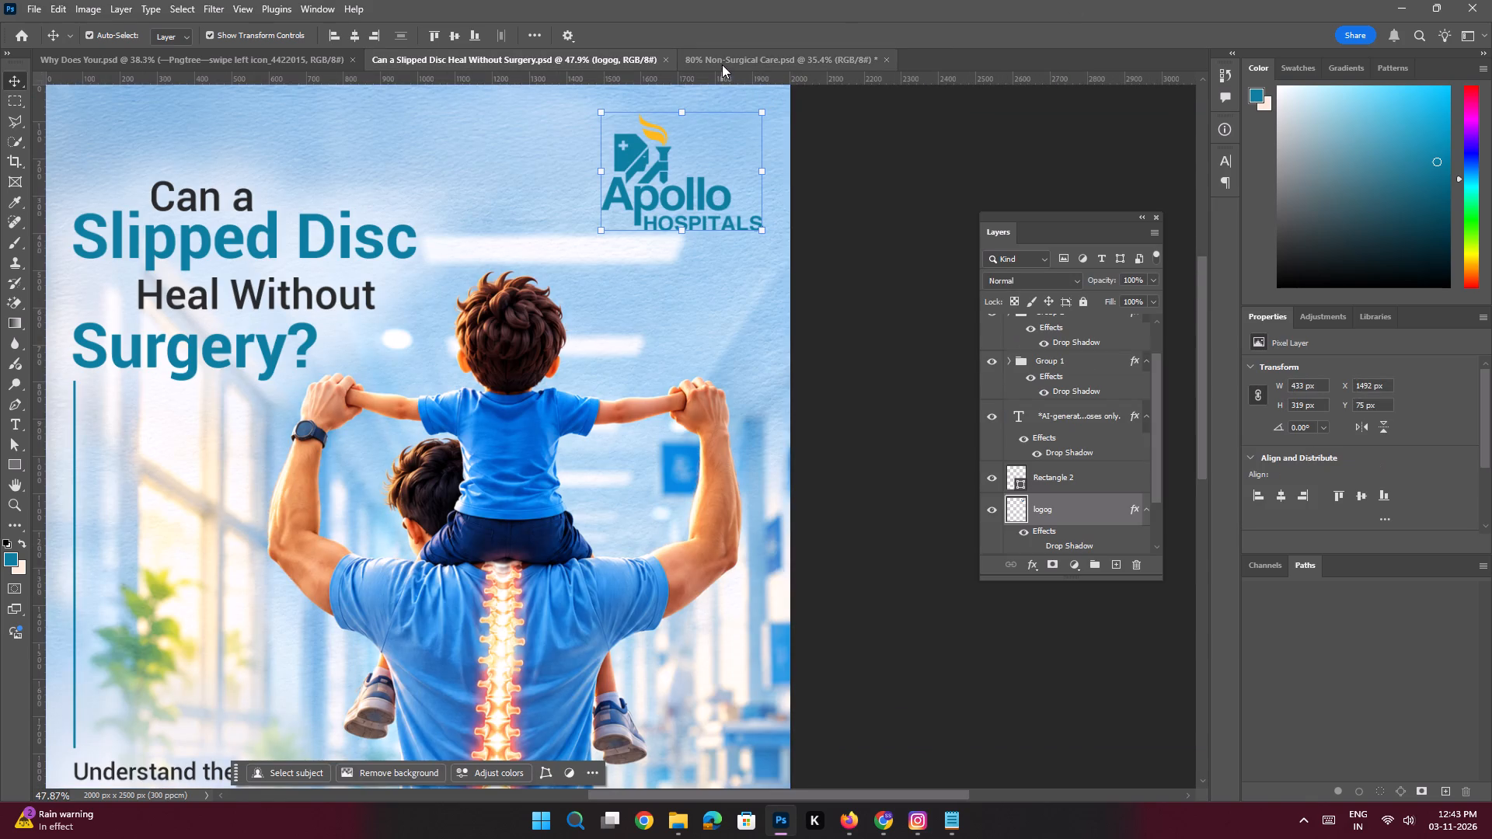
click(722, 64)
key(space)
key(space)
key(space)
key(space)
key(space)
click(698, 284)
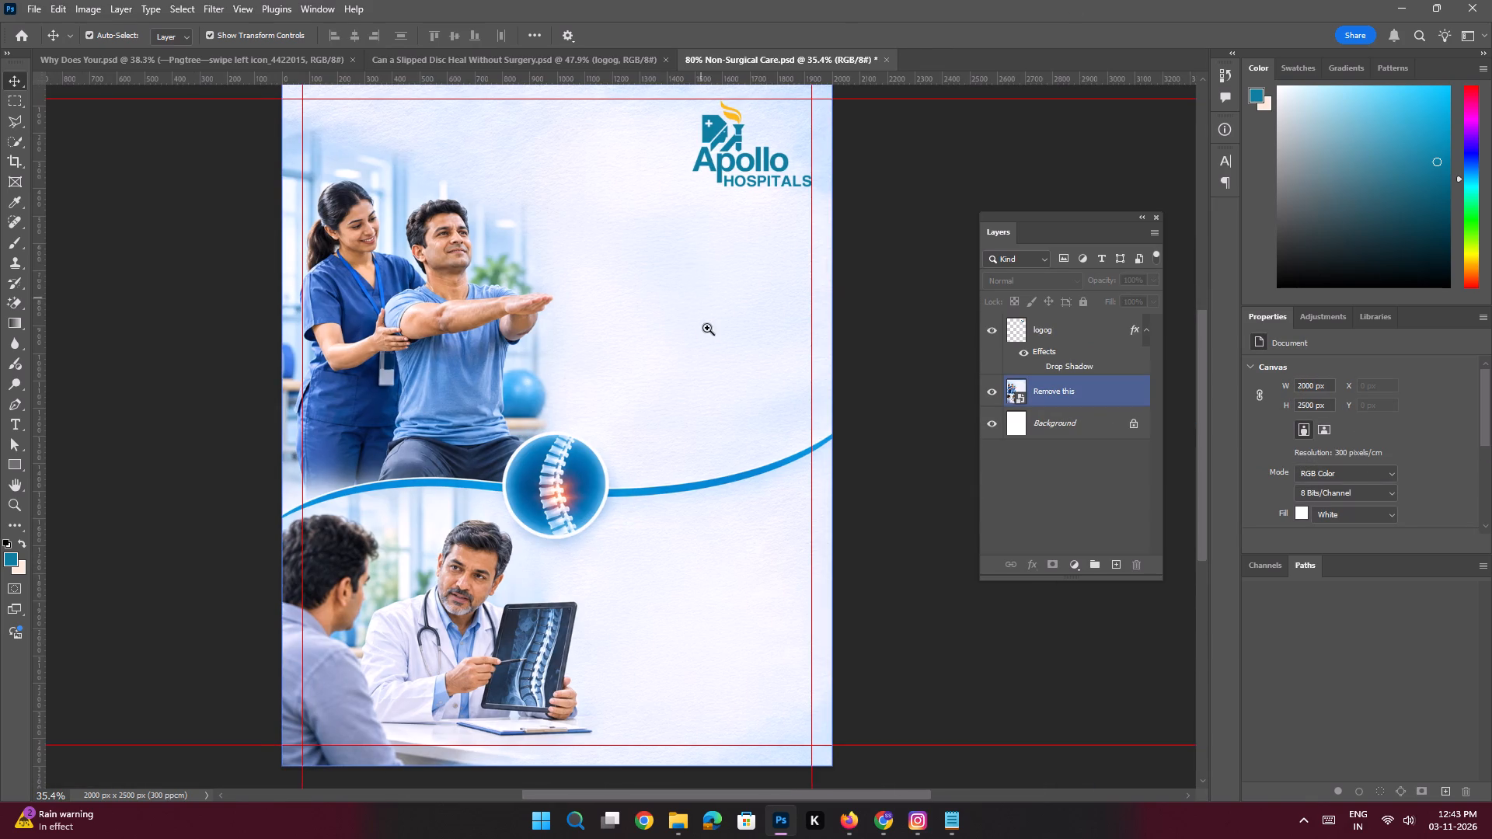
ctrl+drag(707, 329, 685, 324)
key(ctrl+s)
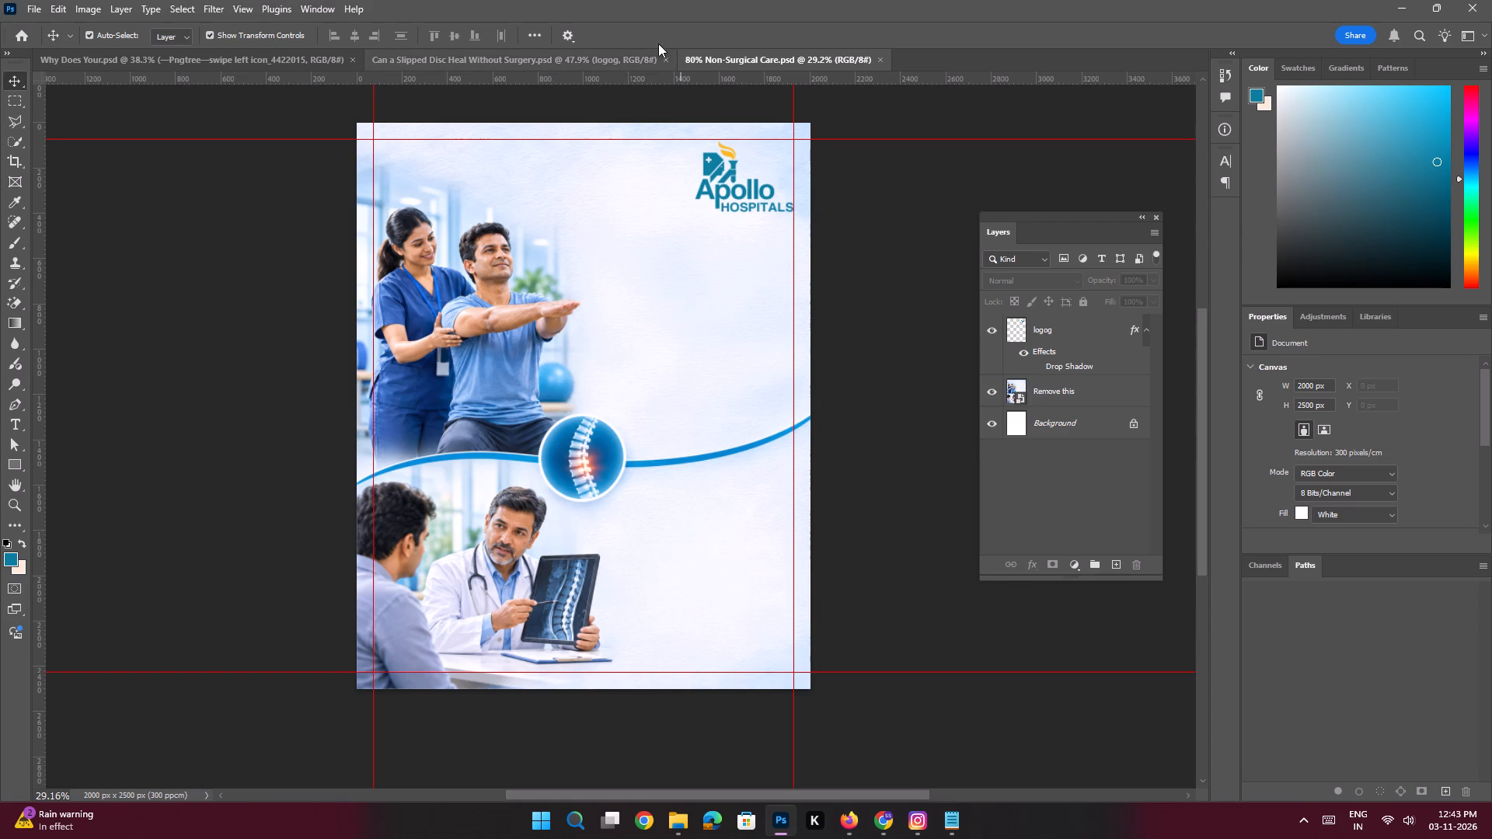
In the Can a Slipped Disc Heal Without Surgery document, set the Move tool's auto-select mode to Group.
click(573, 67)
key(space)
ctrl+drag(641, 299, 594, 287)
drag(590, 356, 598, 343)
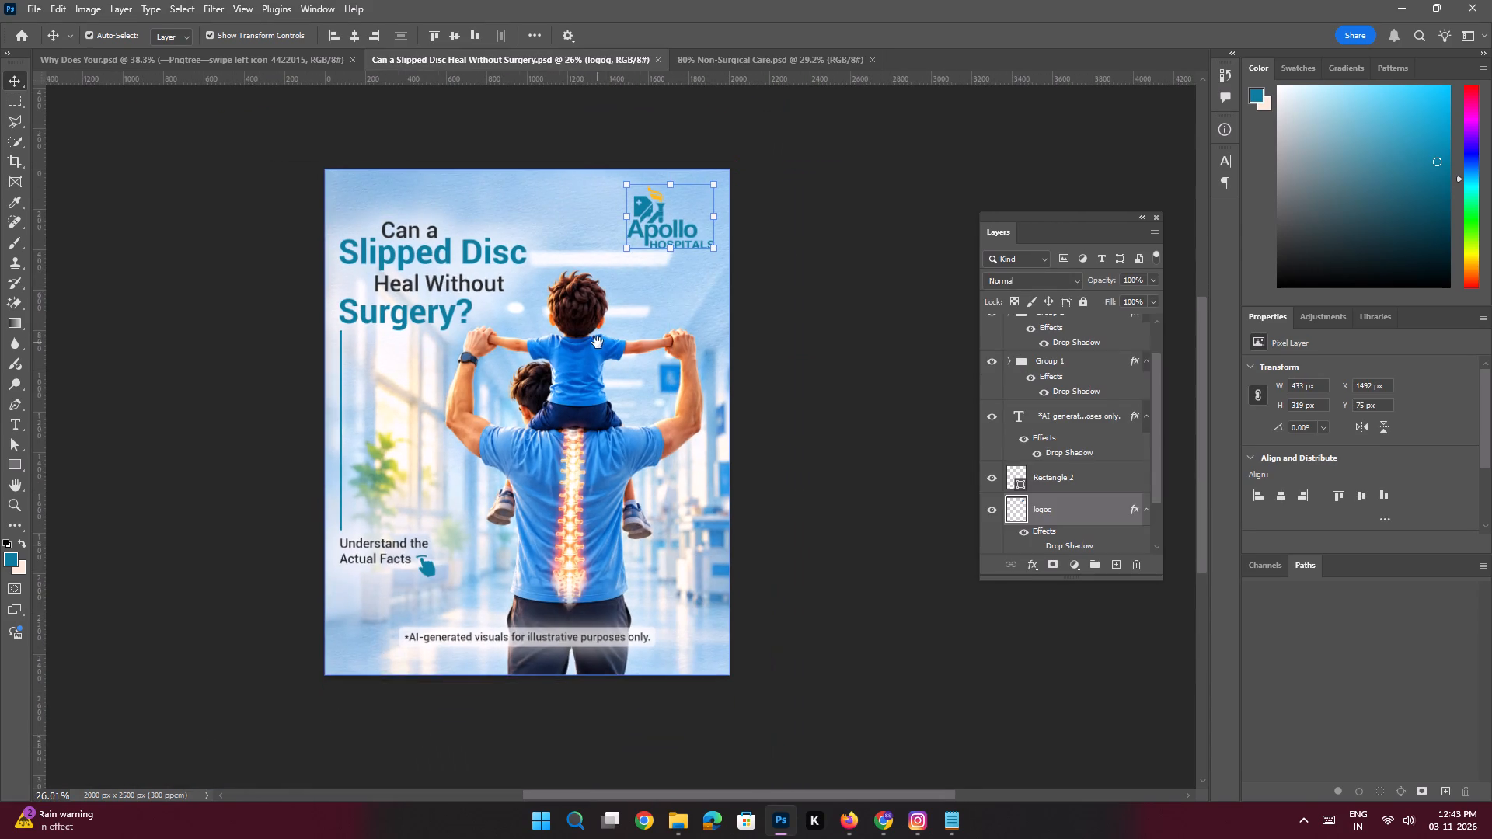
drag(598, 343, 598, 343)
click(173, 33)
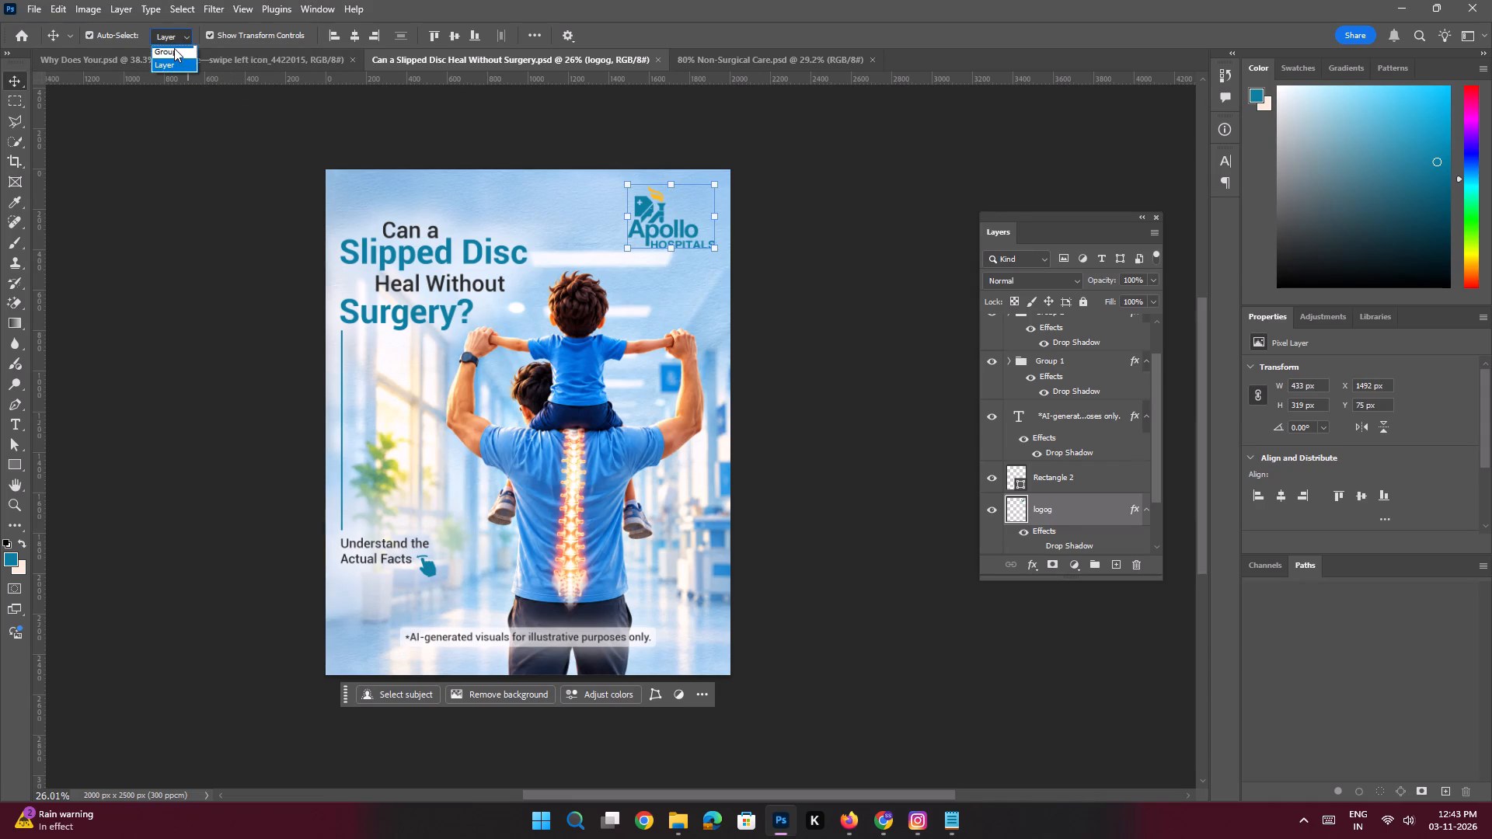
click(174, 48)
click(178, 162)
Examine slide one's headline group and the Understand the Actual Facts group as styling references.
click(434, 256)
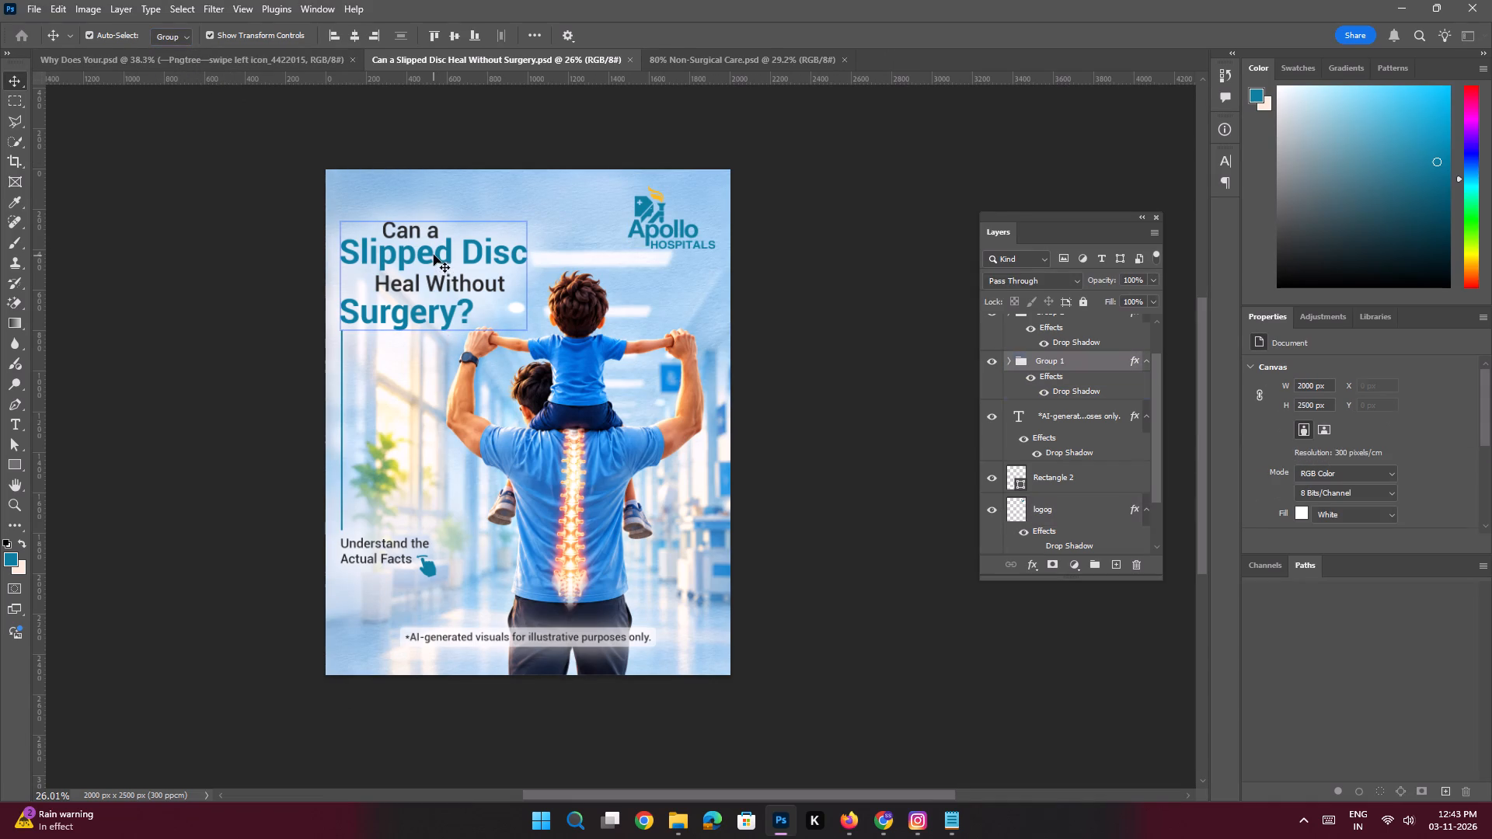
key(ctrl+space)
key(ctrl+space)
key(ctrl+space)
key(ctrl+space)
key(ctrl+space)
key(ctrl+space)
key(ctrl+space)
key(ctrl+space)
key(ctrl+space)
key(ctrl+space)
key(ctrl+space)
key(ctrl+space)
key(ctrl+space)
key(ctrl+space)
ctrl+drag(413, 278, 446, 335)
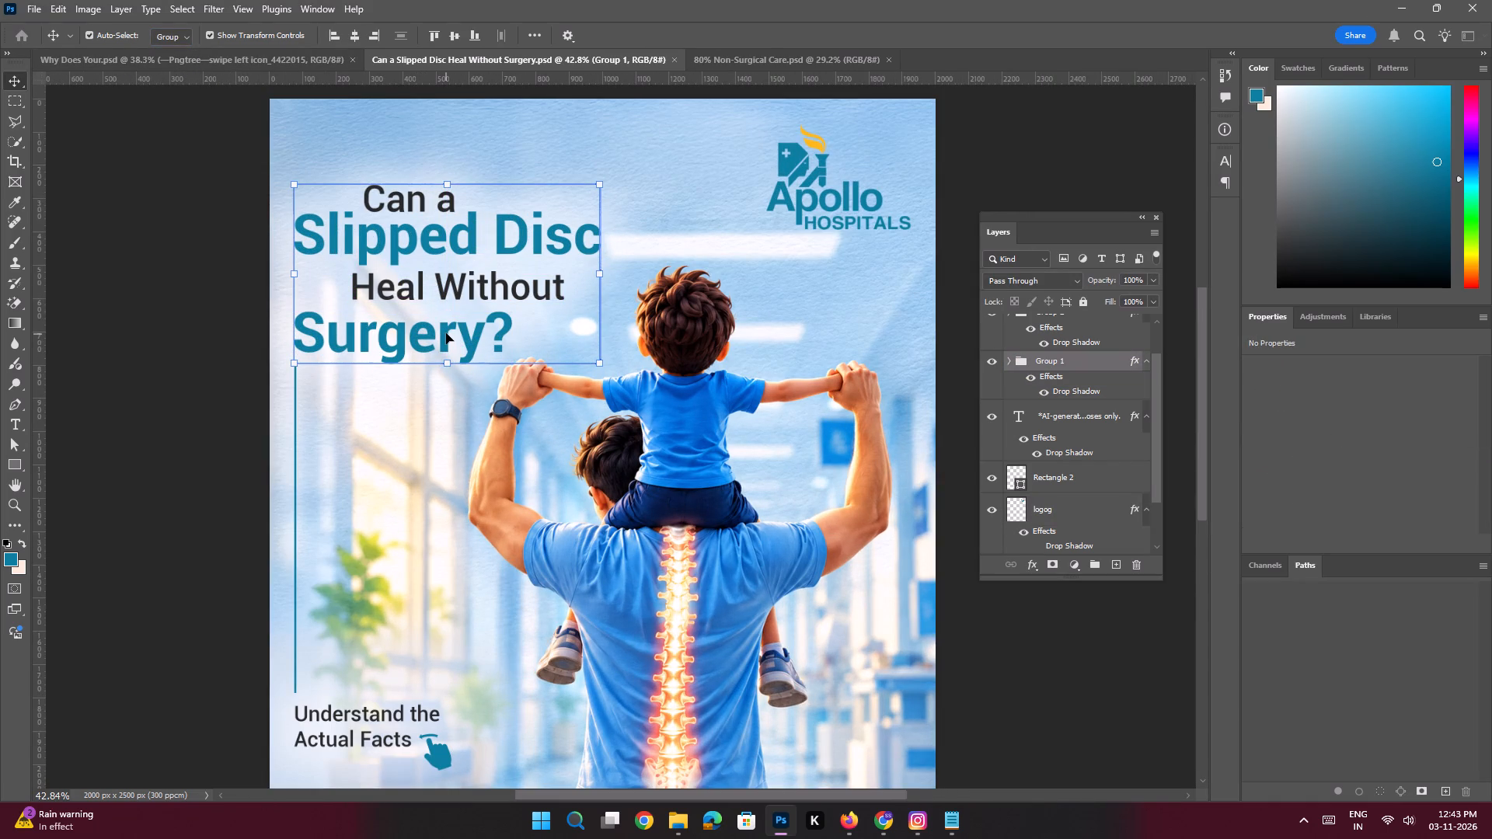
key(space)
key(space)
key(space)
key(space)
key(space)
key(space)
key(space)
key(space)
key(space)
drag(451, 356, 469, 273)
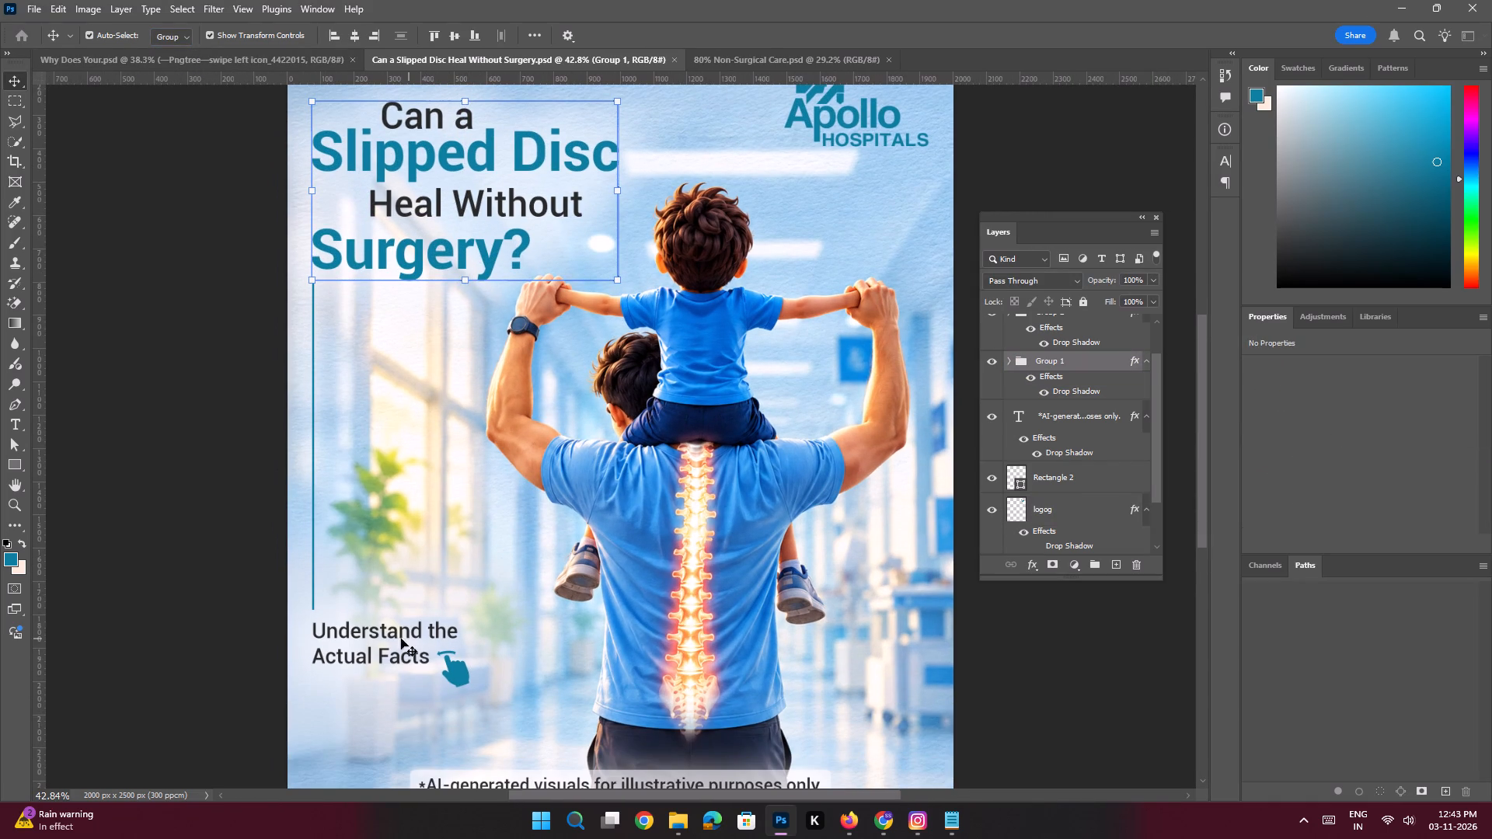
click(396, 639)
key(space)
ctrl+drag(441, 663, 483, 702)
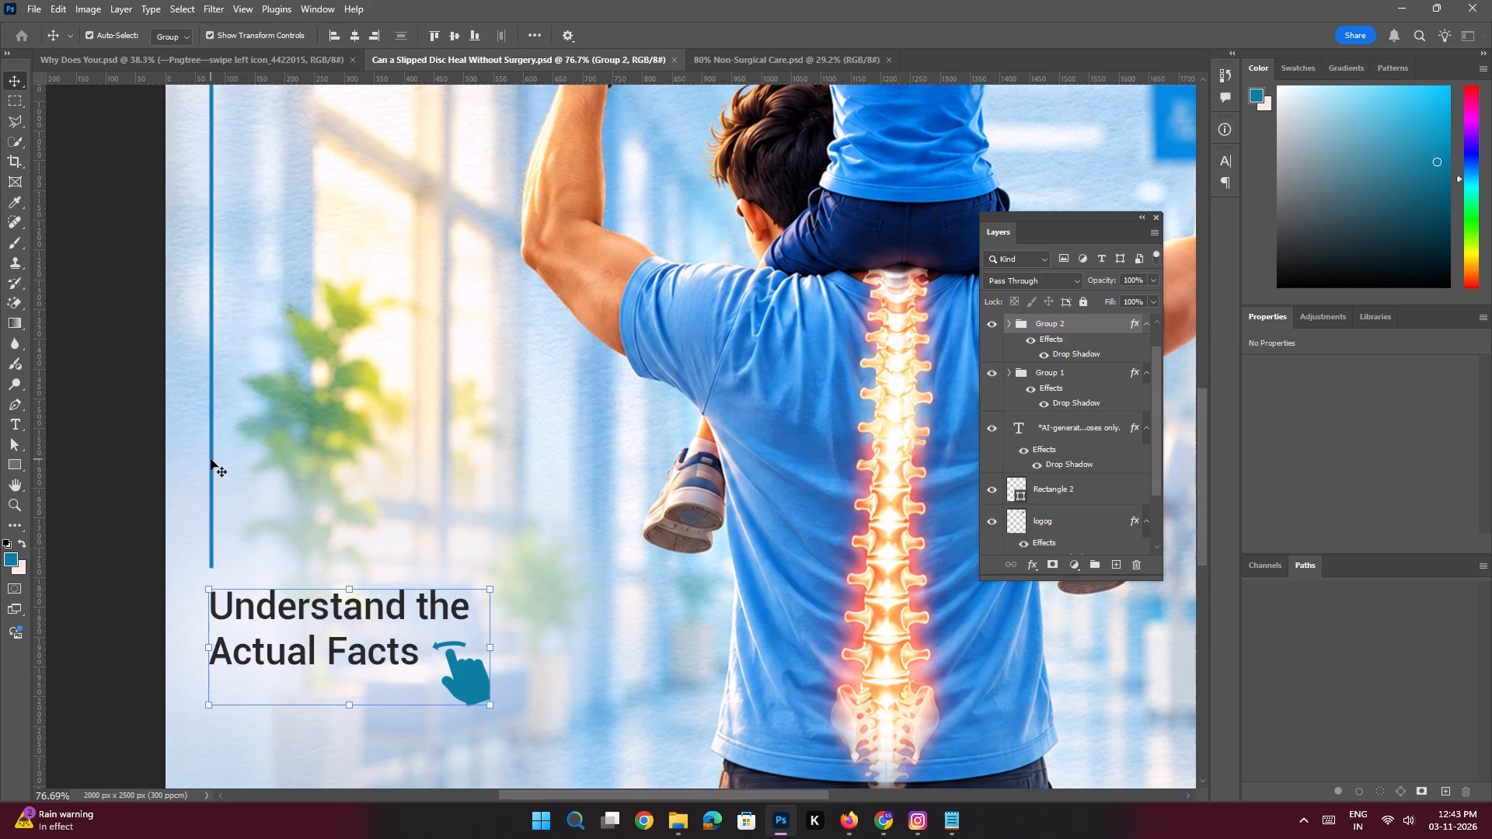
key(ctrl+0)
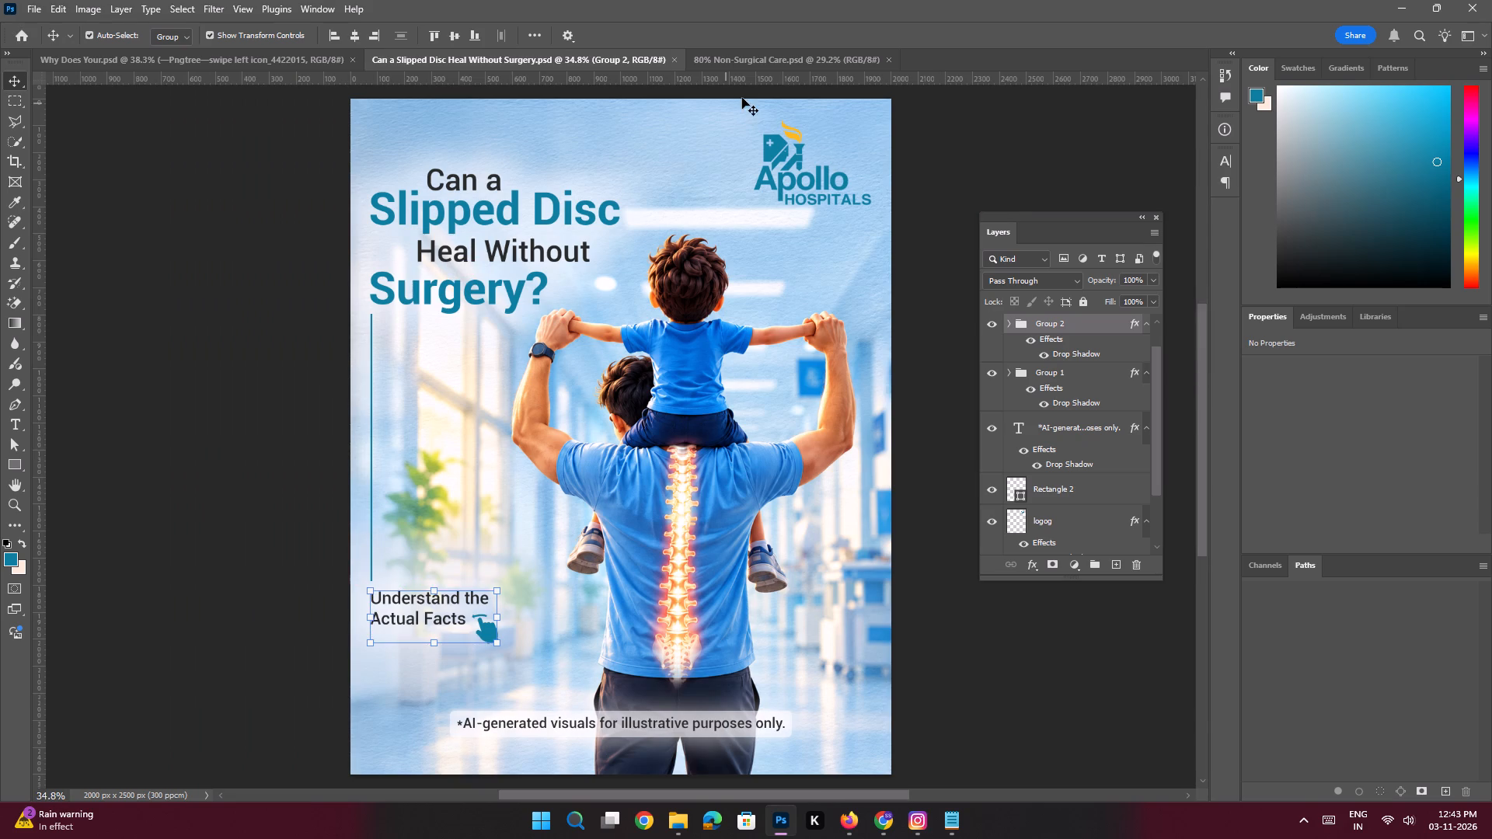
Review the empty text areas of the 80% Non-Surgical Care document and the Slide 2 copy in Notepad.
click(726, 54)
key(ctrl+space)
key(ctrl+space)
key(ctrl+space)
key(ctrl+space)
key(ctrl+space)
key(ctrl+space)
key(ctrl+space)
key(ctrl+space)
key(ctrl+space)
key(ctrl+space)
key(ctrl+space)
key(ctrl+space)
key(ctrl+space)
key(ctrl+space)
key(ctrl+space)
key(ctrl+space)
key(ctrl+space)
key(ctrl+space)
key(ctrl+space)
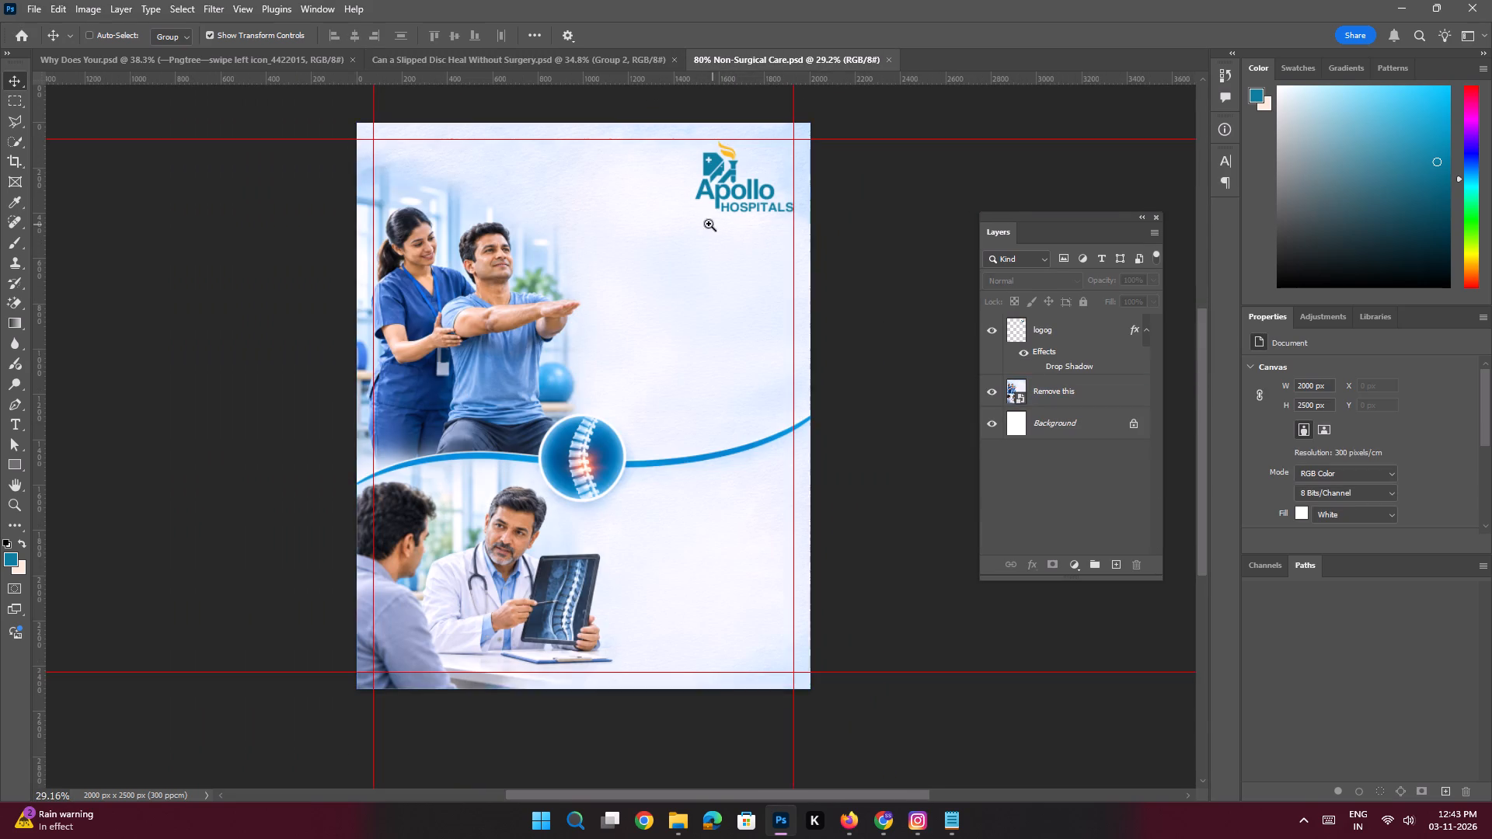
ctrl+drag(709, 224, 744, 322)
drag(767, 283, 758, 350)
ctrl+drag(751, 341, 715, 330)
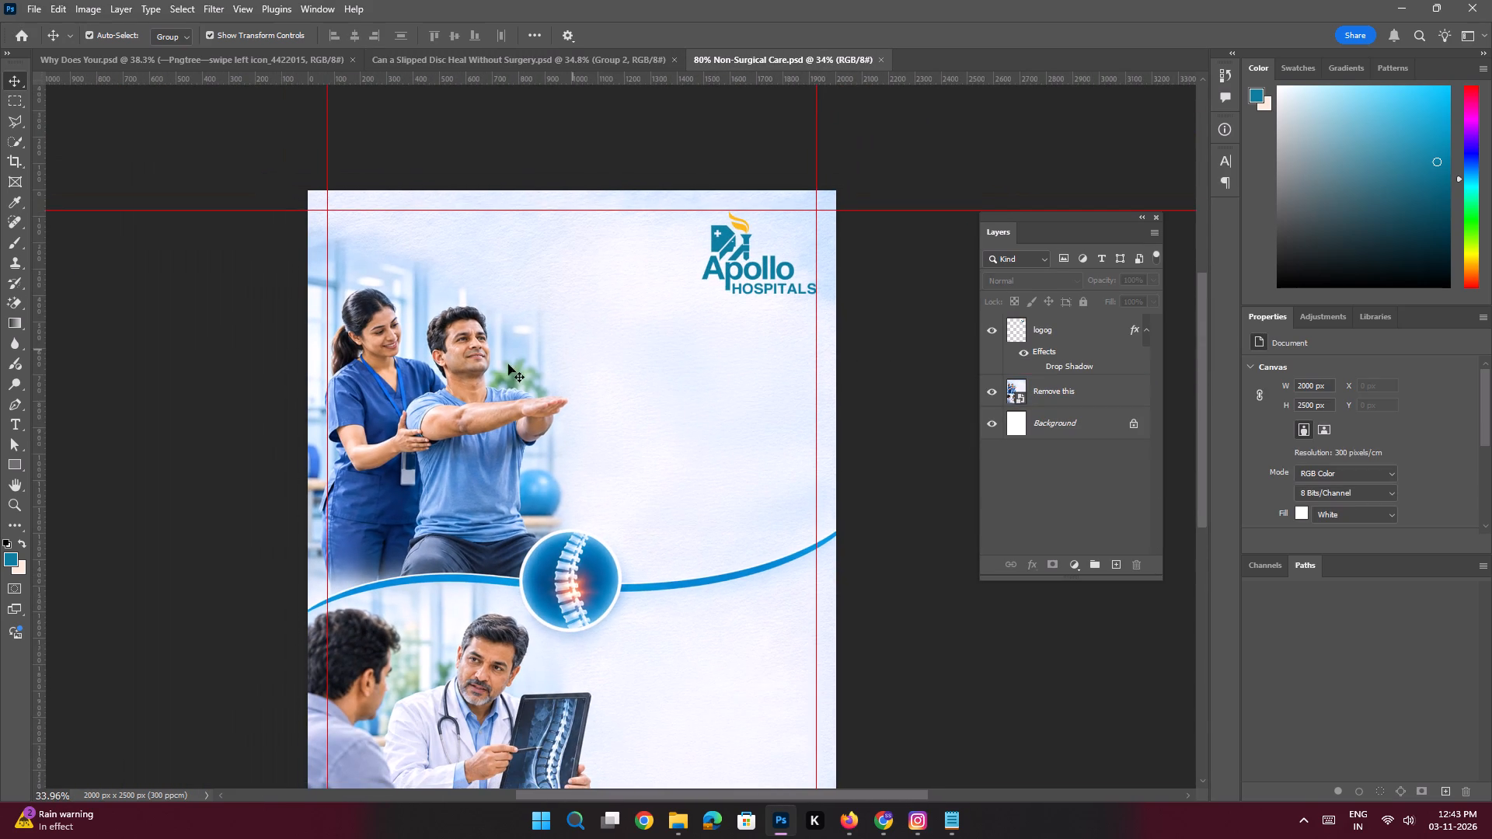
click(243, 407)
key(space)
key(space)
key(space)
key(space)
key(space)
key(space)
drag(701, 475, 691, 448)
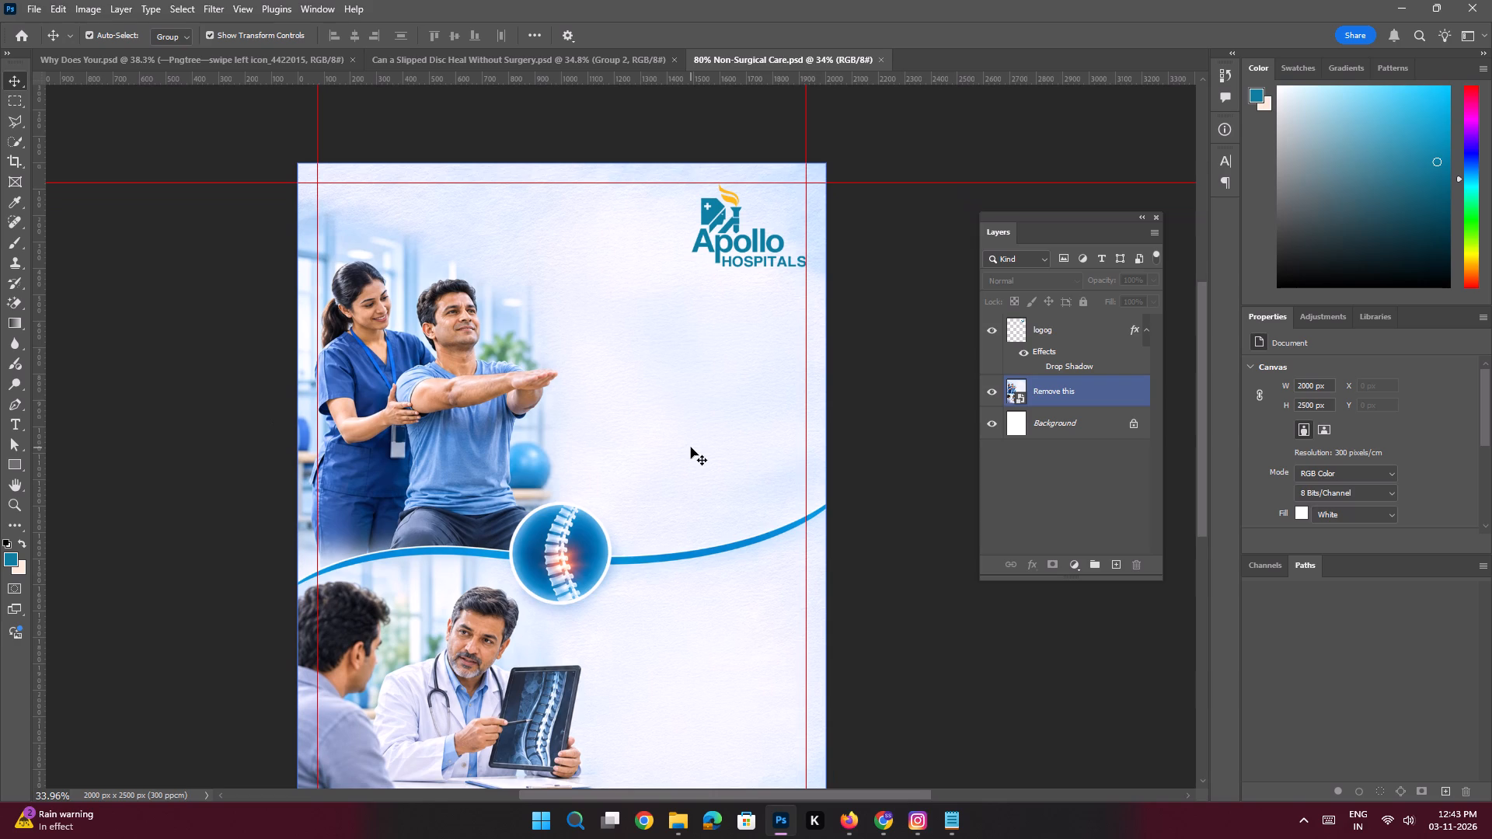
key(space)
key(space)
key(space)
key(space)
key(space)
key(space)
key(space)
key(space)
key(space)
key(space)
key(space)
key(space)
key(space)
drag(695, 457, 695, 417)
click(950, 815)
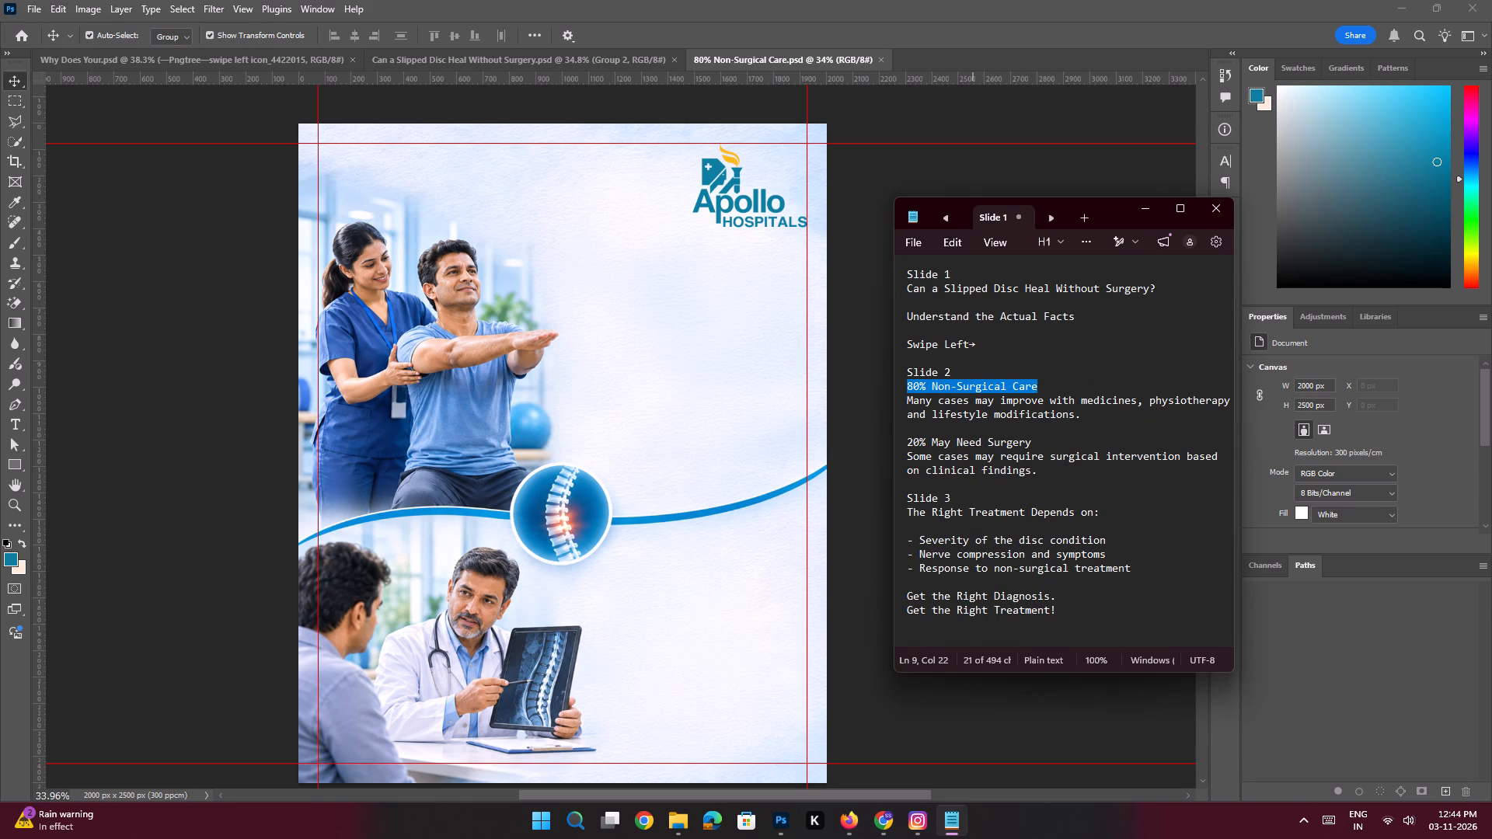
click(1143, 208)
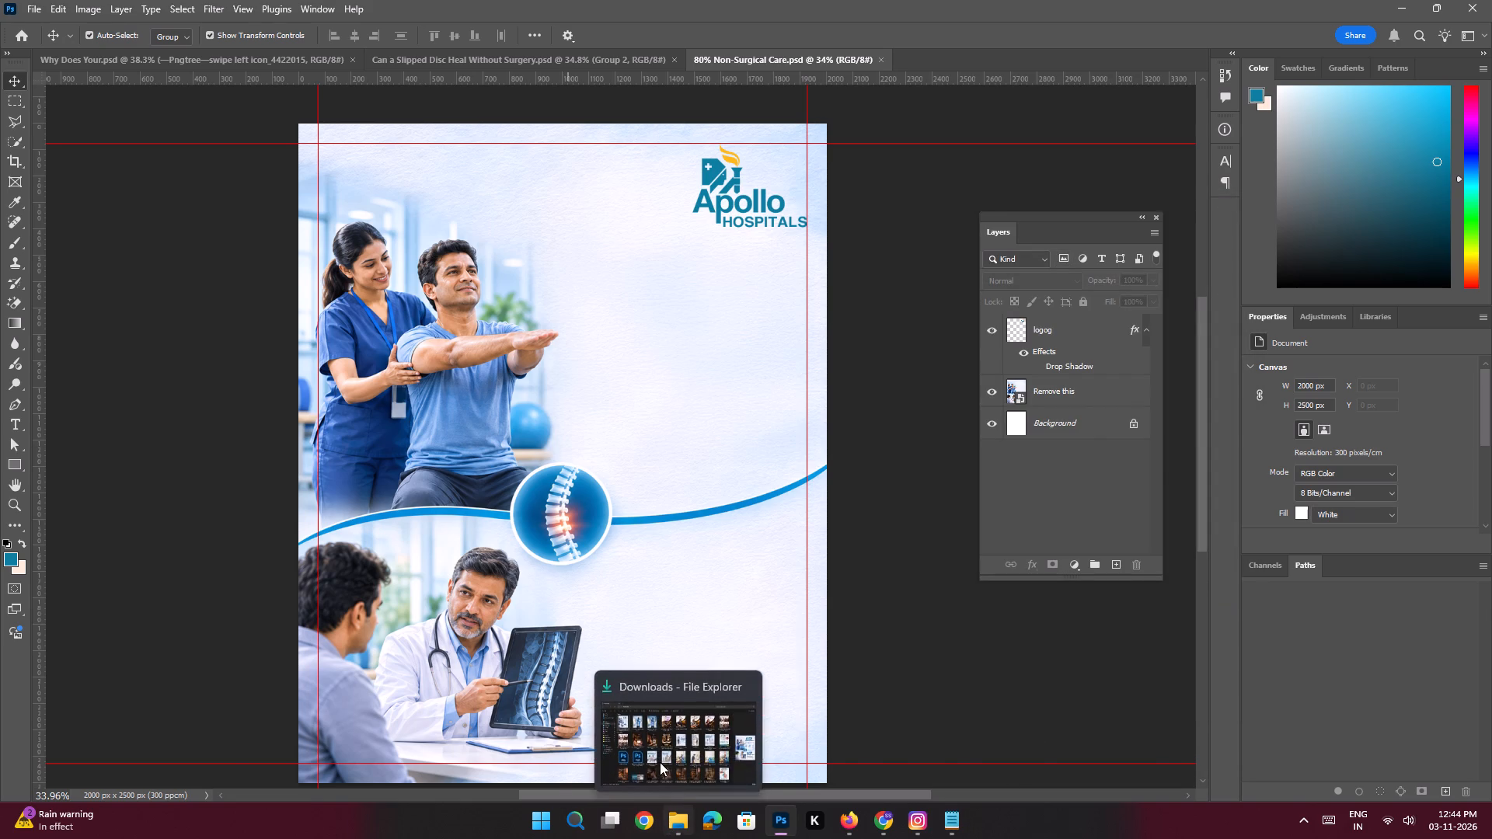
click(658, 753)
key(alt+Tab)
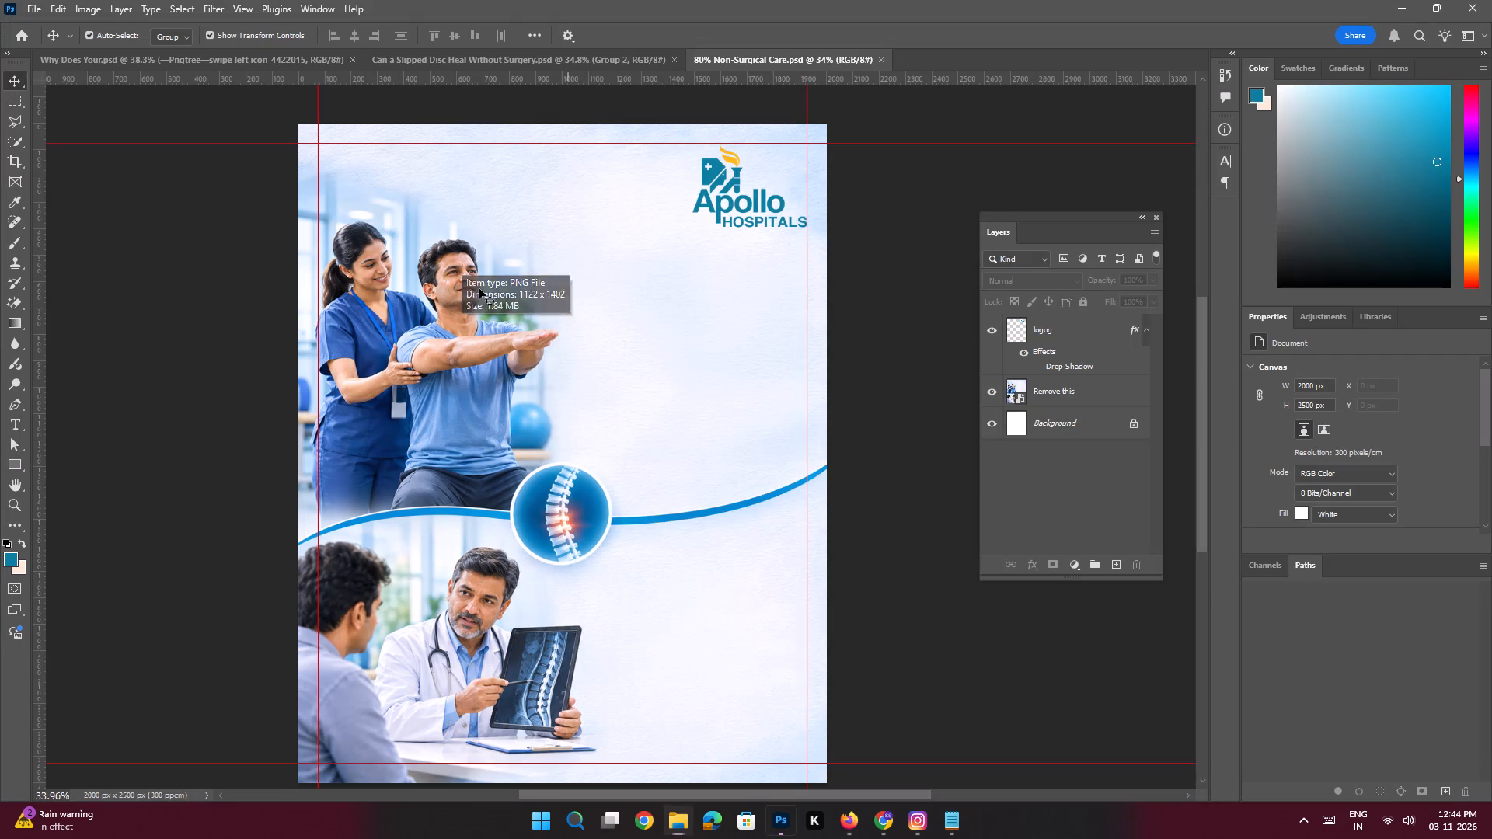
key(space)
ctrl+drag(673, 282, 690, 330)
drag(717, 314, 716, 329)
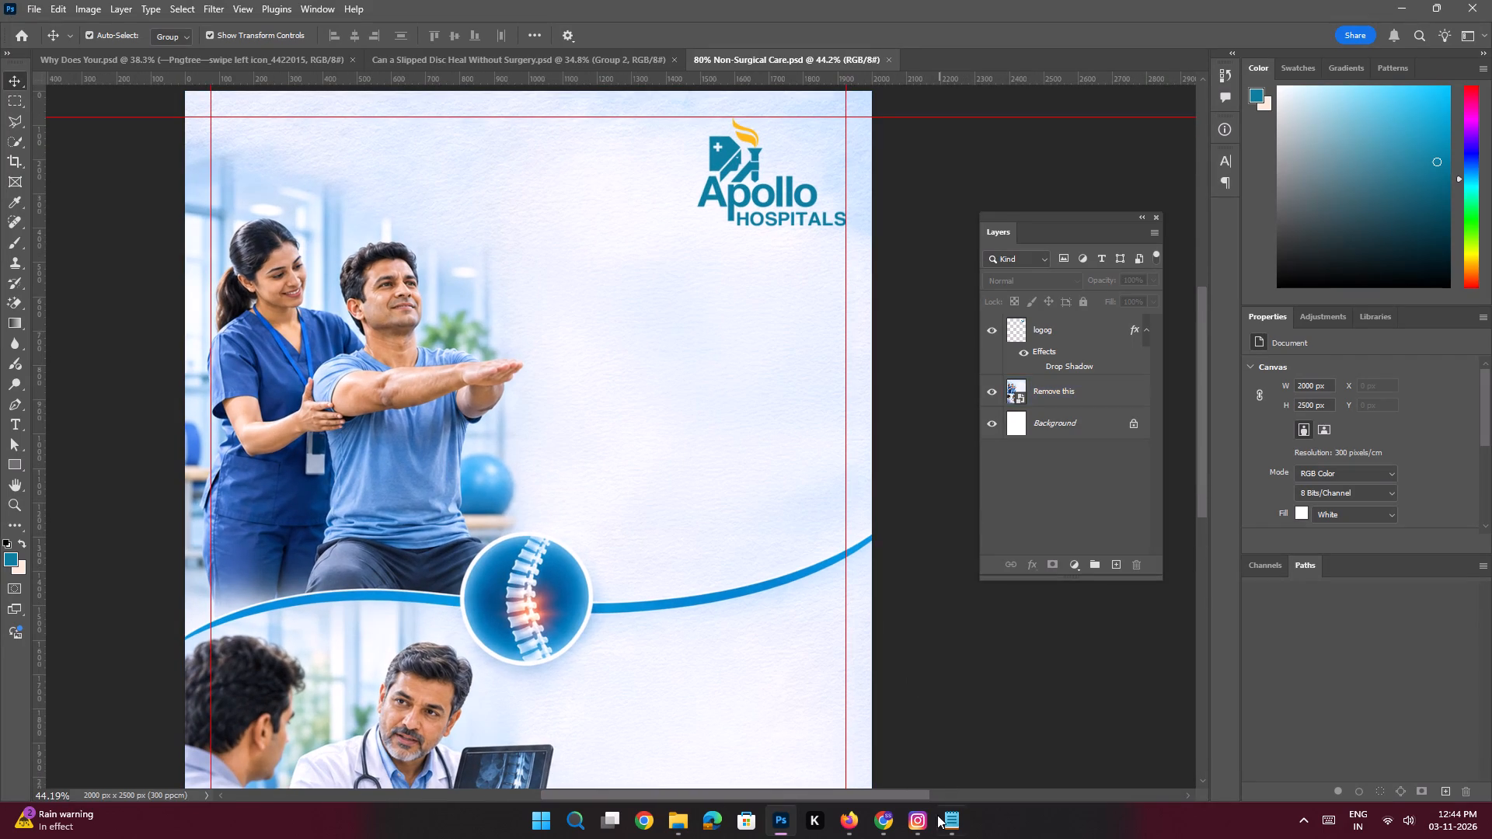
Copy only "80%" from the Slide 2 heading in Notepad and return to Photoshop.
click(936, 823)
click(929, 383)
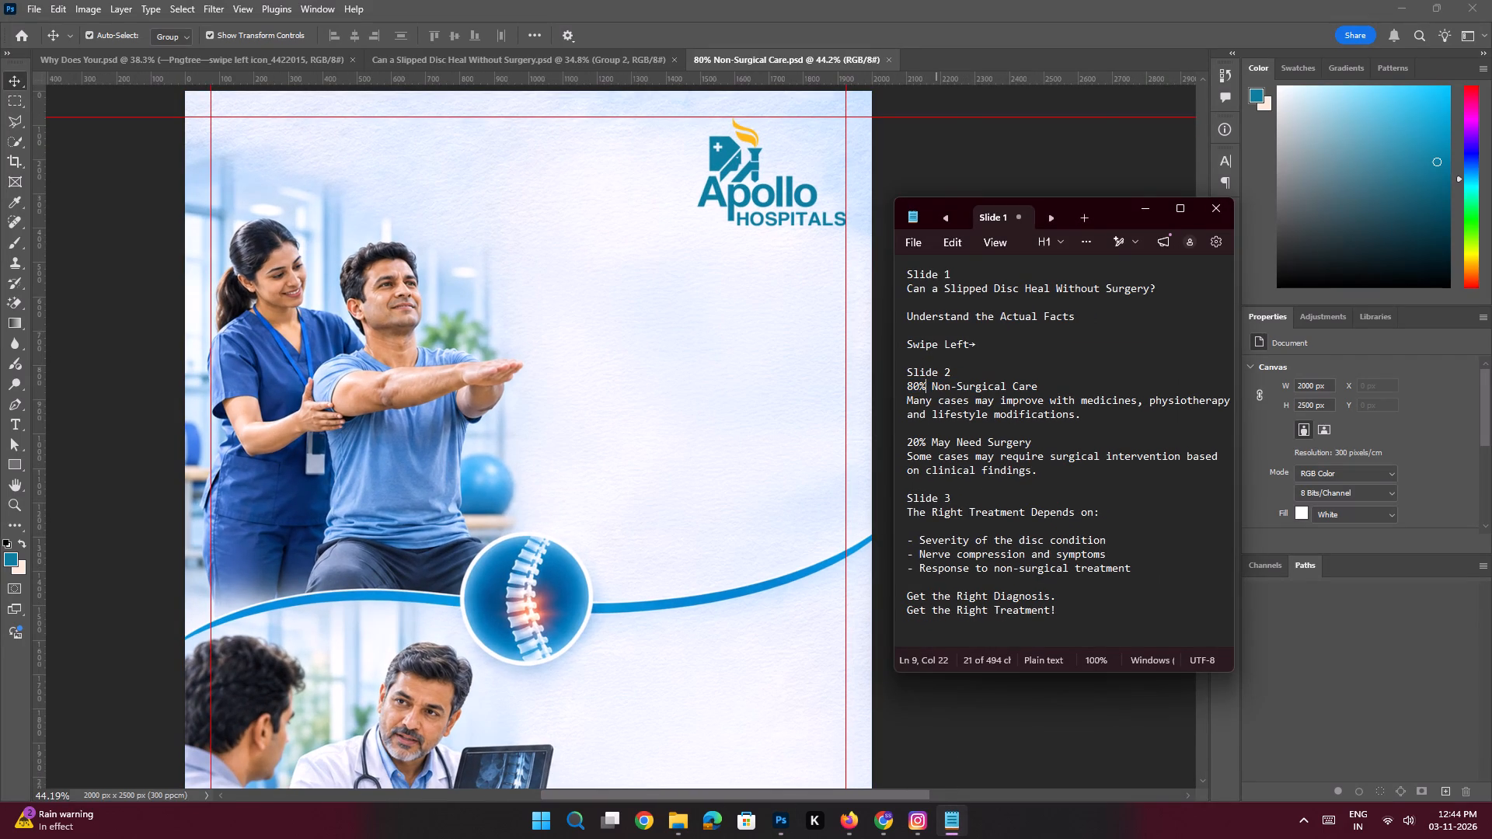
drag(932, 385, 894, 385)
click(930, 387)
drag(929, 384, 901, 385)
key(ctrl+c)
key(ctrl+c)
key(ctrl+c)
key(ctrl+c)
click(1138, 211)
Add a text layer above the logo layer containing the copied "80%", placed in the open area beside the exercising patient.
key(space)
key(space)
key(space)
key(space)
key(space)
key(space)
key(space)
key(space)
key(space)
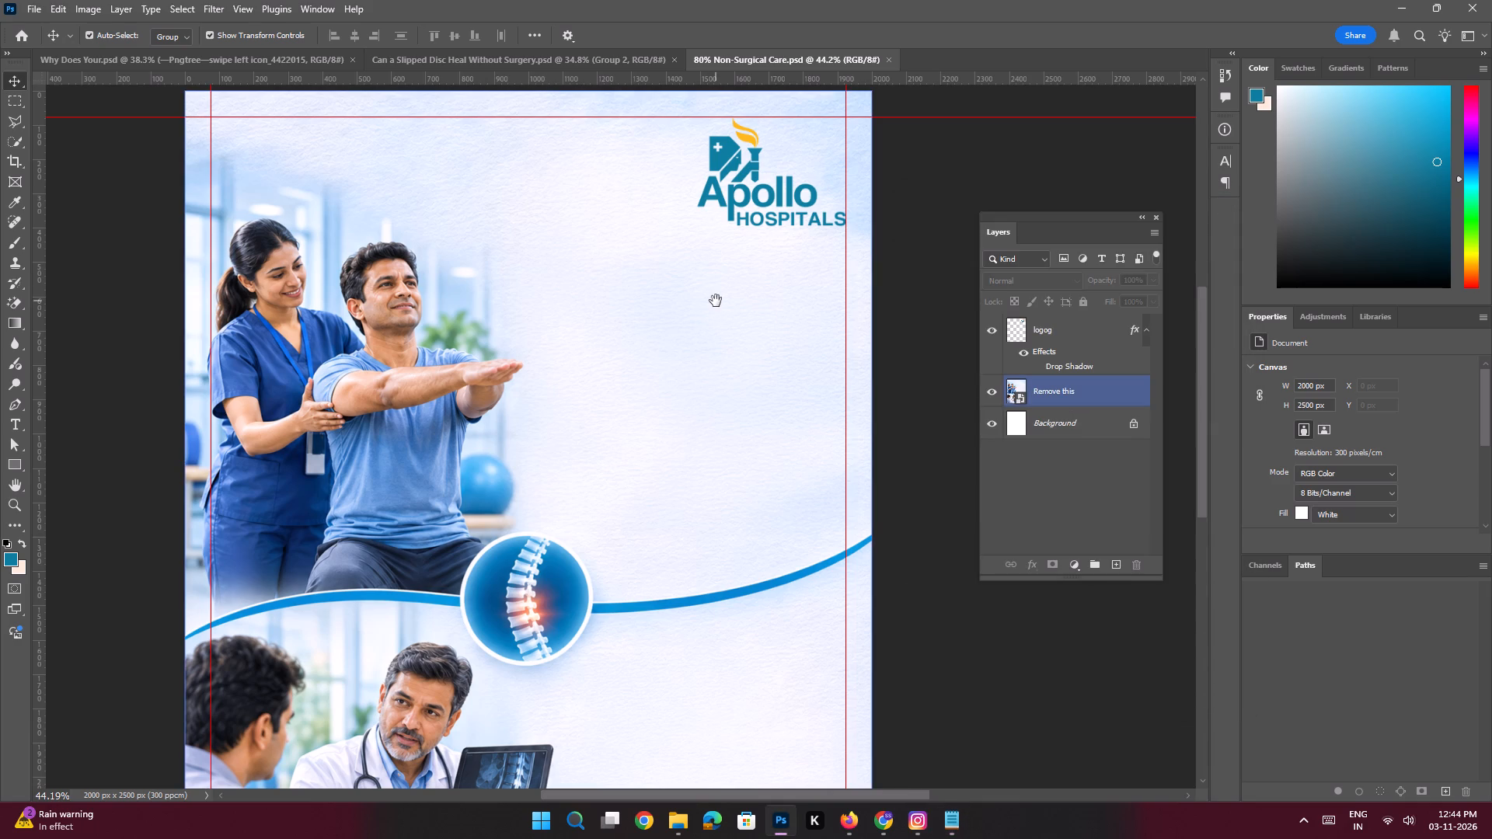
drag(716, 301, 716, 308)
click(1044, 330)
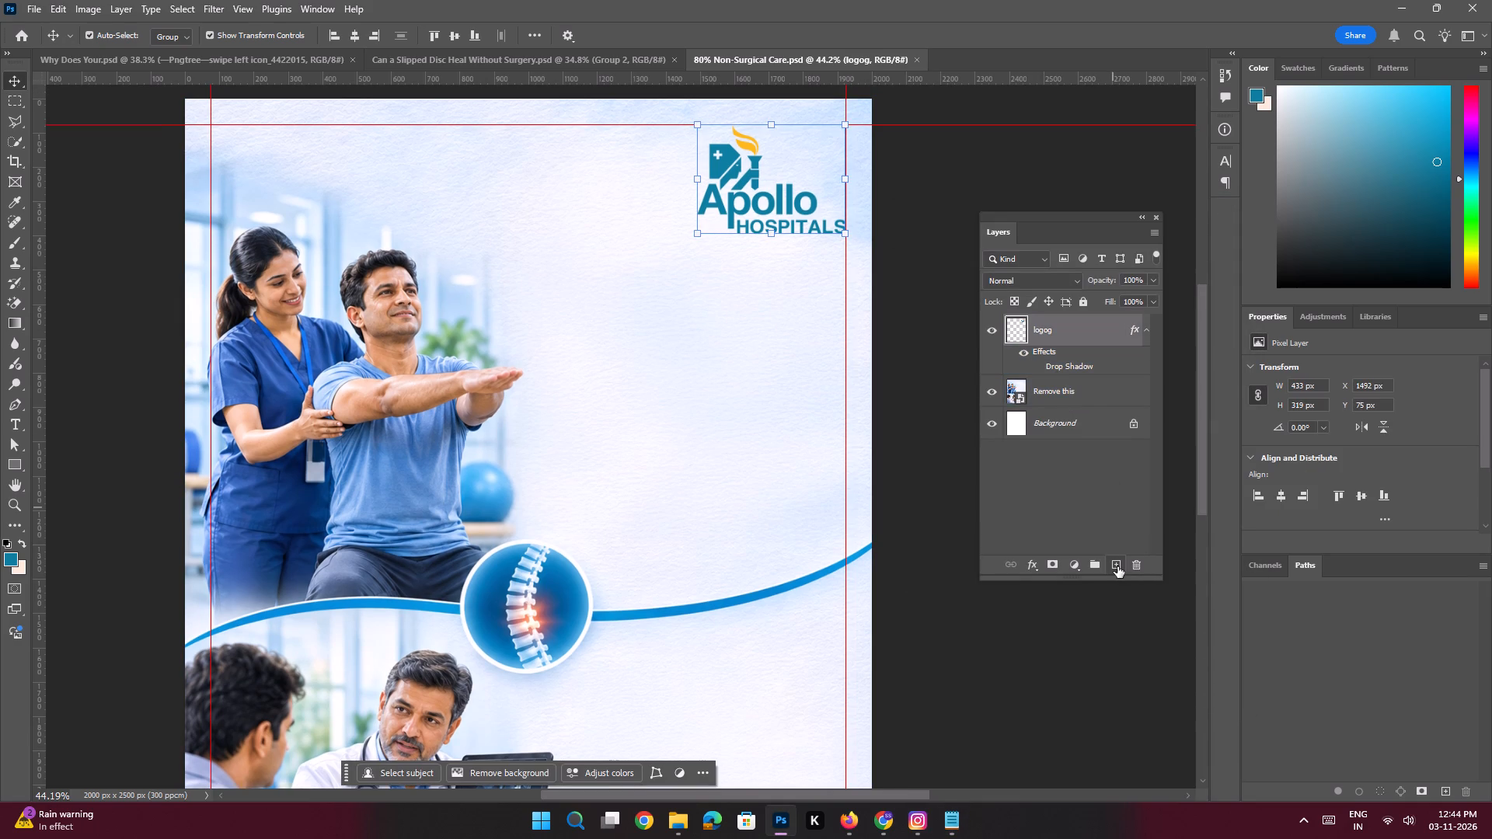
click(1117, 566)
key(t)
click(594, 343)
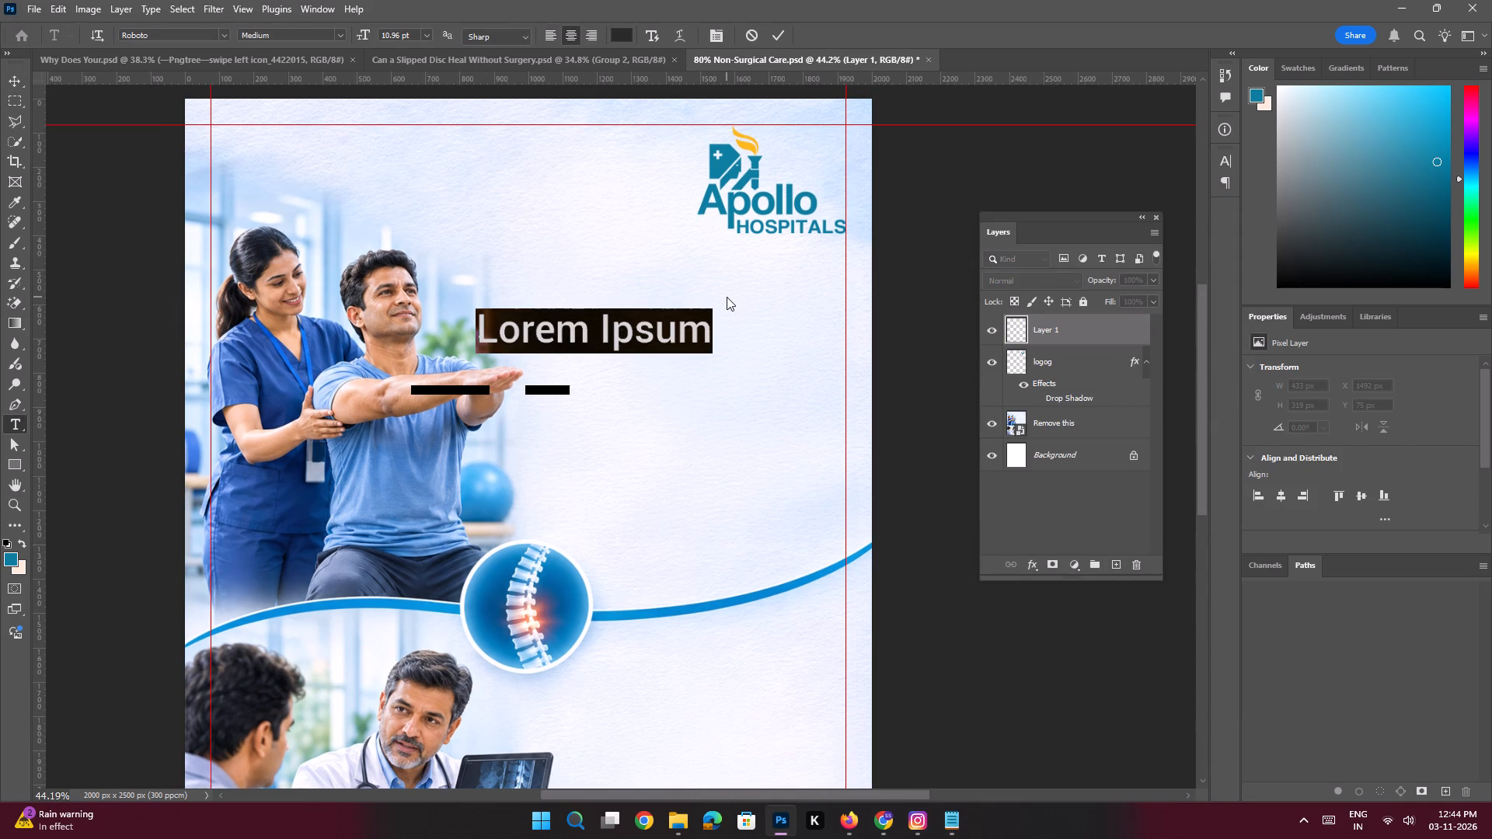
key(ctrl+v)
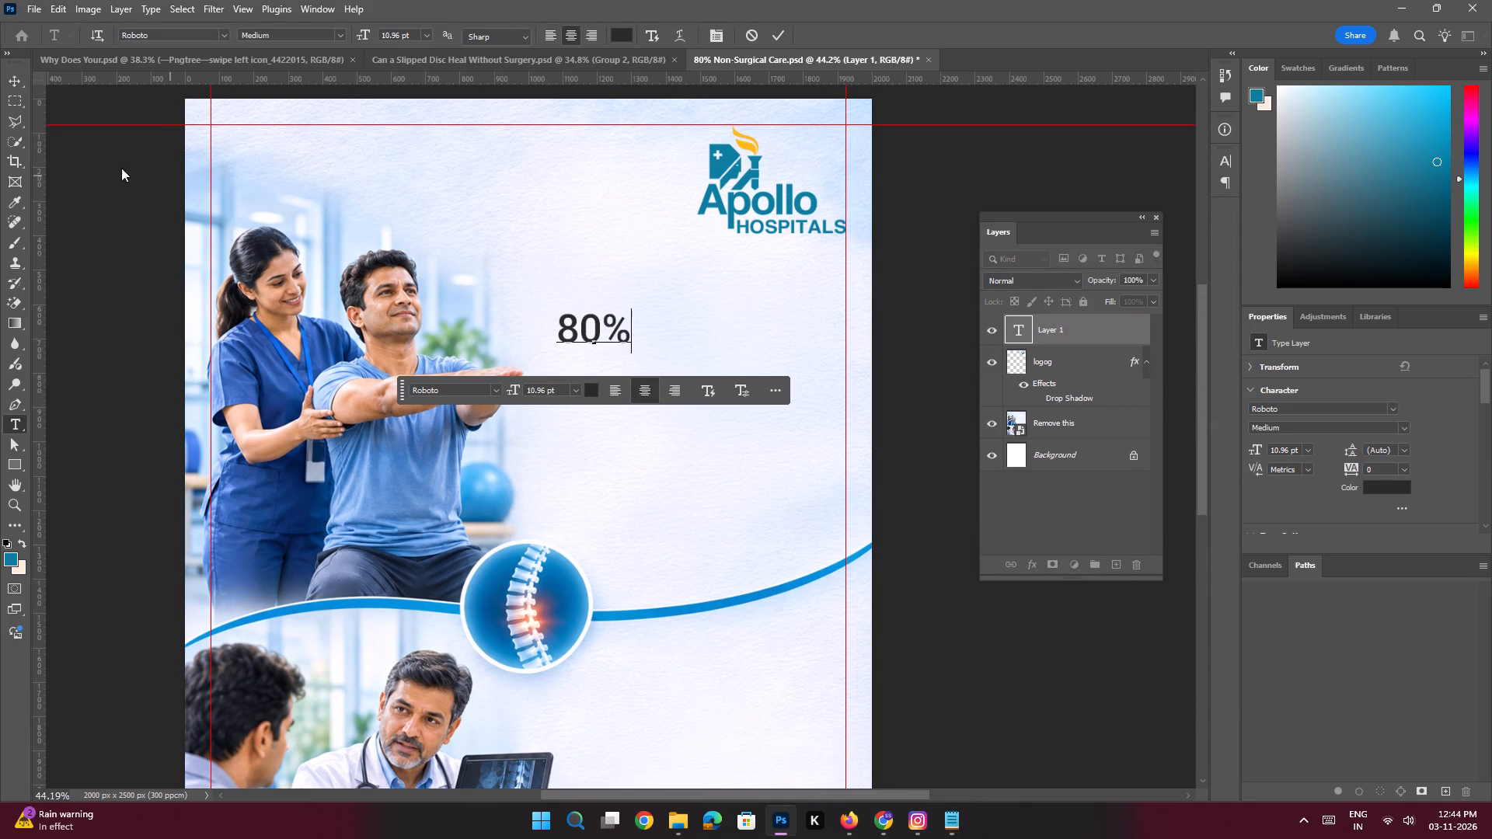
click(11, 78)
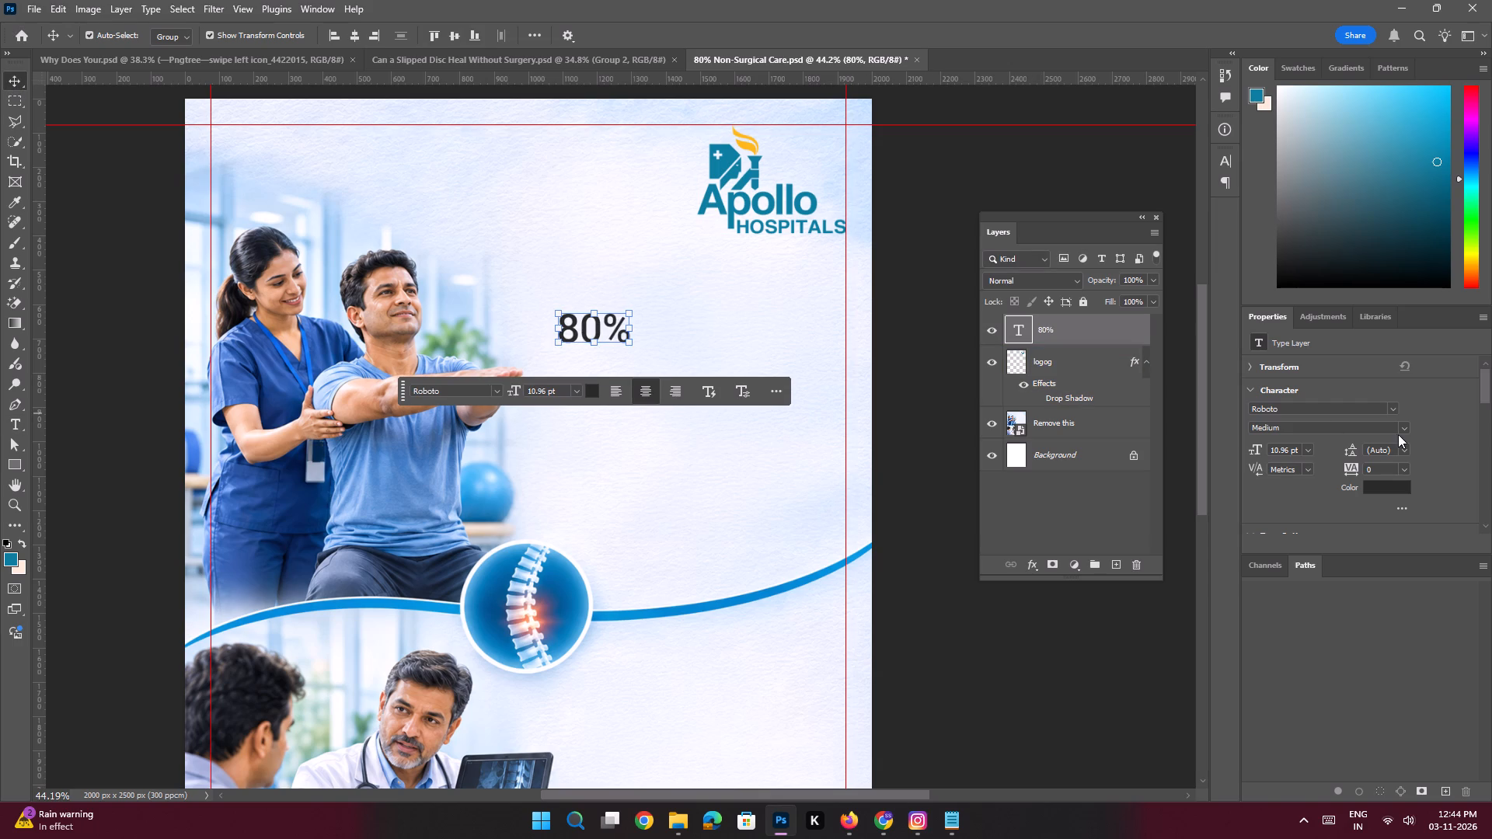
Set the 80% text to Roboto Bold at 25 pt and position it beneath the Apollo Hospitals logo.
click(1405, 431)
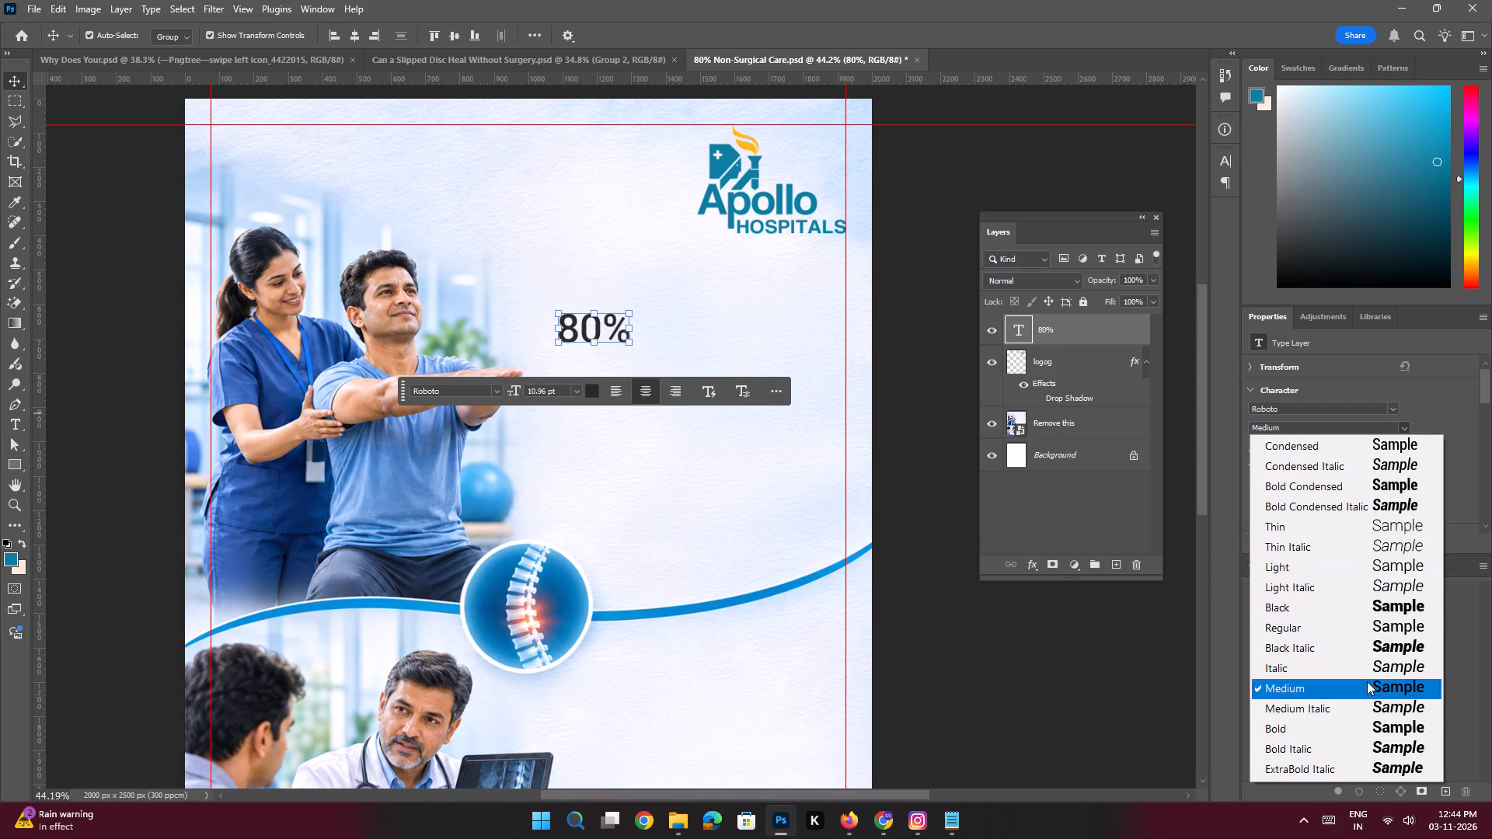
click(1348, 729)
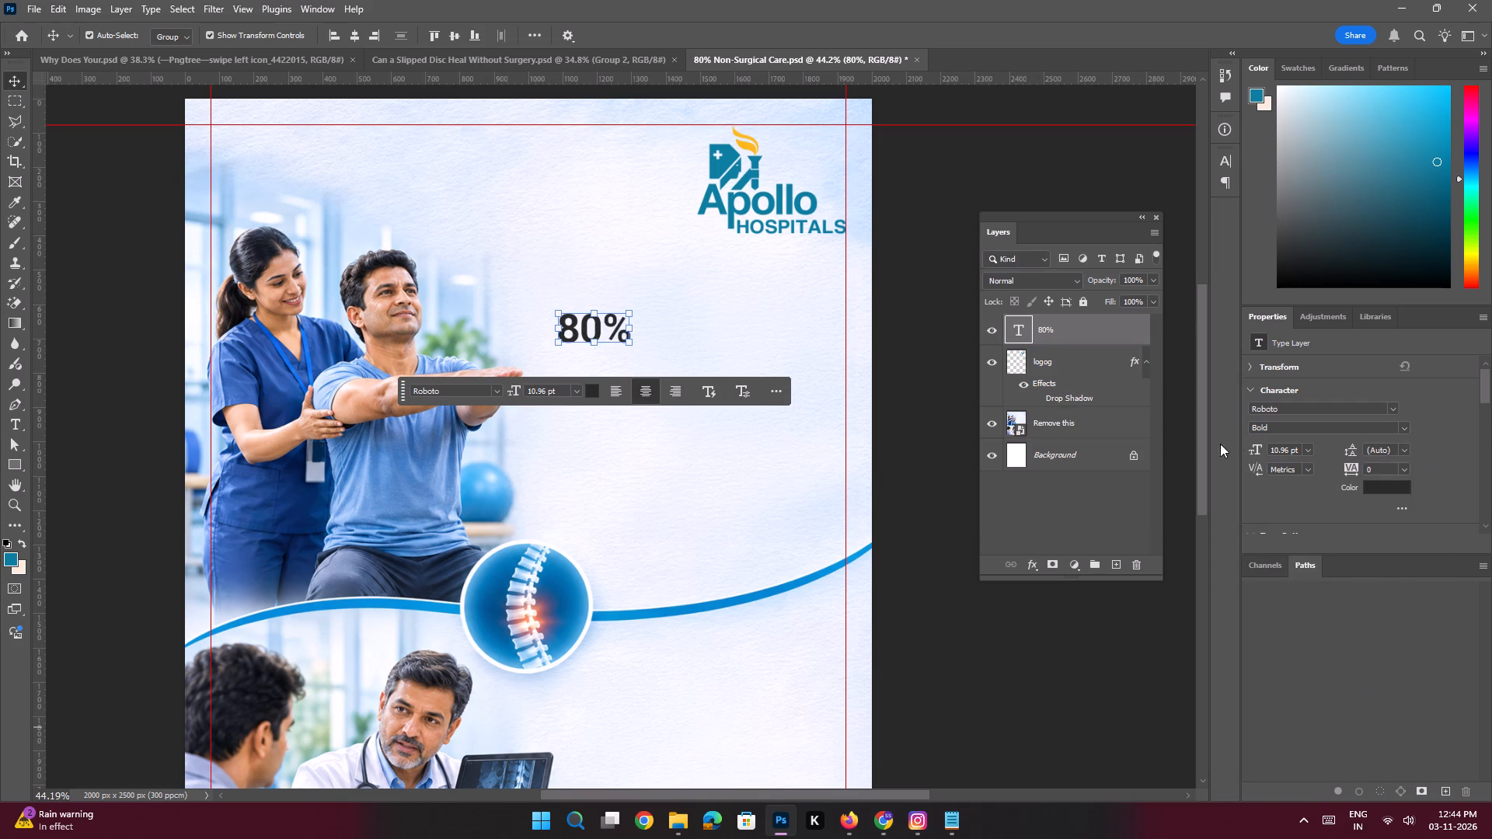
drag(1257, 449, 1265, 451)
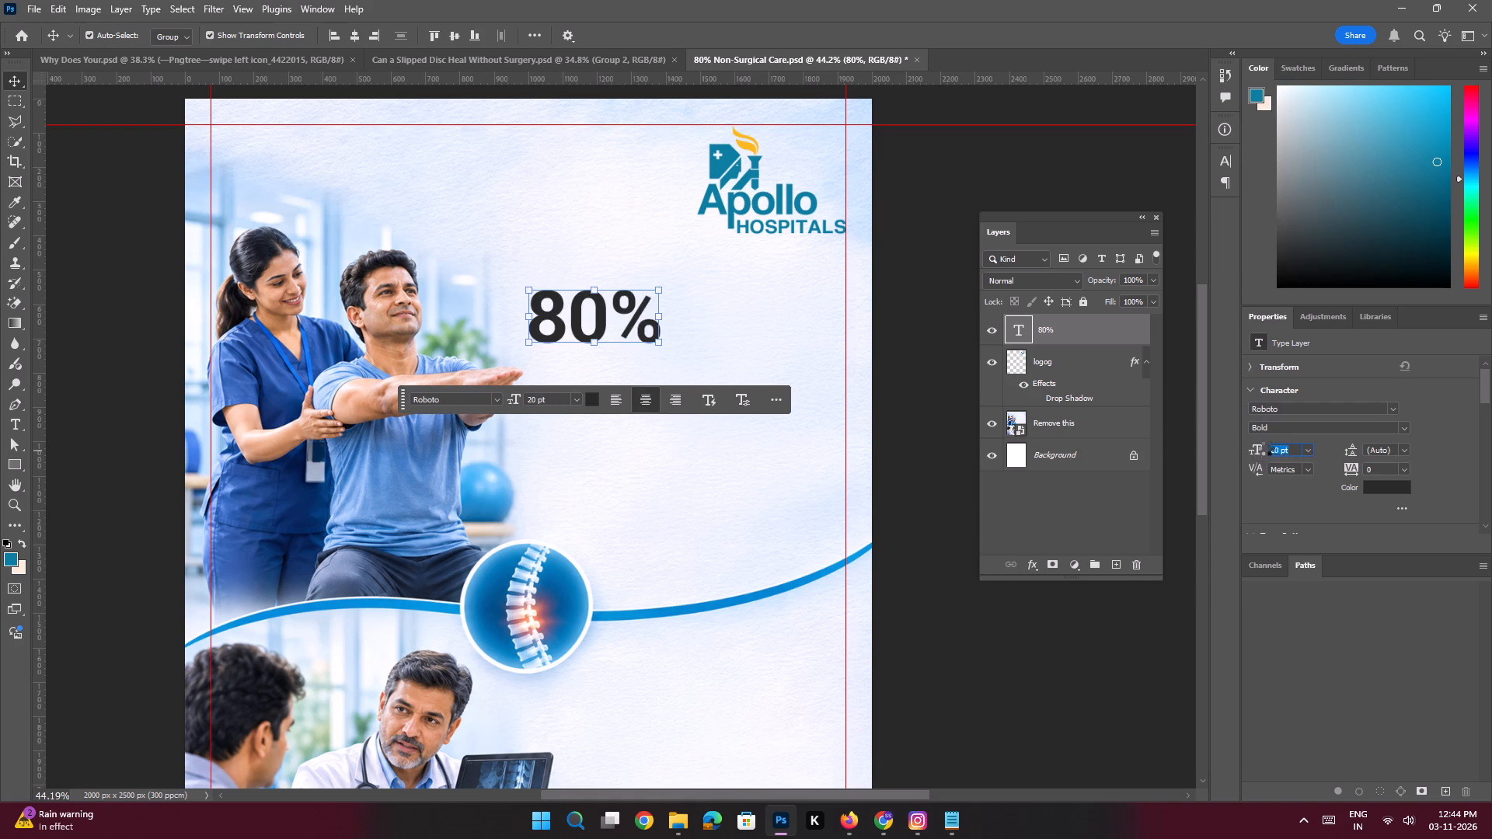
drag(602, 317, 667, 312)
click(1253, 446)
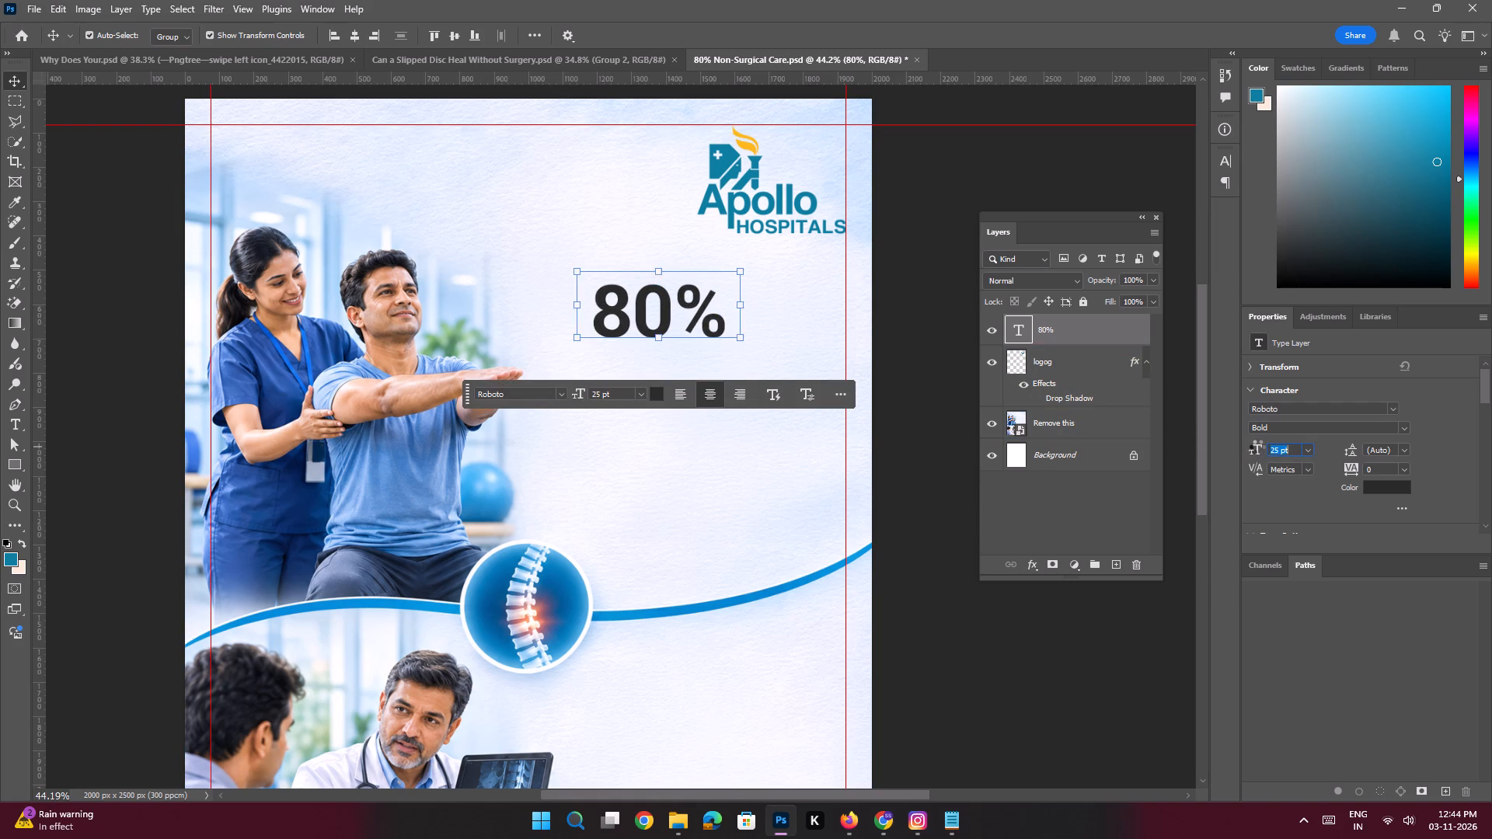
drag(667, 328, 687, 328)
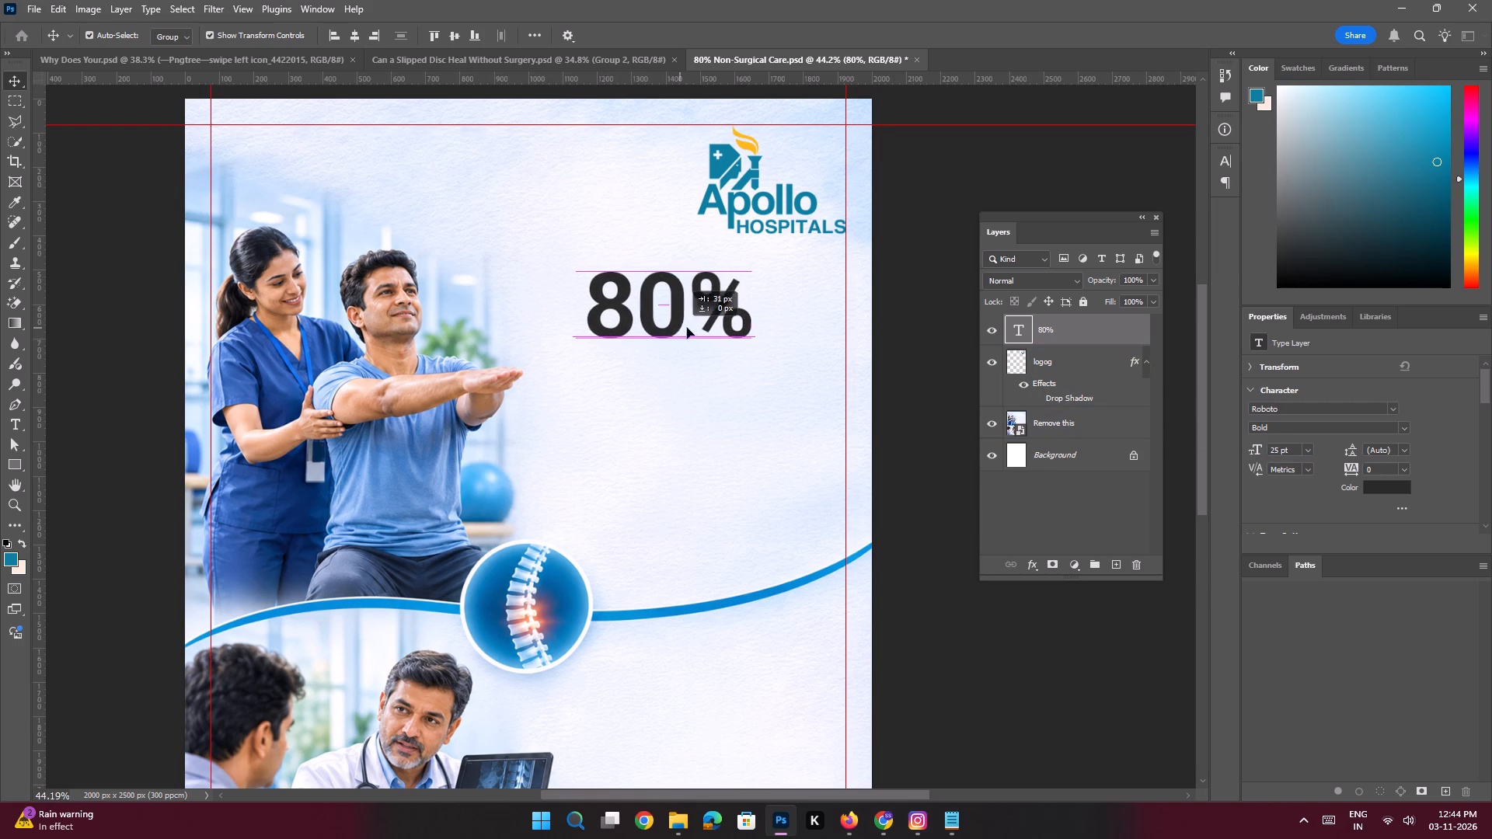
drag(687, 328, 690, 329)
Recolor the 80% text with the teal sampled from the Apollo Hospitals logo.
key(space)
ctrl+drag(741, 213, 774, 326)
drag(786, 254, 751, 367)
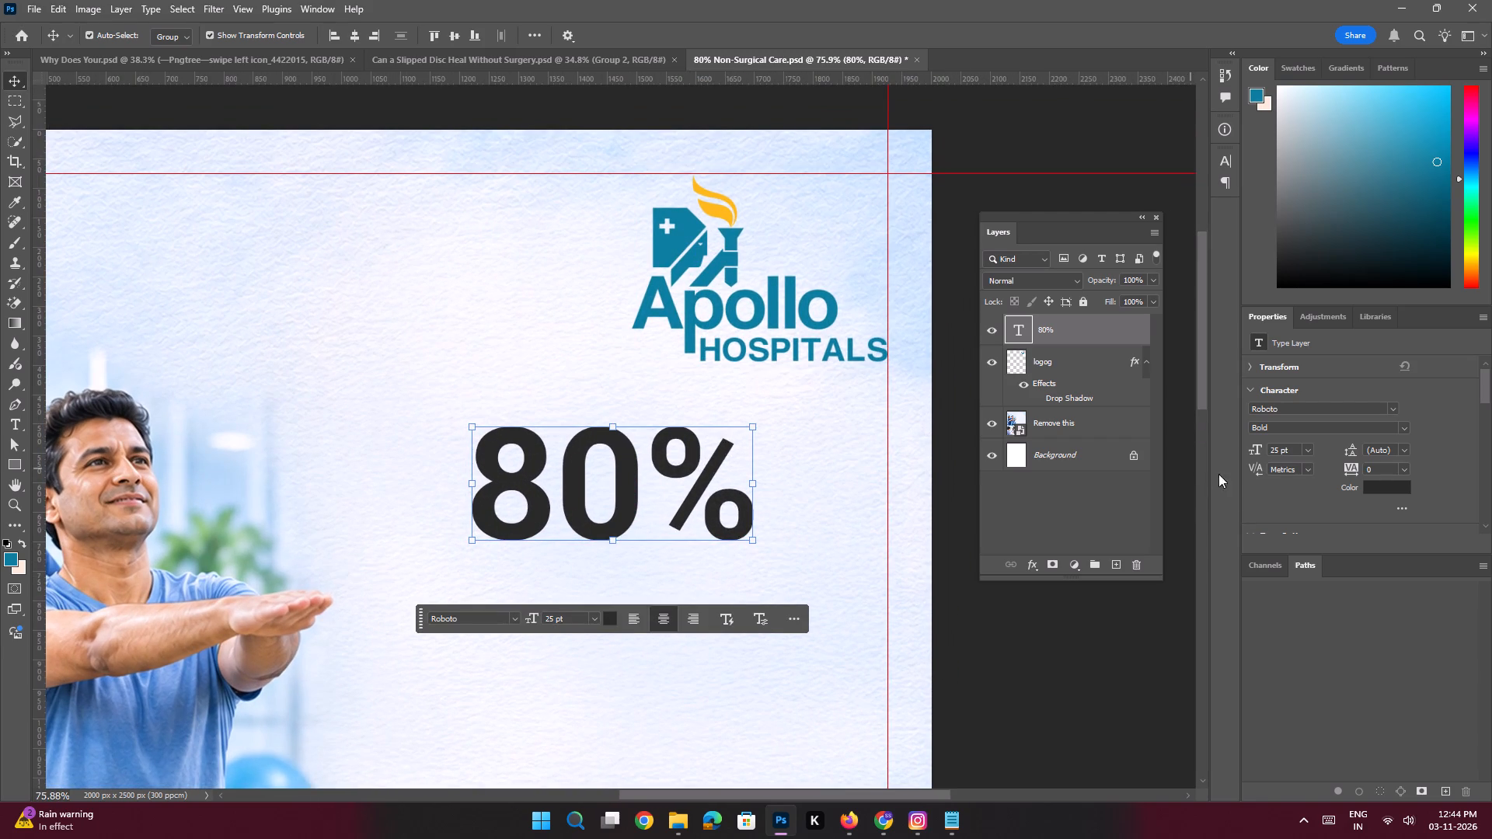
click(1366, 488)
click(689, 232)
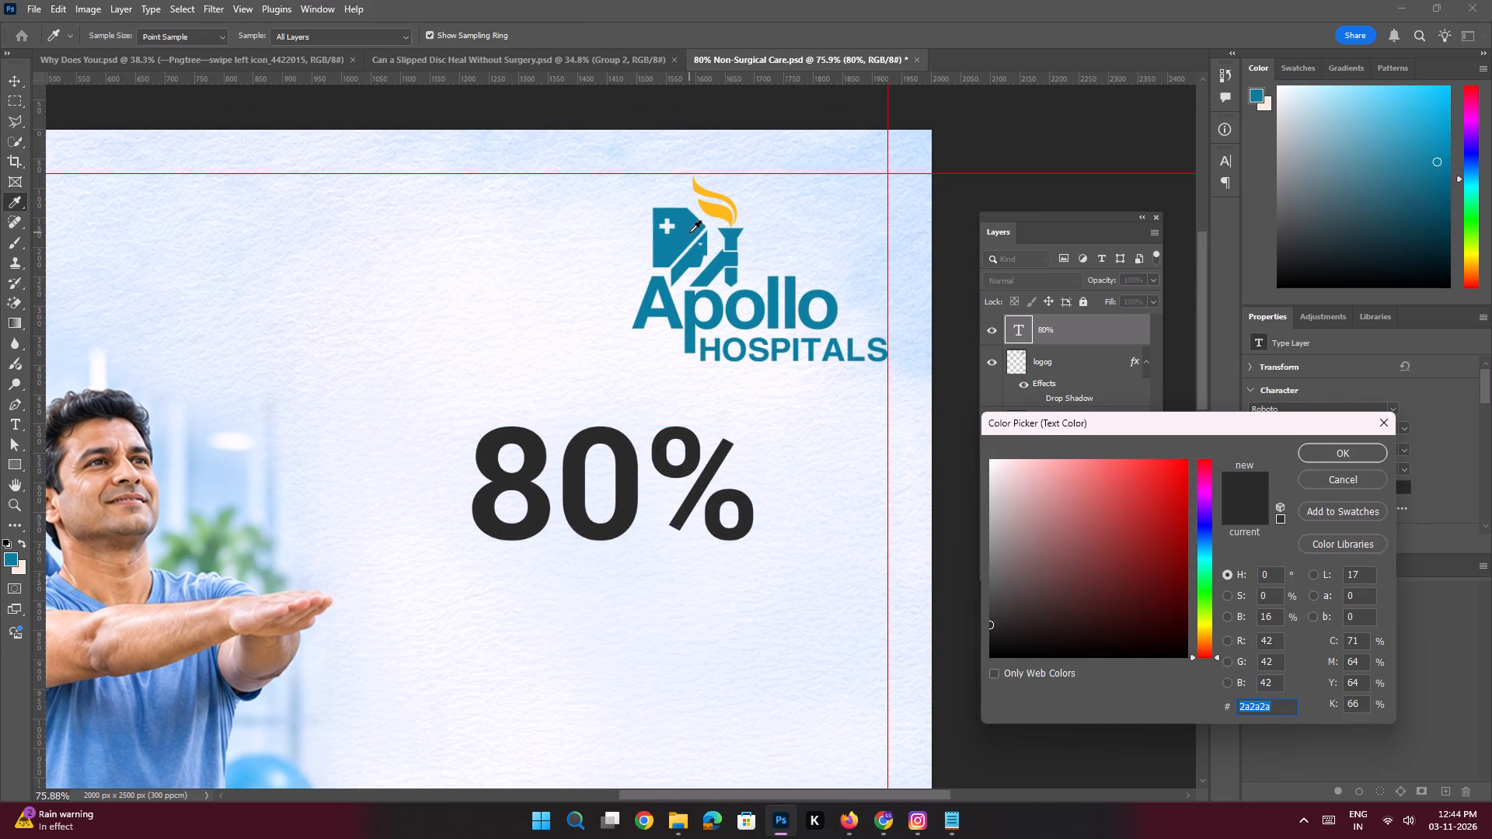
key(Return)
key(Return)
key(ctrl+0)
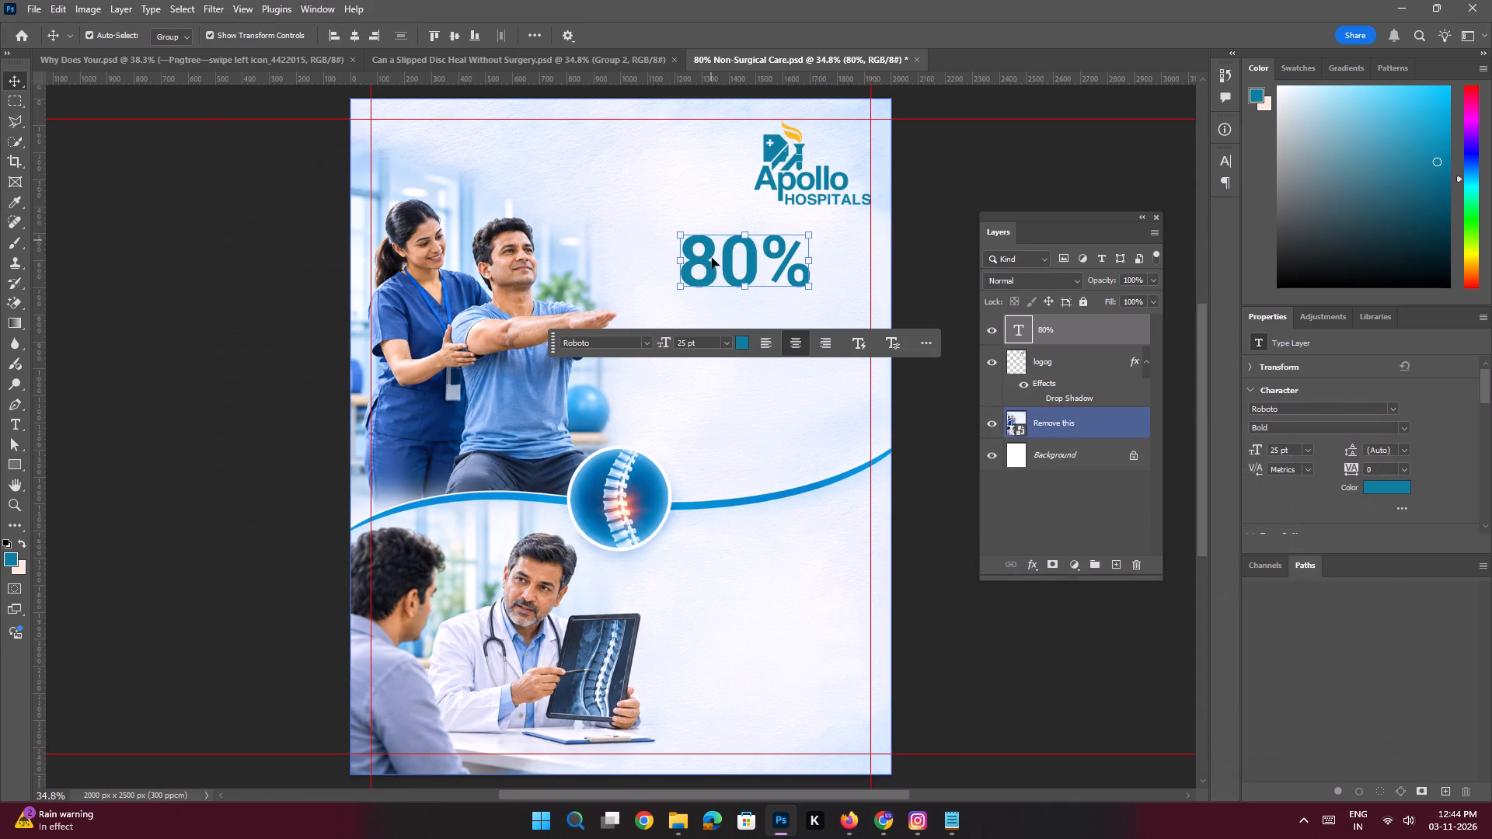
Examine the recolored 80% text against the whole slide layout and up close beside the logo.
key(space)
key(space)
key(space)
key(space)
key(space)
key(space)
key(space)
key(space)
drag(752, 233, 637, 250)
click(864, 237)
key(space)
ctrl+drag(663, 249, 677, 291)
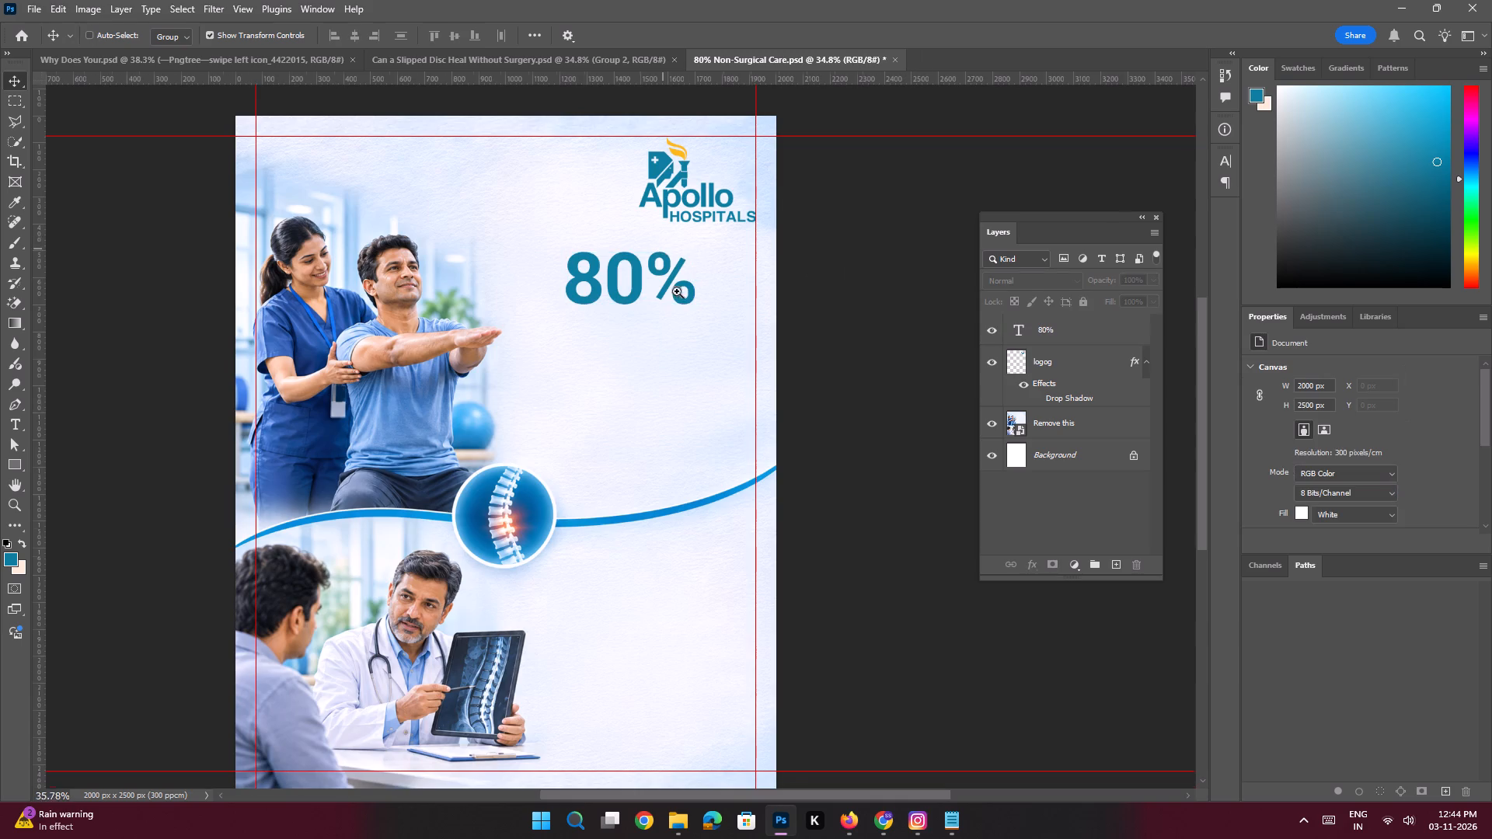
ctrl+drag(677, 291, 692, 318)
click(615, 307)
shift+click(624, 304)
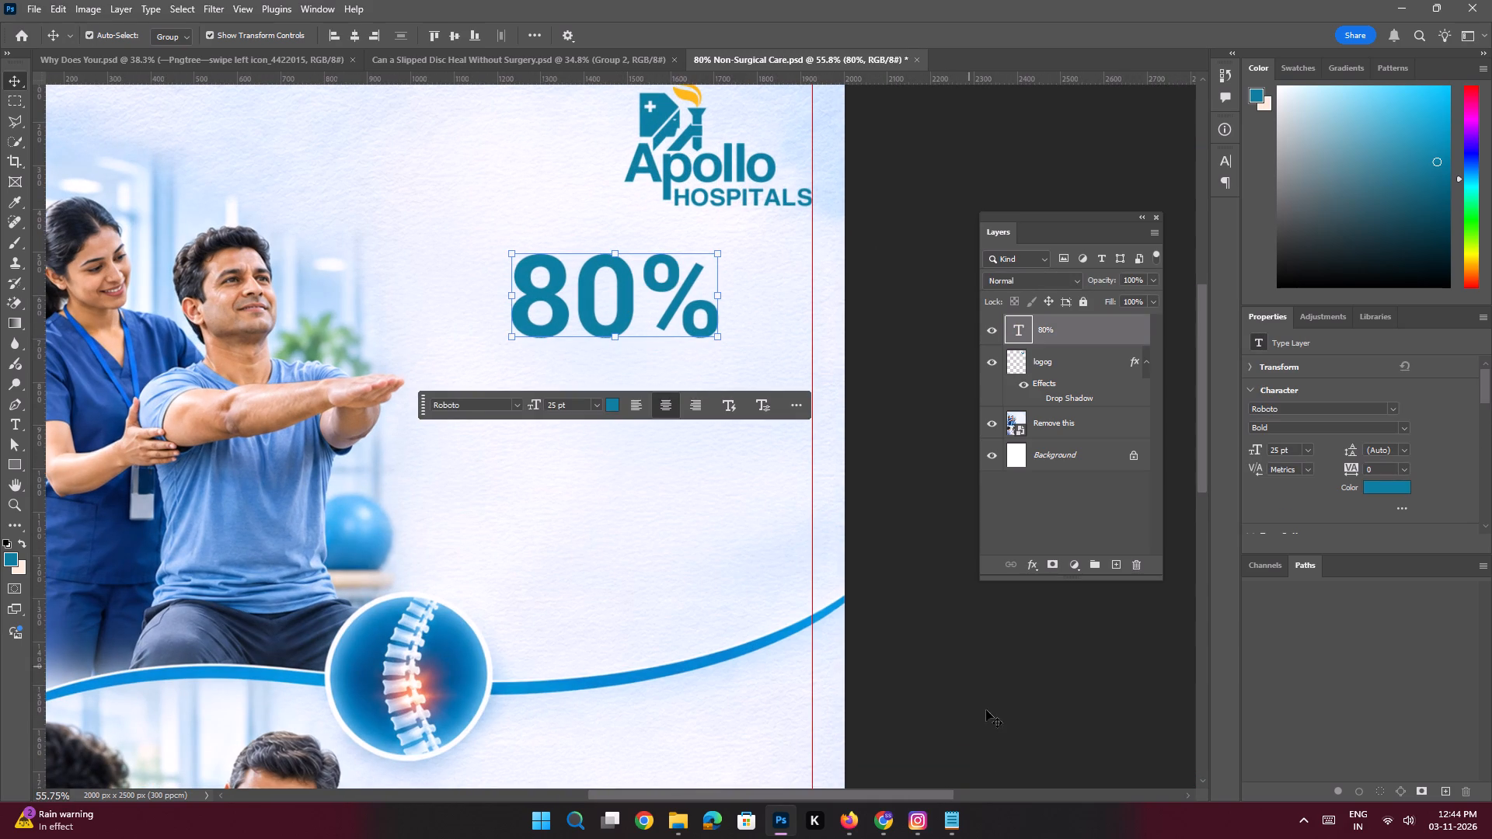
Copy "Non-Surgical Care" from the Slide 2 heading in Notepad and return to Photoshop.
click(957, 821)
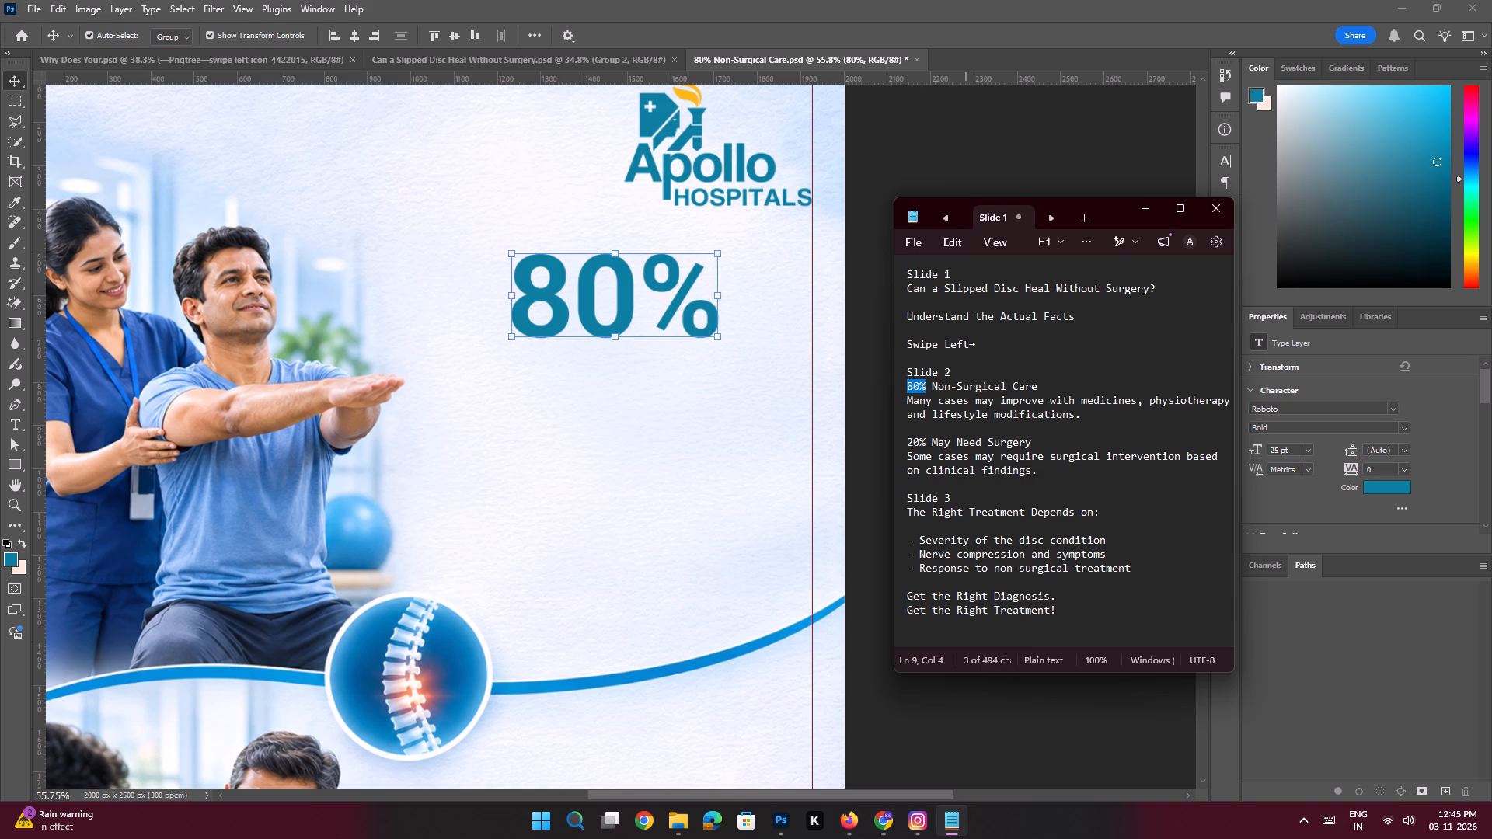
drag(1044, 383, 932, 386)
key(ctrl+c)
key(ctrl+c)
click(1139, 211)
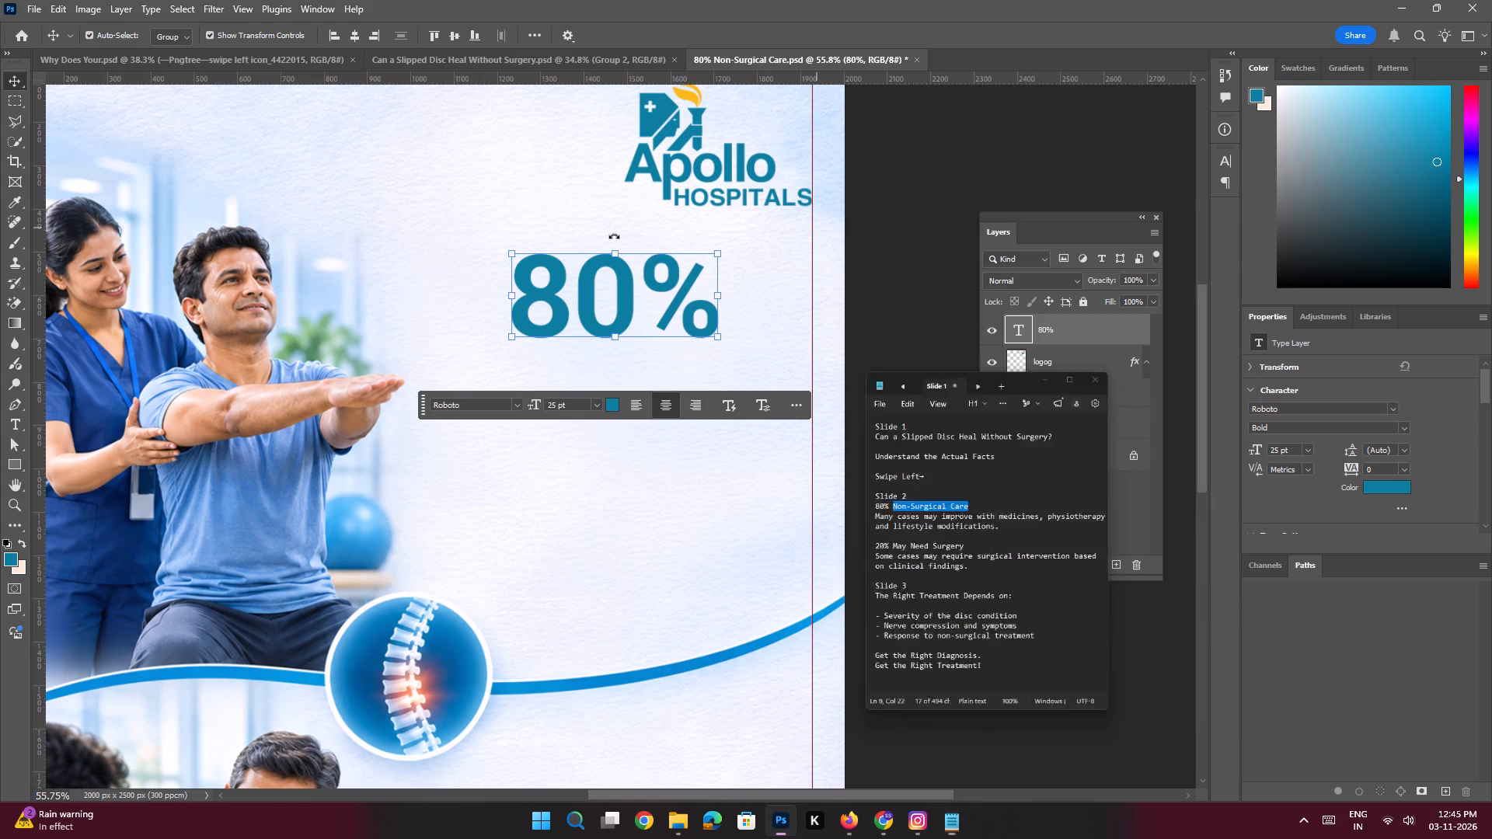
Shift the 80% text horizontally toward the exercising patient, keeping its height on the slide.
shift+drag(626, 300, 588, 300)
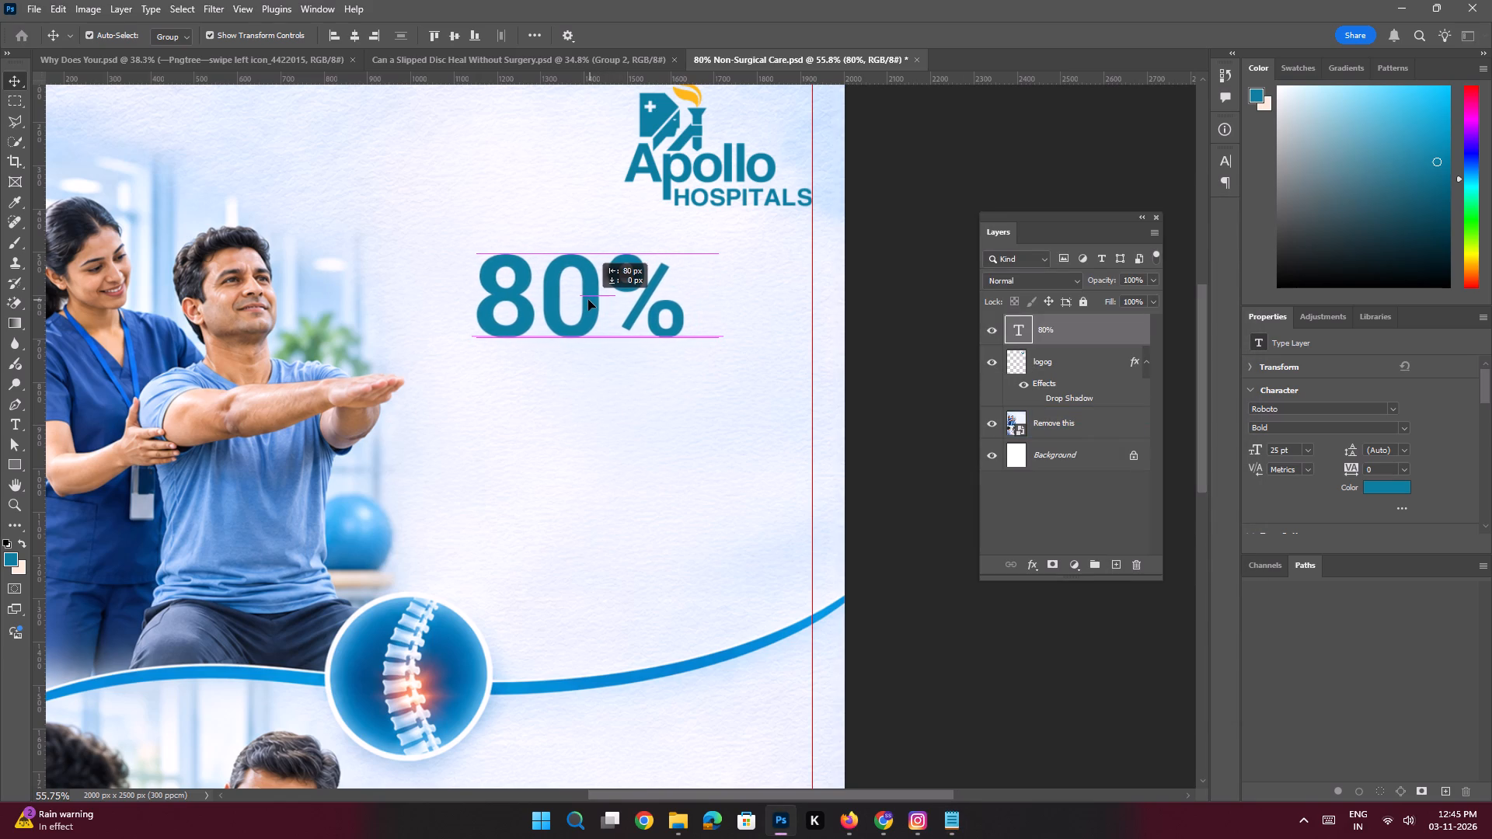
shift+drag(588, 300, 584, 300)
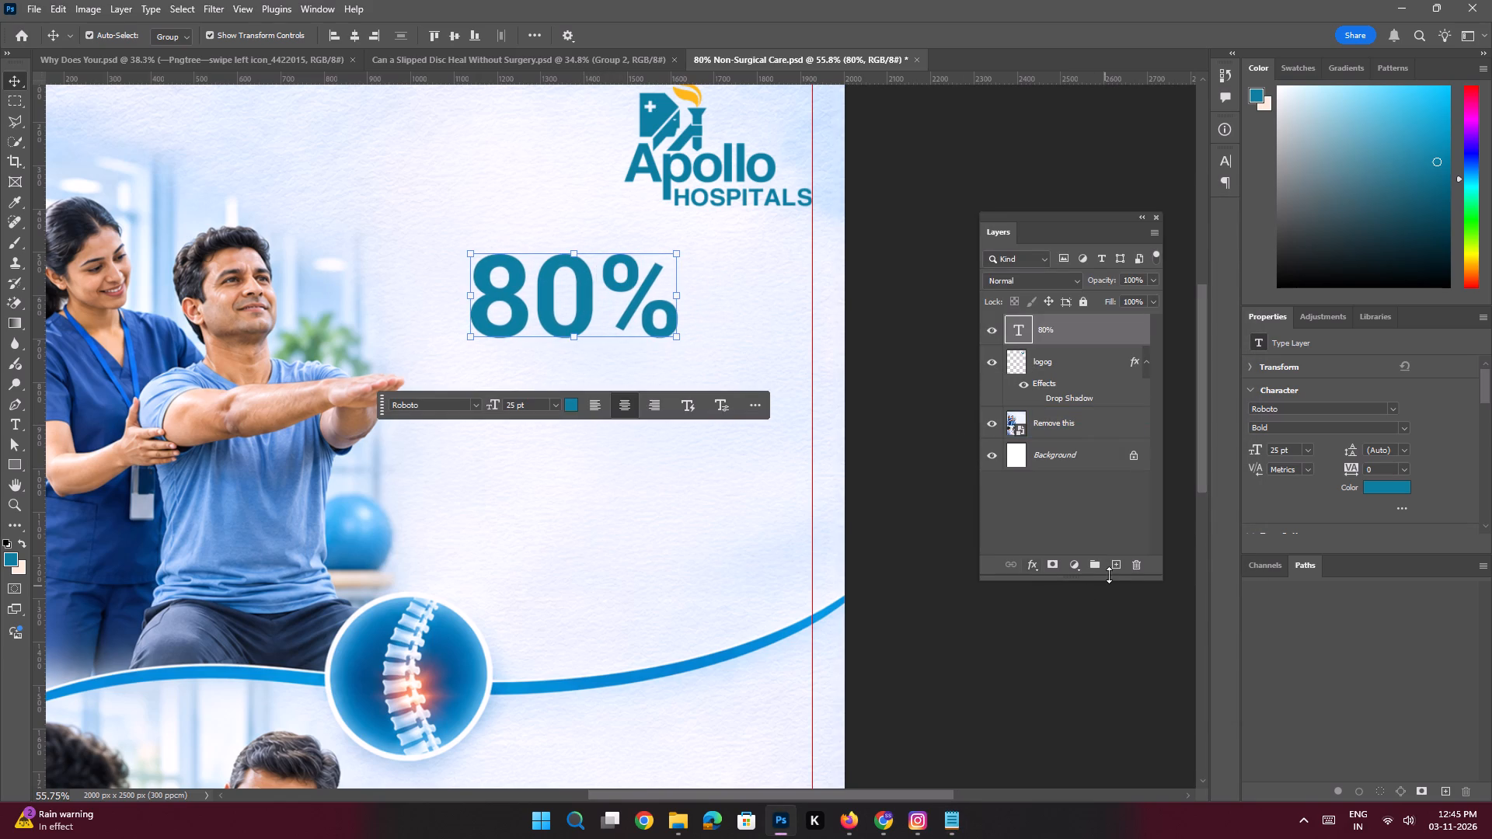
Add a text layer above the 80% layer containing the copied "Non-Surgical Care".
click(1117, 566)
key(t)
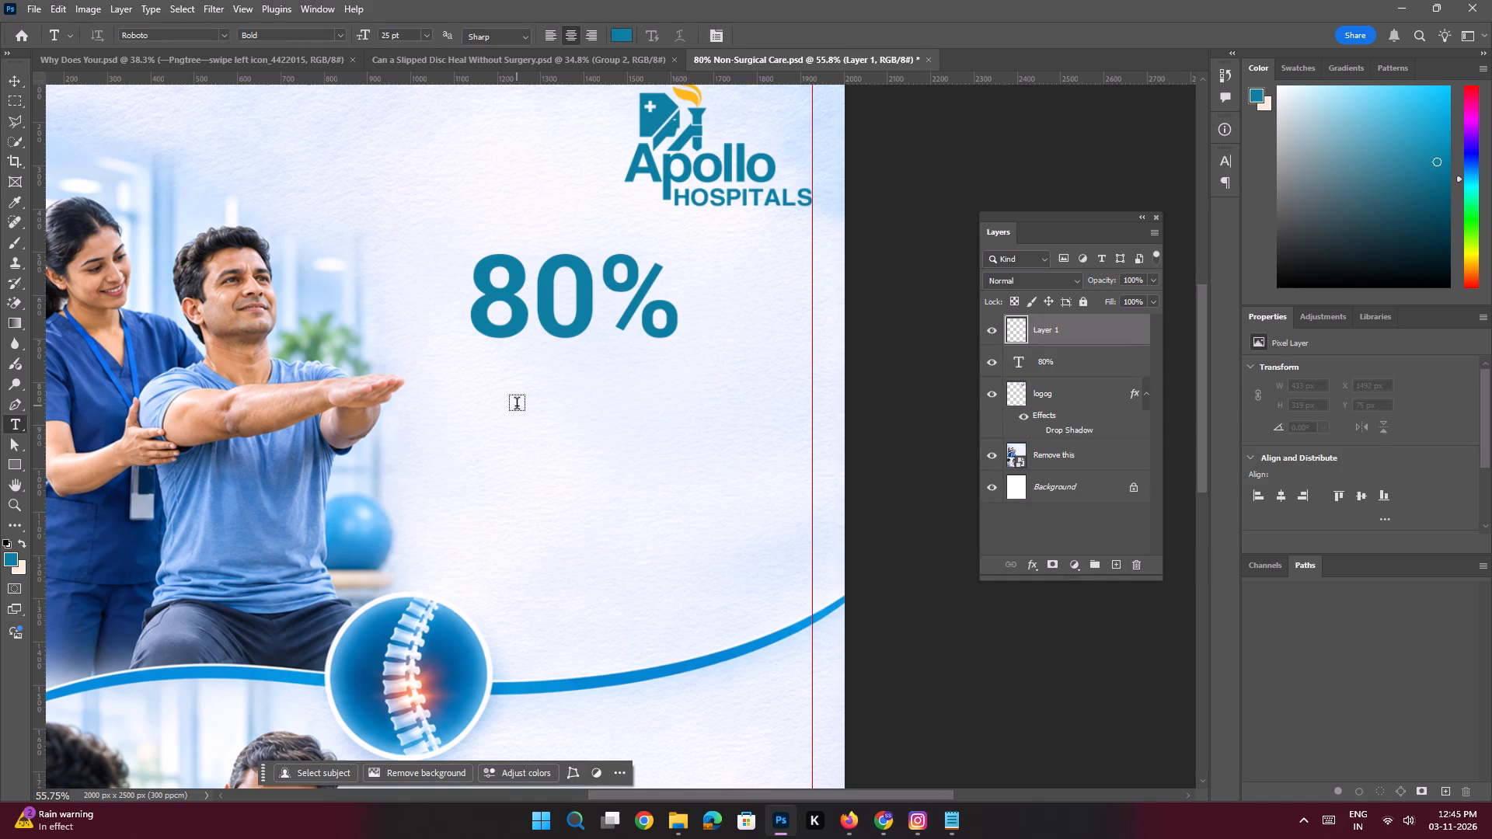
click(517, 406)
key(ctrl+v)
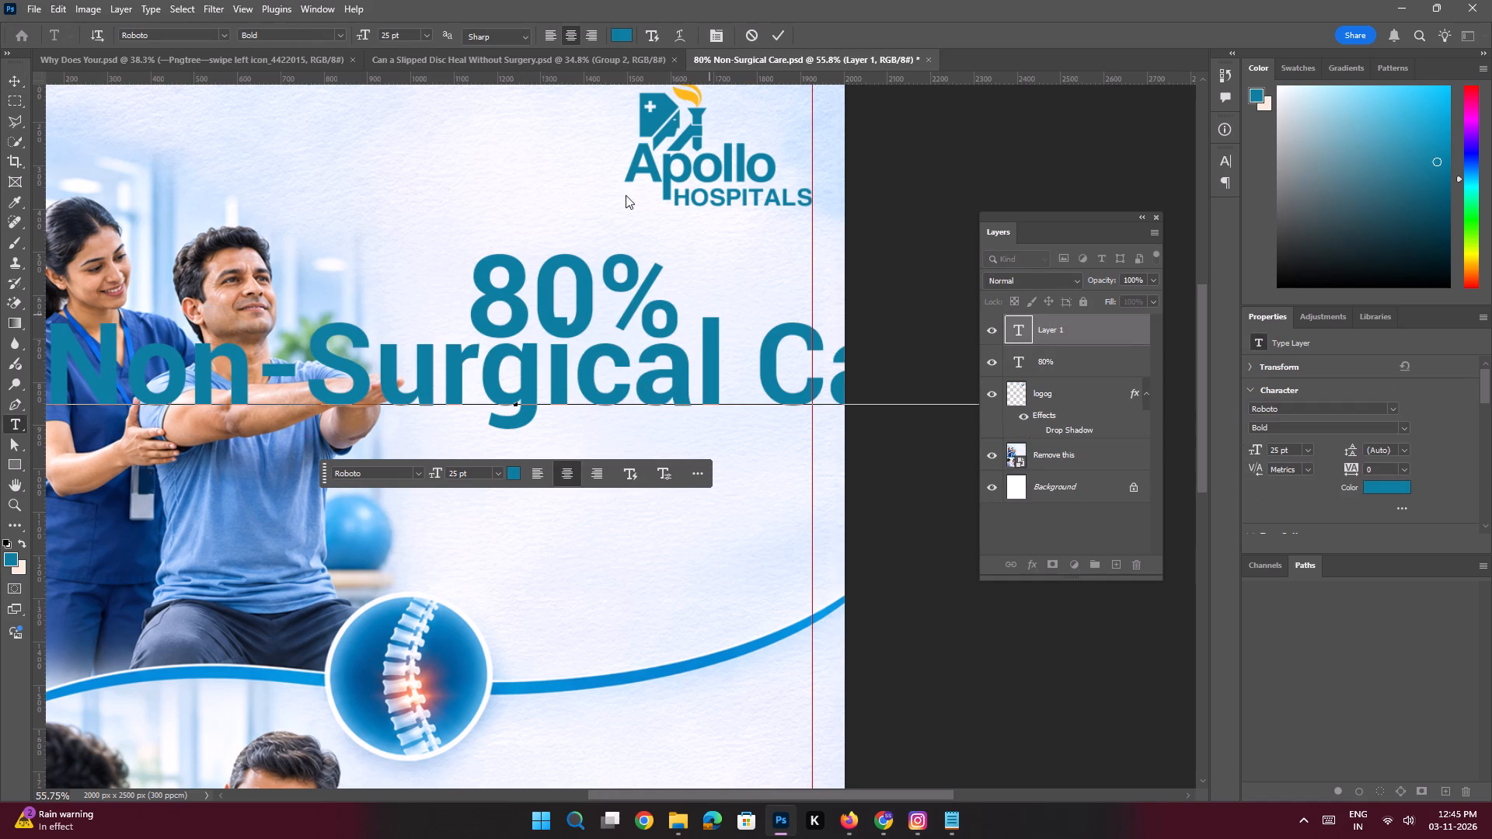
click(12, 82)
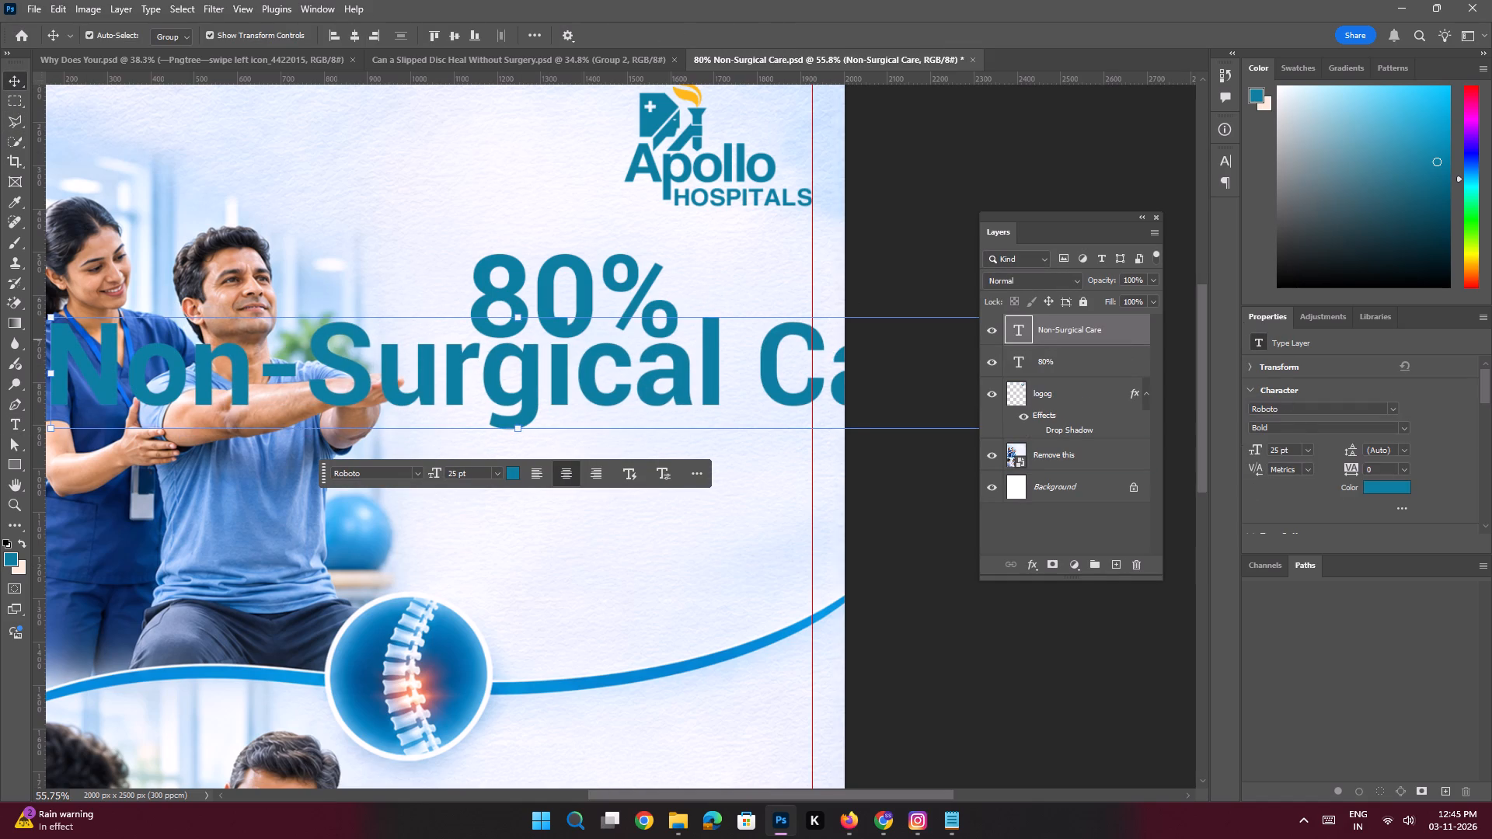
Reduce the Non-Surgical Care text to 8 pt and place it beneath 80%, with their left edges aligned.
drag(1257, 449, 1256, 449)
drag(1256, 449, 1244, 449)
drag(587, 399, 609, 398)
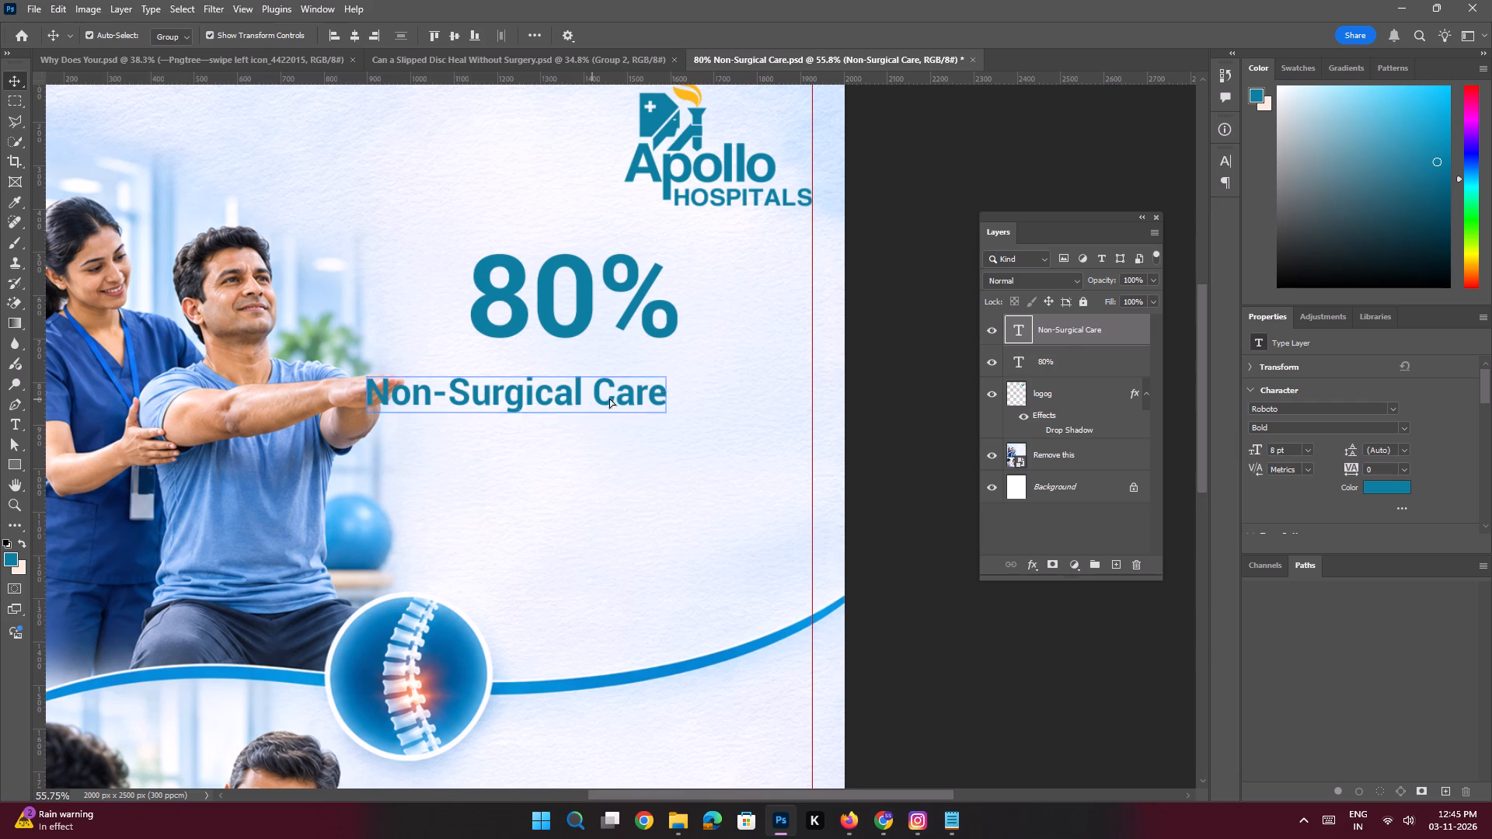
drag(609, 398, 692, 384)
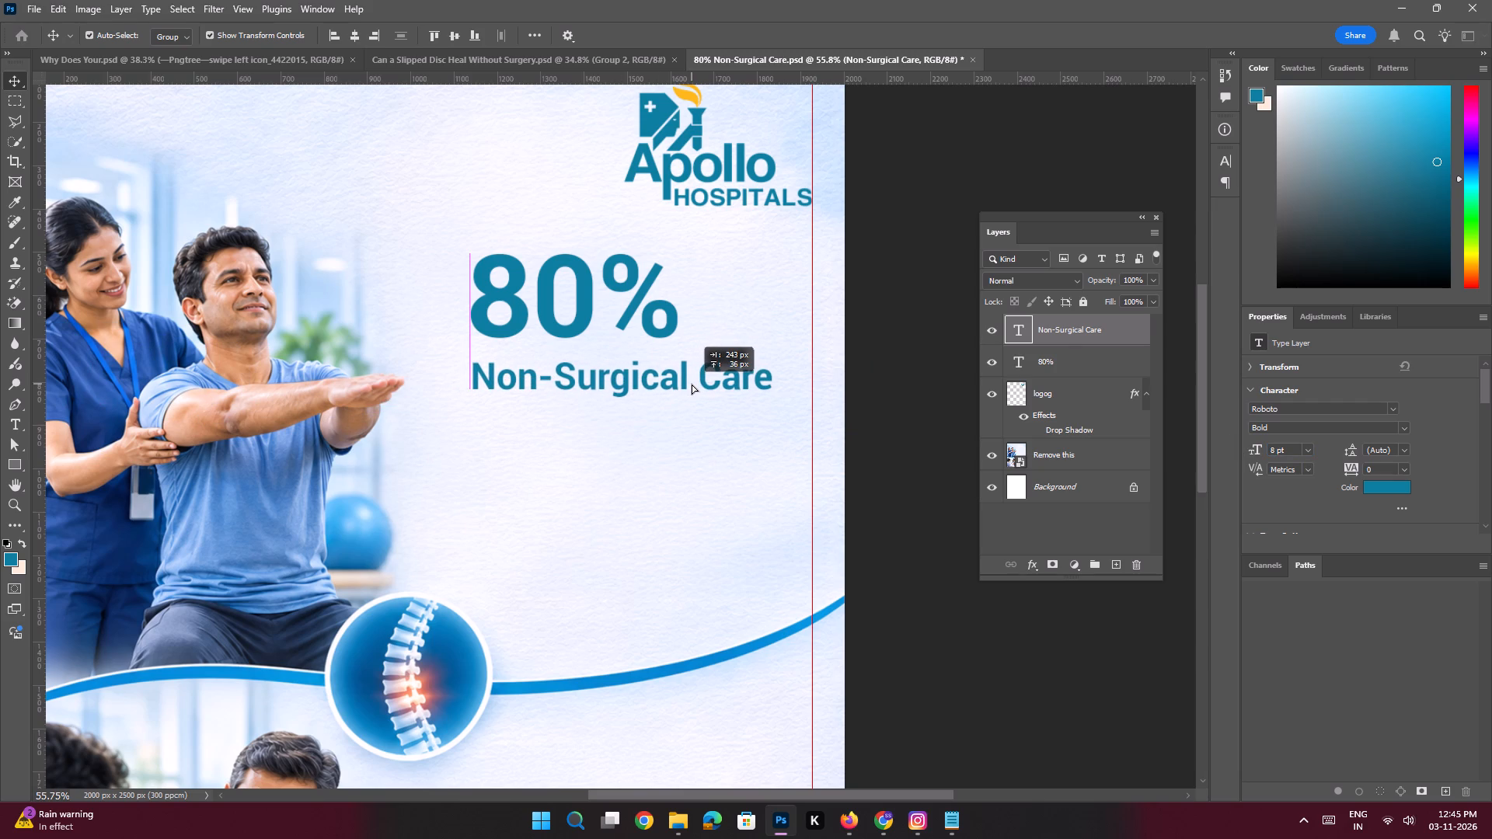
drag(692, 384, 692, 380)
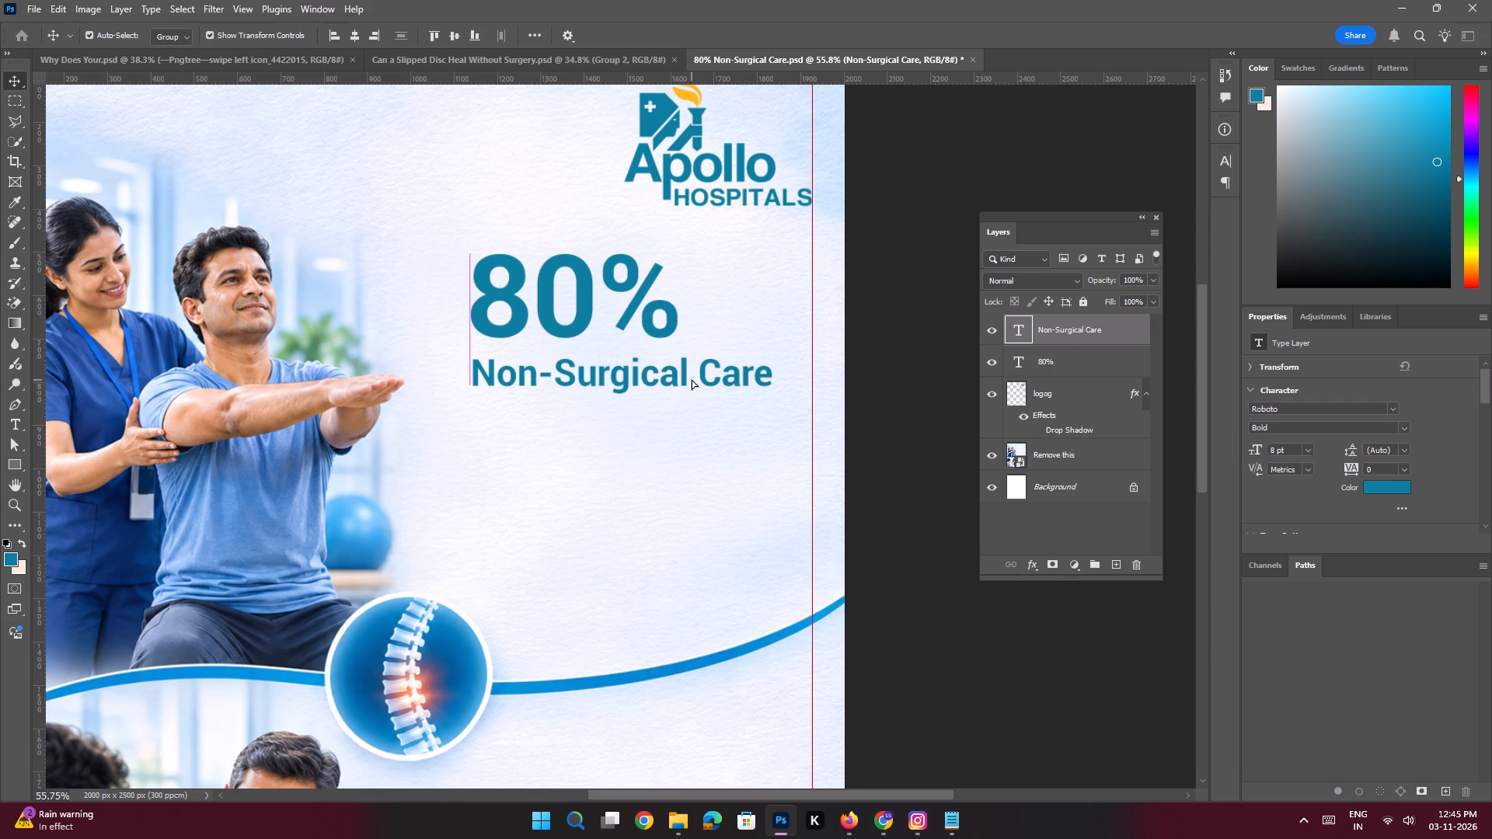
Scale the Non-Surgical Care text to about 9.06 pt so it reaches the margin guide, and nudge it up closer to 80%.
key(ctrl+t)
drag(777, 399, 782, 399)
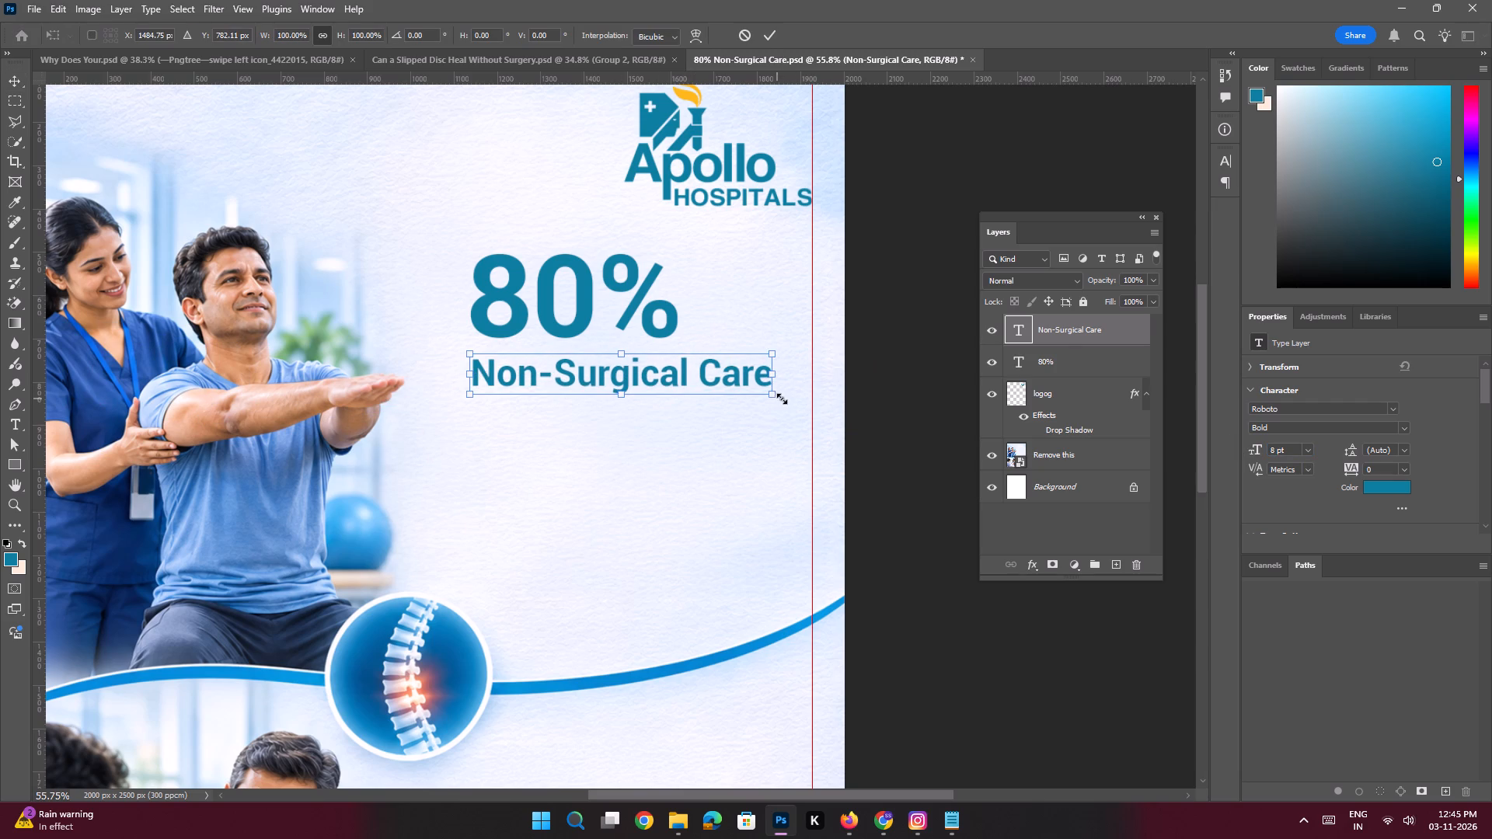
drag(782, 399, 817, 406)
key(Return)
key(space)
ctrl+drag(669, 355, 692, 395)
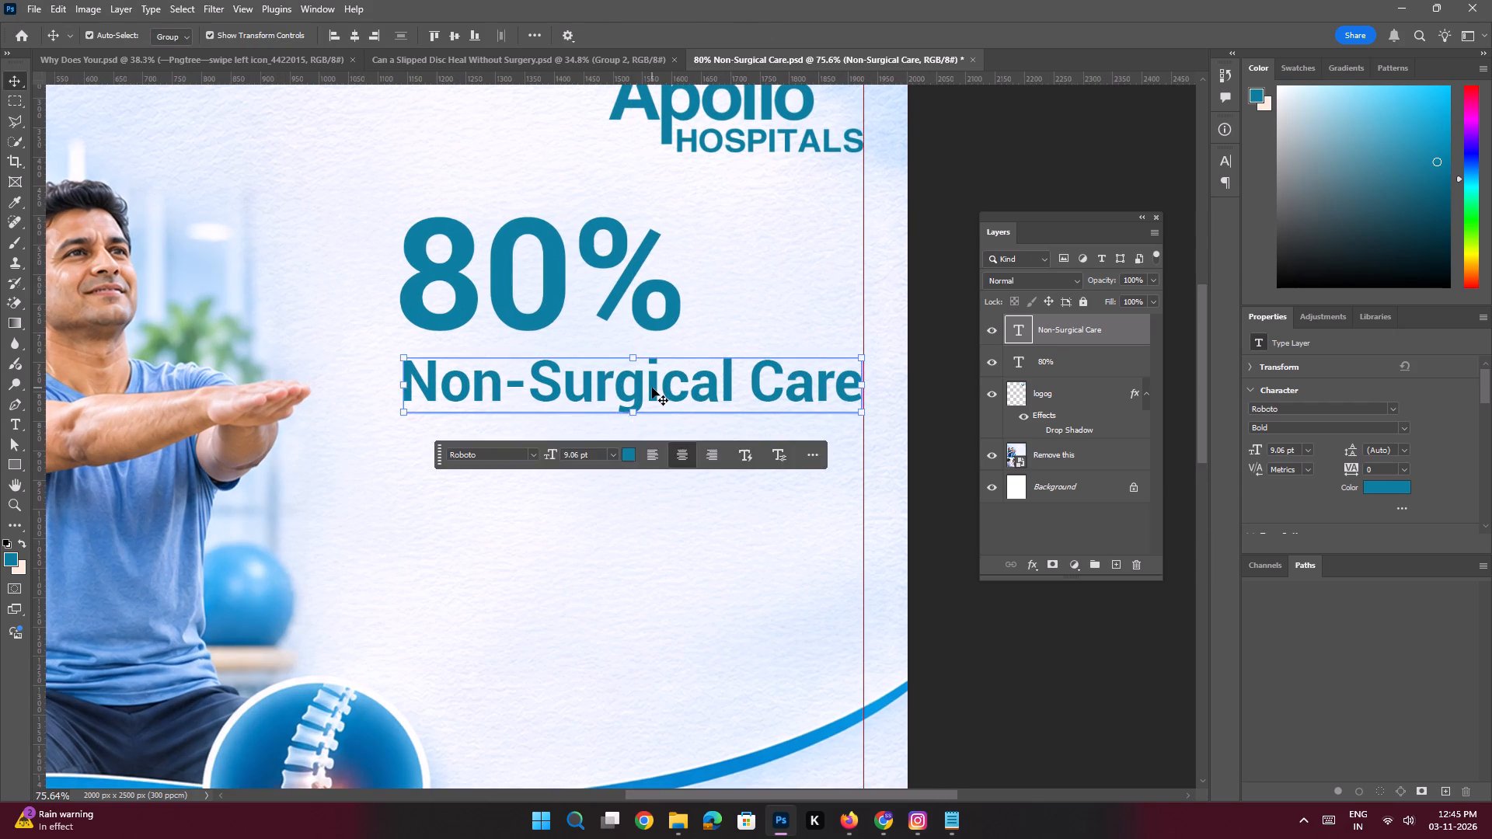
shift+drag(652, 388, 654, 379)
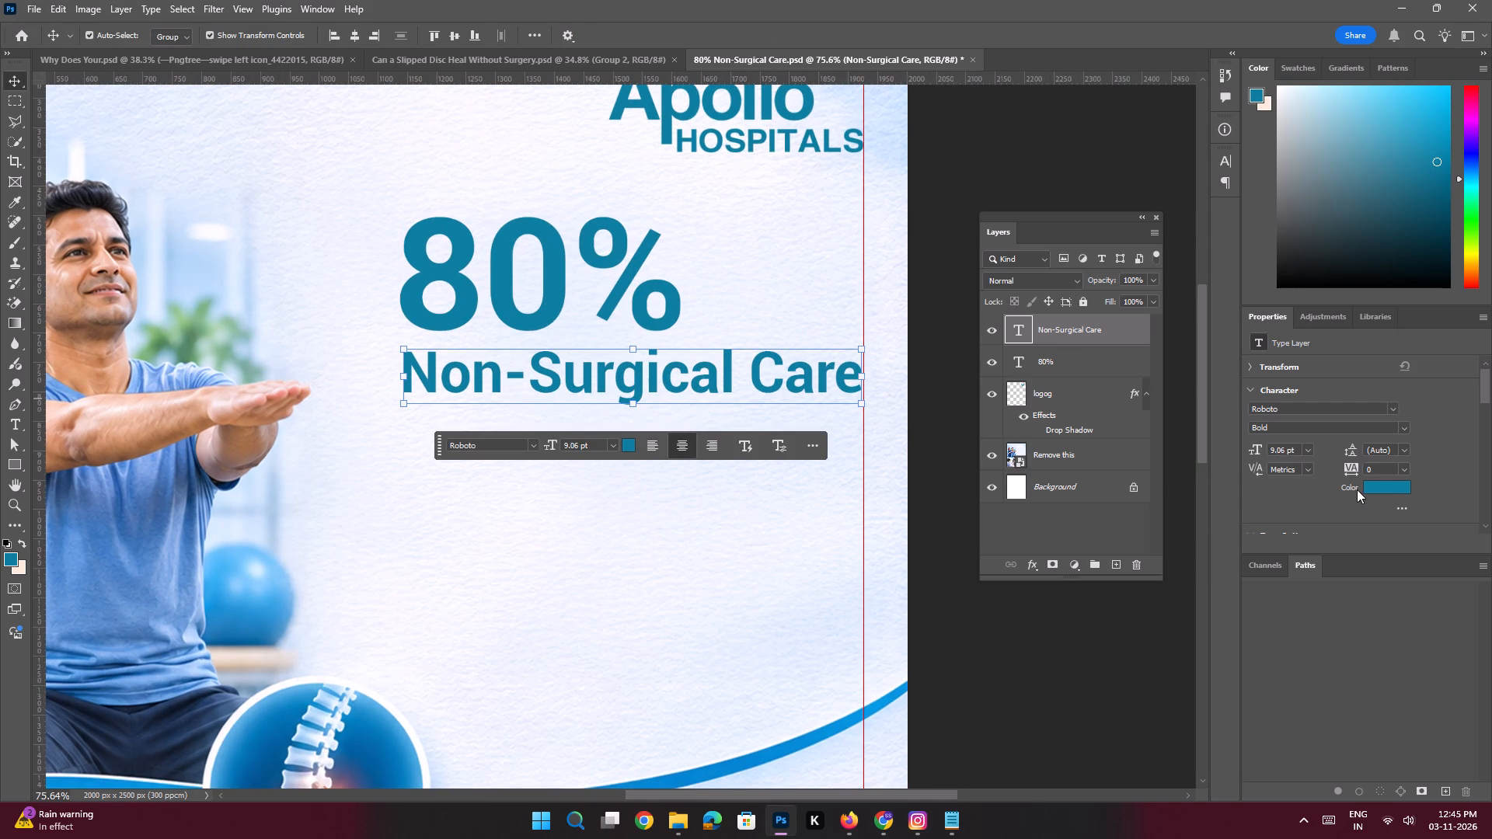
Recolor the Non-Surgical Care text to a dark charcoal.
click(1386, 483)
drag(1018, 622, 883, 632)
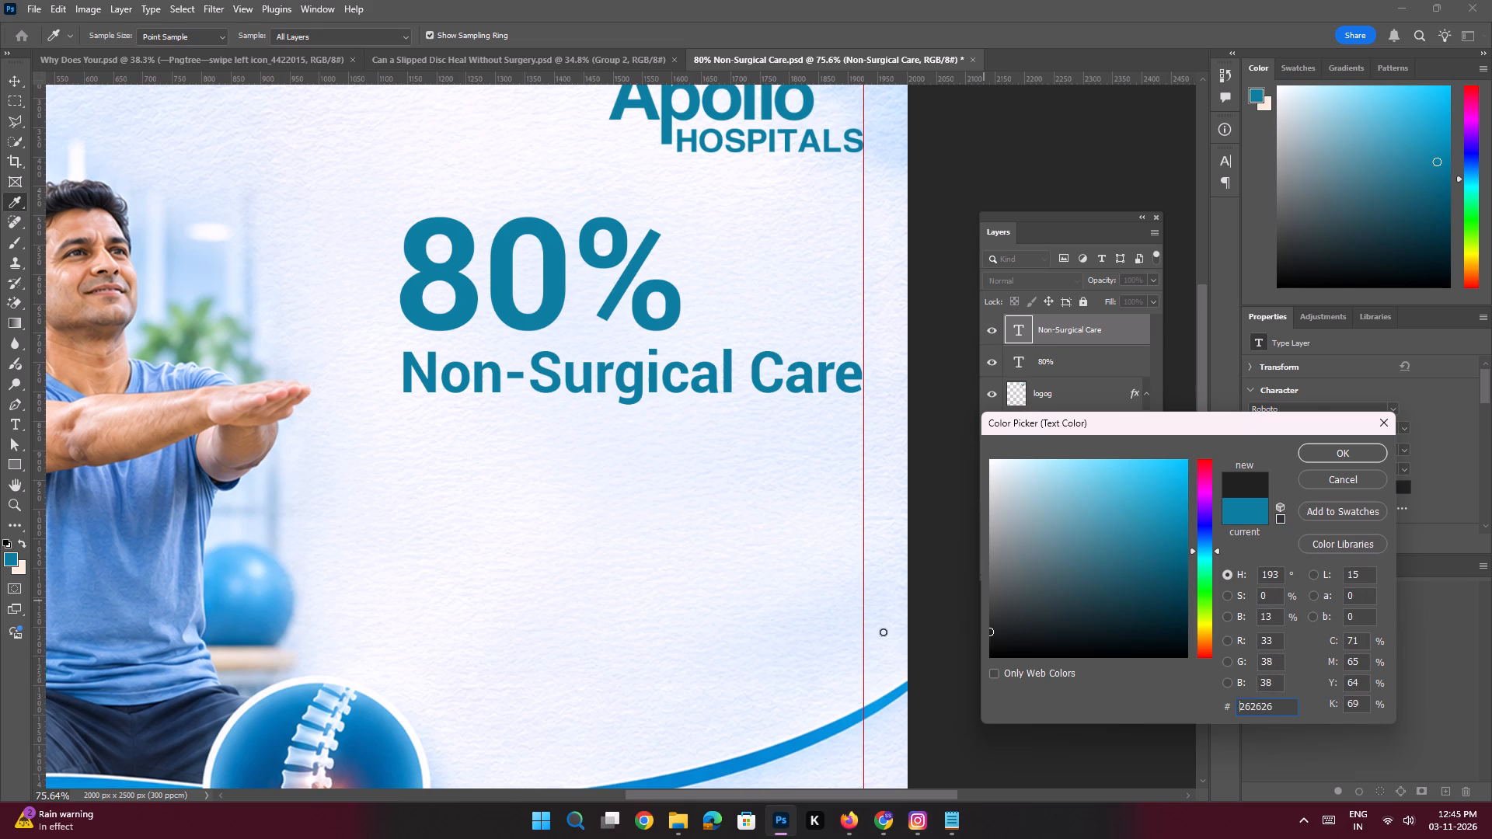
drag(883, 632, 877, 621)
key(Return)
key(Return)
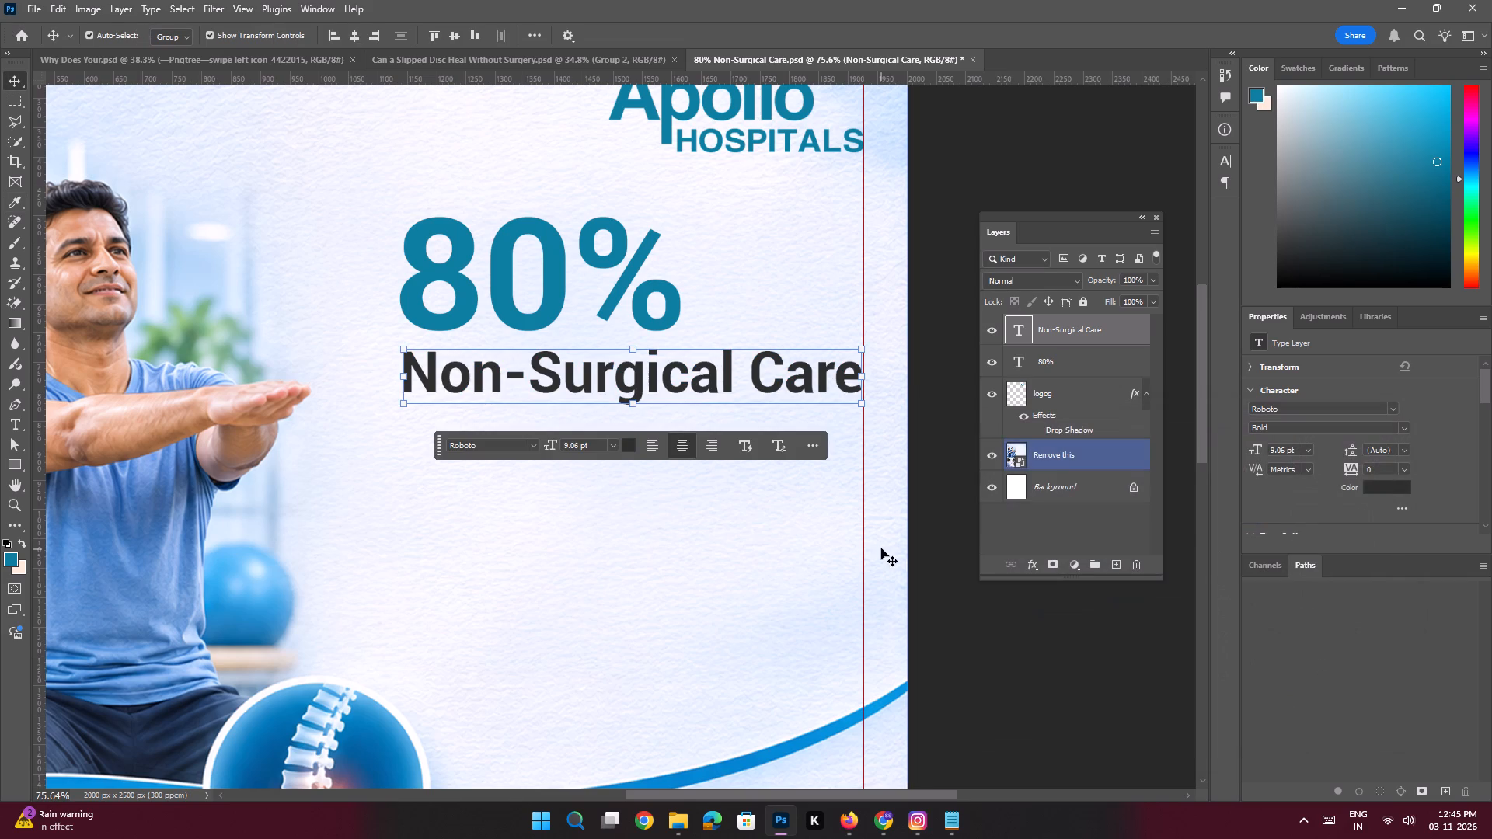
Compare the slide's heading layout with the Non-Surgical Care and Treatment Options reference image in Downloads, and return to Photoshop.
key(space)
ctrl+drag(658, 355, 605, 338)
click(829, 315)
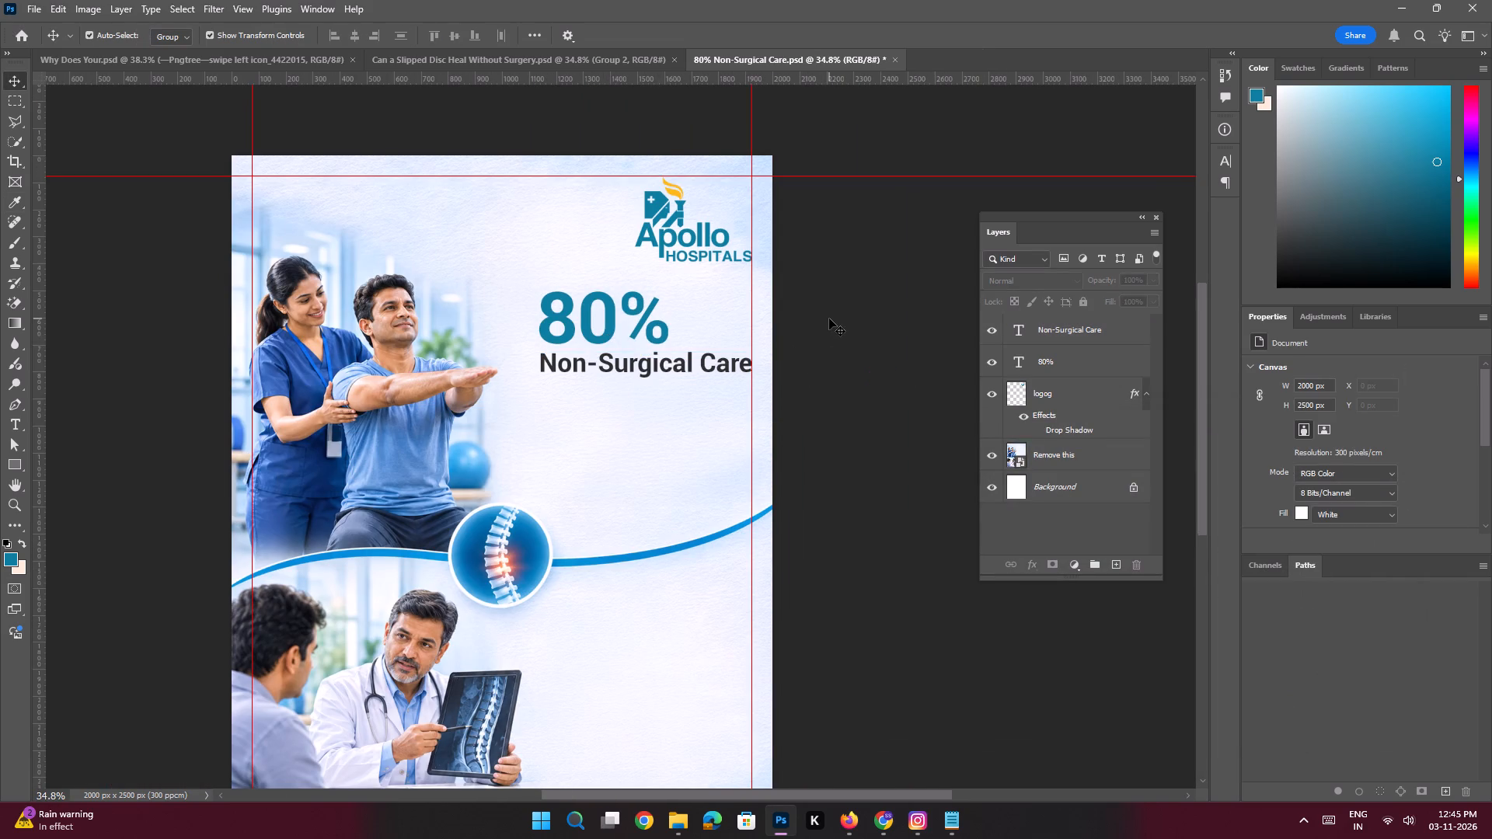
key(alt+Tab)
alt+click(621, 422)
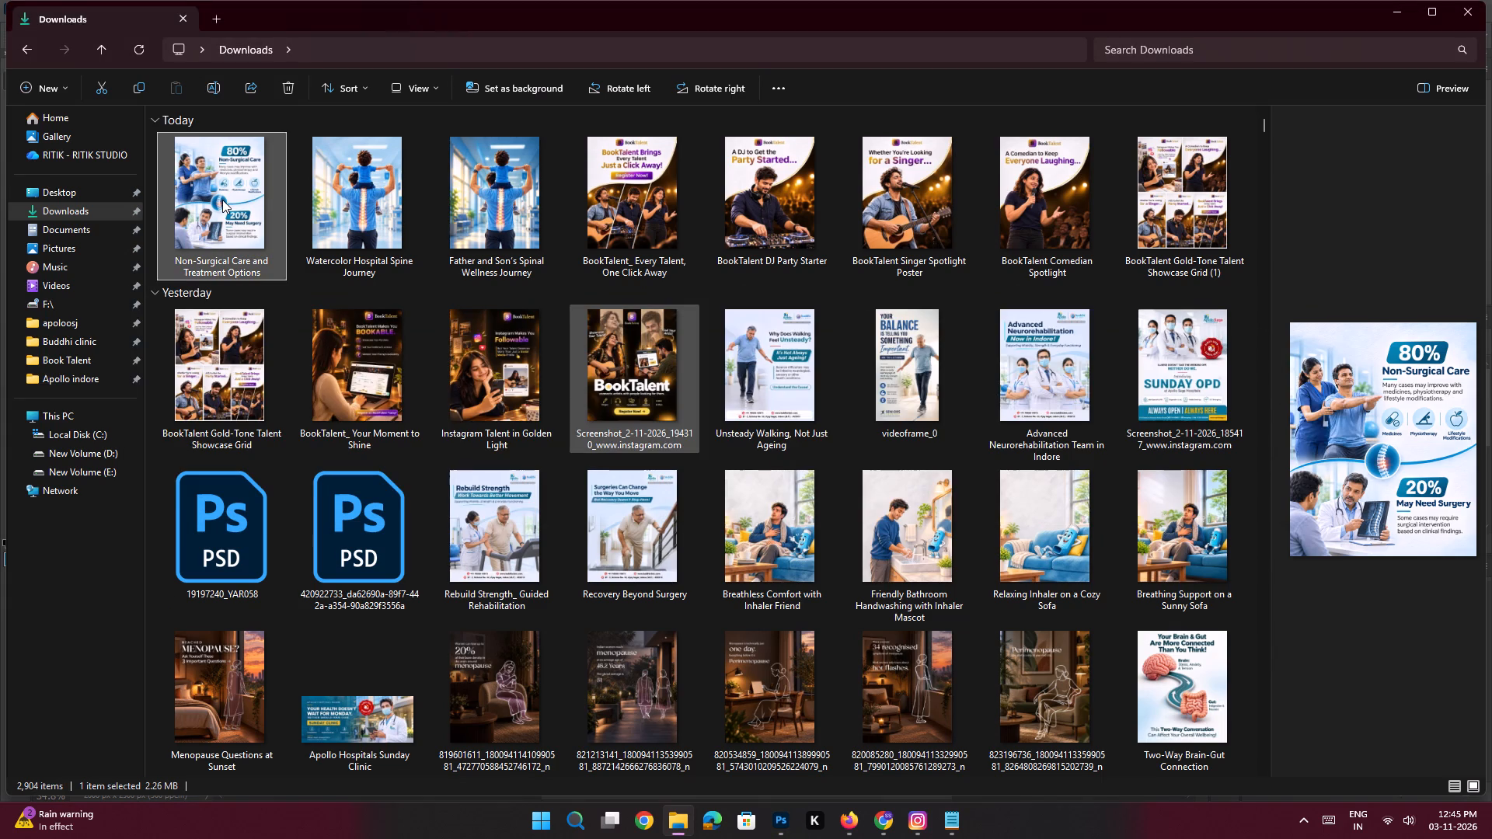
double_click(222, 200)
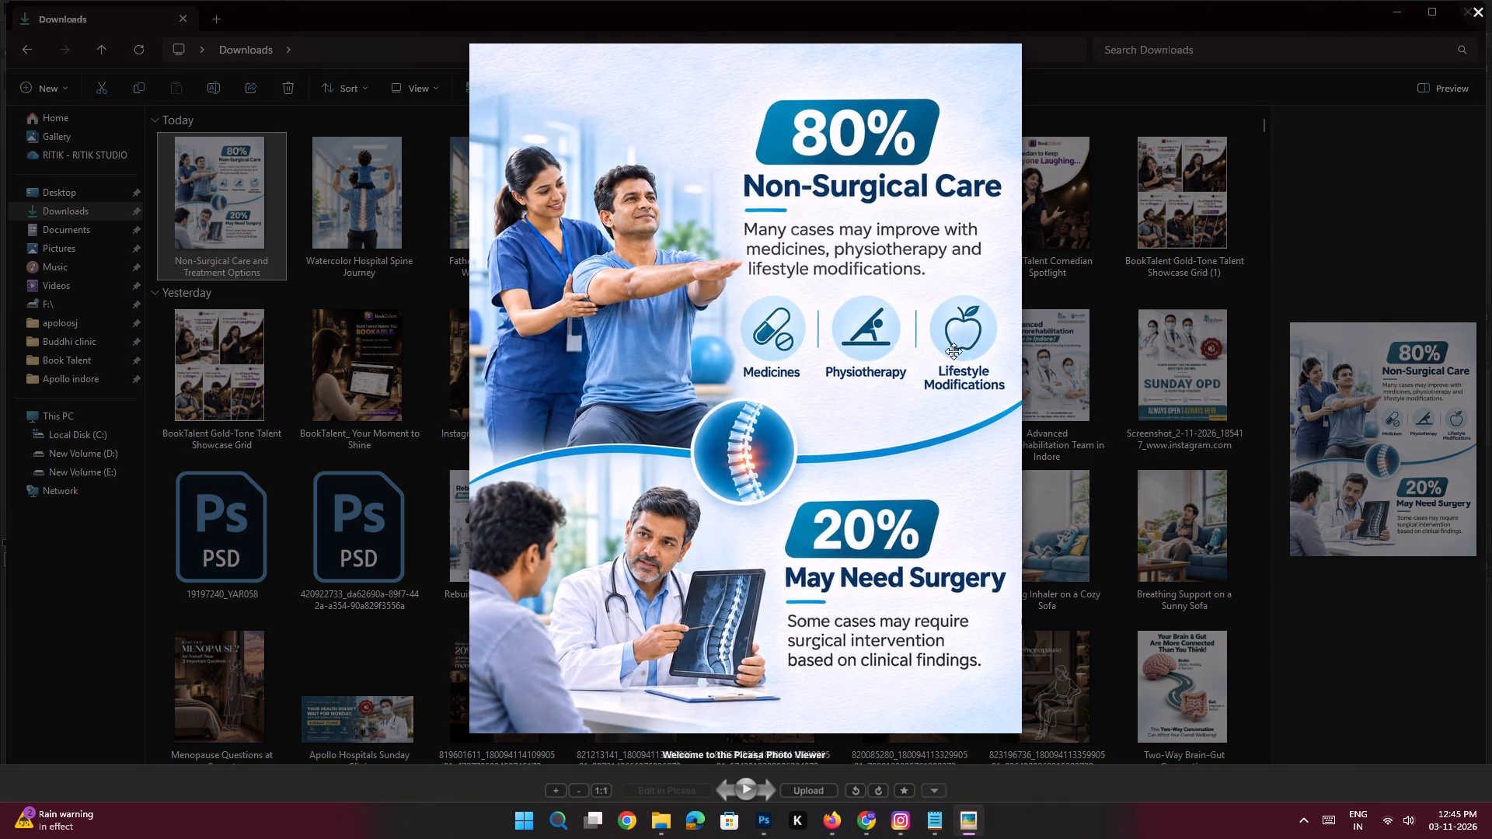
click(1070, 314)
click(1006, 30)
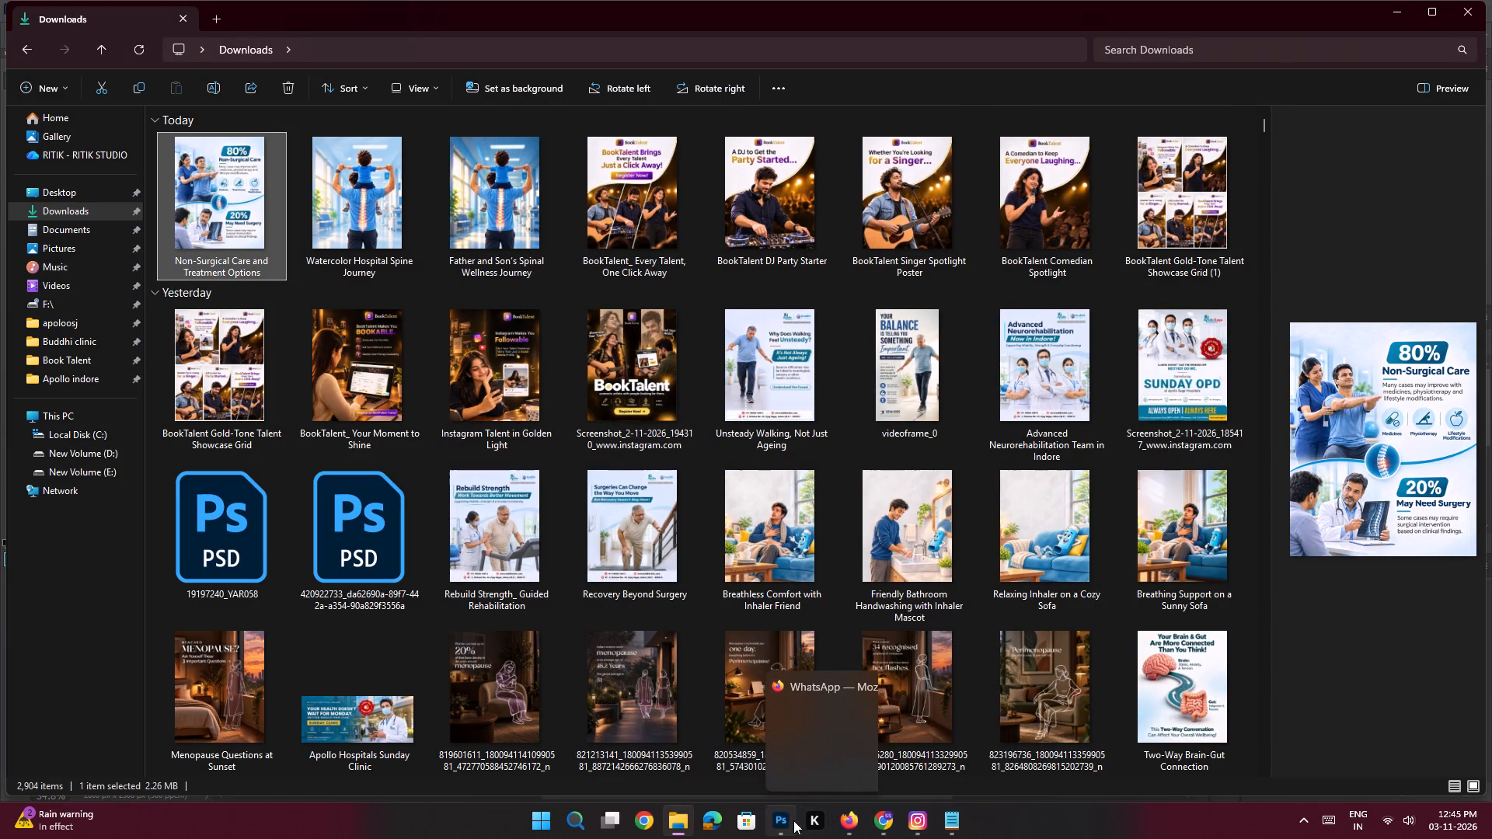
click(793, 820)
Draw a thin rectangle about 230 by 8 px beneath the Non-Surgical Care text, filled with the teal sampled from 80%.
key(ctrl+space)
key(ctrl+space)
key(ctrl+space)
key(ctrl+space)
key(ctrl+space)
key(ctrl+space)
key(ctrl+space)
key(ctrl+space)
key(ctrl+space)
key(ctrl+space)
key(ctrl+space)
key(ctrl+space)
key(ctrl+space)
key(ctrl+space)
ctrl+drag(629, 325, 671, 409)
drag(723, 373, 712, 394)
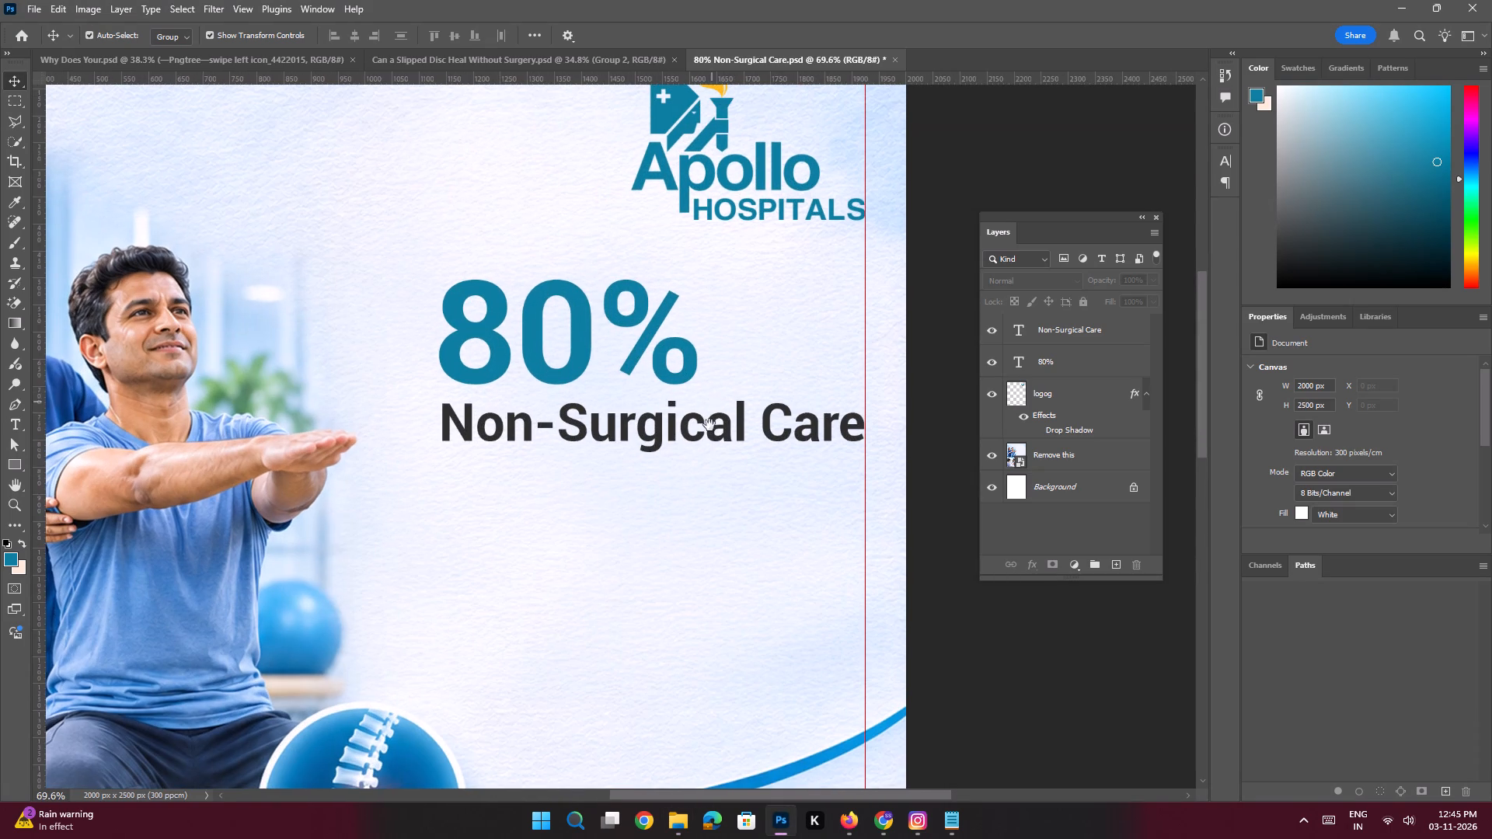
click(709, 434)
click(1117, 568)
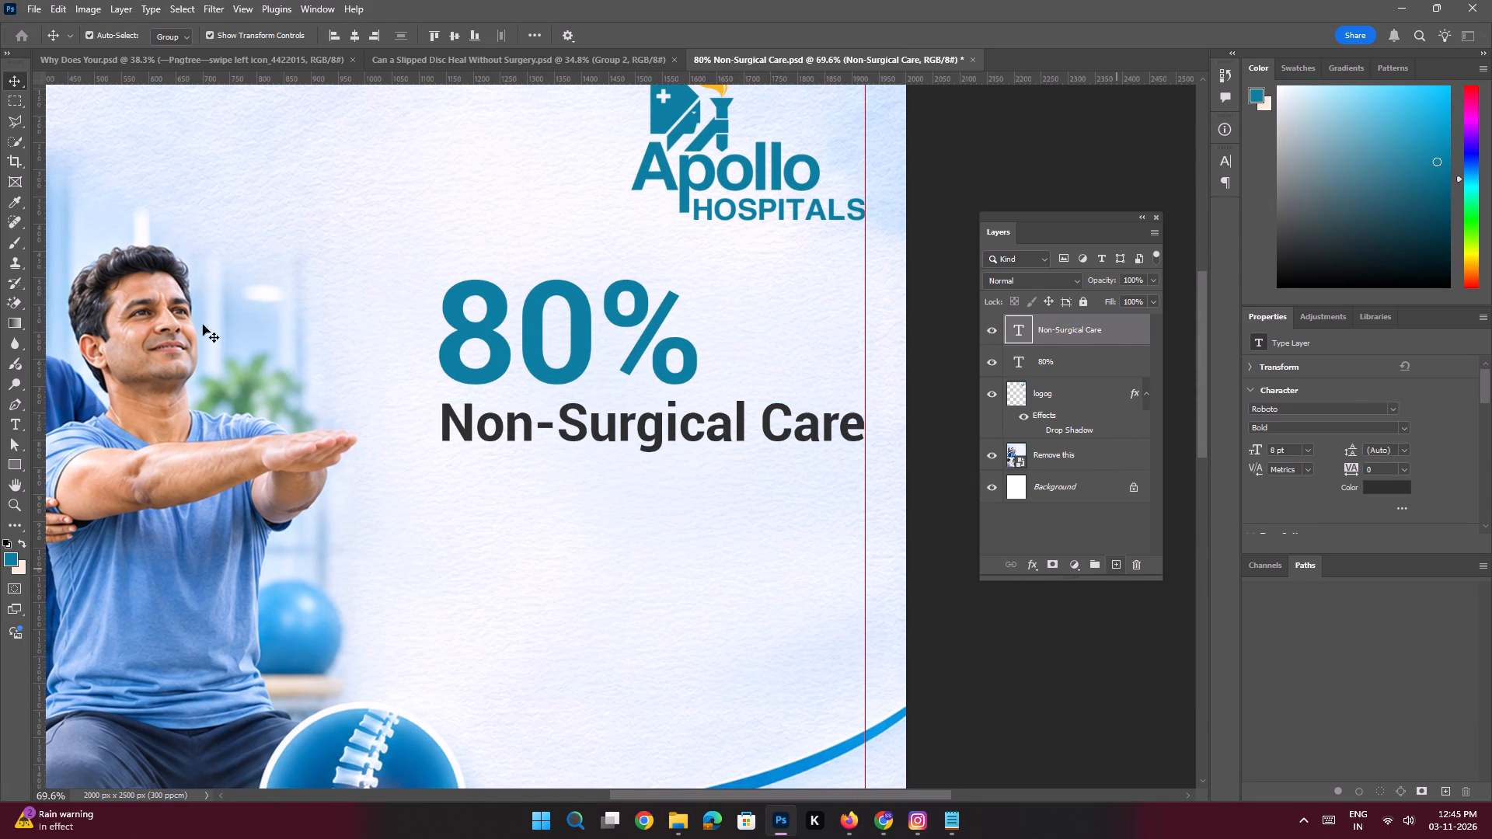
click(12, 465)
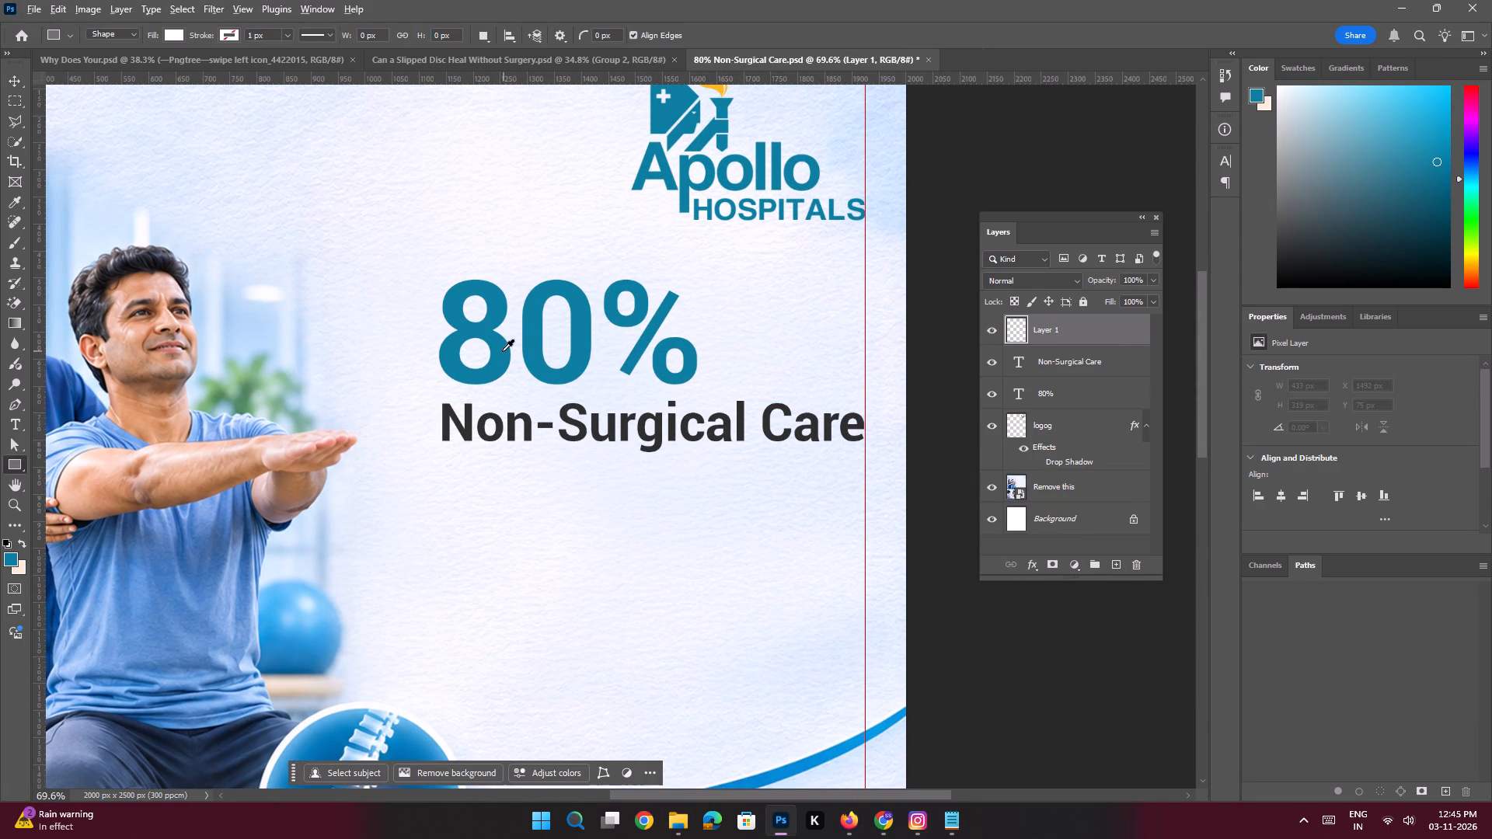
alt+click(502, 351)
drag(438, 472, 562, 477)
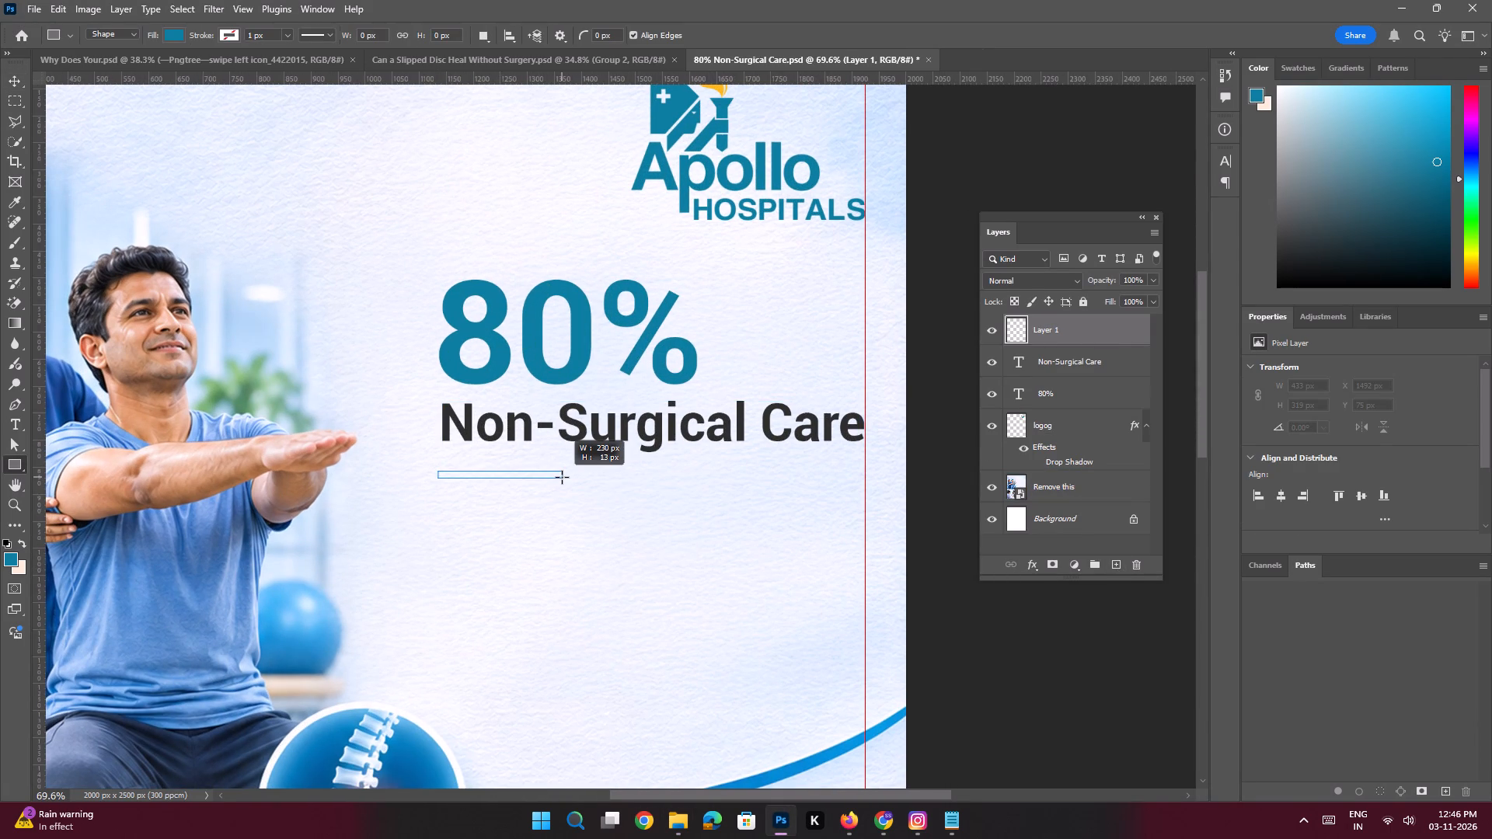
drag(562, 477, 562, 475)
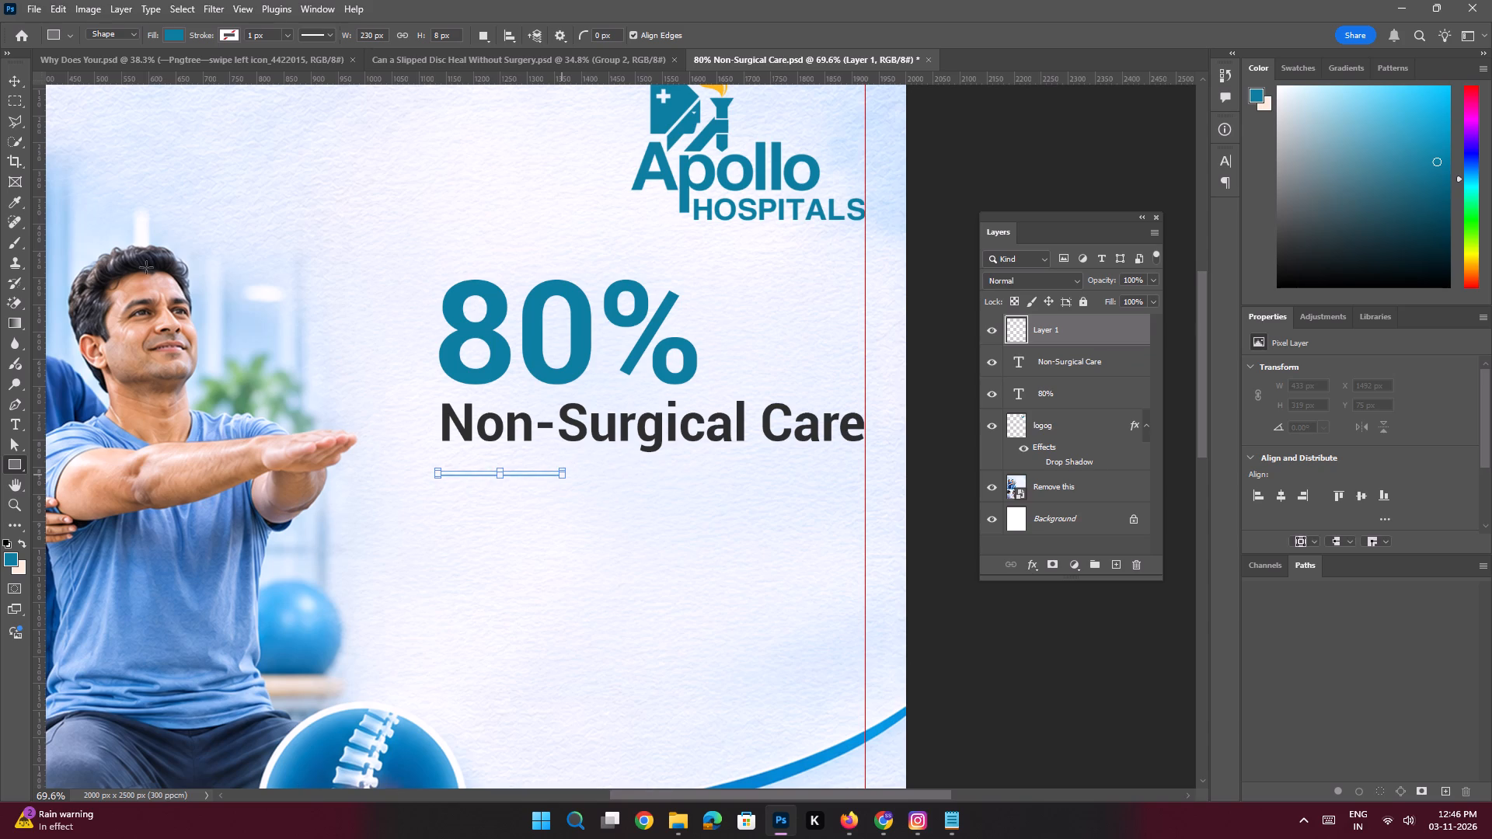
click(15, 77)
click(973, 190)
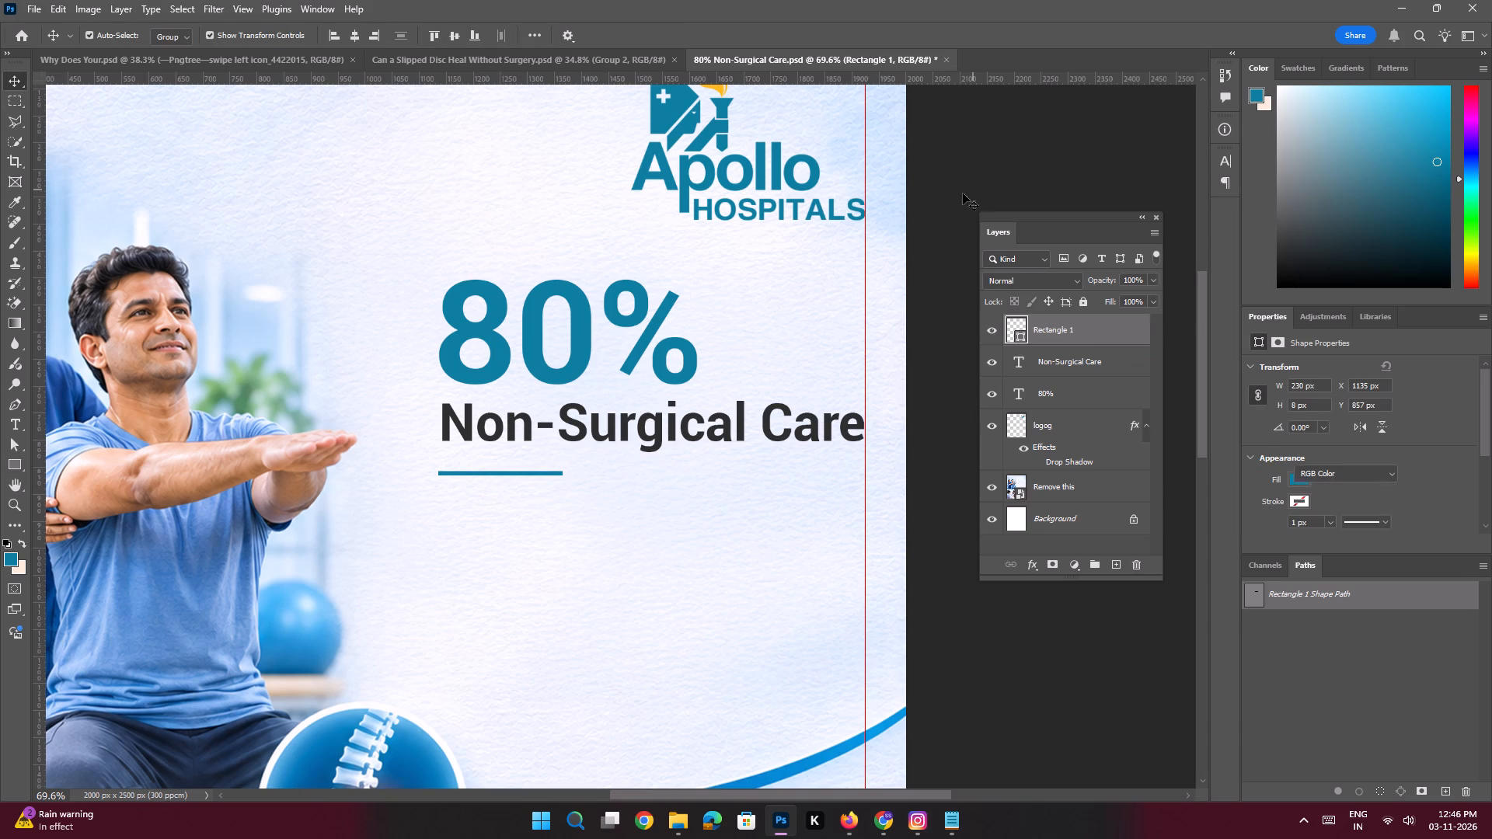
Copy "Many cases may improve with medicines, physiotherapy and lifestyle modifications." from the Slide 2 copy in Notepad and return to Photoshop.
click(948, 820)
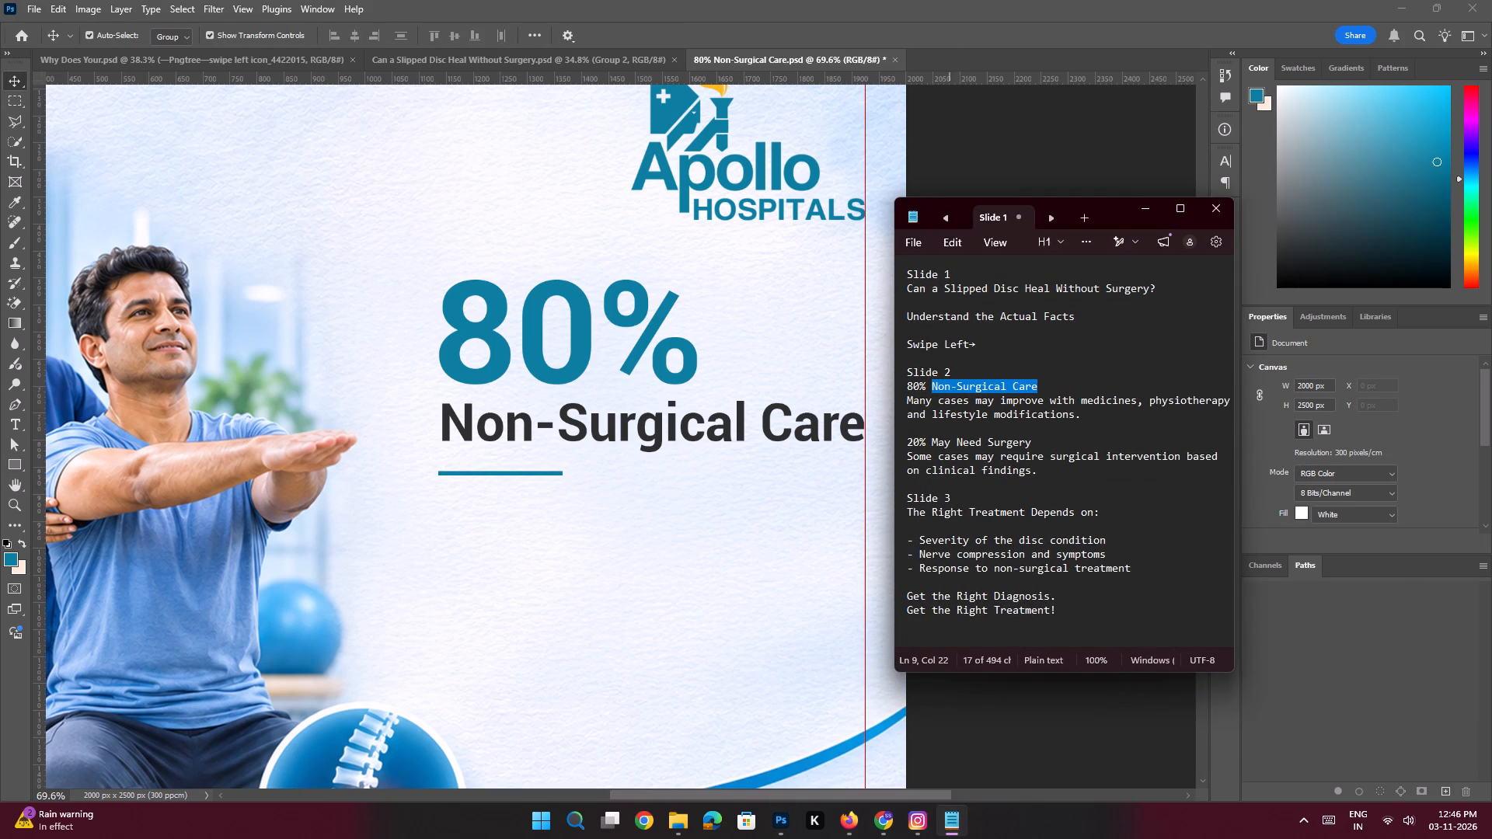
drag(1086, 415, 913, 402)
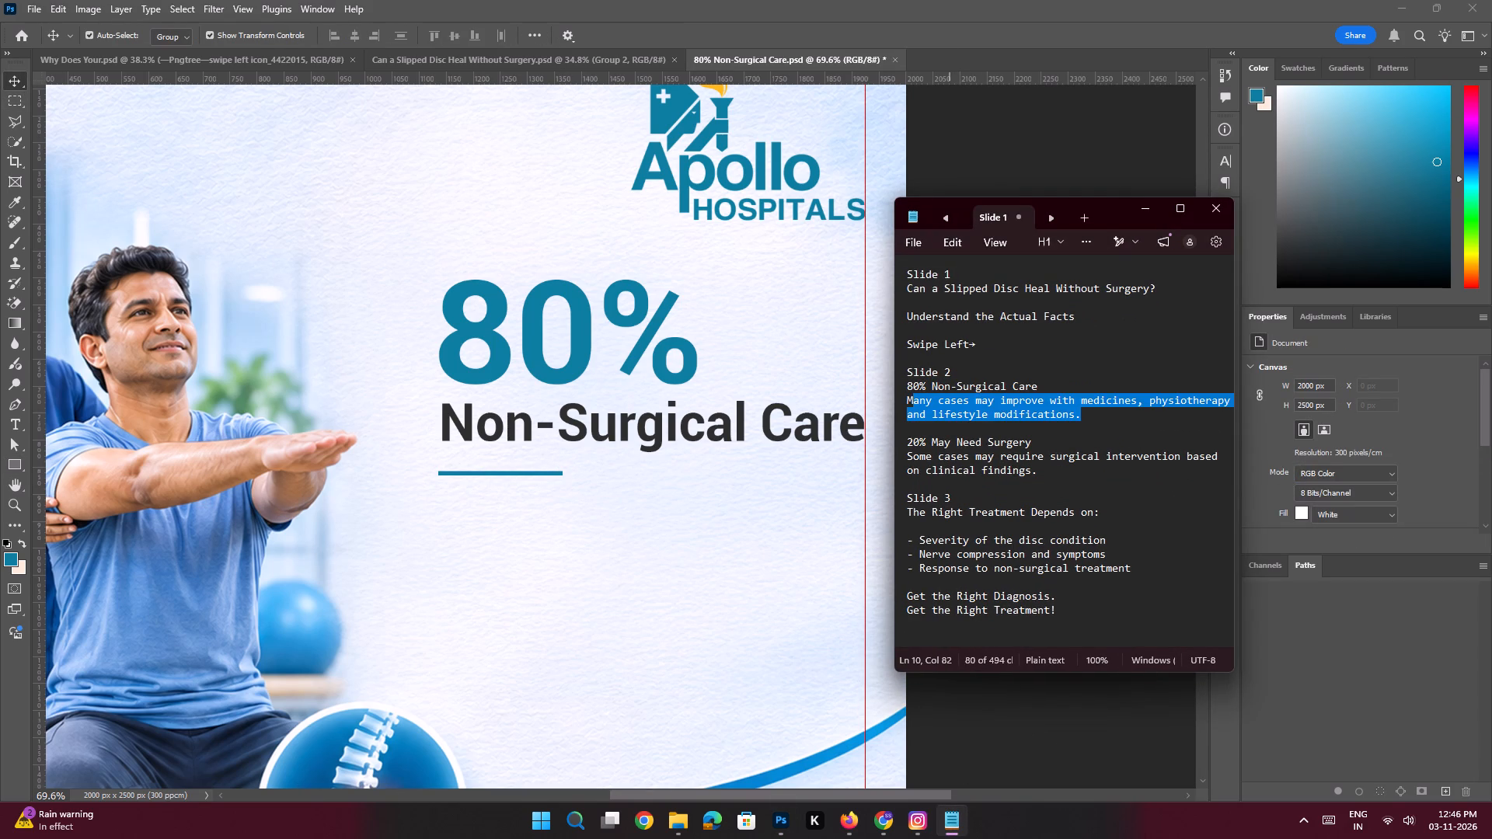
drag(913, 402, 887, 402)
key(ctrl+c)
key(ctrl+c)
click(1142, 209)
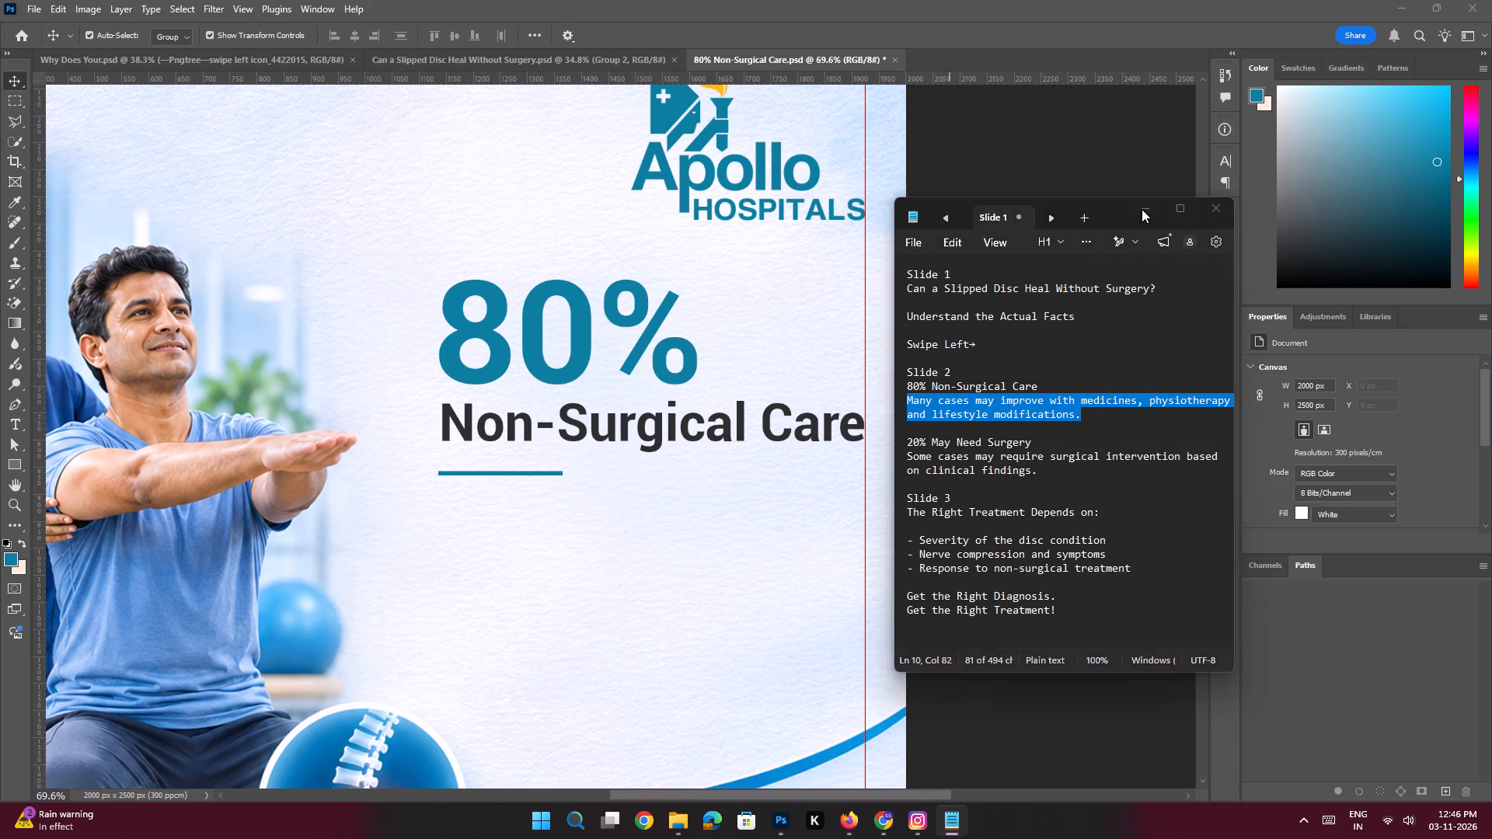
Paste the copied "Many cases may improve…" sentence as text on a new layer below the teal underline.
click(633, 423)
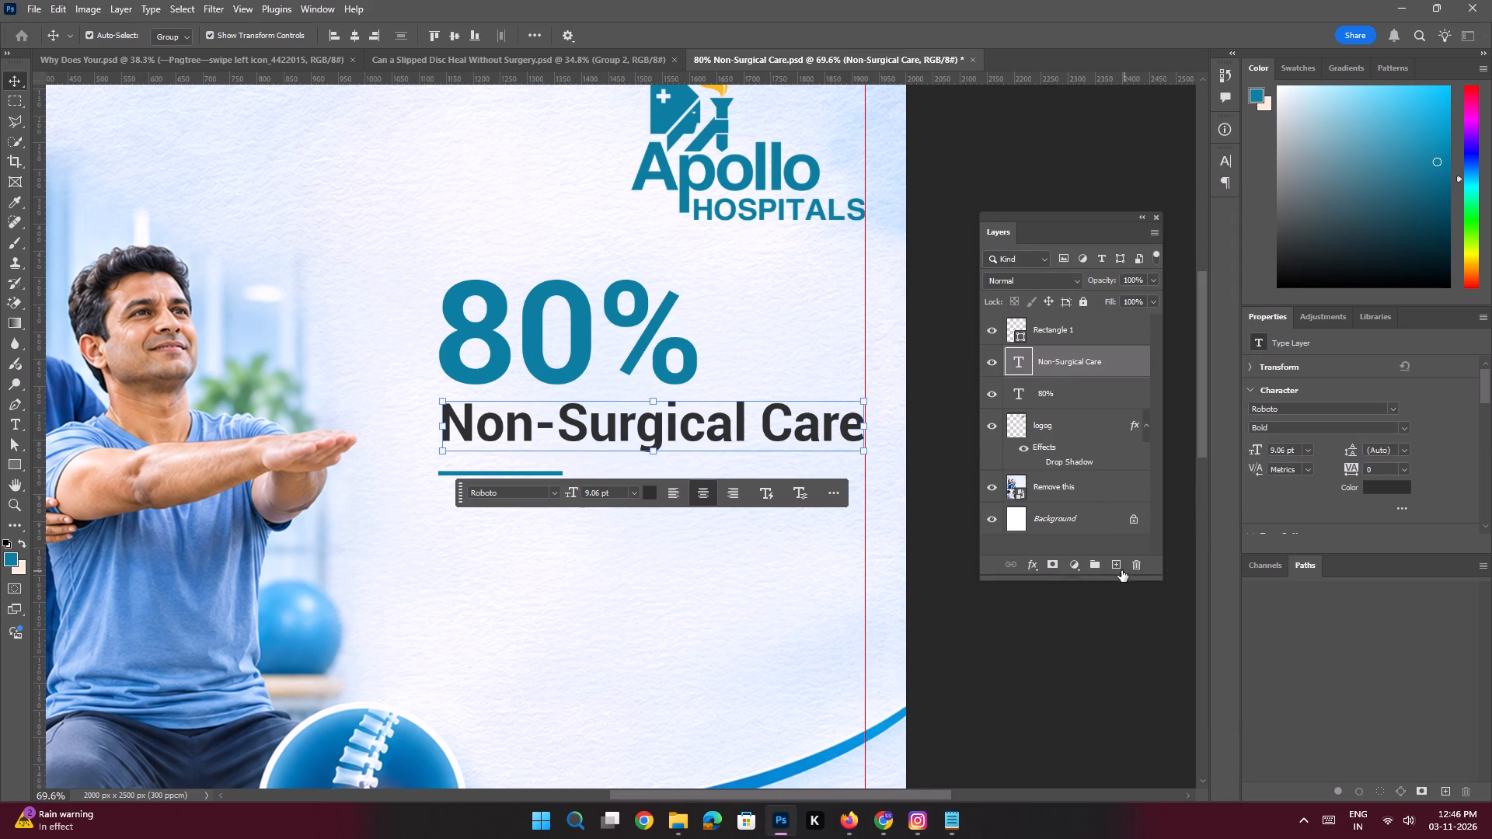
click(1119, 569)
key(space)
key(space)
key(space)
key(space)
key(space)
key(space)
key(space)
key(space)
key(space)
key(space)
key(space)
key(space)
key(space)
key(space)
drag(611, 538, 612, 462)
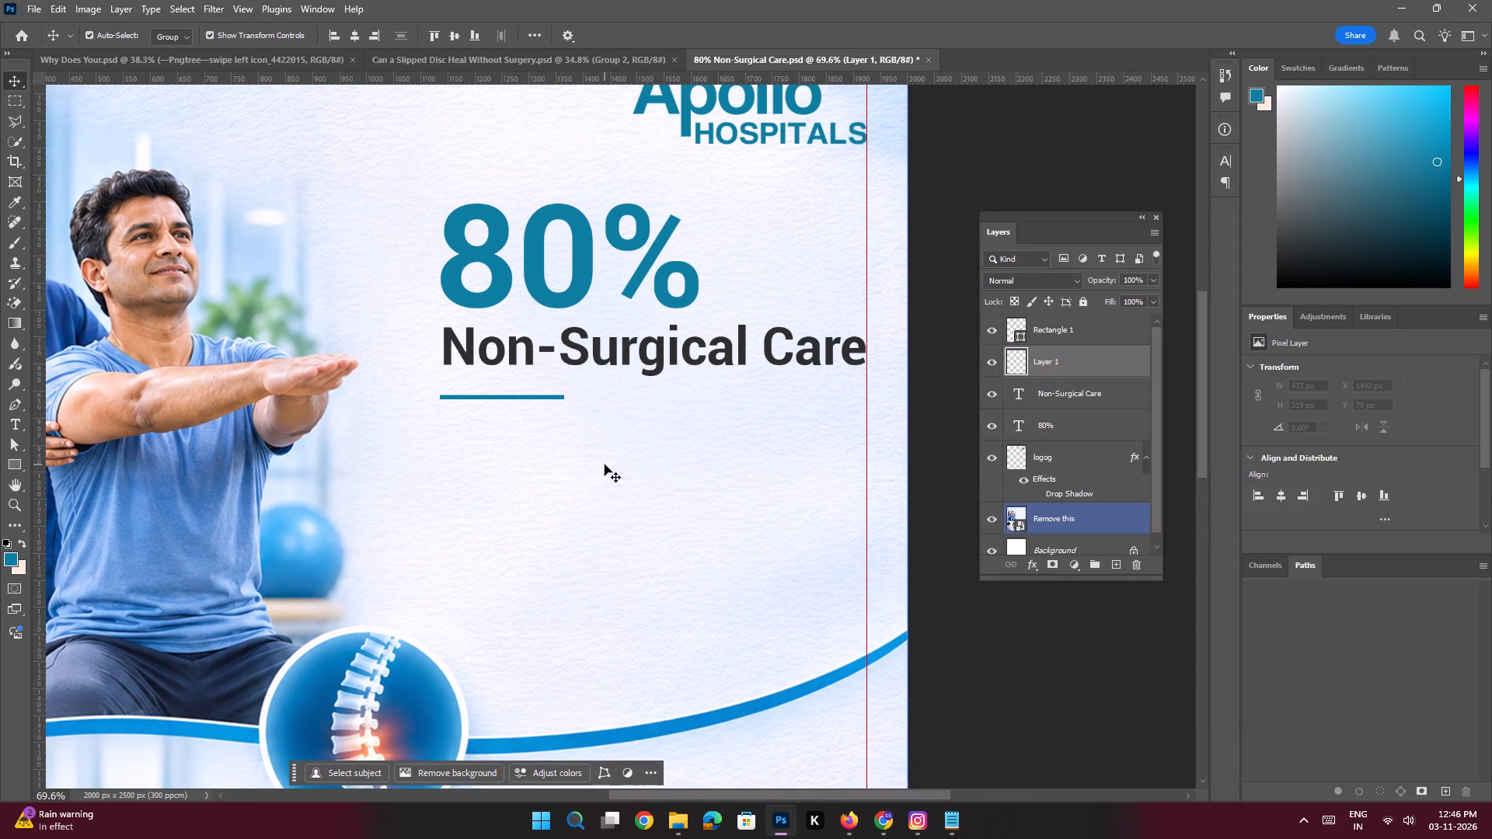
key(t)
click(454, 476)
key(ctrl+v)
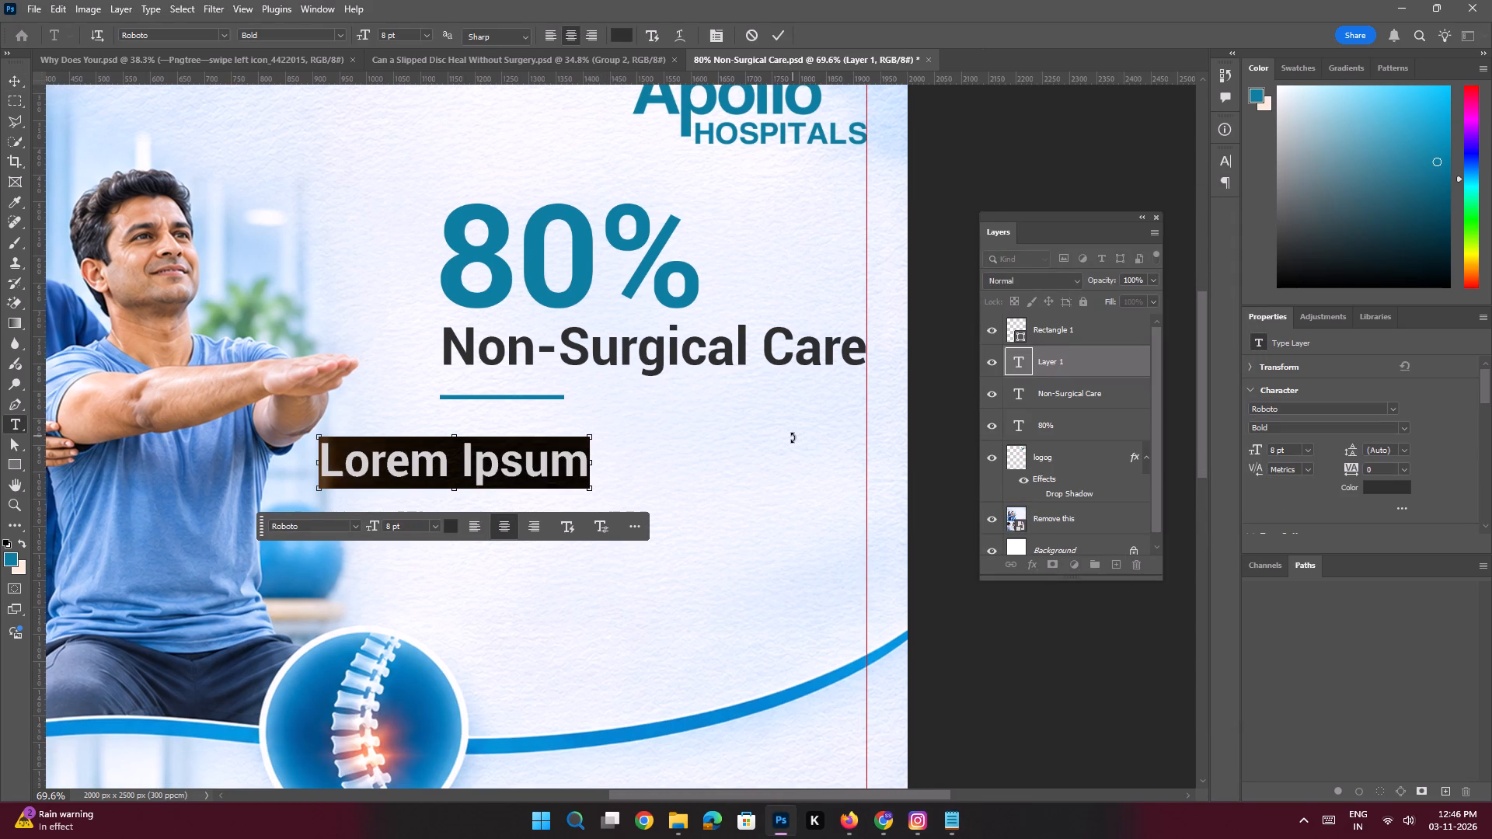
click(15, 78)
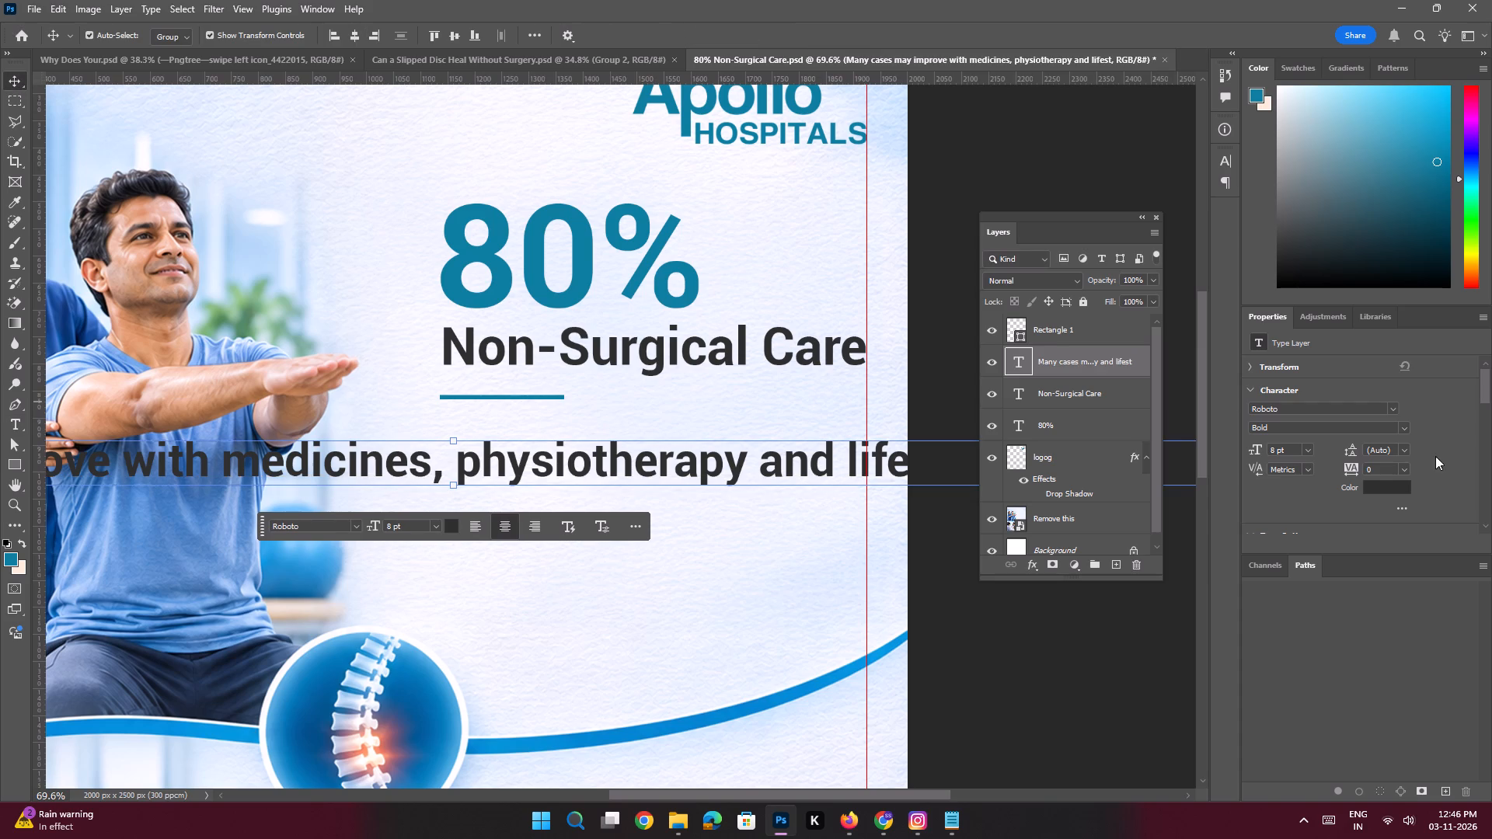
Set the body text to Roboto Regular at 6 pt and start it at the heading's left edge.
click(1403, 426)
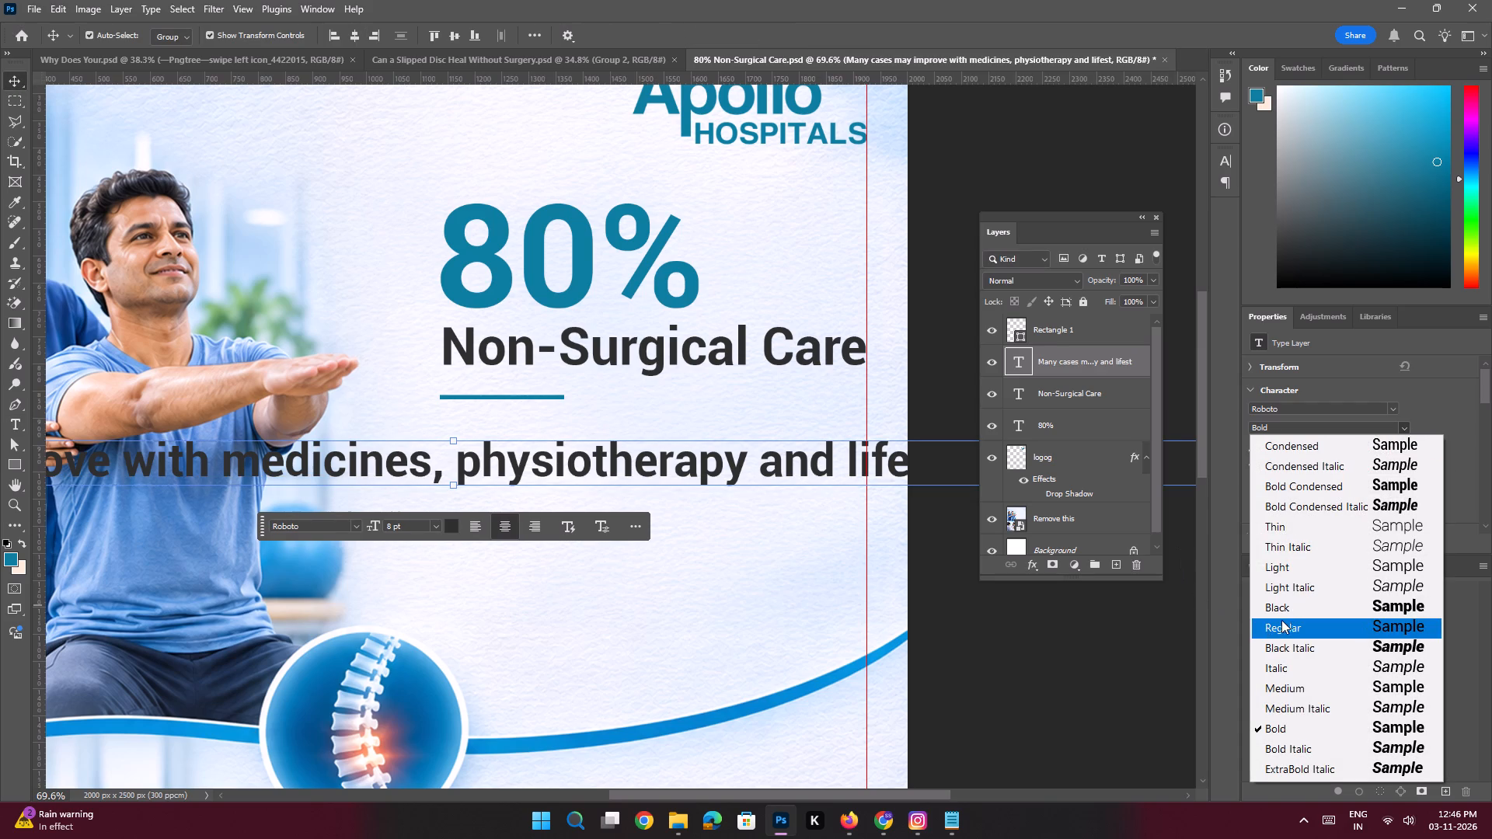
click(1281, 623)
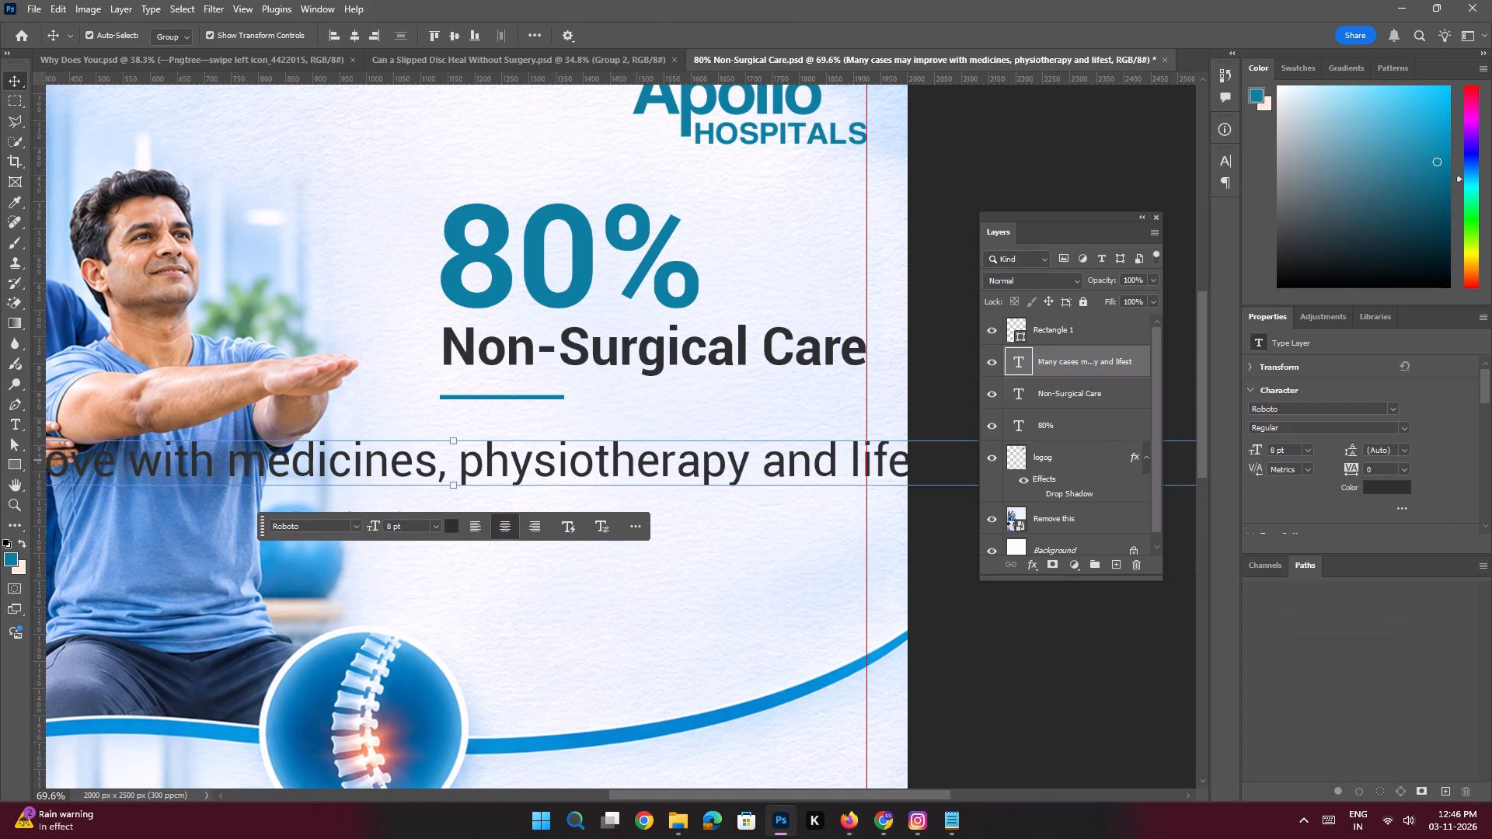
drag(1276, 447, 1233, 426)
key(6)
key(Return)
key(period)
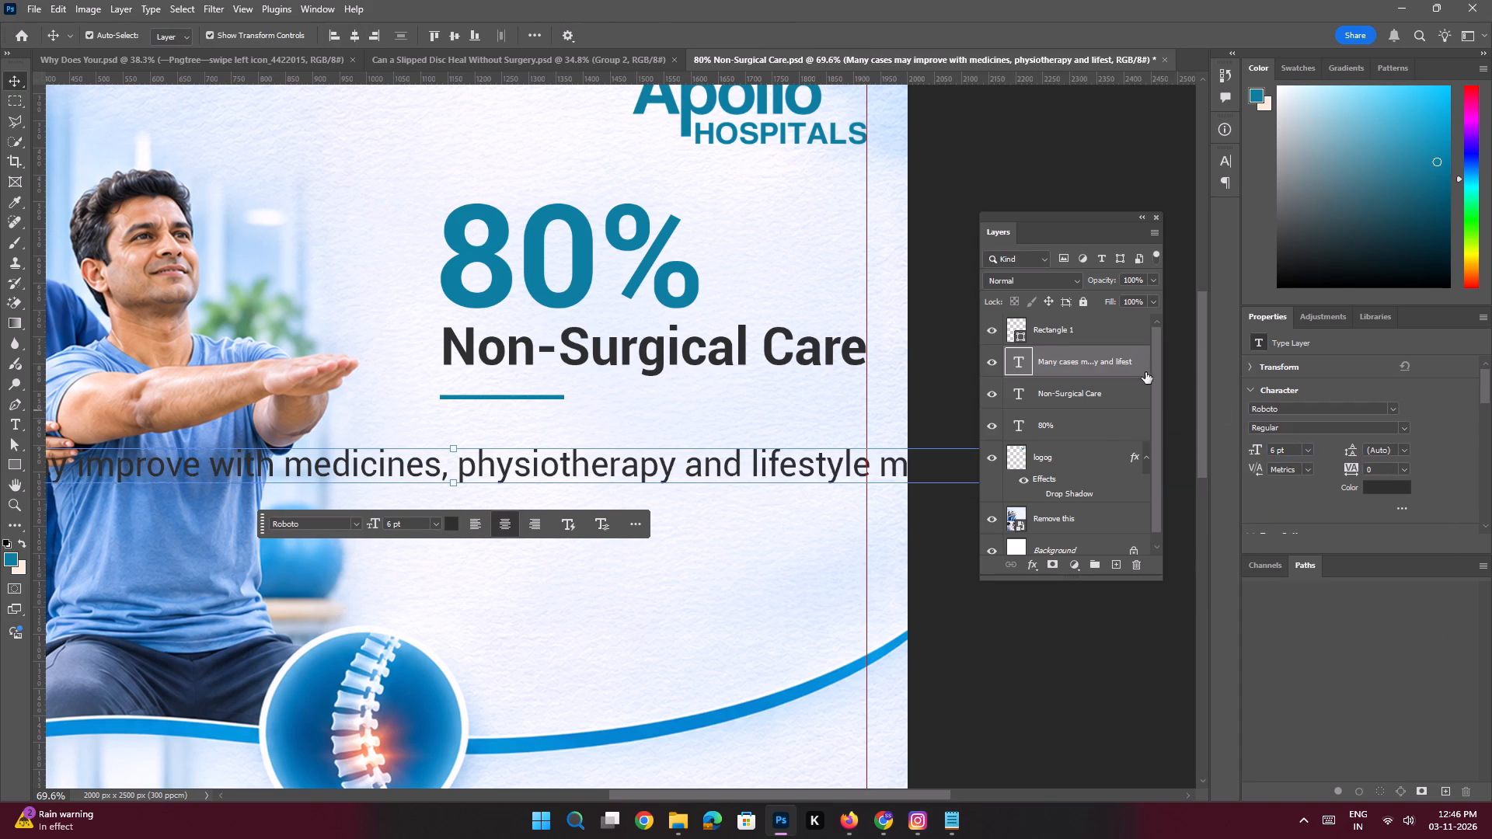
drag(499, 463, 956, 472)
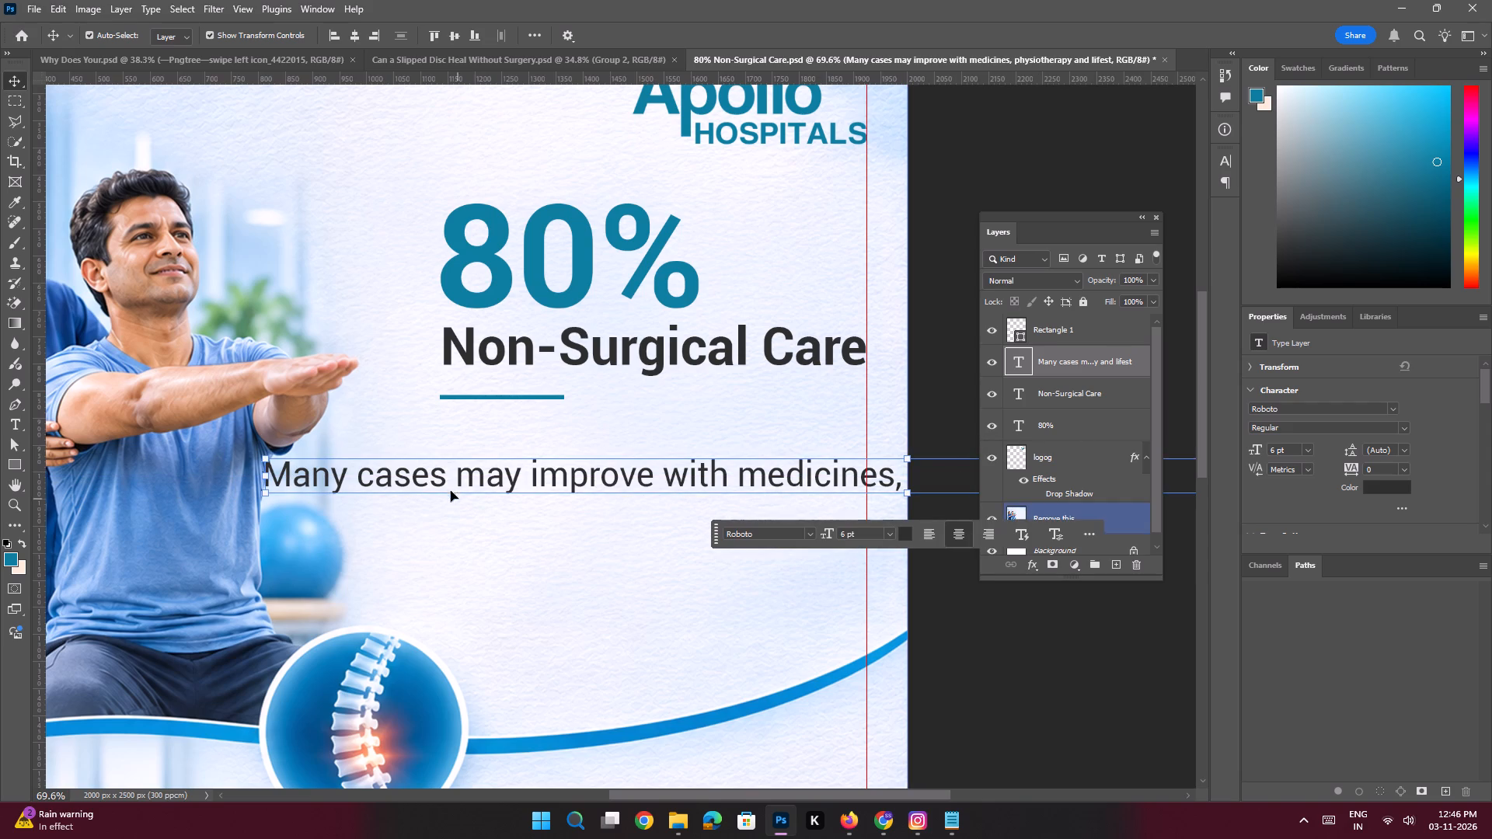
drag(439, 481, 615, 456)
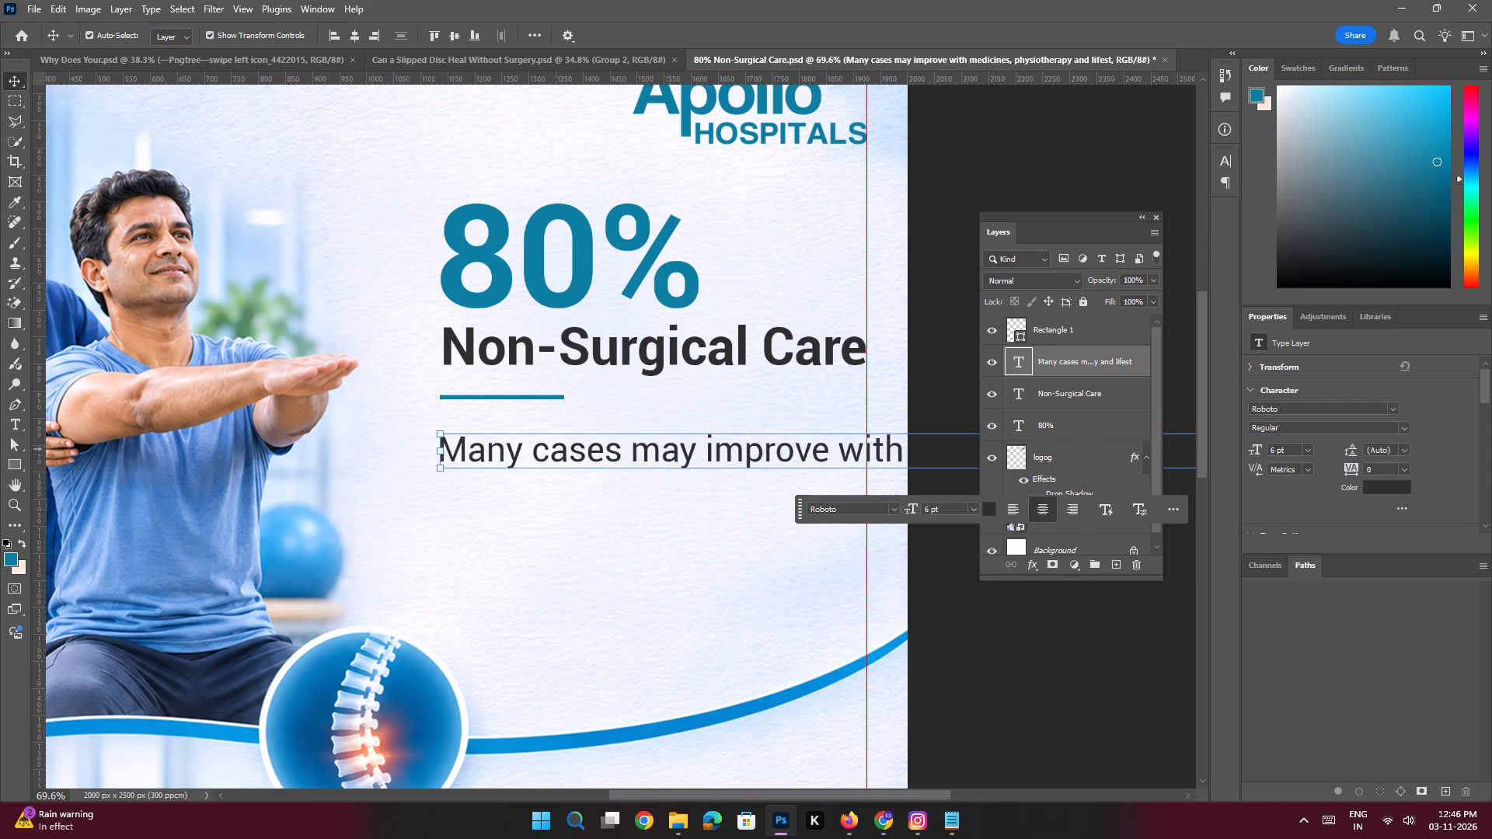
Set the body text size to 5 pt and realign its start with the Non-Surgical Care heading's left edge.
drag(1275, 451, 1260, 439)
key(5)
key(Return)
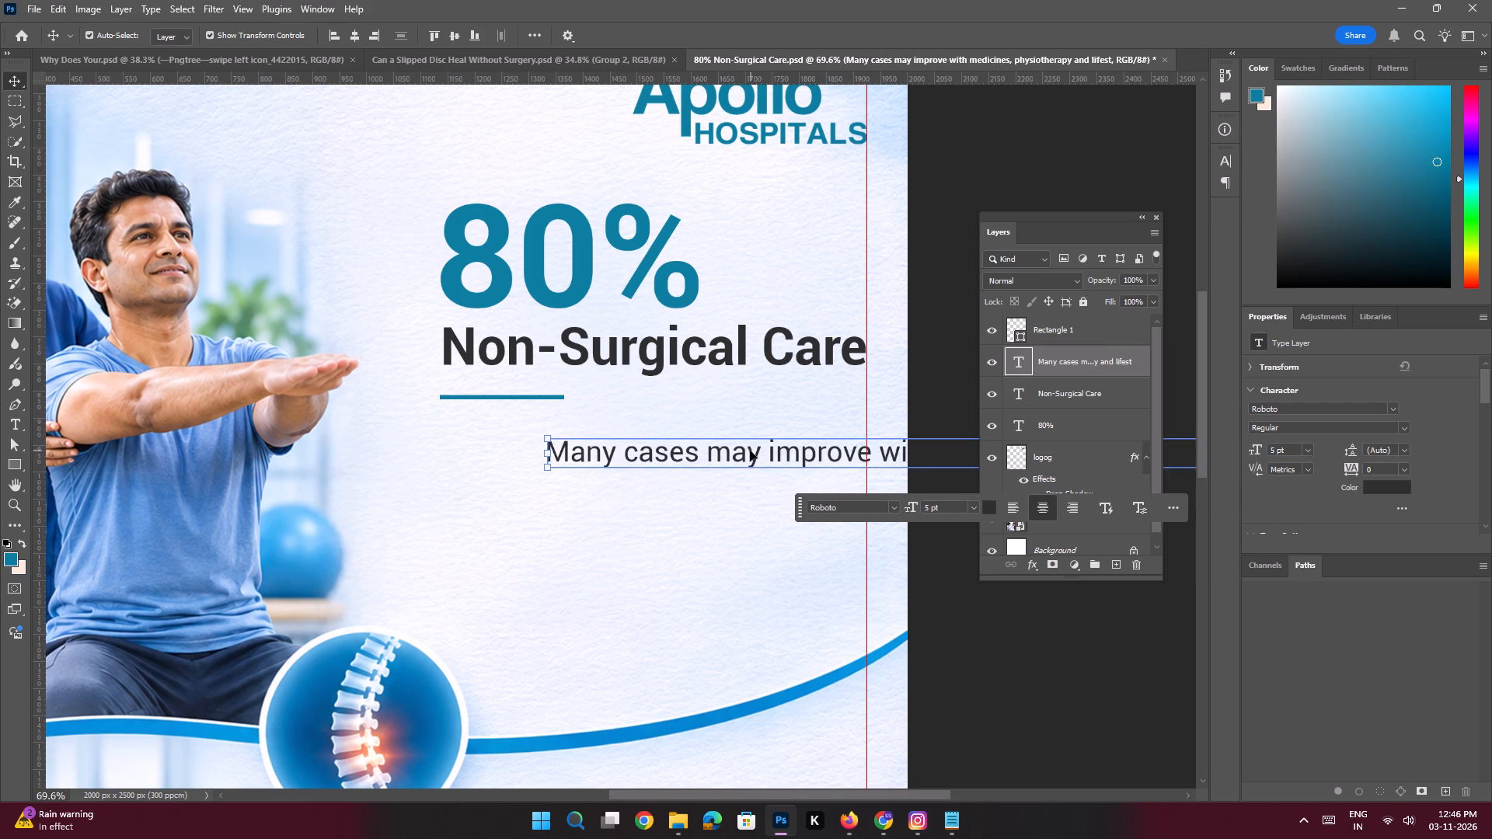
drag(750, 451, 638, 437)
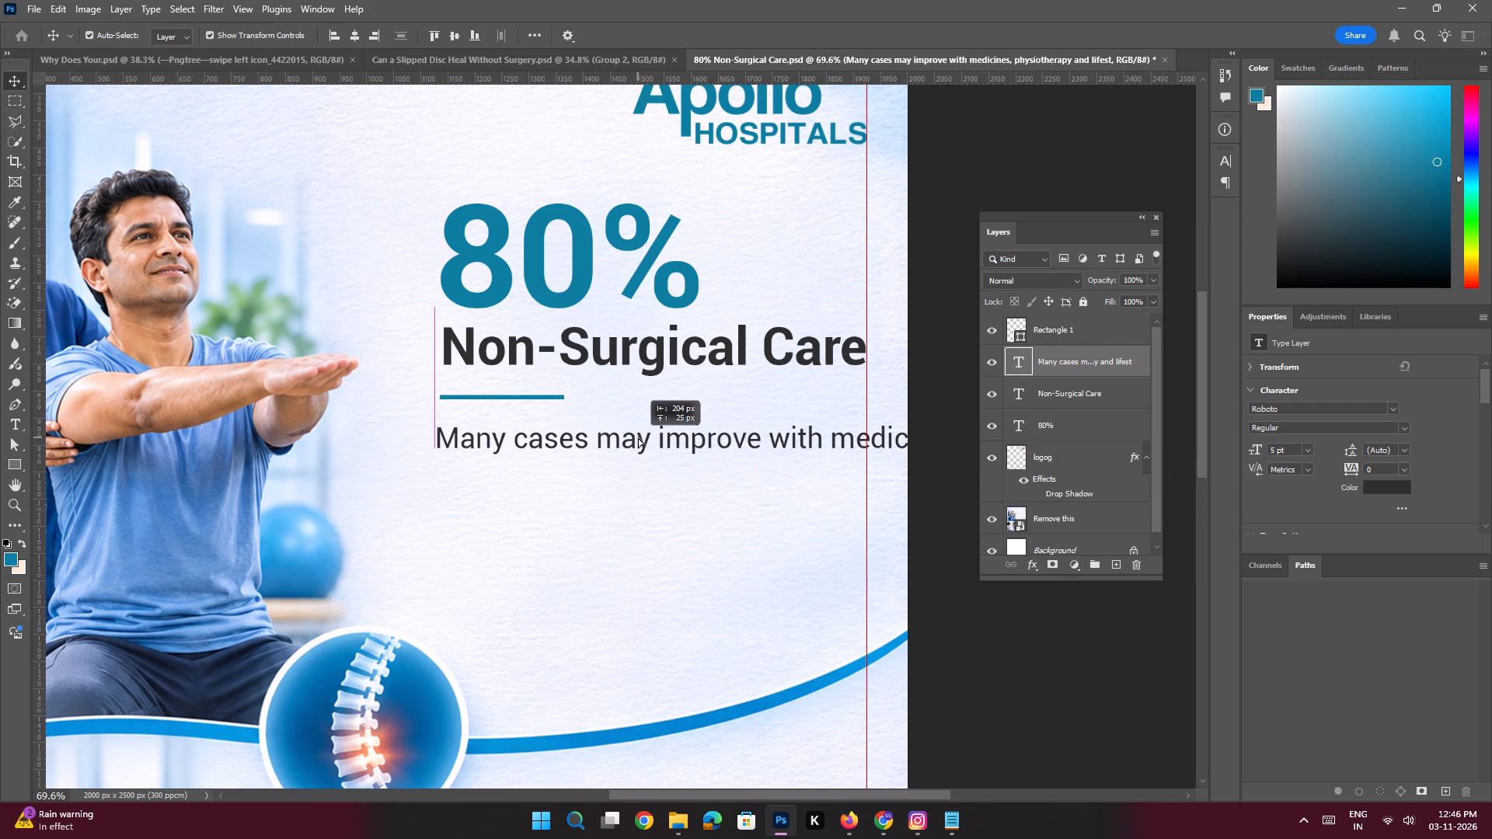
drag(638, 437, 643, 437)
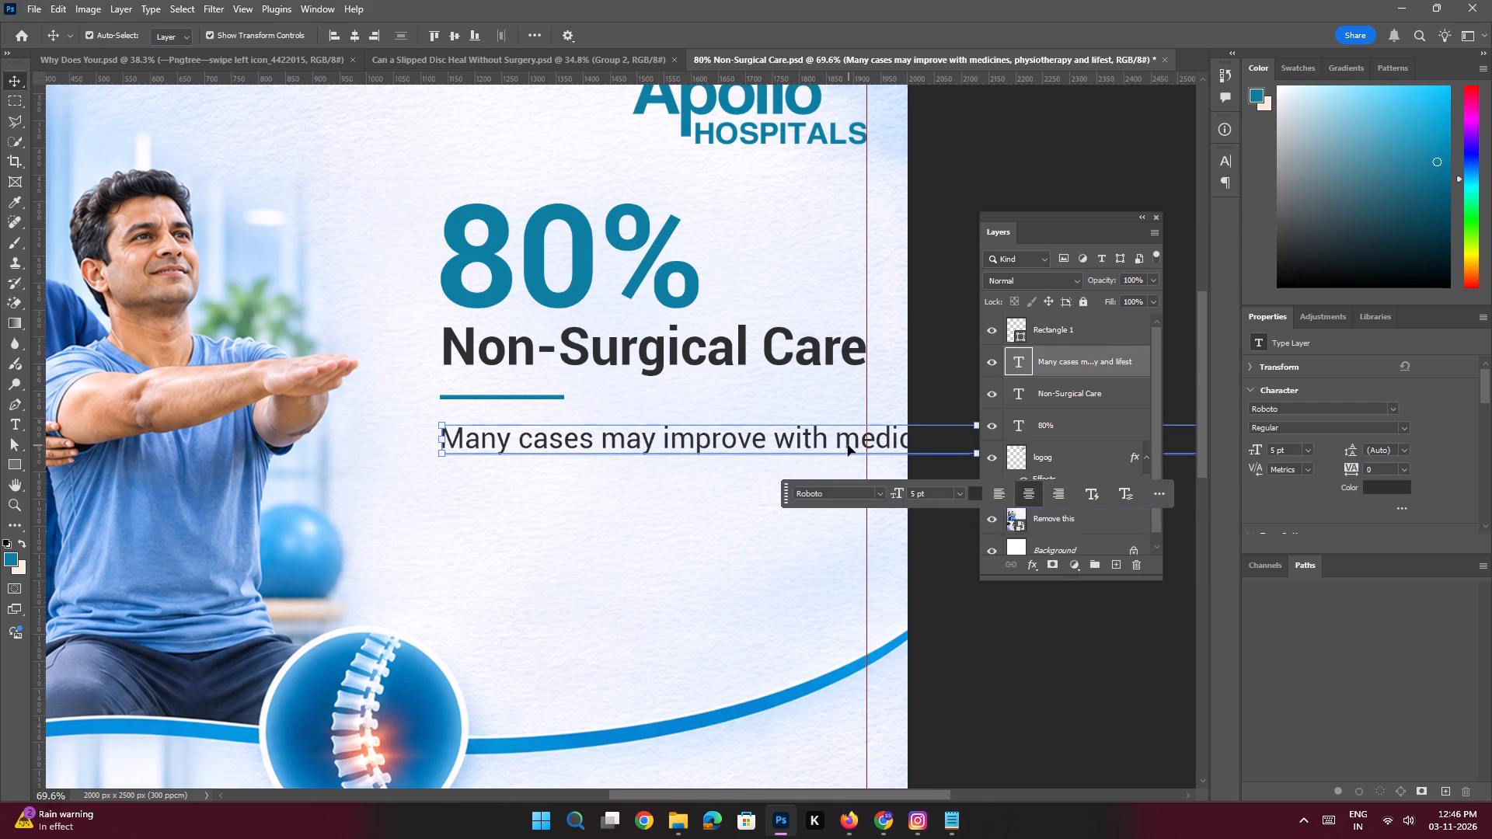
Break the body text onto a second line before "medicines".
double_click(845, 444)
click(836, 436)
key(Return)
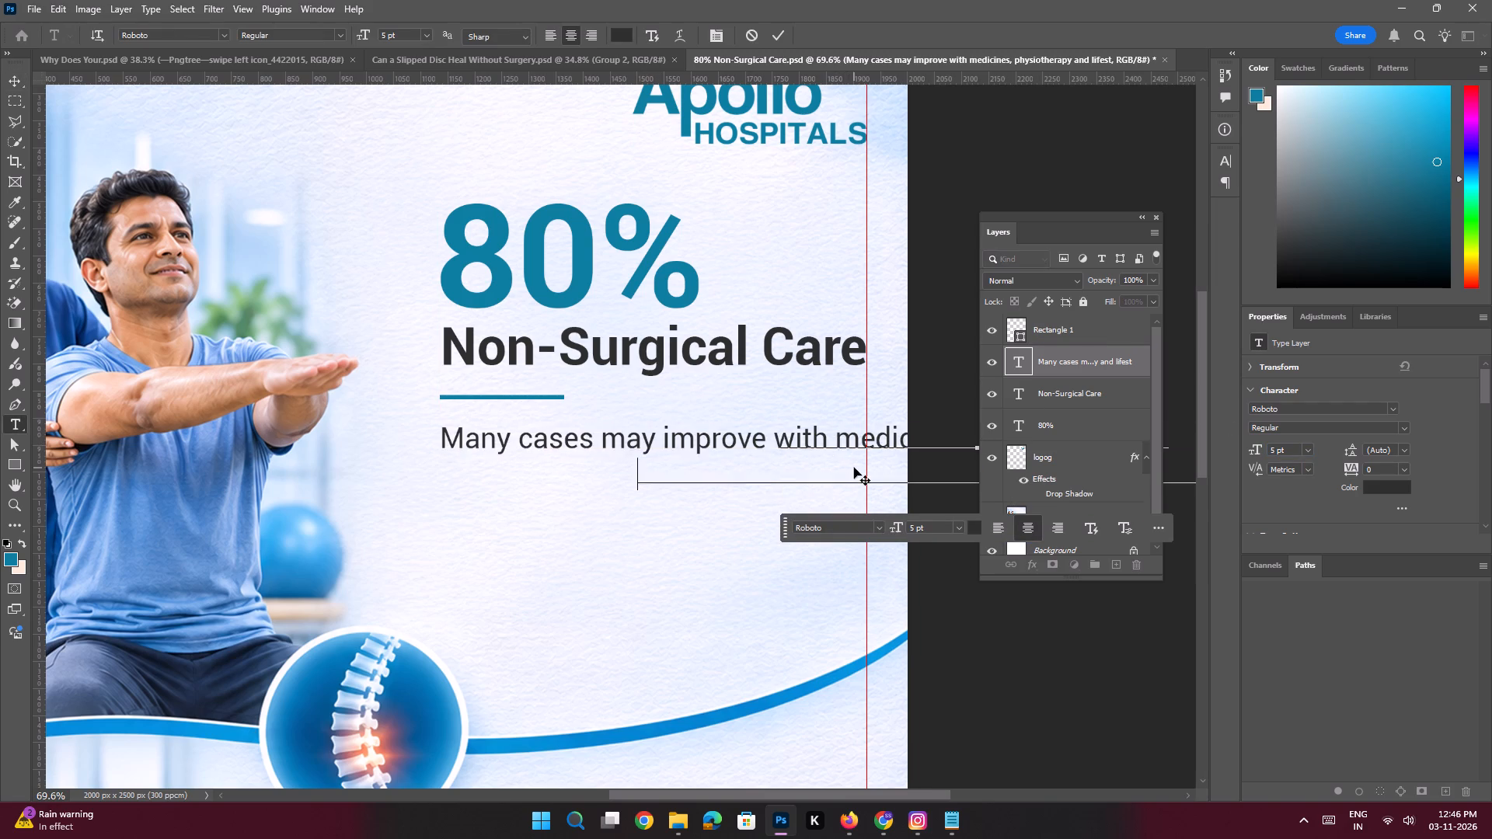
key(Return)
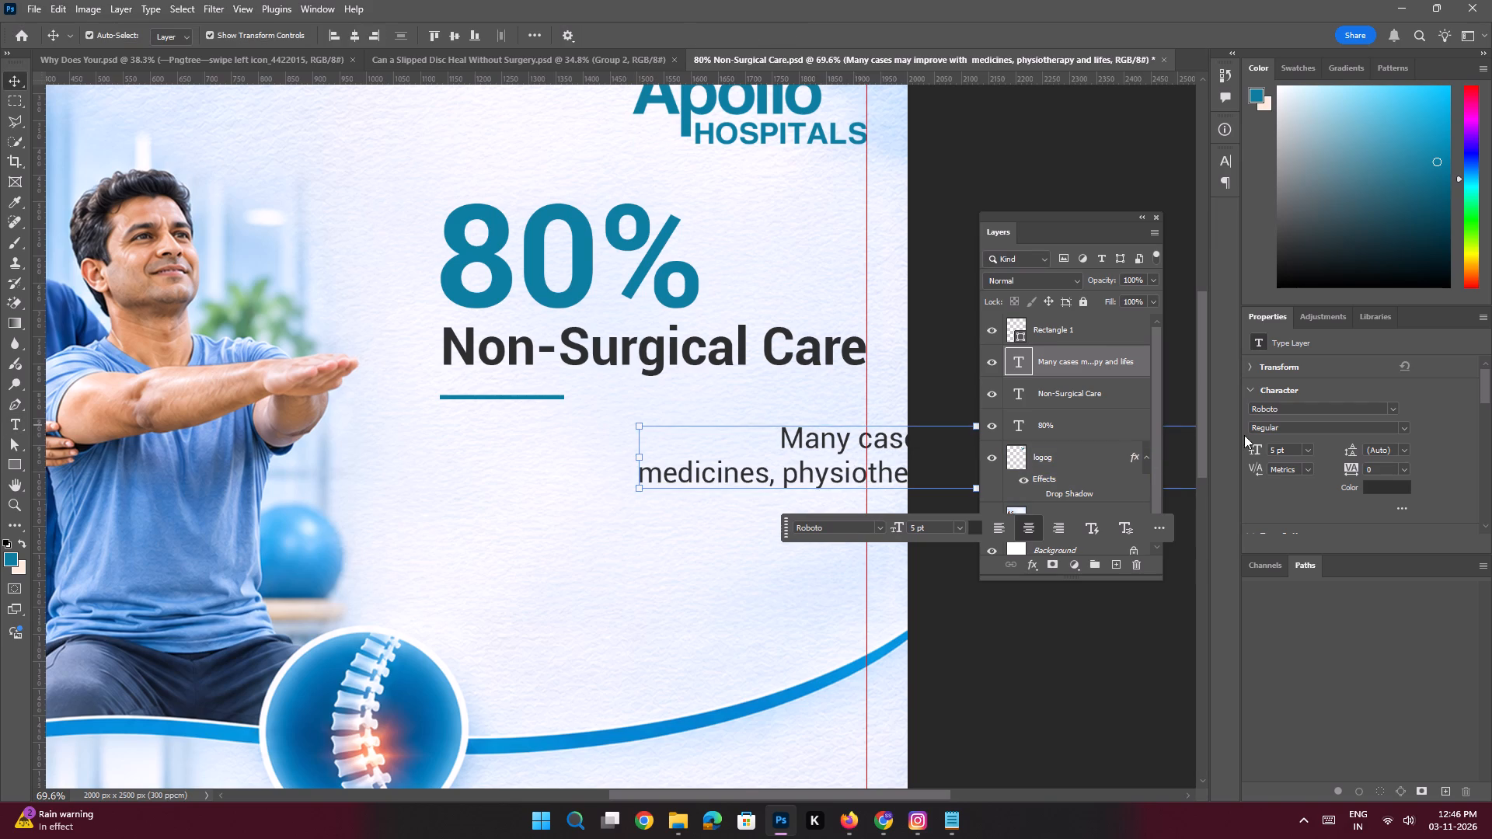
Left-align the body paragraph and move it back under the underline, flush with the heading's left edge.
scroll(1260, 437, down, 12)
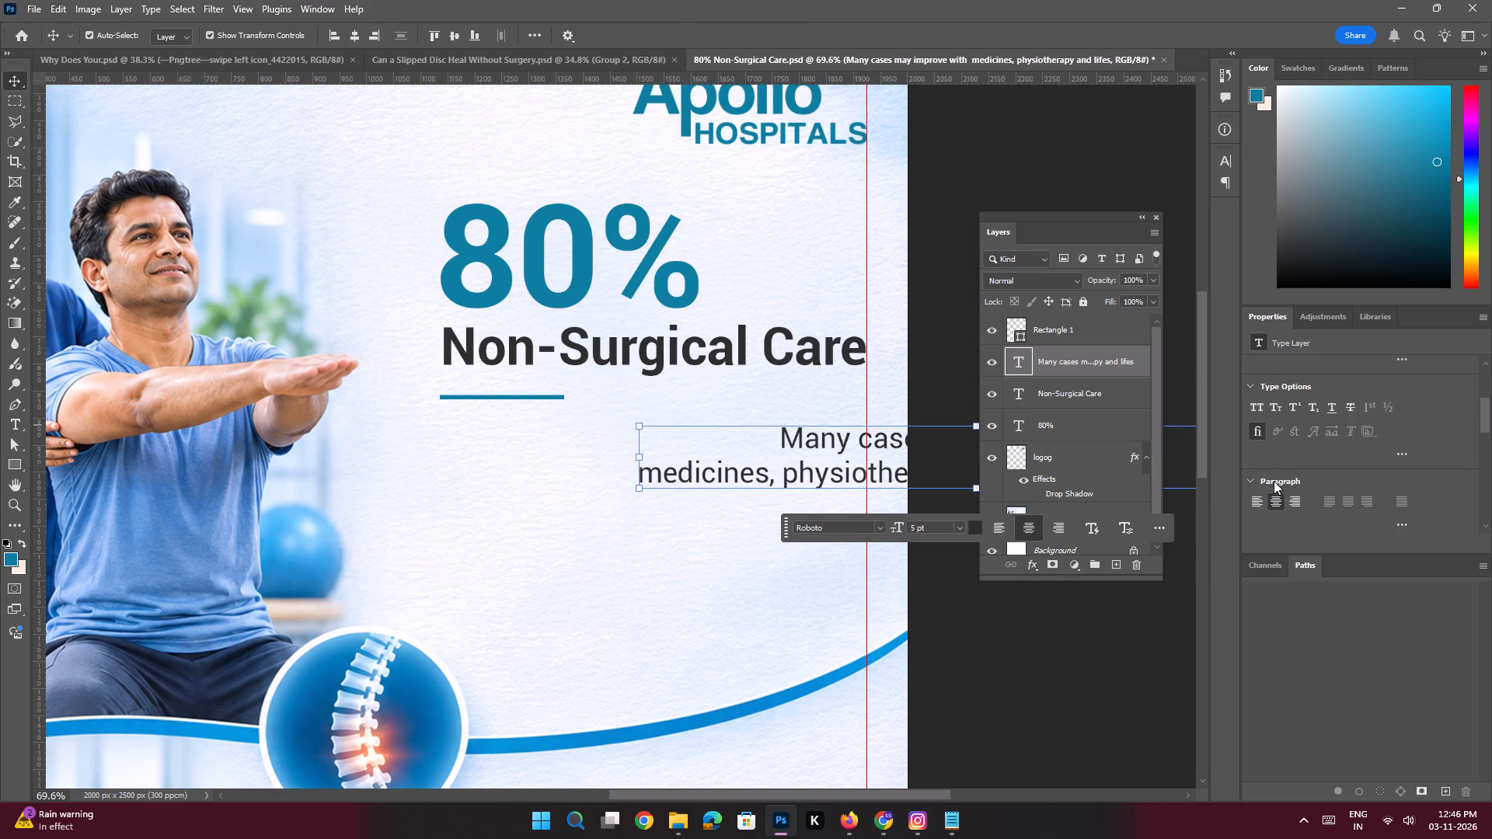
click(1257, 500)
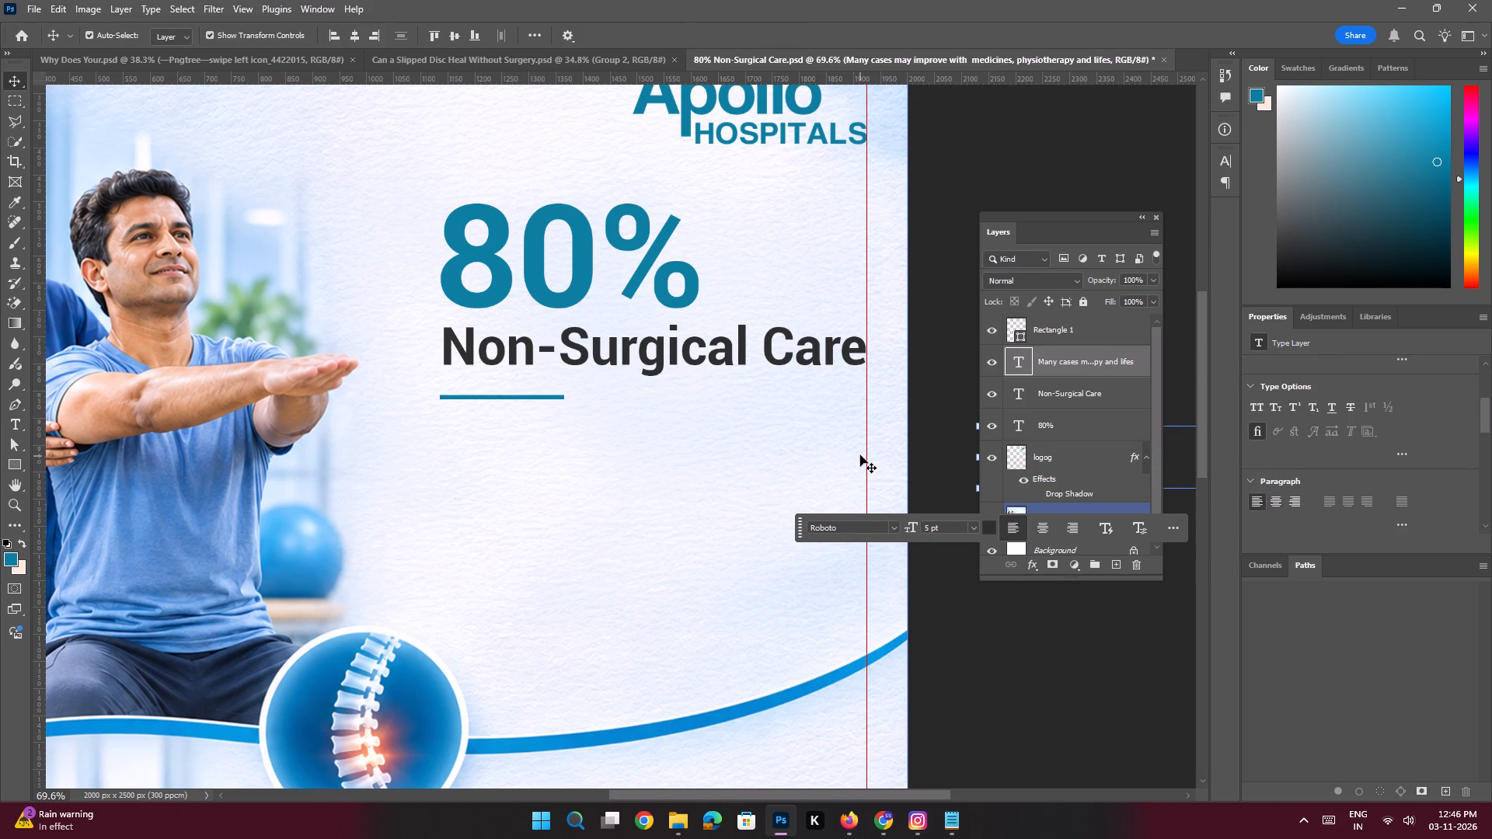
key(shift+Left)
key(shift+Left)
key(shift+Left)
key(shift+Left)
key(shift+Left)
key(shift+Left)
key(shift+Left)
key(shift+Left)
key(shift+Left)
key(shift+Left)
key(shift+Left)
key(shift+Left)
key(shift+Left)
key(shift+Left)
key(shift+Left)
key(shift+Left)
key(shift+Left)
key(shift+Left)
key(shift+Left)
key(shift+Left)
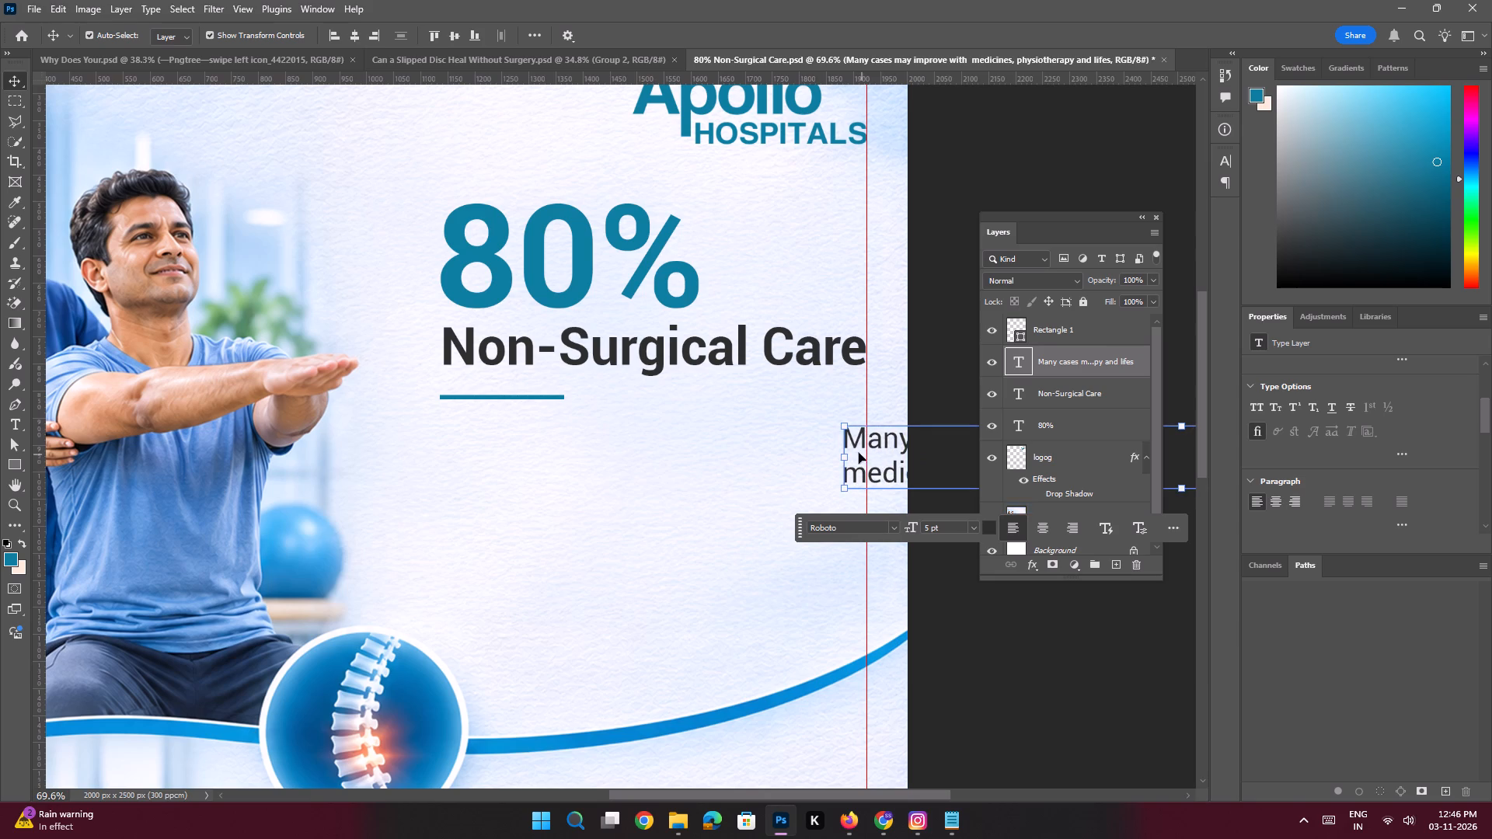
shift+drag(852, 446, 448, 465)
click(953, 819)
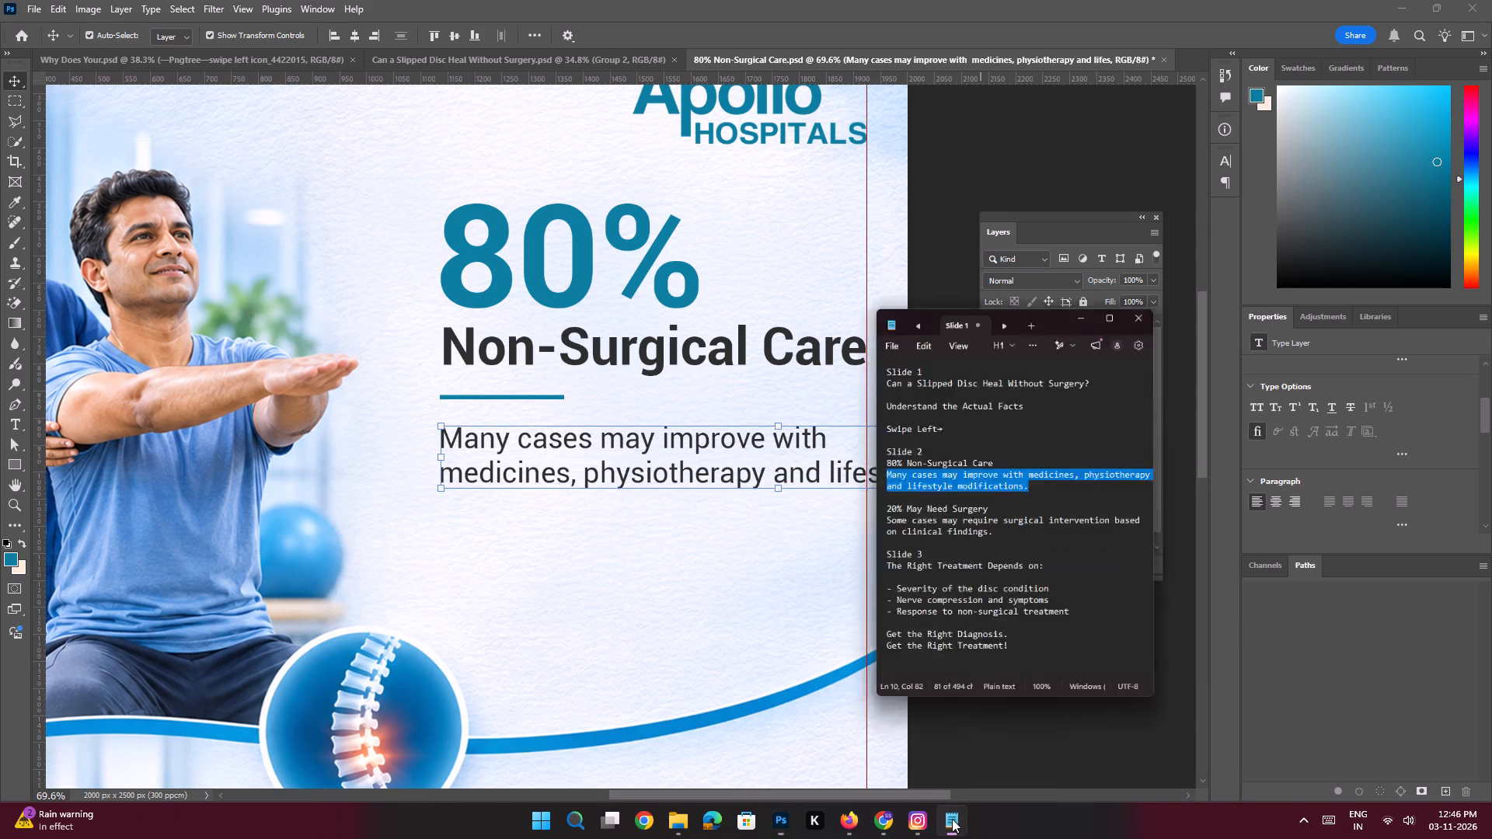
click(952, 819)
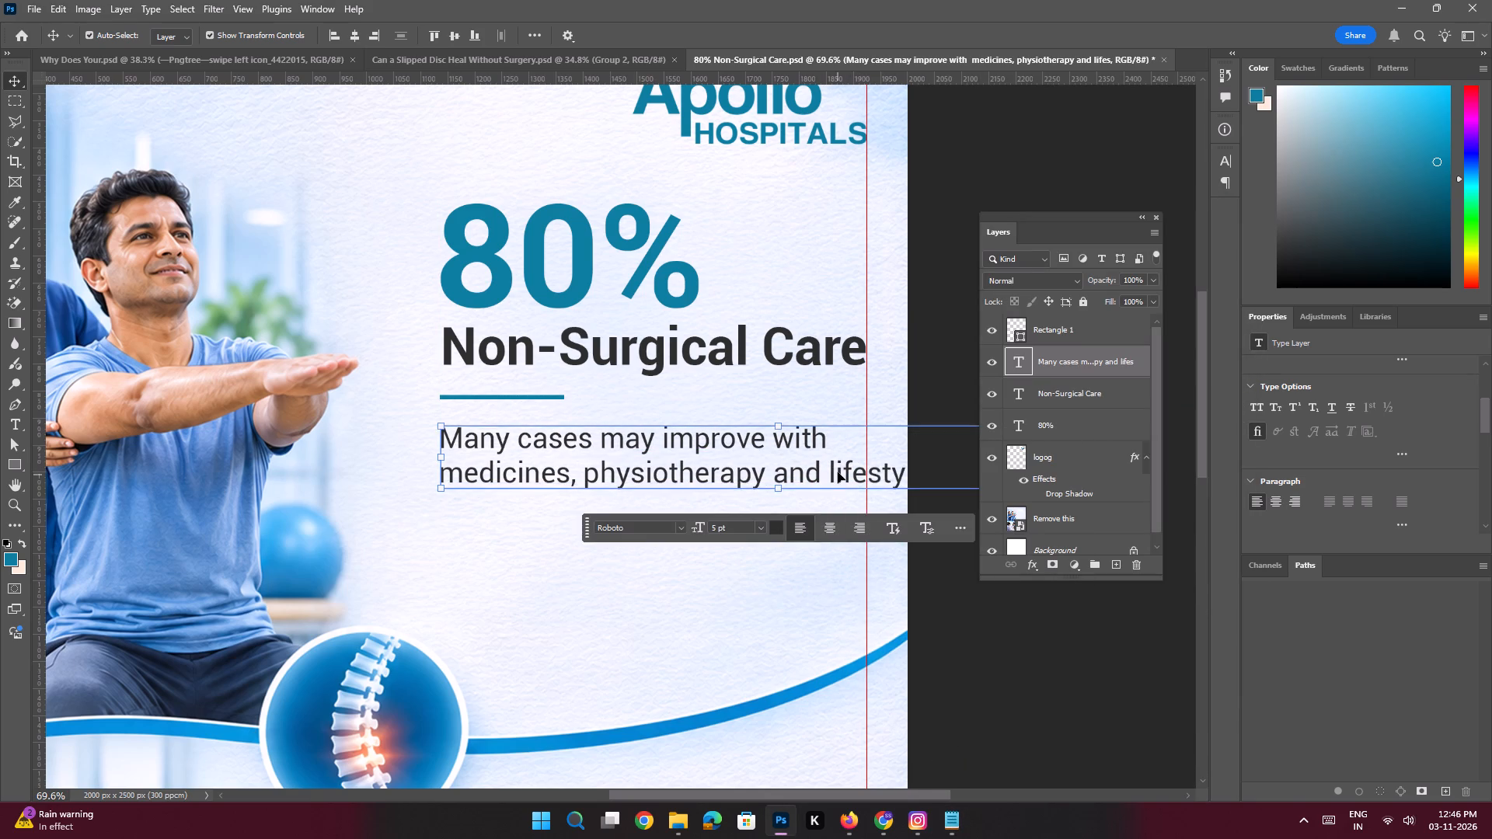
Break the body text onto a third line before "lifestyle" and check it against the whole slide.
double_click(838, 472)
click(828, 463)
key(Return)
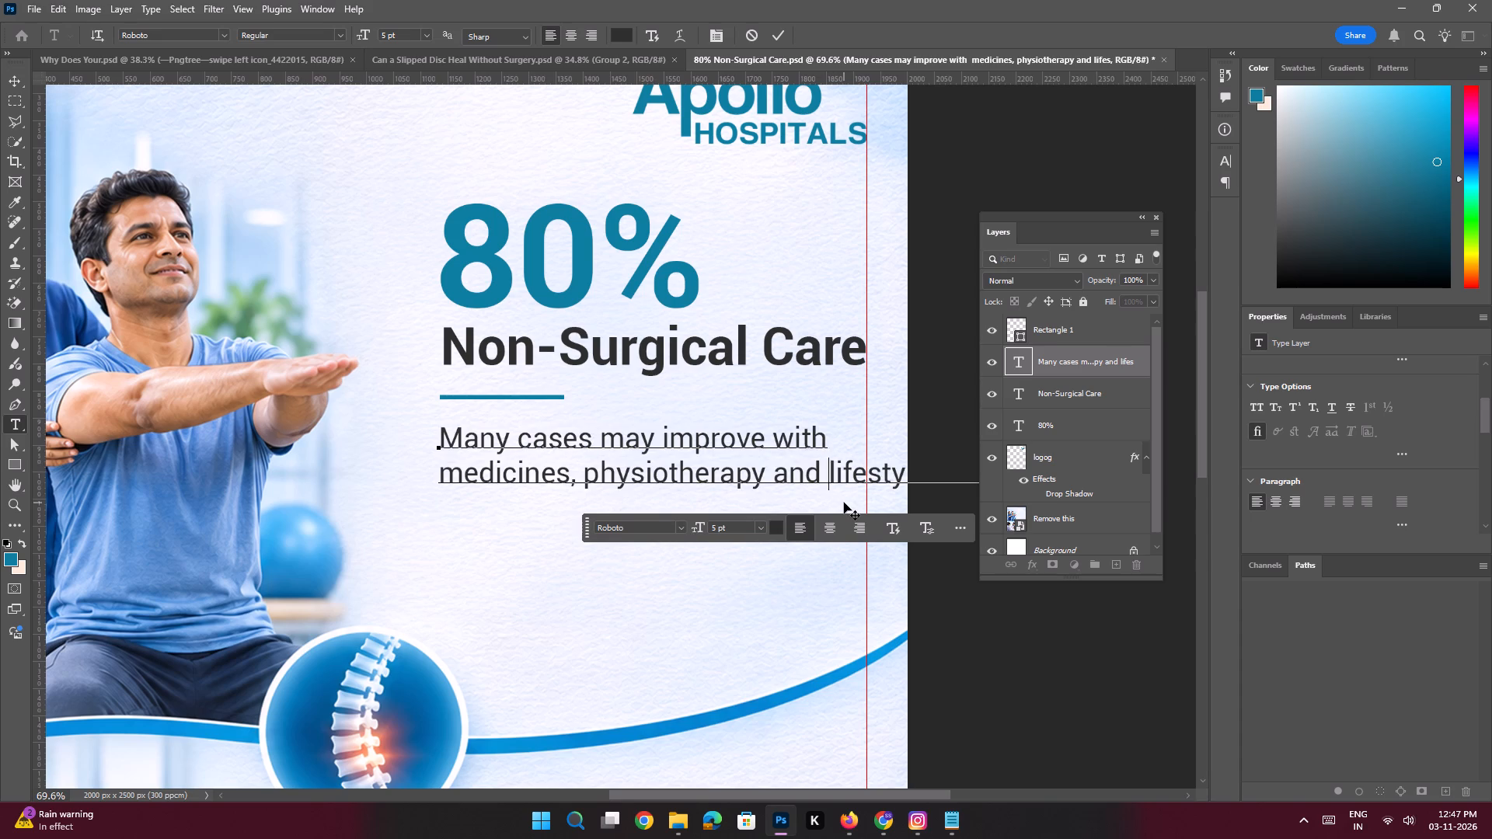
key(Return)
key(space)
ctrl+drag(672, 357, 606, 339)
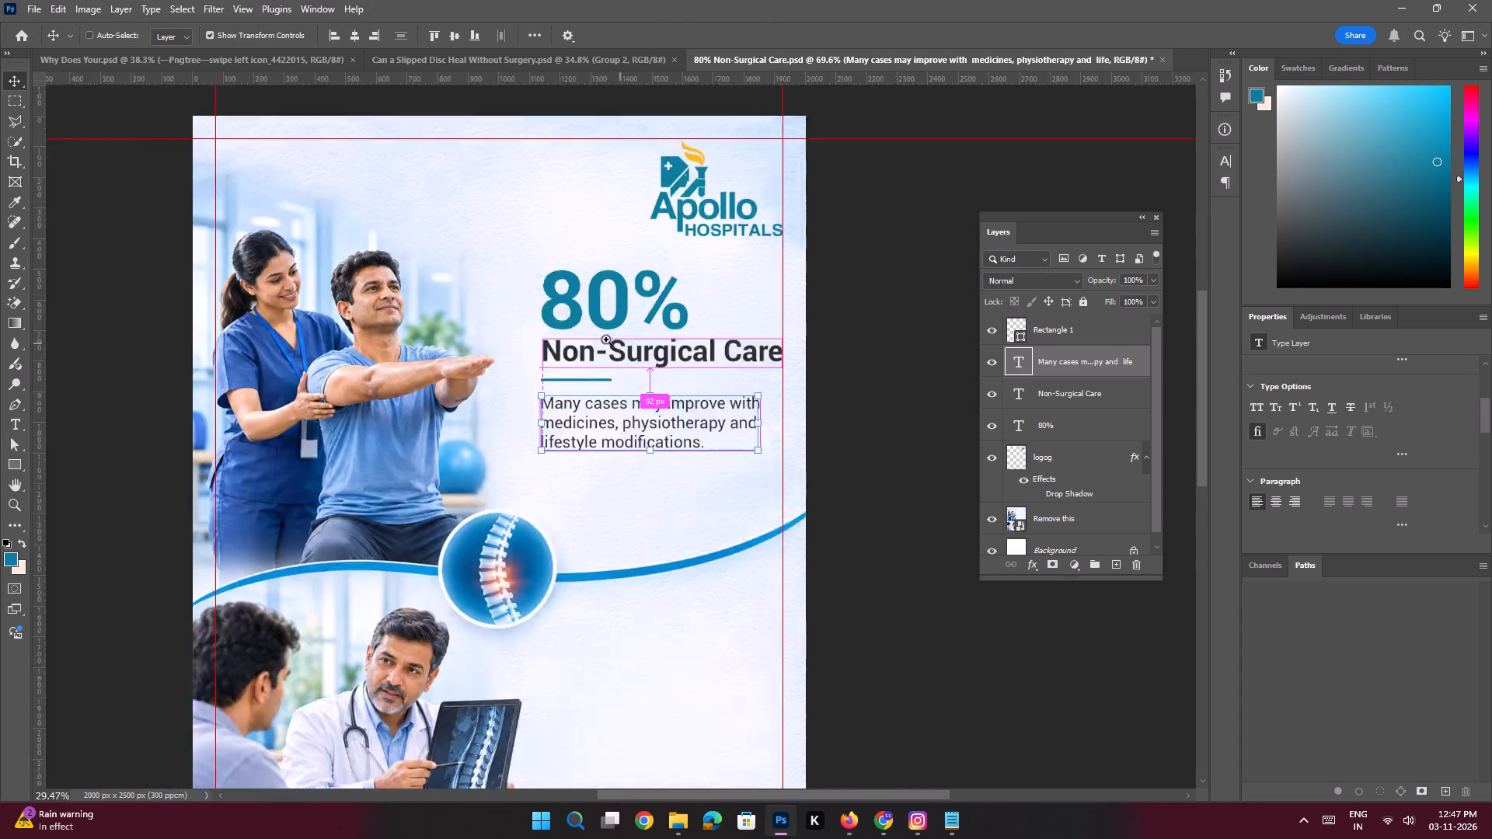
ctrl+drag(606, 339, 601, 339)
click(840, 361)
Group the teal underline, body text, Non-Surgical Care and 80% layers.
key(space)
ctrl+drag(647, 361, 721, 507)
drag(717, 428, 712, 455)
click(649, 491)
shift+click(578, 420)
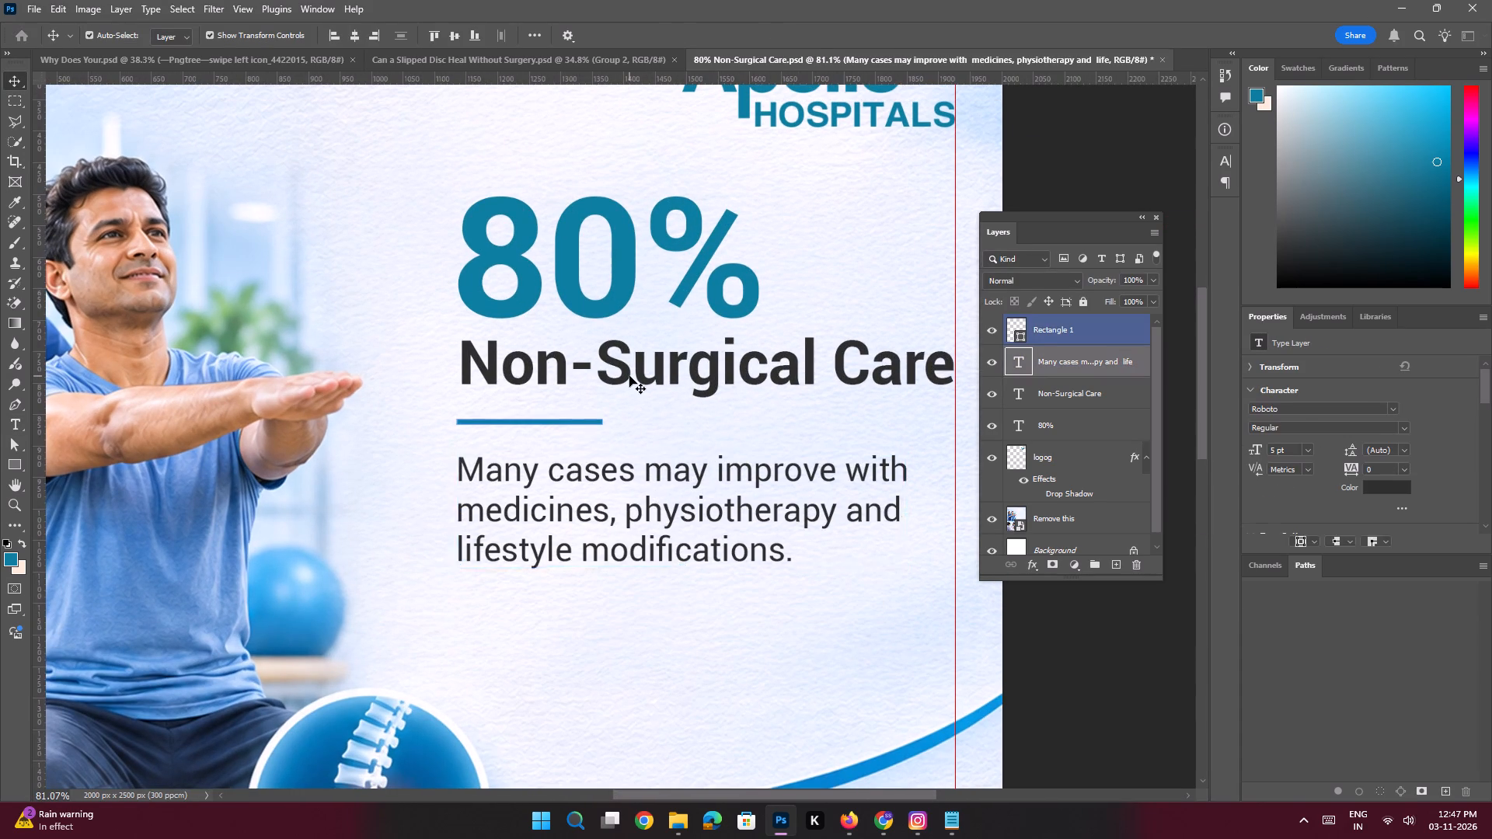
shift+click(629, 376)
shift+click(612, 284)
key(space)
ctrl+drag(643, 522, 590, 510)
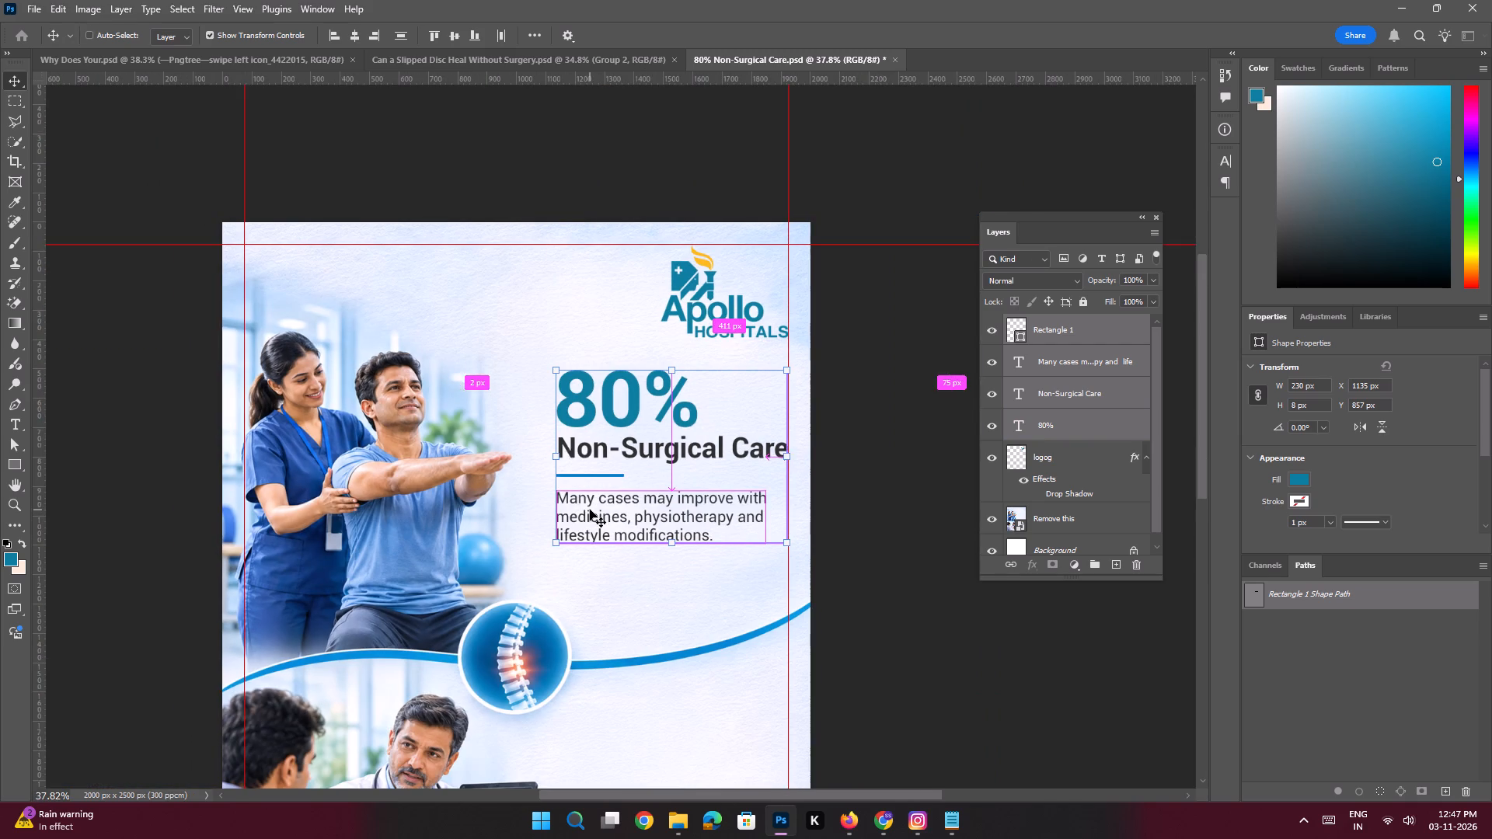
key(ctrl+g)
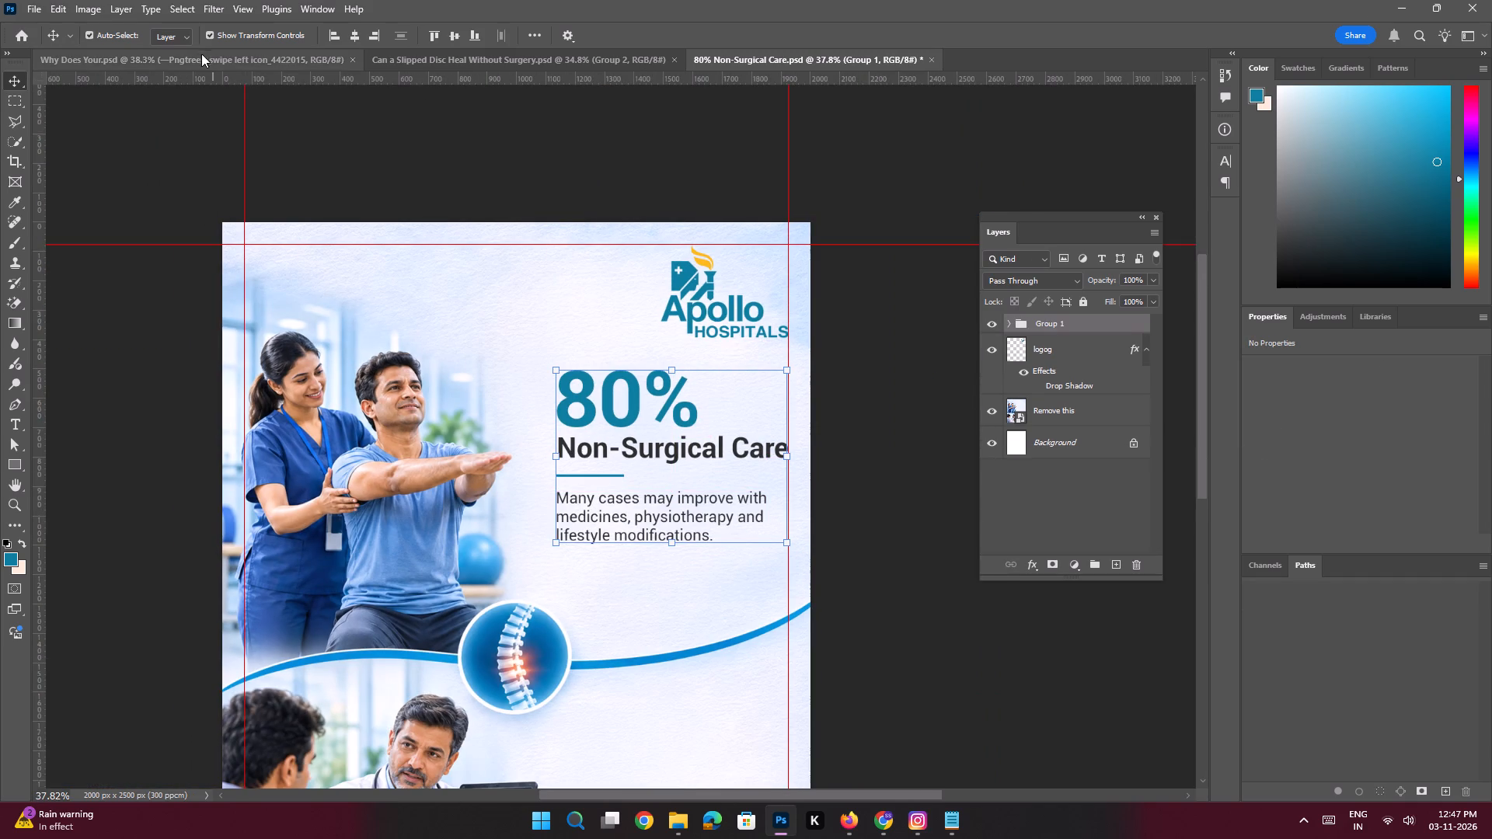
Set auto-select to Group and move the grouped text about 40 px left and slightly lower beneath the Apollo logo.
click(185, 44)
click(174, 52)
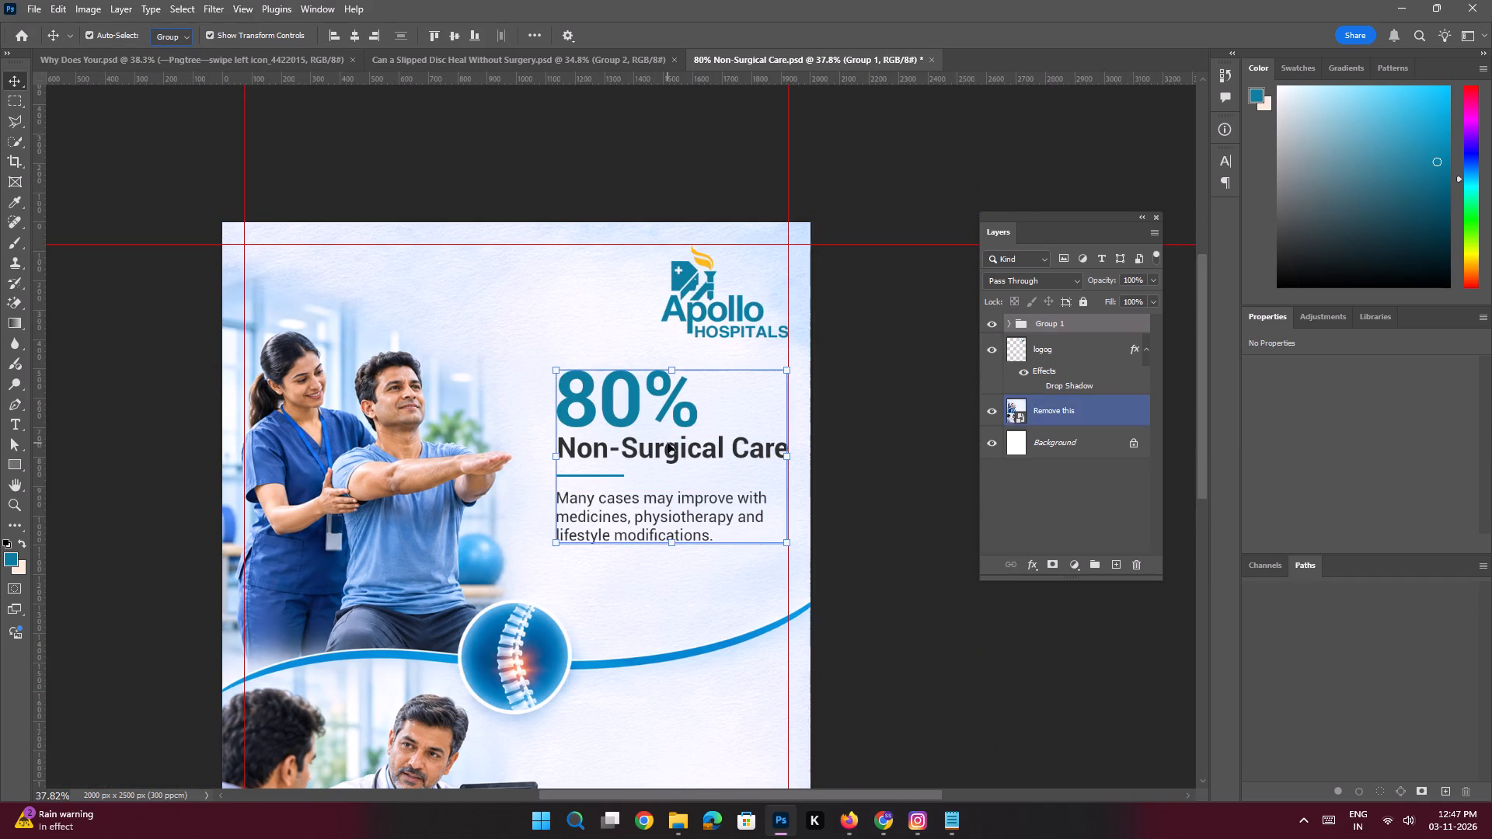
drag(664, 446, 645, 461)
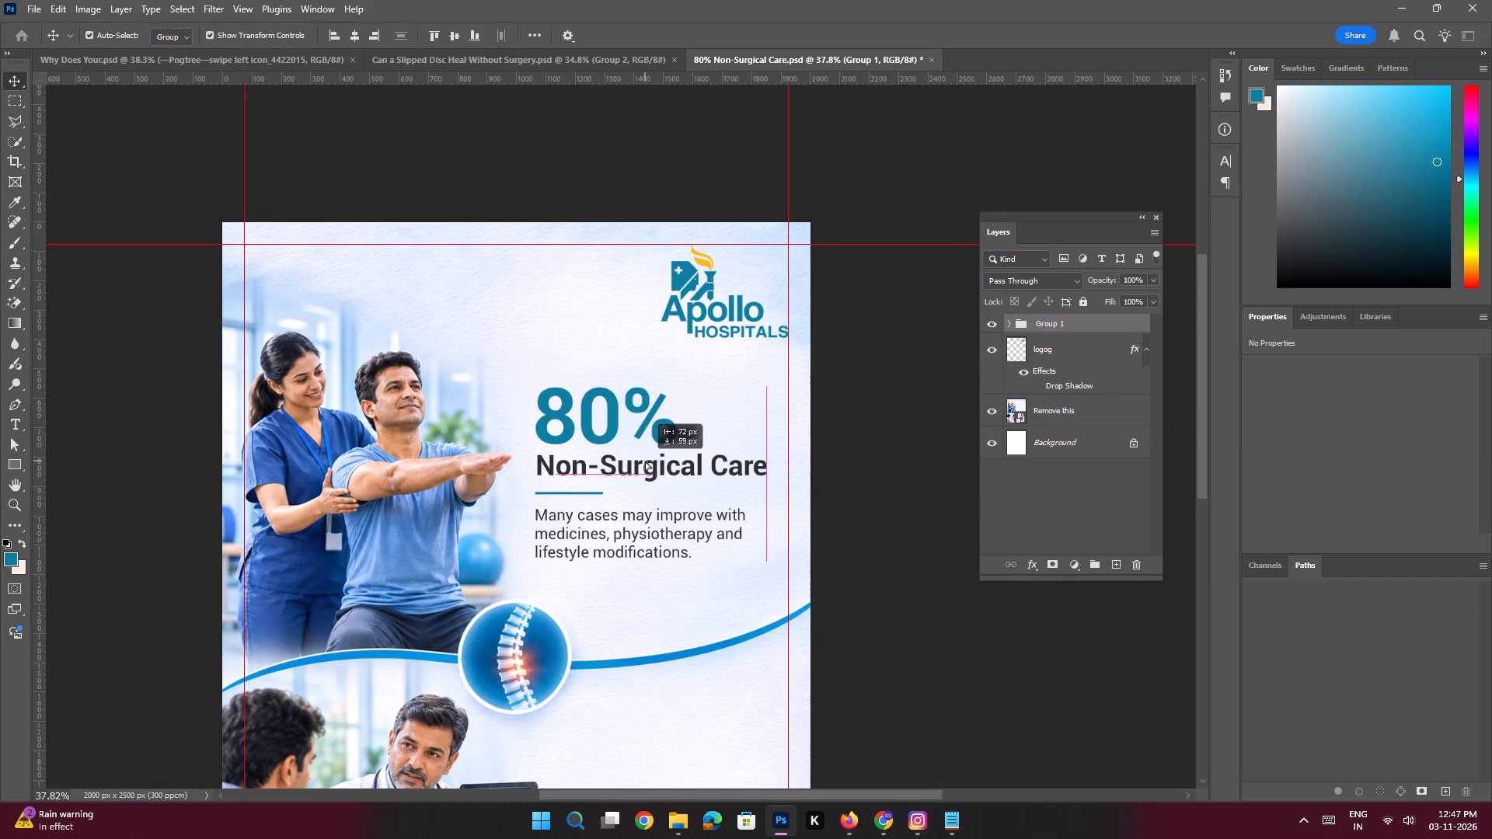
drag(645, 461, 651, 472)
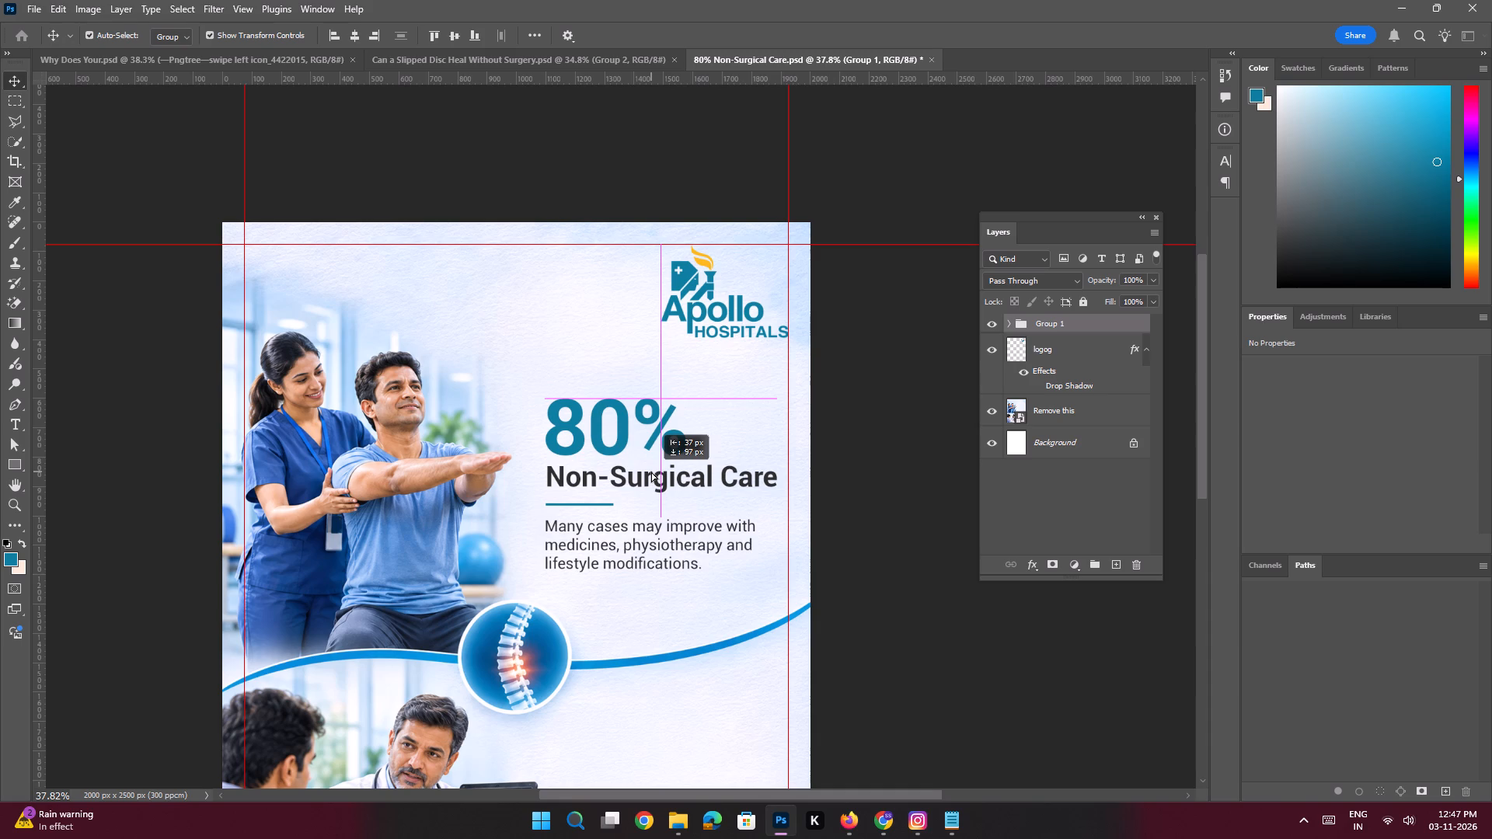
drag(651, 472, 651, 469)
key(space)
ctrl+drag(743, 456, 700, 451)
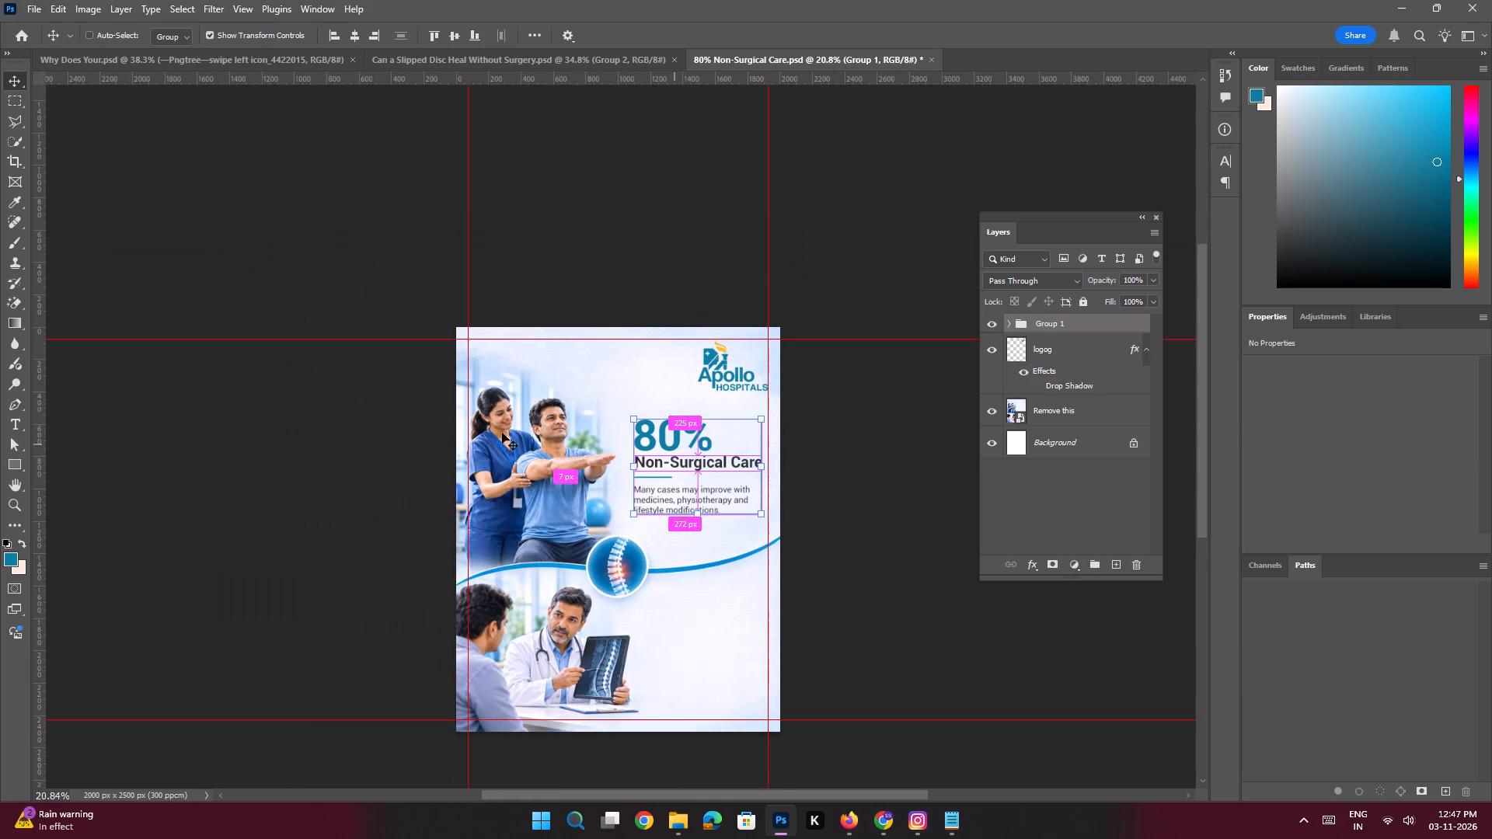
click(326, 450)
Save the 80% Non-Surgical Care document.
key(space)
ctrl+drag(718, 498, 758, 550)
drag(762, 576, 755, 491)
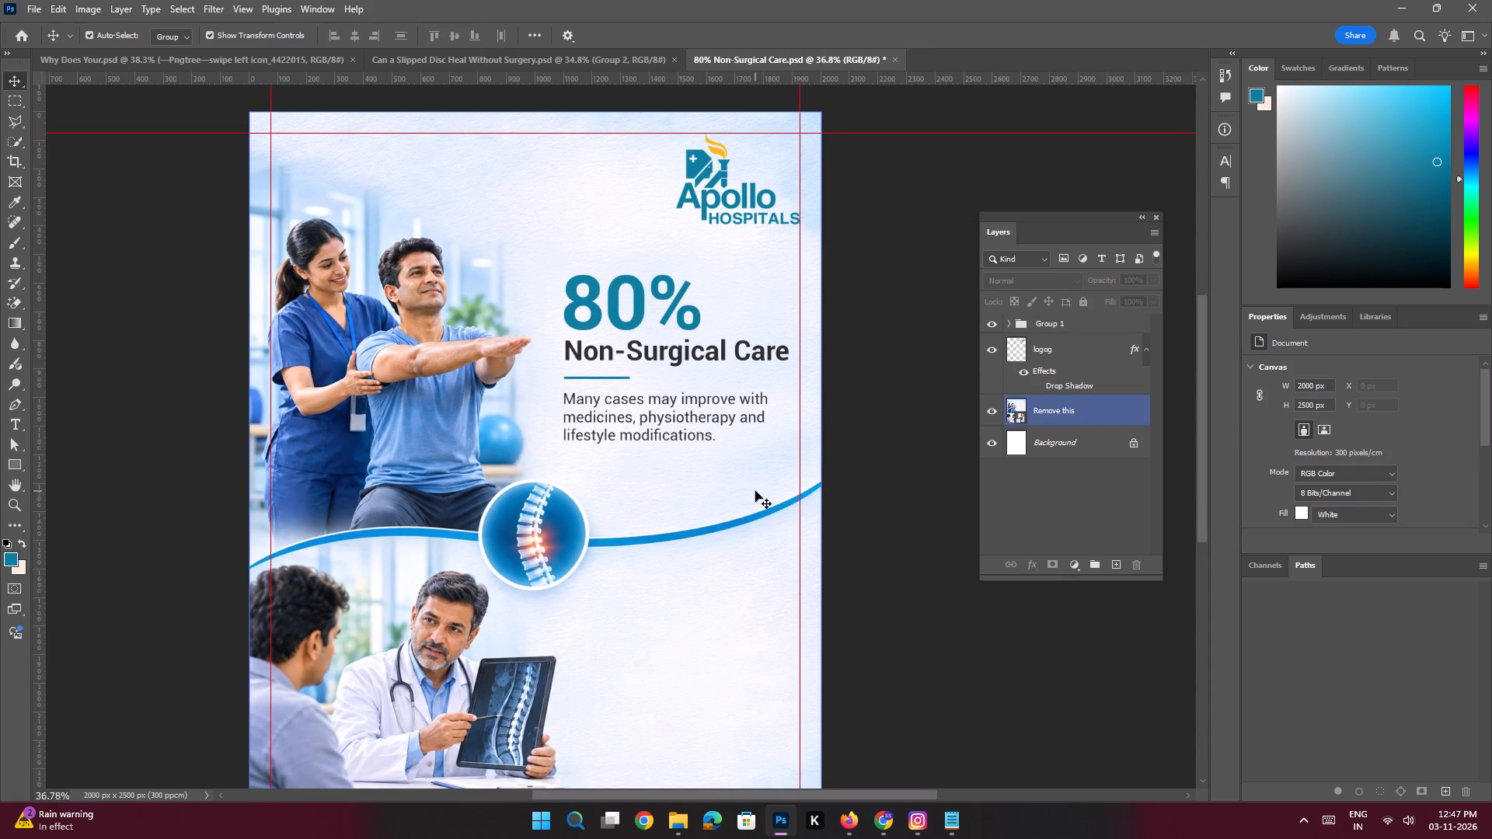
key(ctrl+s)
Duplicate the 80% text group about 1150 px straight down, into the blank area beside the doctor holding the X-ray.
key(space)
key(space)
key(space)
key(space)
key(space)
key(space)
key(space)
drag(748, 513, 748, 425)
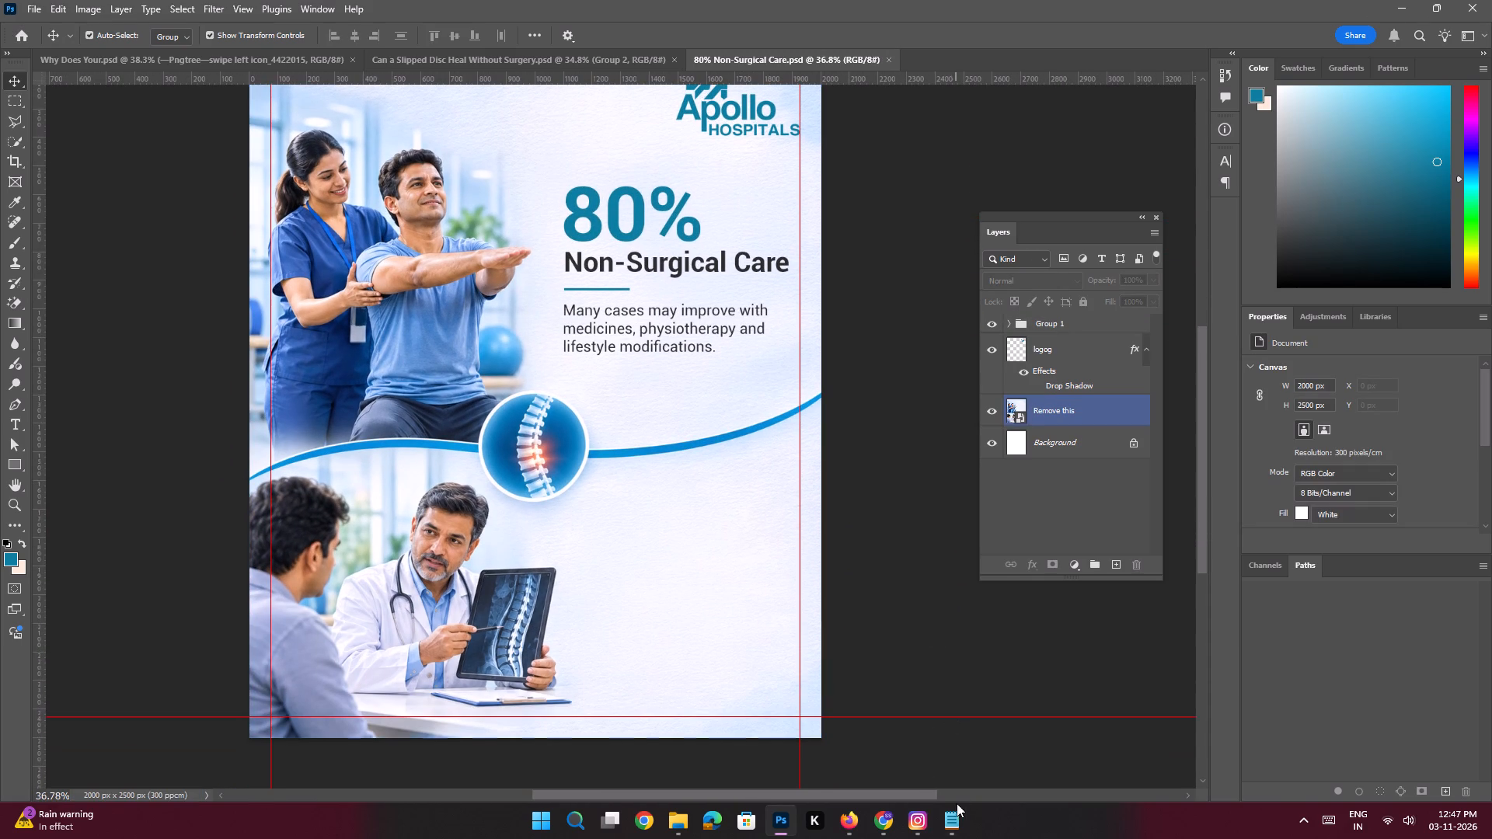
click(957, 830)
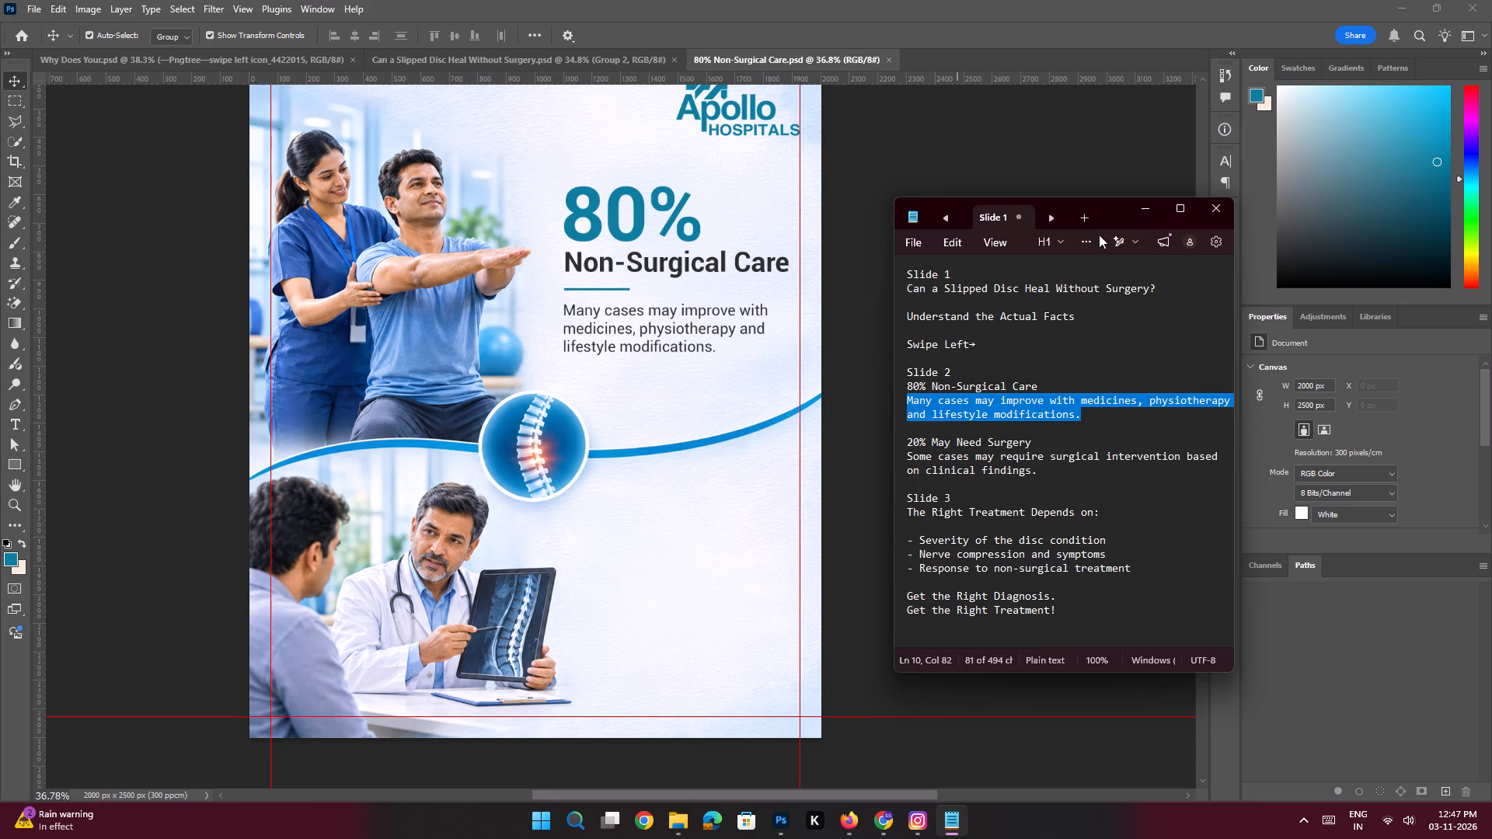
click(1145, 211)
click(612, 209)
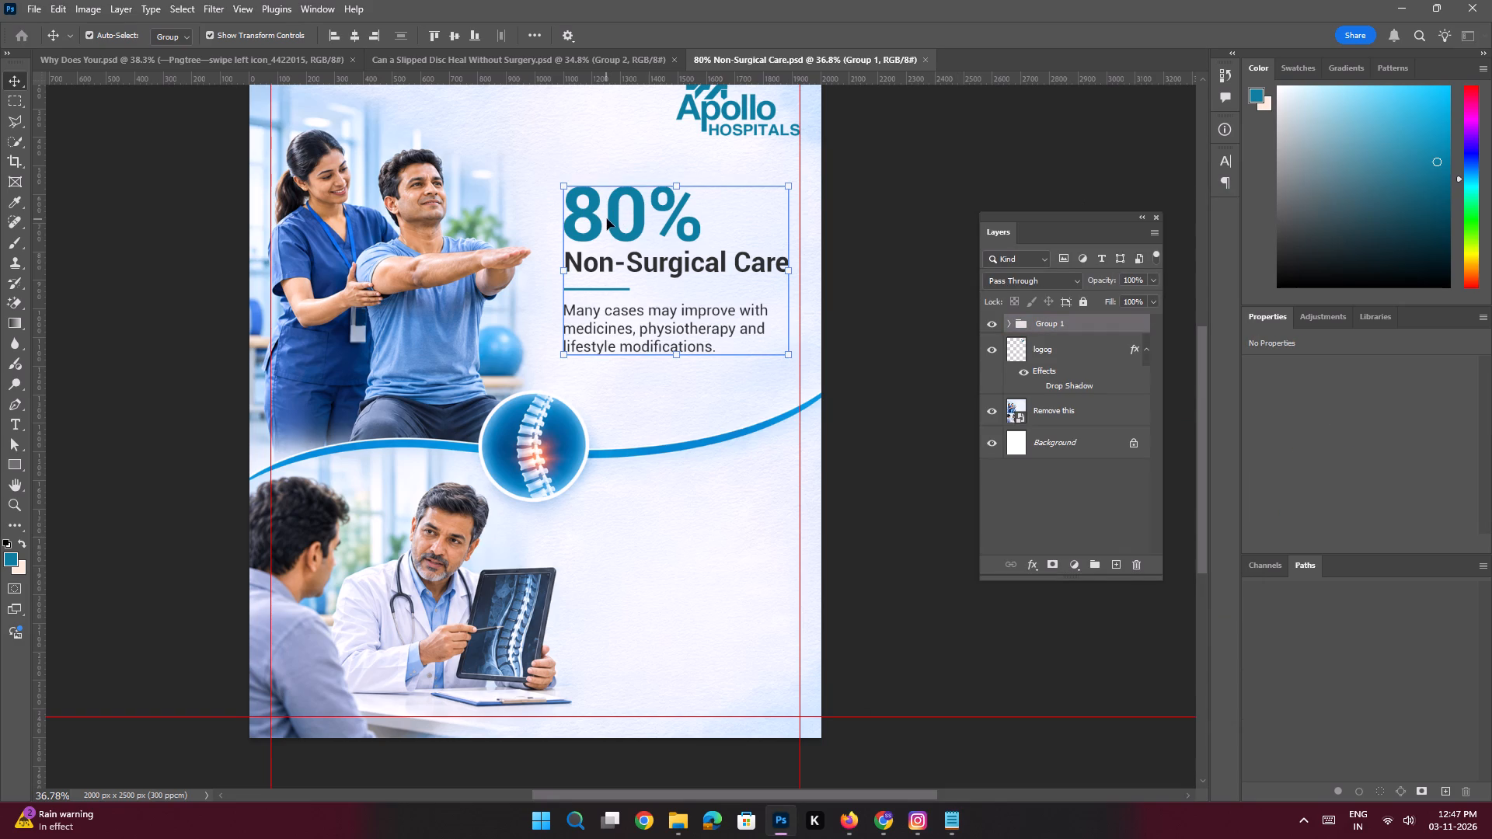
alt+shift+drag(608, 218, 611, 554)
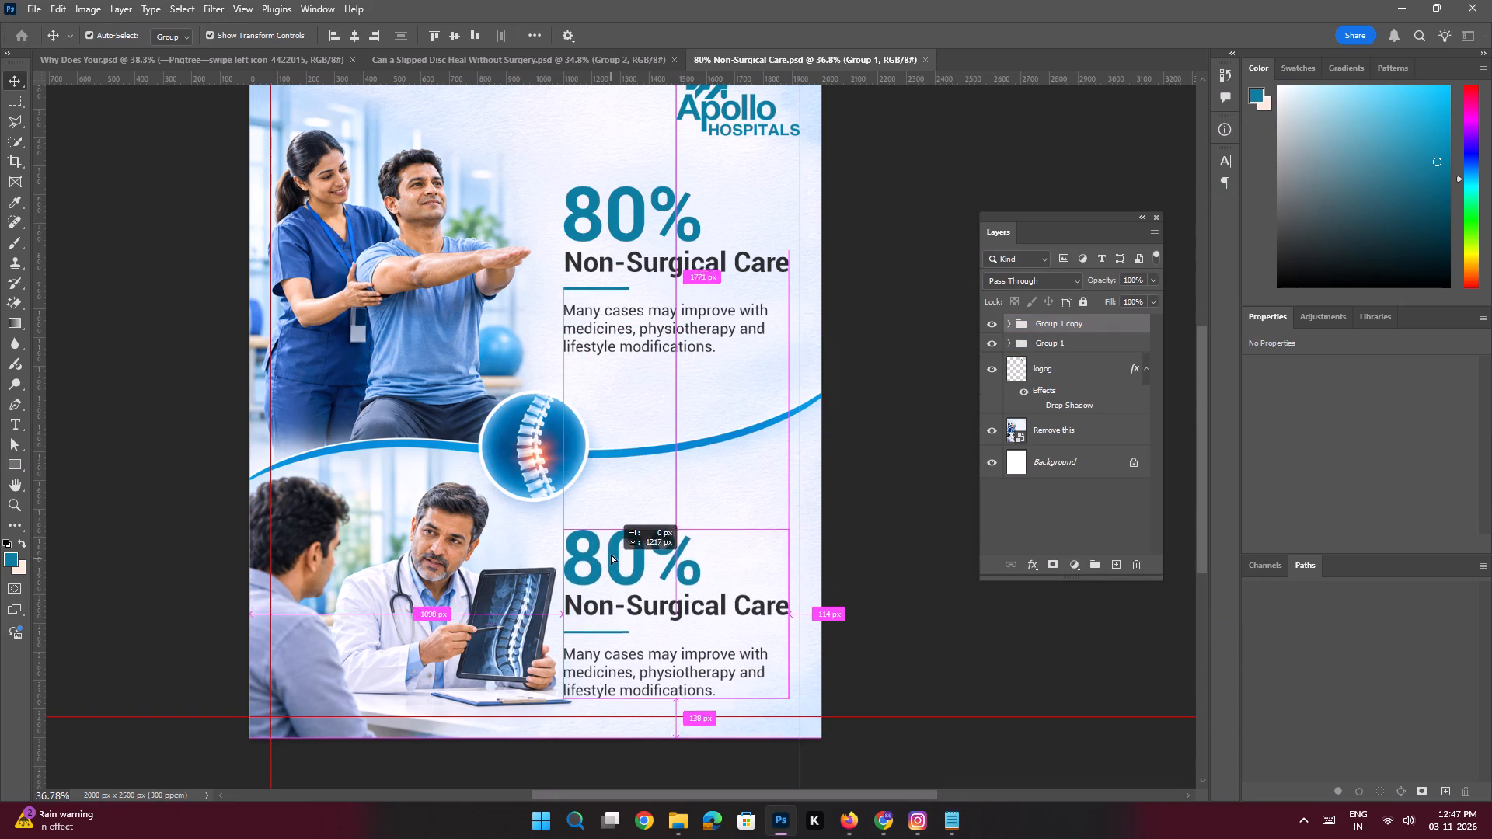
alt+shift+drag(611, 554, 611, 543)
Switch the Move tool's auto-select to Layer and deselect the duplicated group.
click(174, 37)
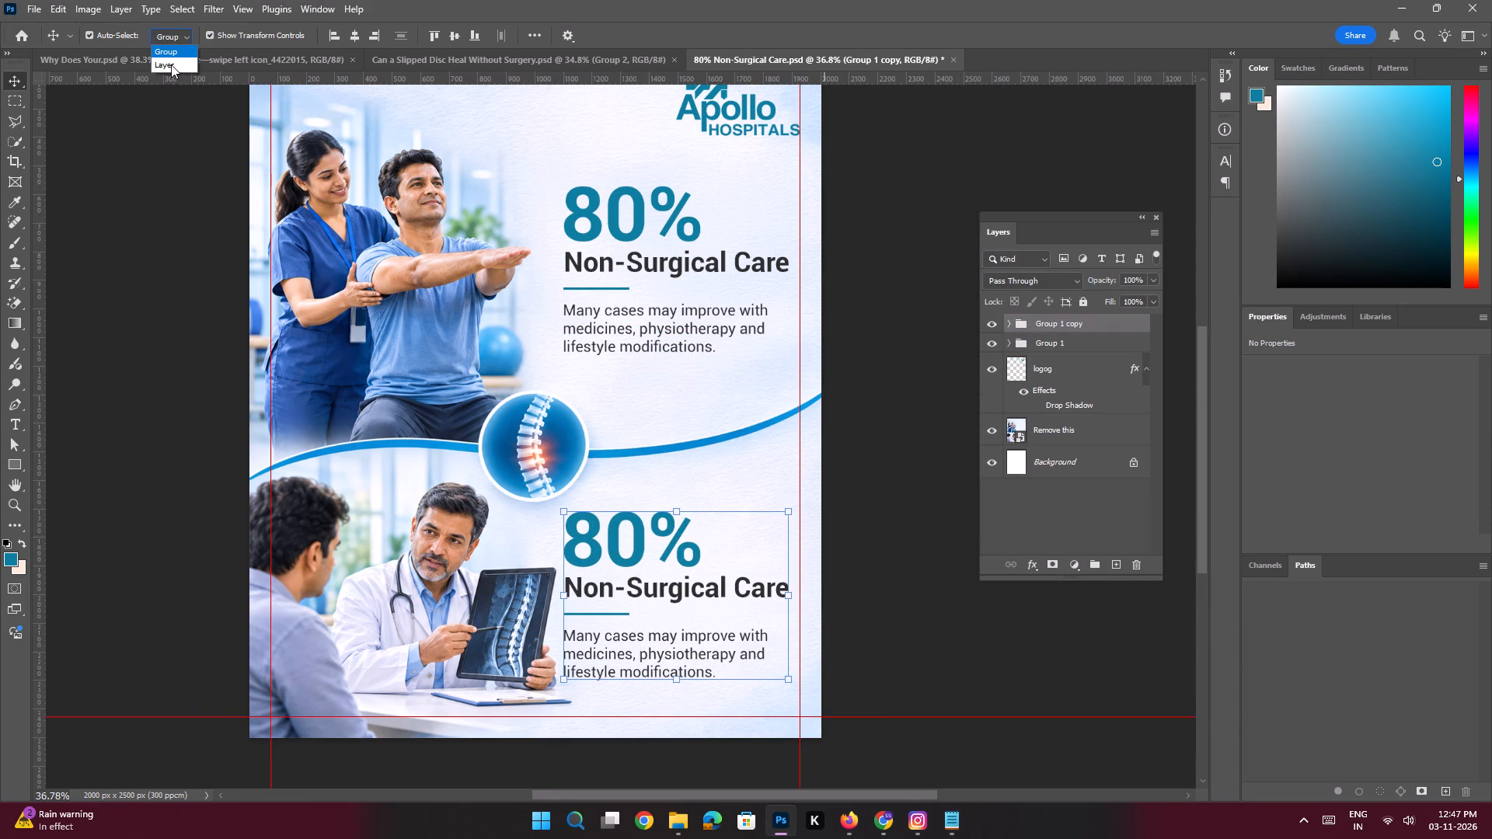
click(171, 64)
click(129, 237)
key(space)
ctrl+drag(688, 544, 723, 572)
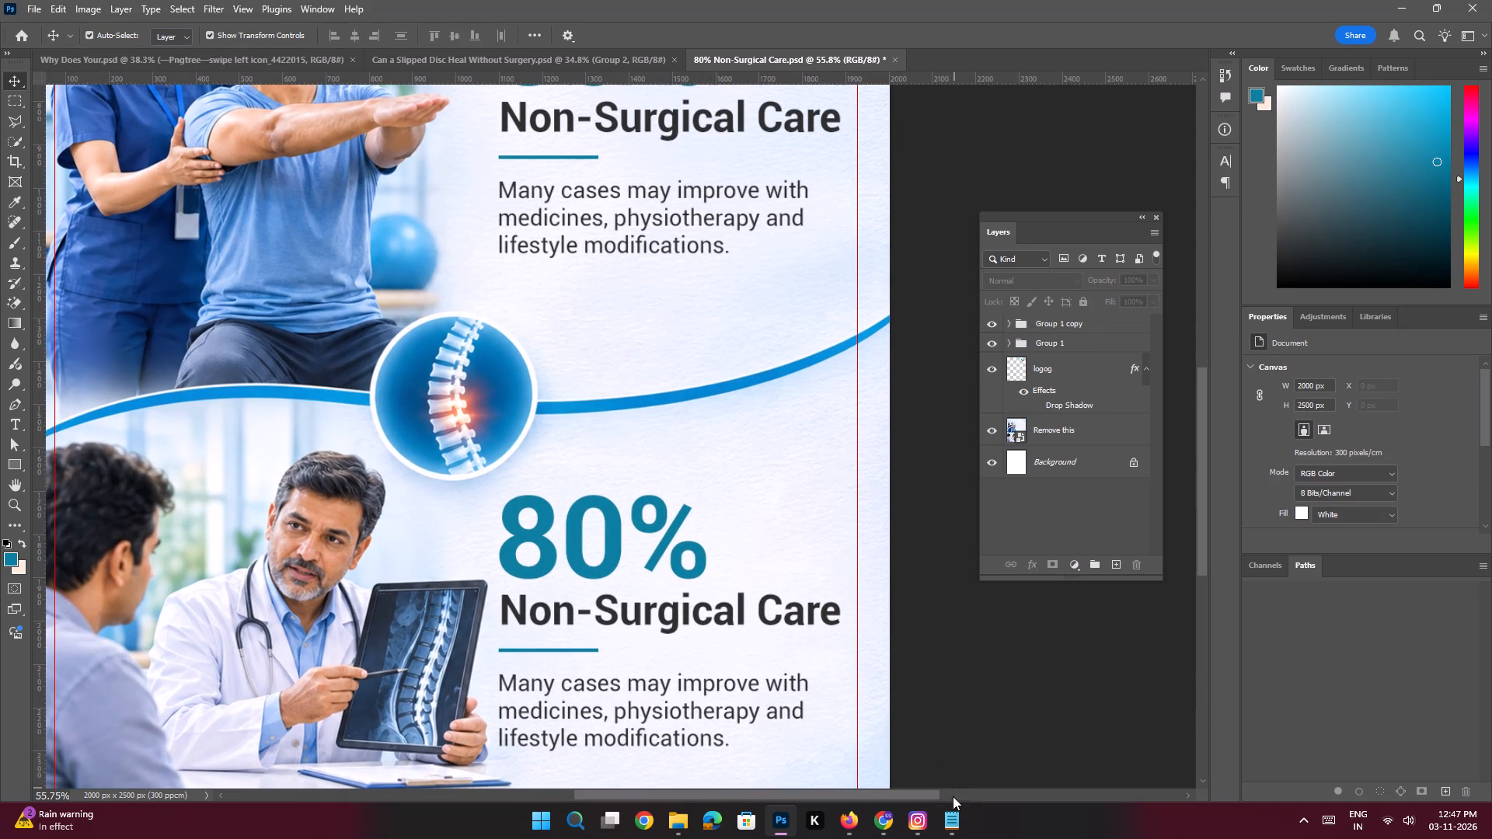
Copy 20% from the notes, replace the duplicated 80% figure with it, and move it about 31 px right to align with the heading.
click(949, 813)
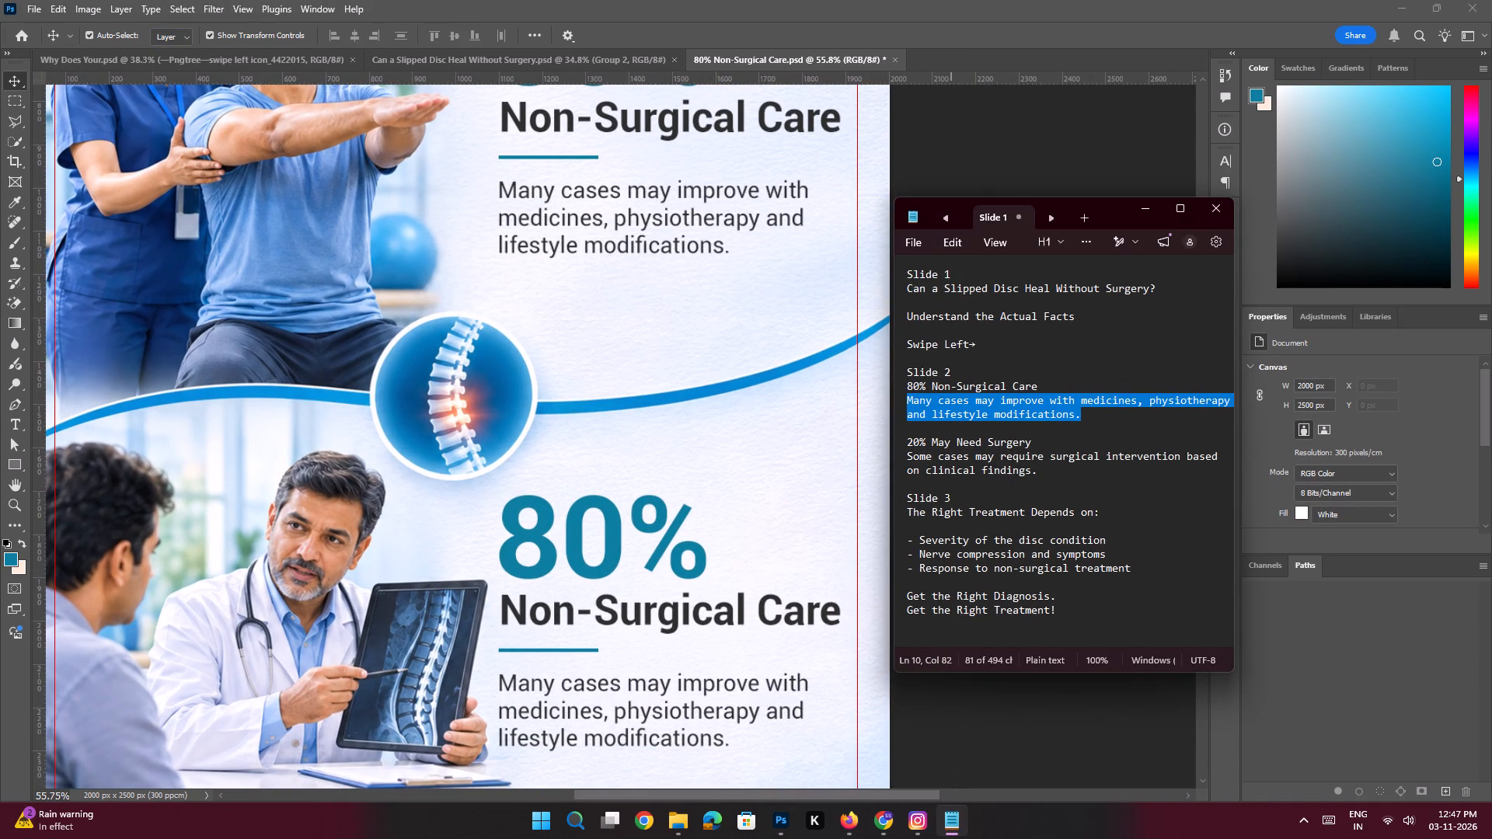
drag(930, 442, 903, 441)
key(ctrl+c)
key(ctrl+c)
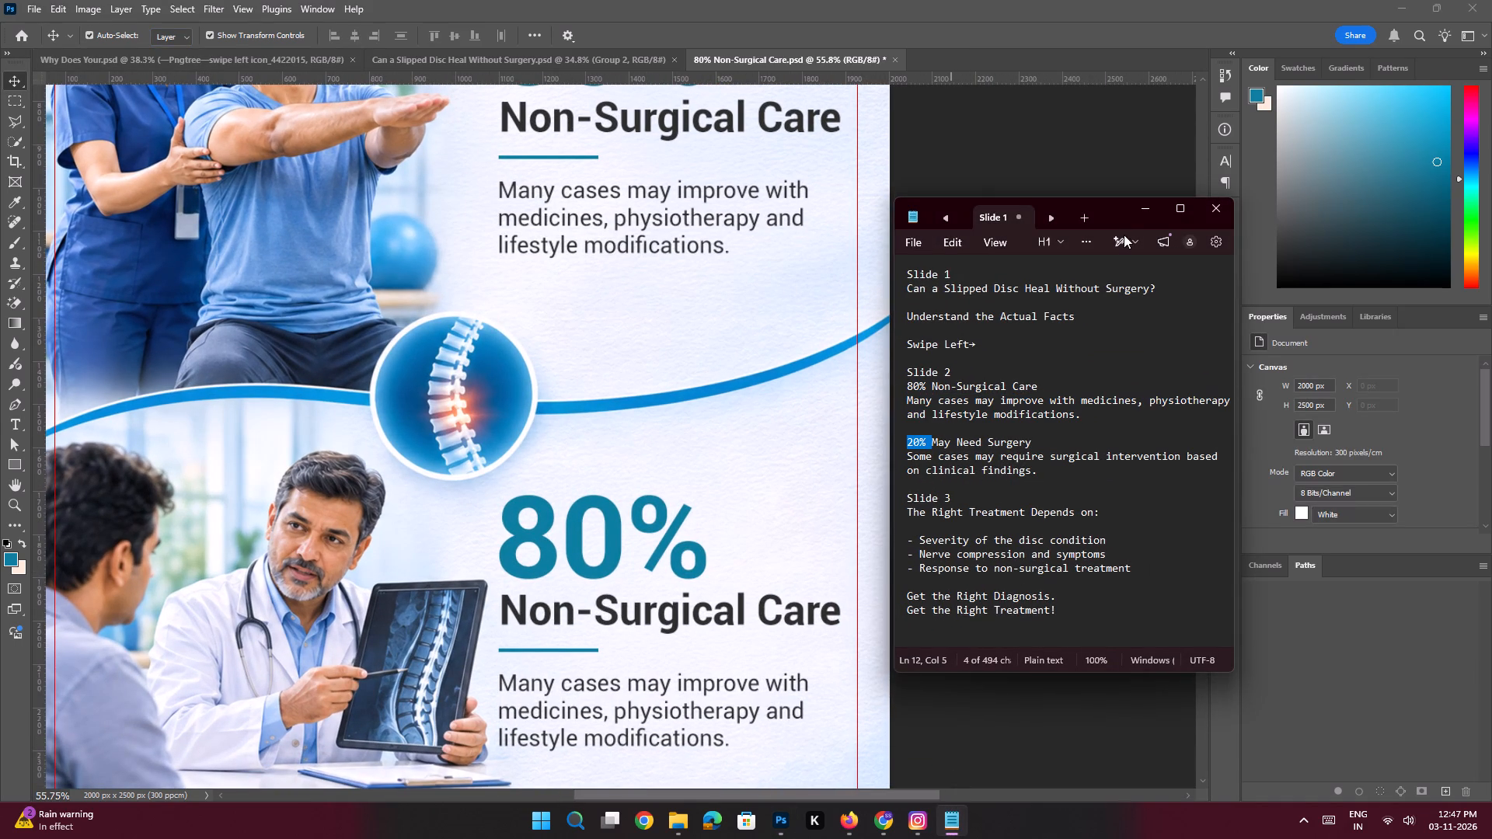
click(1145, 211)
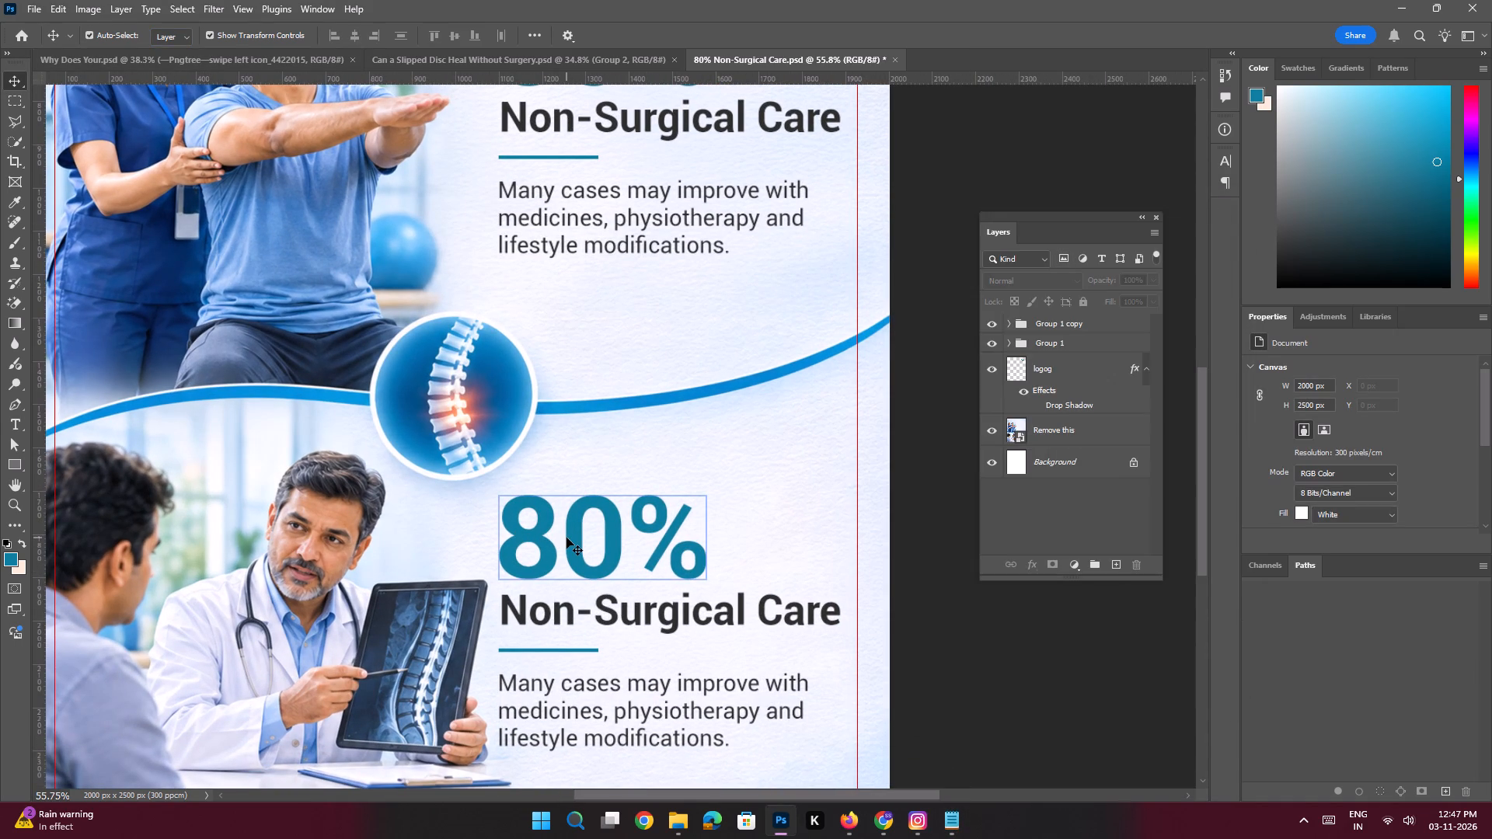
double_click(566, 538)
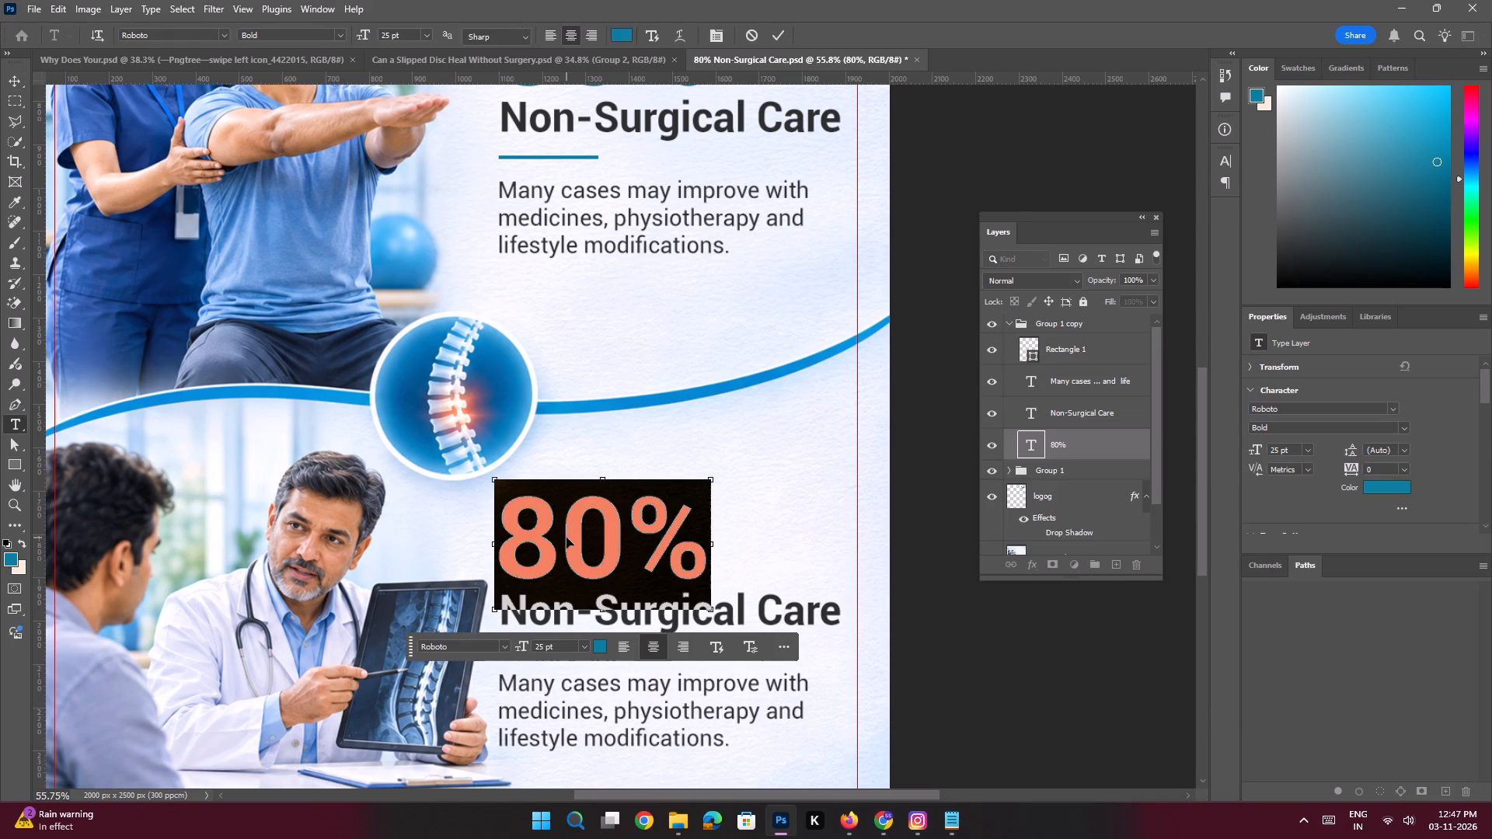
key(ctrl+v)
key(Return)
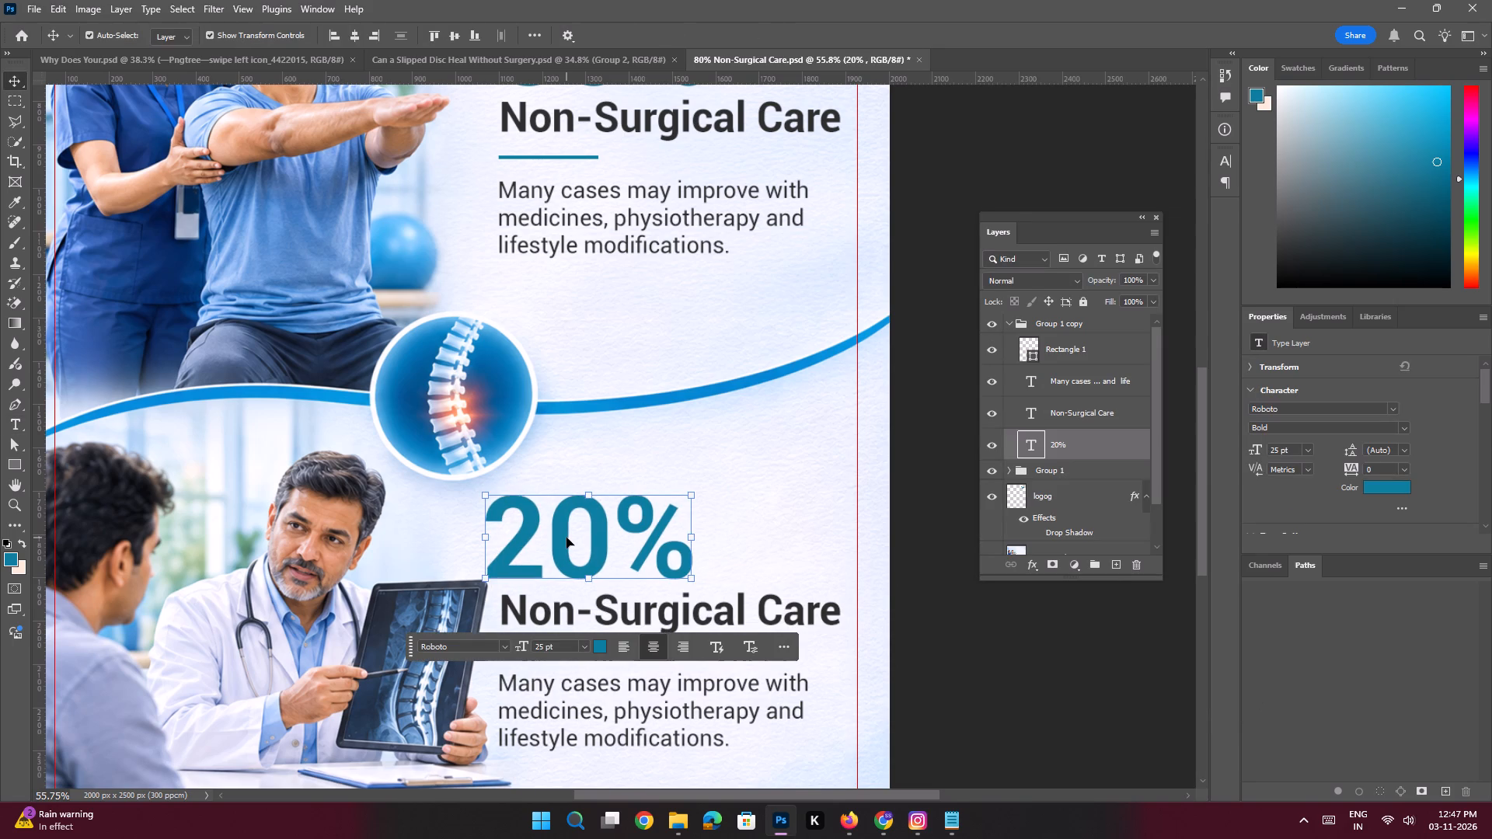
shift+drag(566, 538, 580, 538)
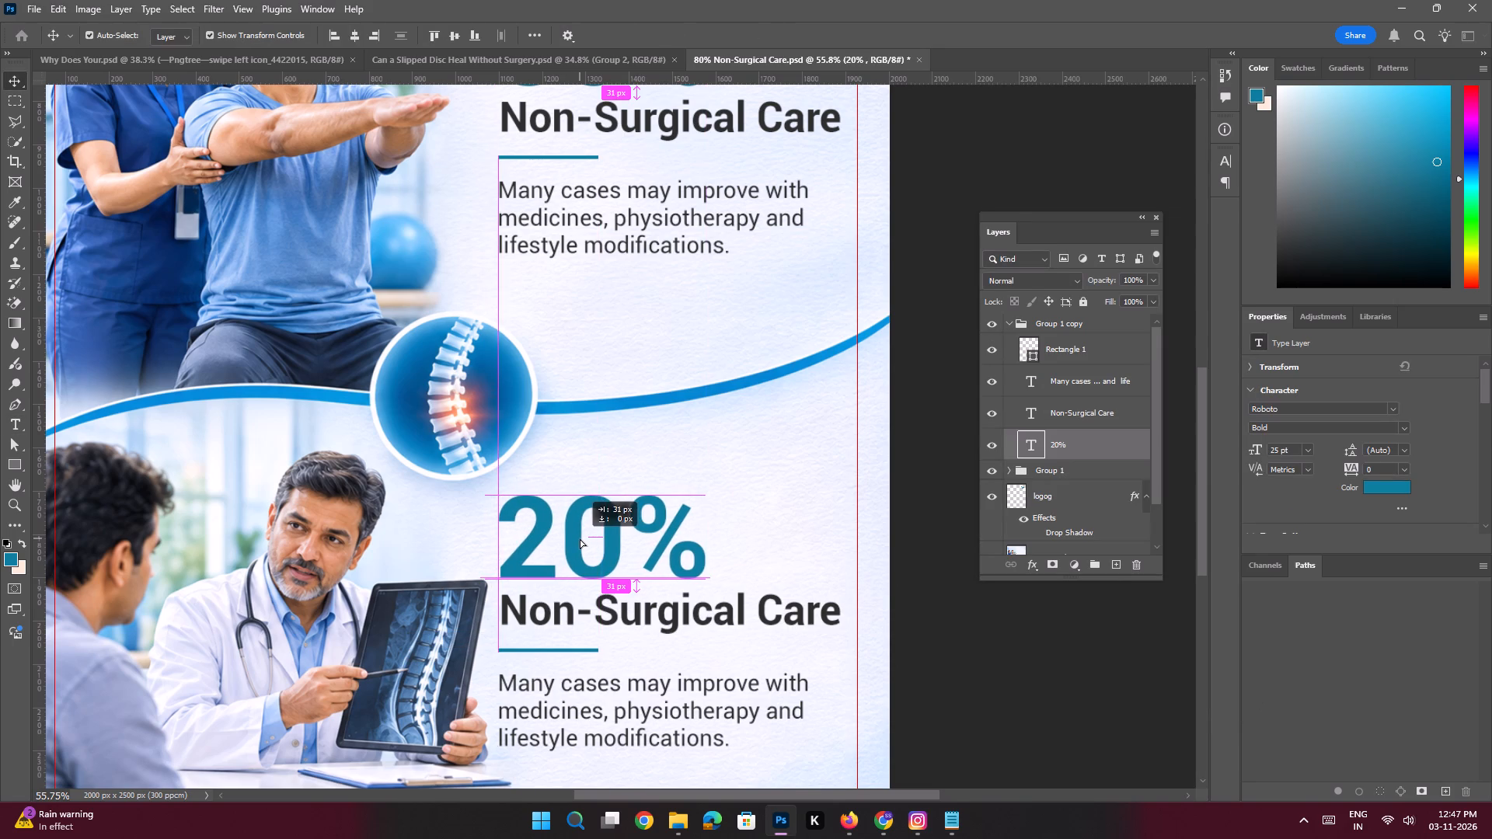
shift+drag(580, 538, 580, 539)
Copy "May Need Surgery" from the notes and replace the Non-Surgical Care heading under 20% with it.
key(space)
key(space)
key(space)
key(space)
key(space)
key(space)
key(space)
key(space)
drag(601, 557, 588, 512)
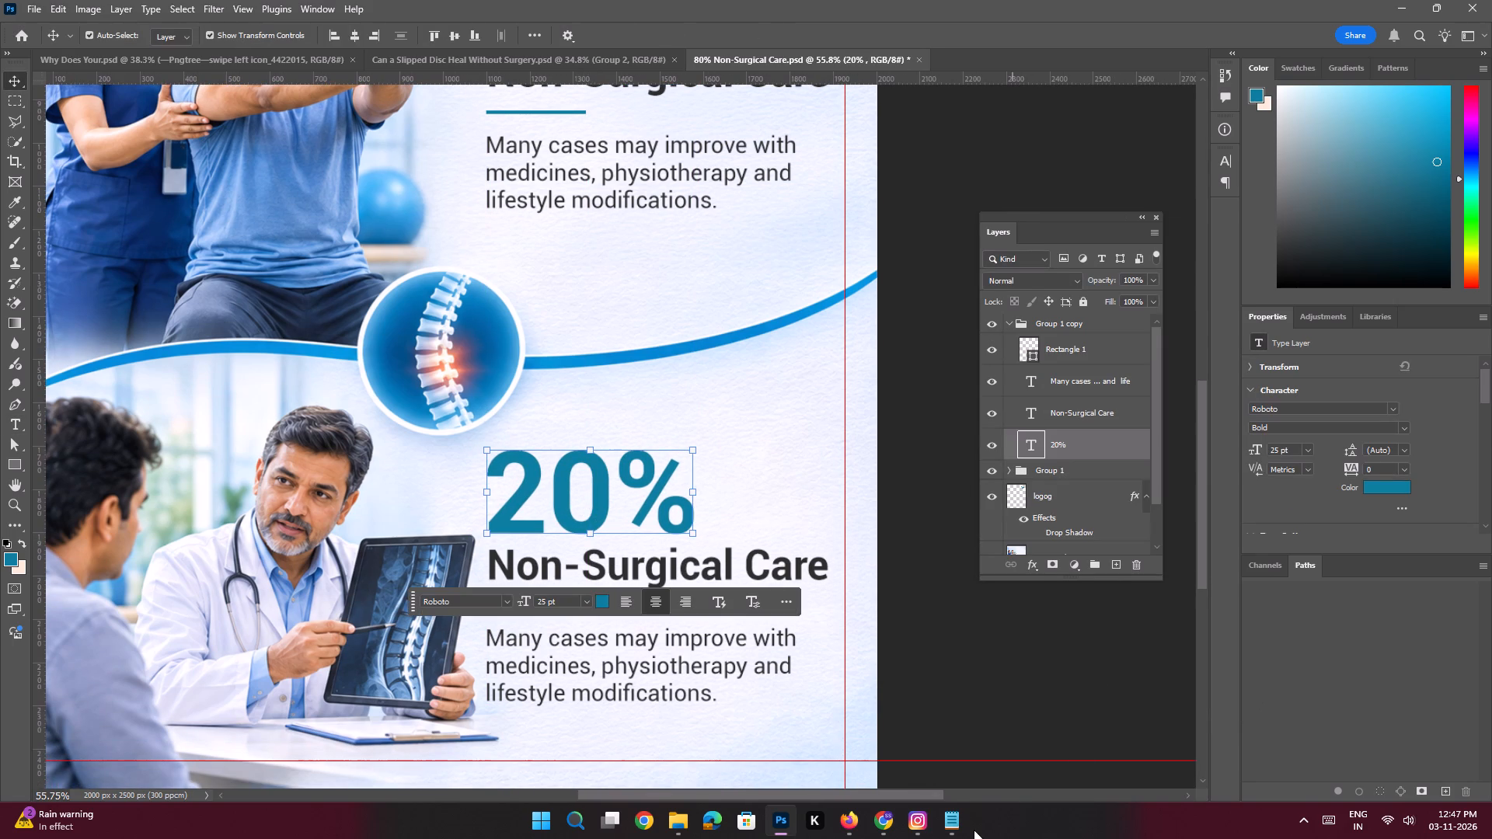
click(950, 829)
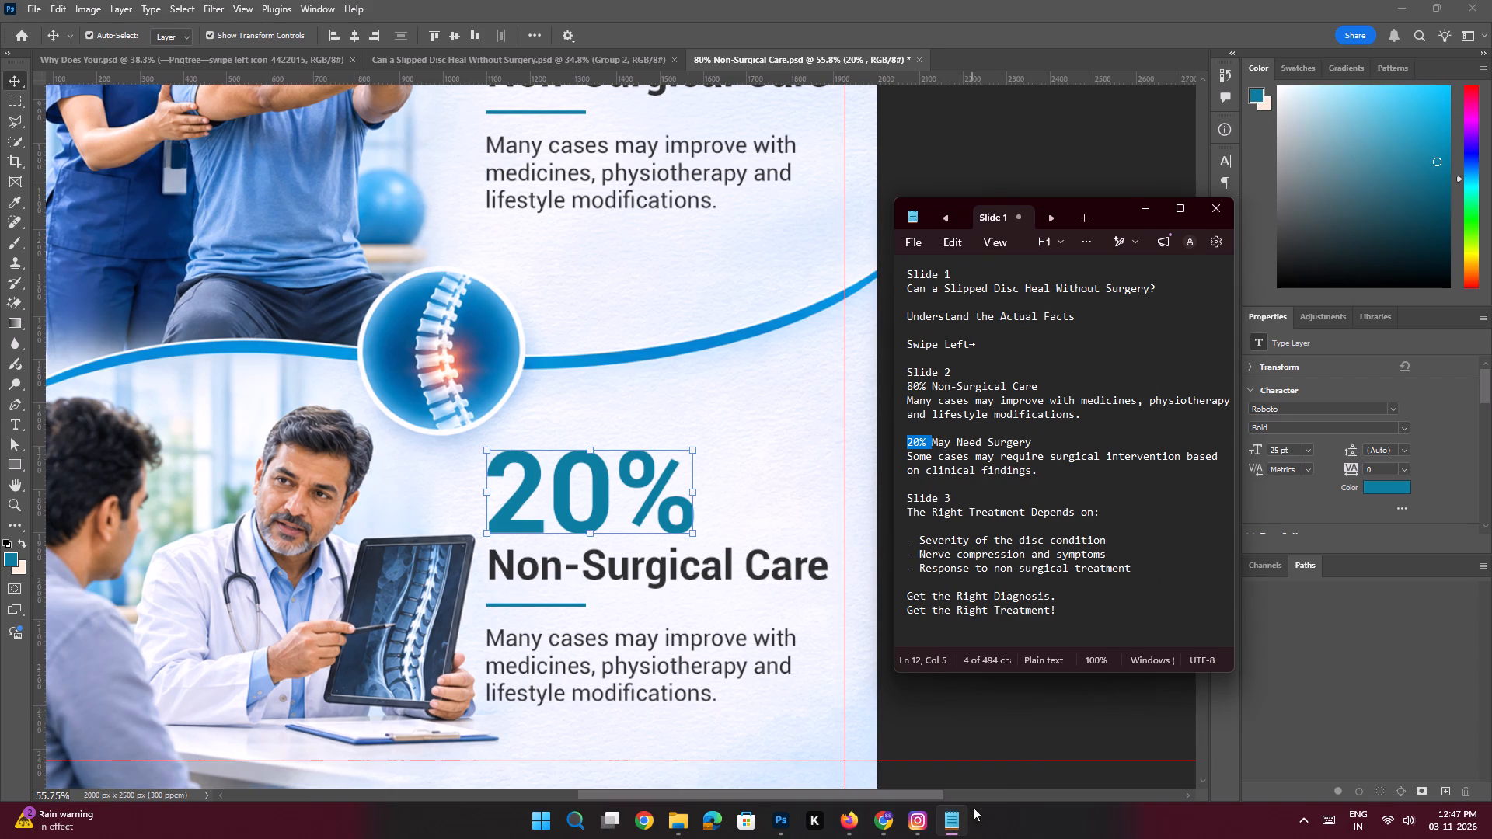
drag(1037, 444, 929, 444)
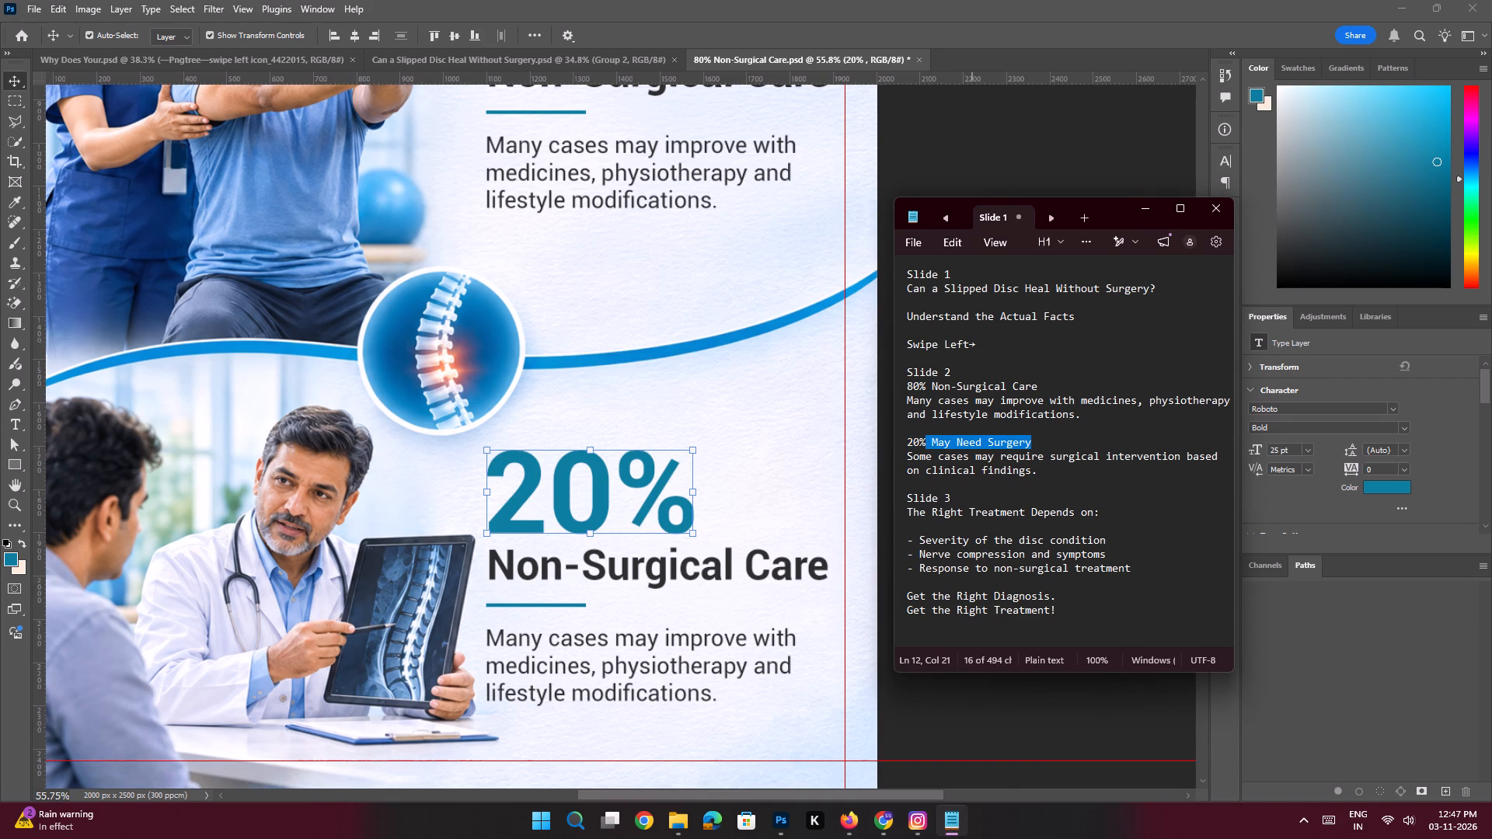
drag(929, 444, 933, 444)
key(ctrl+c)
key(ctrl+c)
key(ctrl+c)
click(1146, 201)
double_click(644, 562)
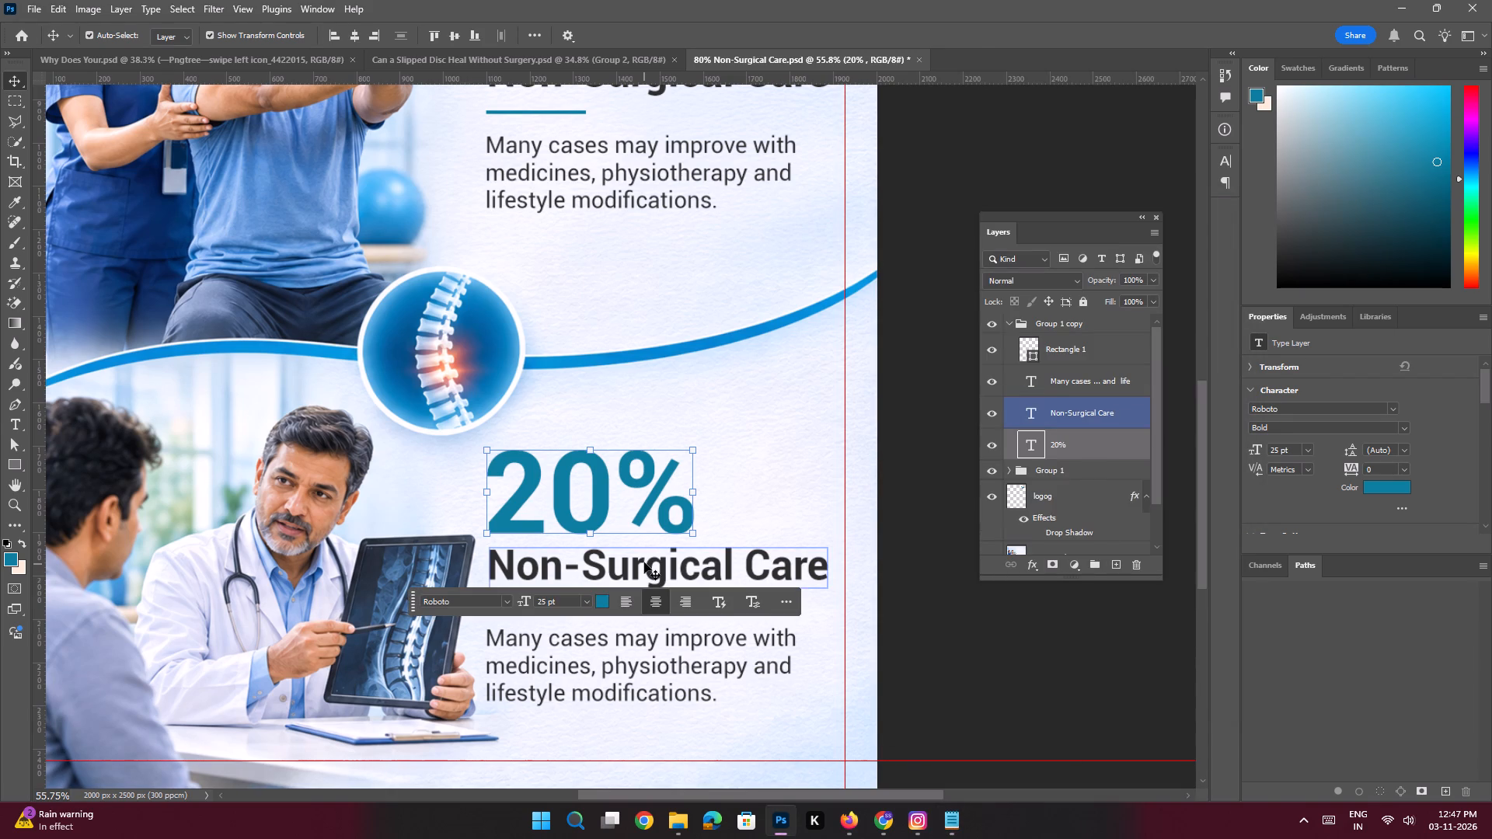
key(ctrl+v)
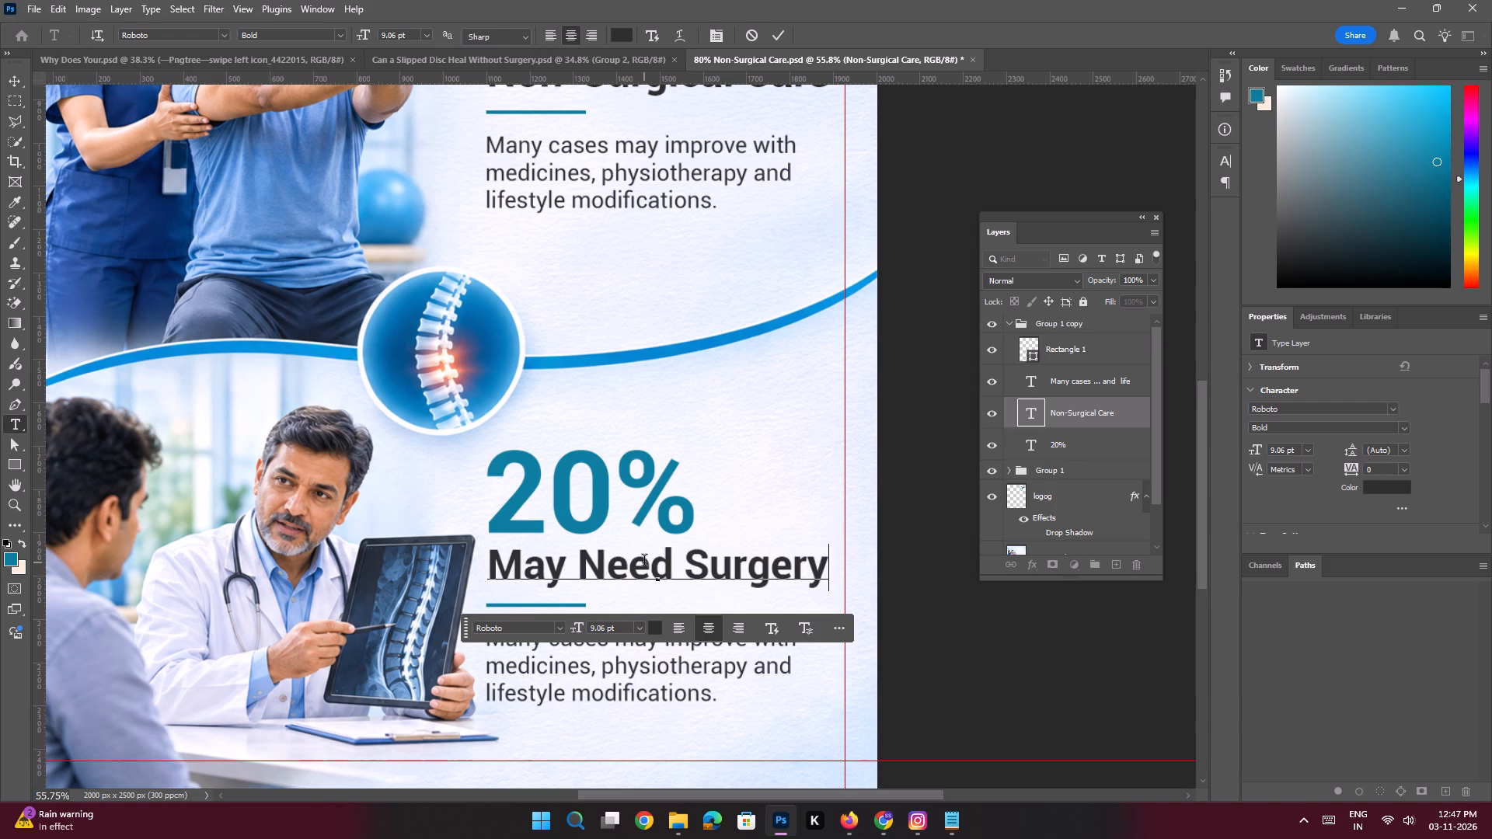
key(Return)
Replace the lower body text with the notes' line "Some cases may require surgical intervention based on clinical findings.".
click(957, 828)
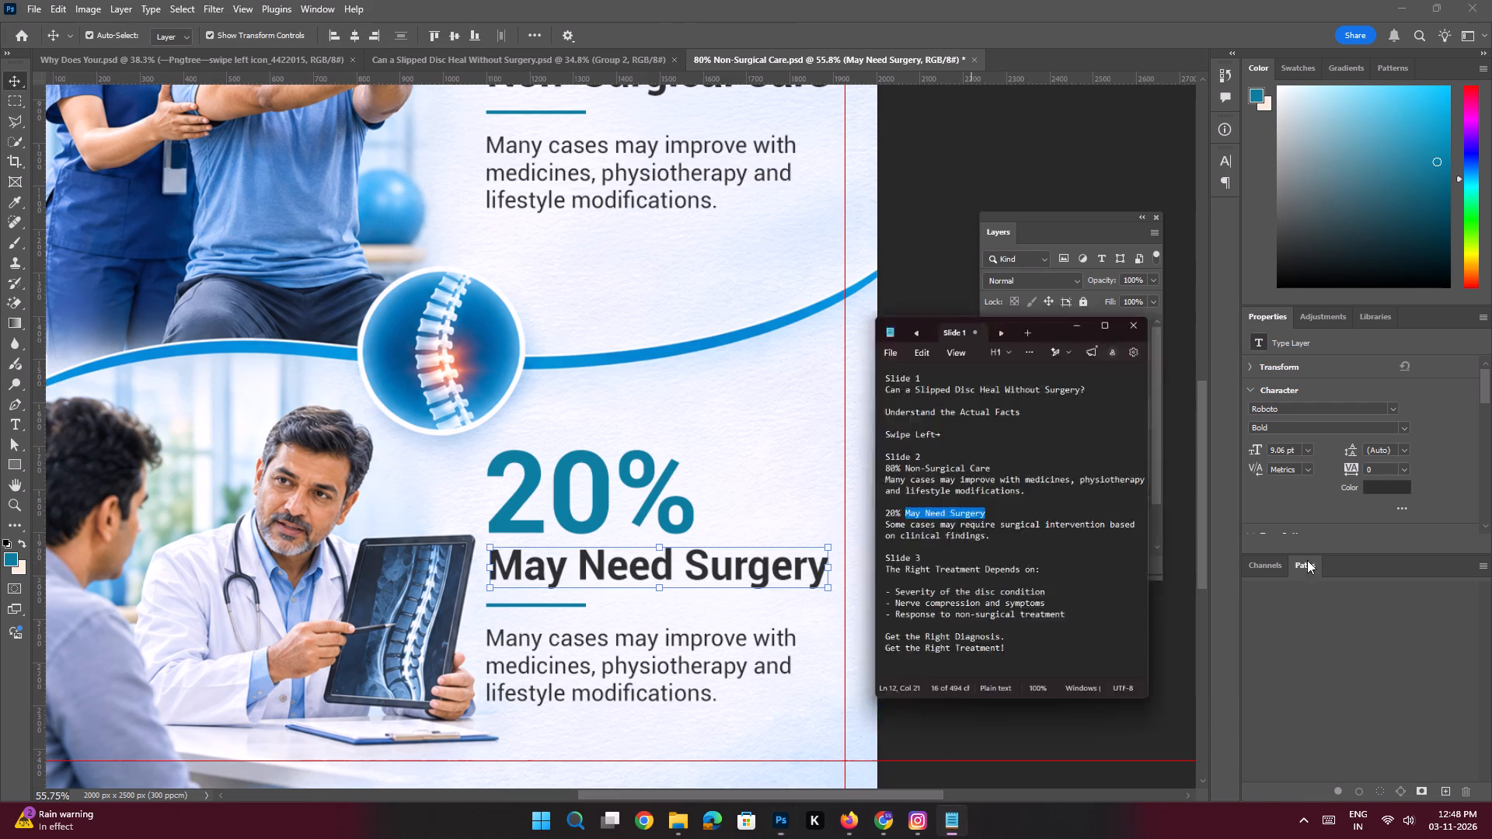
drag(1044, 475, 901, 461)
key(ctrl+c)
key(ctrl+c)
key(ctrl+c)
click(1142, 208)
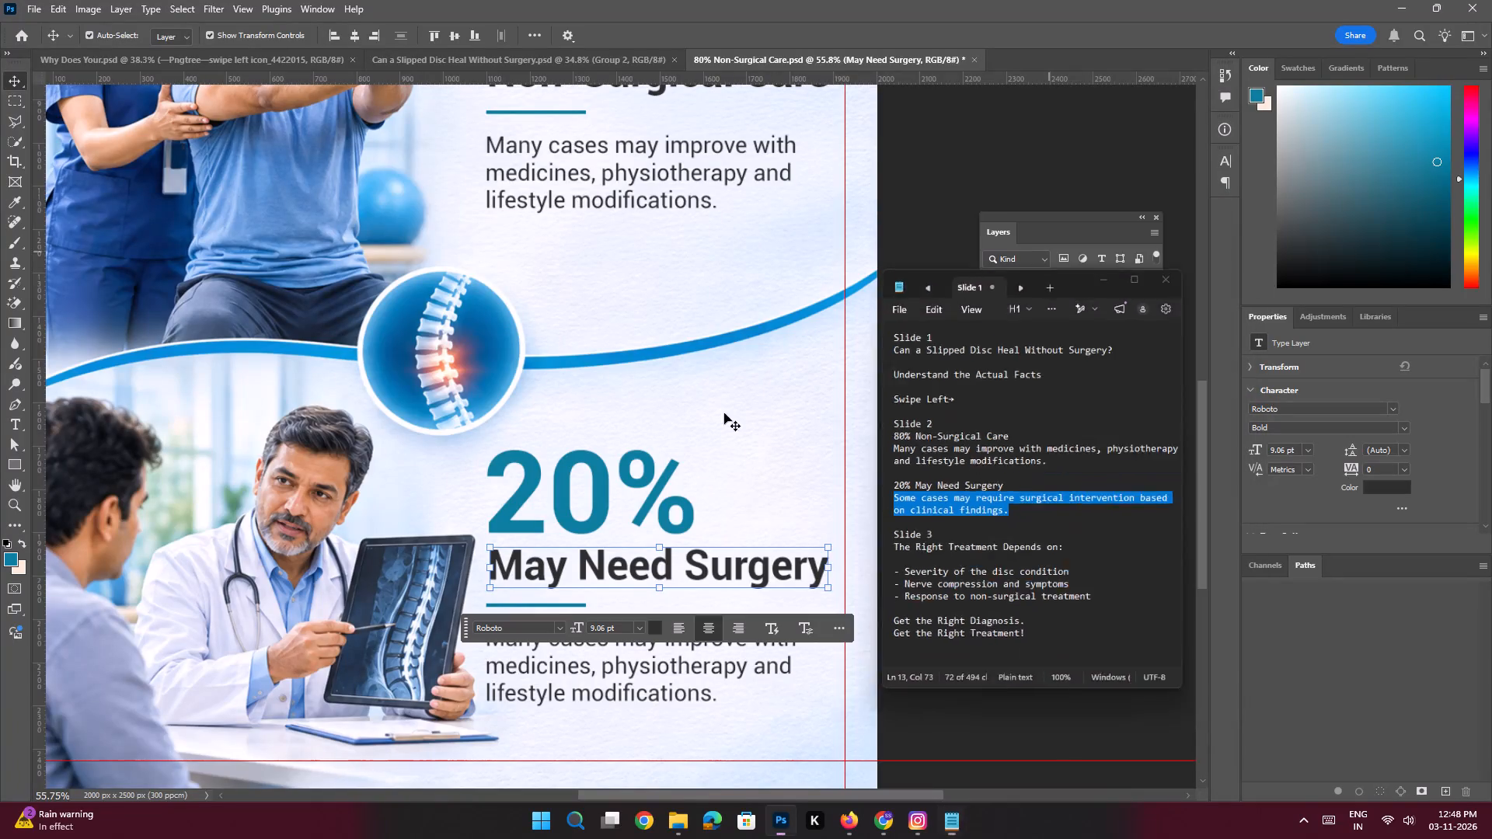
double_click(577, 682)
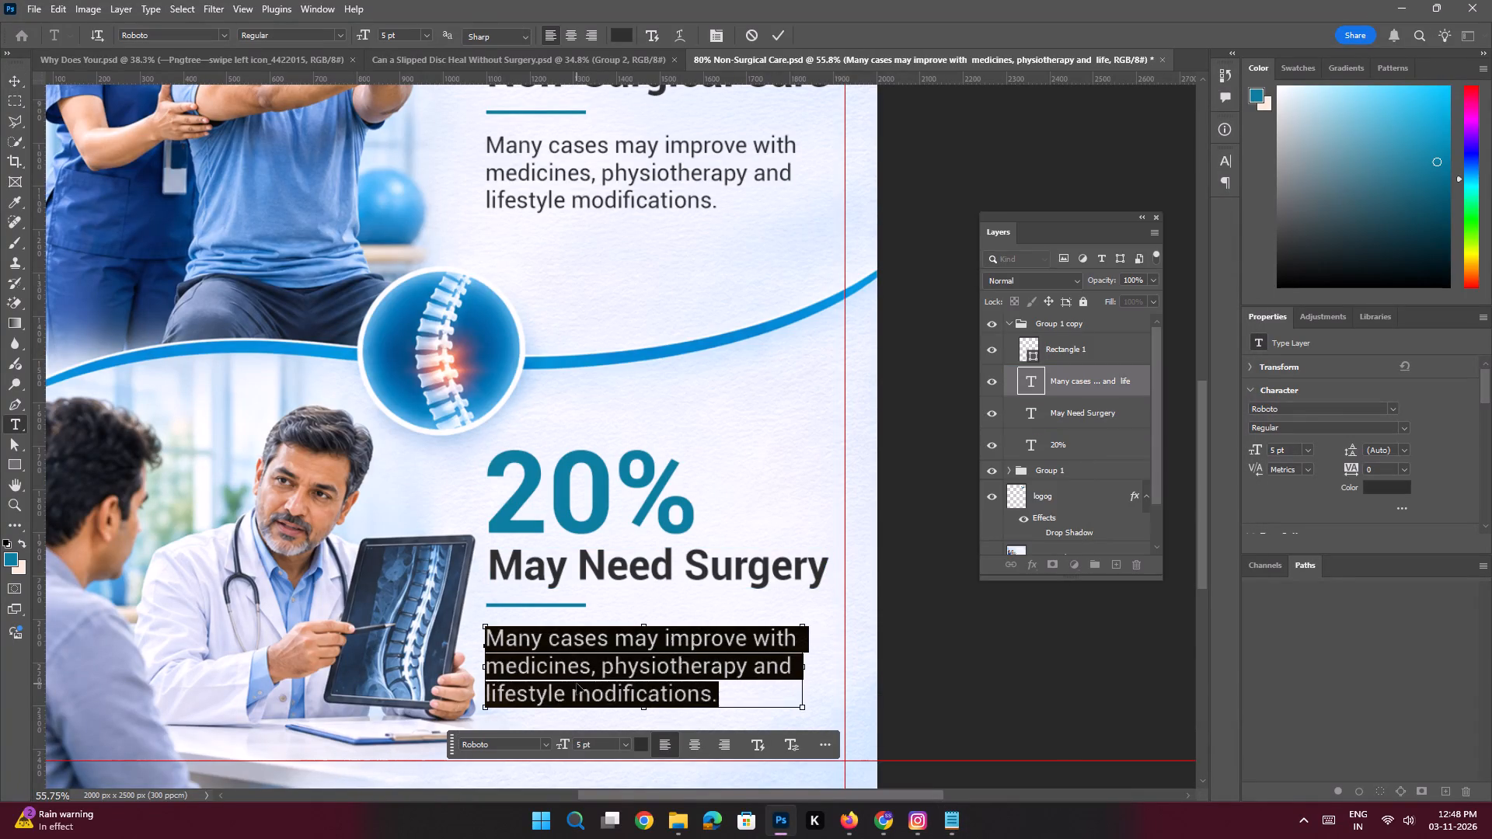
key(ctrl+v)
key(Return)
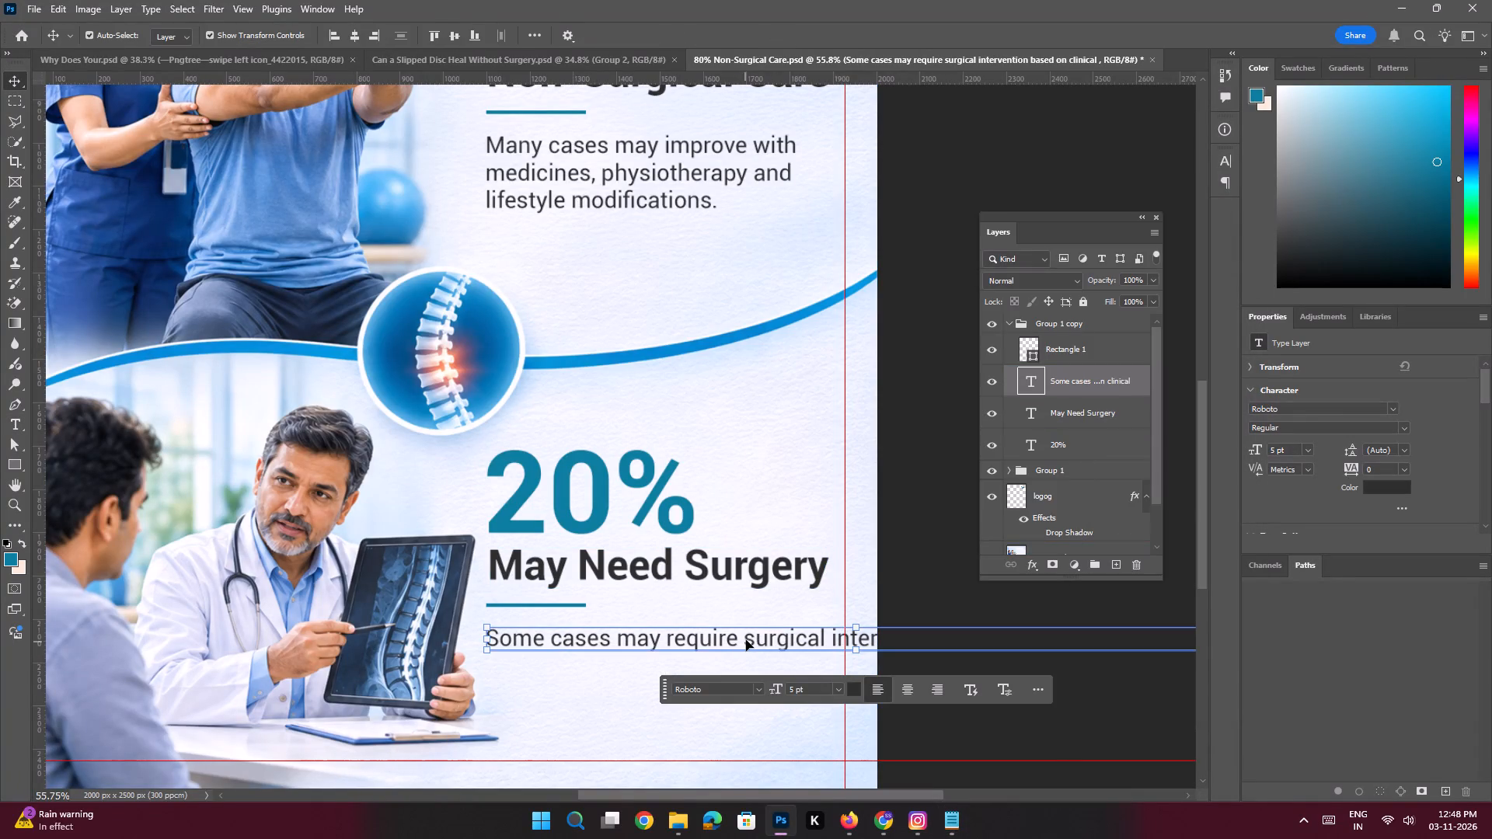
Break the new body text into three lines, starting the second at "intervention" and the third at "findings".
double_click(746, 640)
click(831, 632)
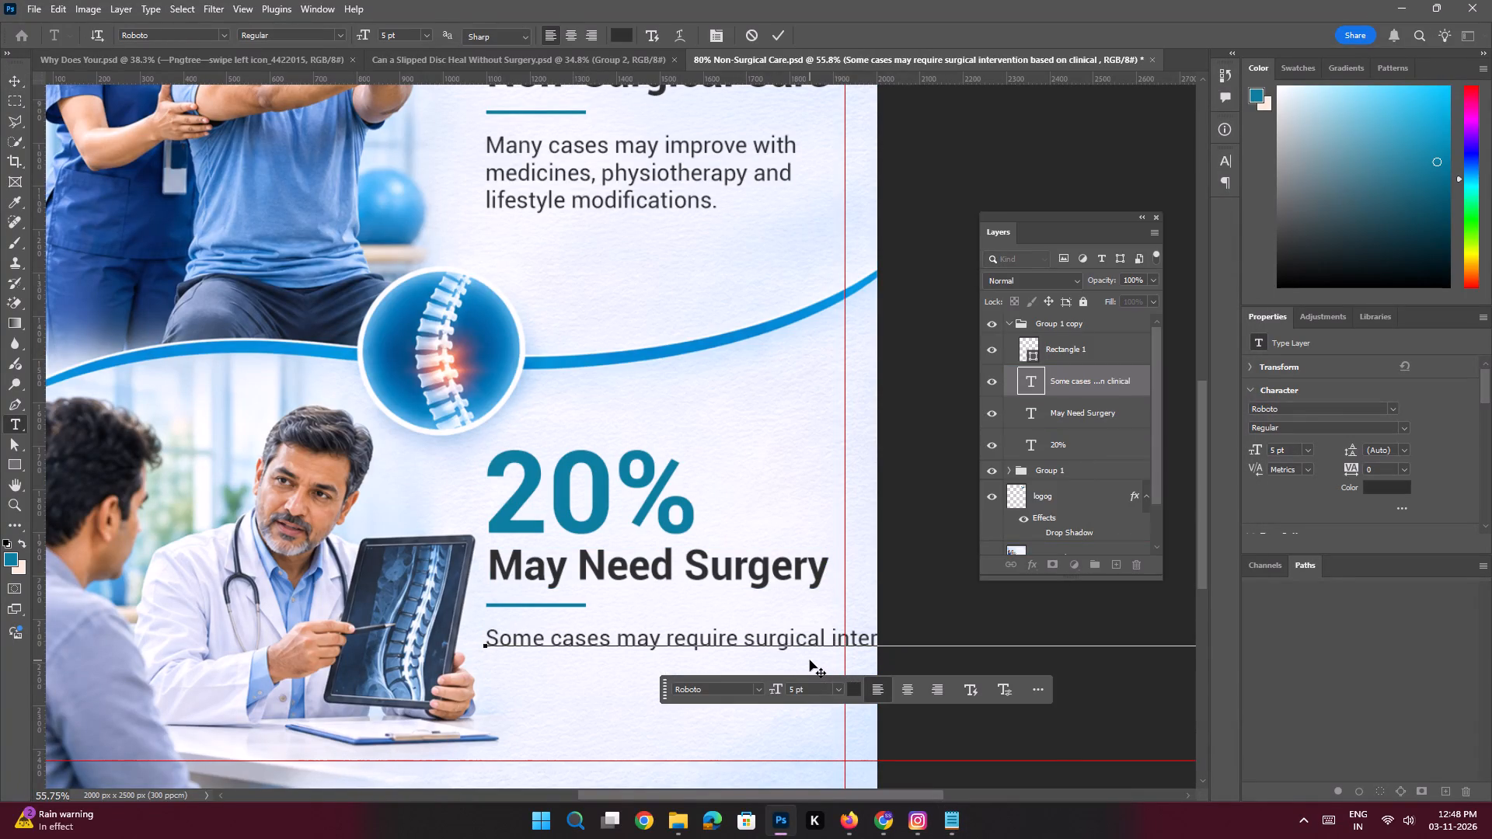
key(Return)
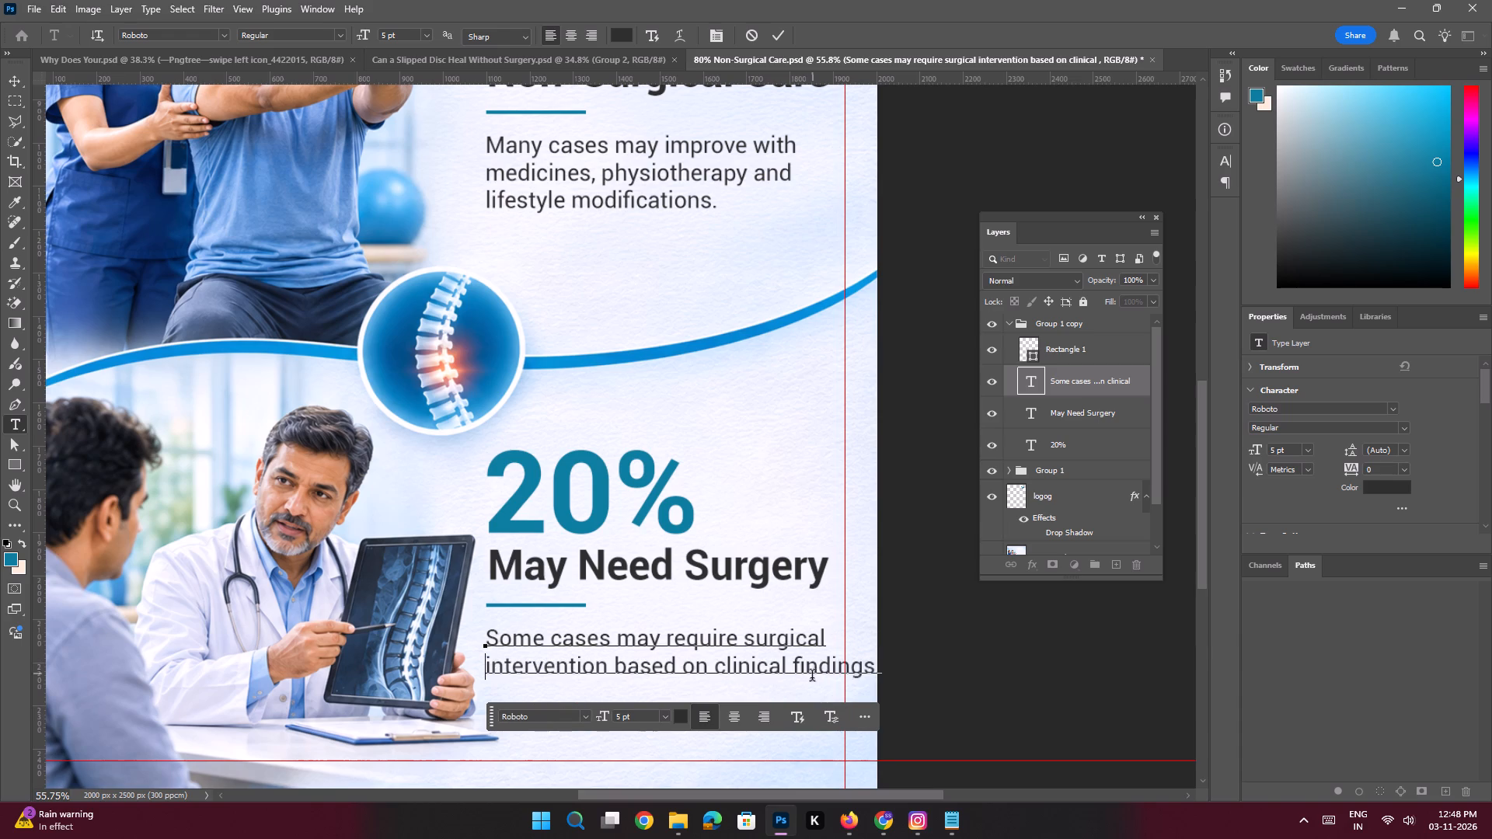
click(793, 667)
key(Return)
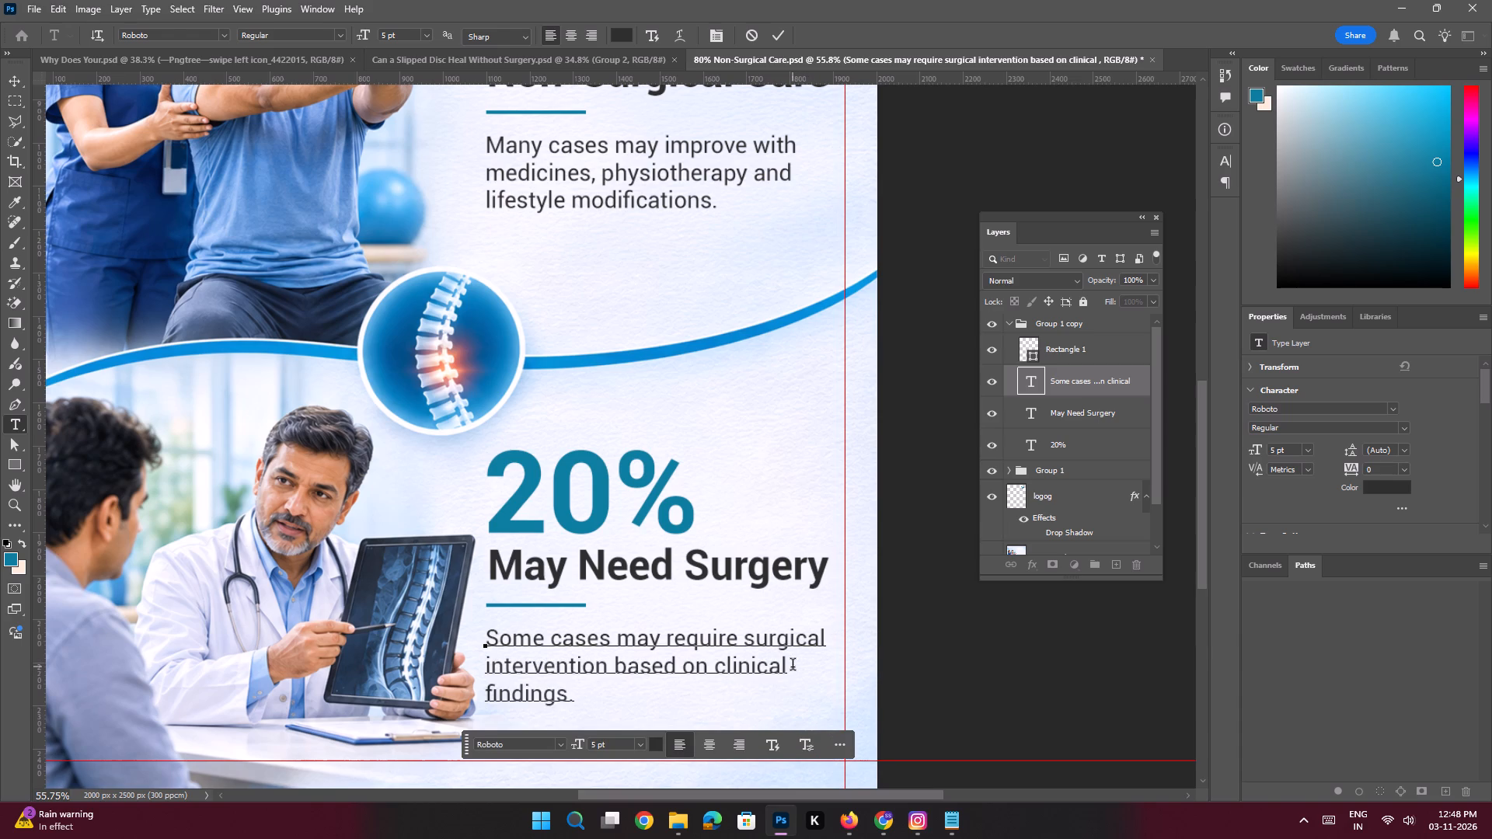
key(Return)
Select the 20% figure, May Need Surgery heading, divider line and body text together, and nudge them slightly right within the margin guide.
key(space)
ctrl+drag(709, 569, 645, 552)
drag(764, 525, 731, 547)
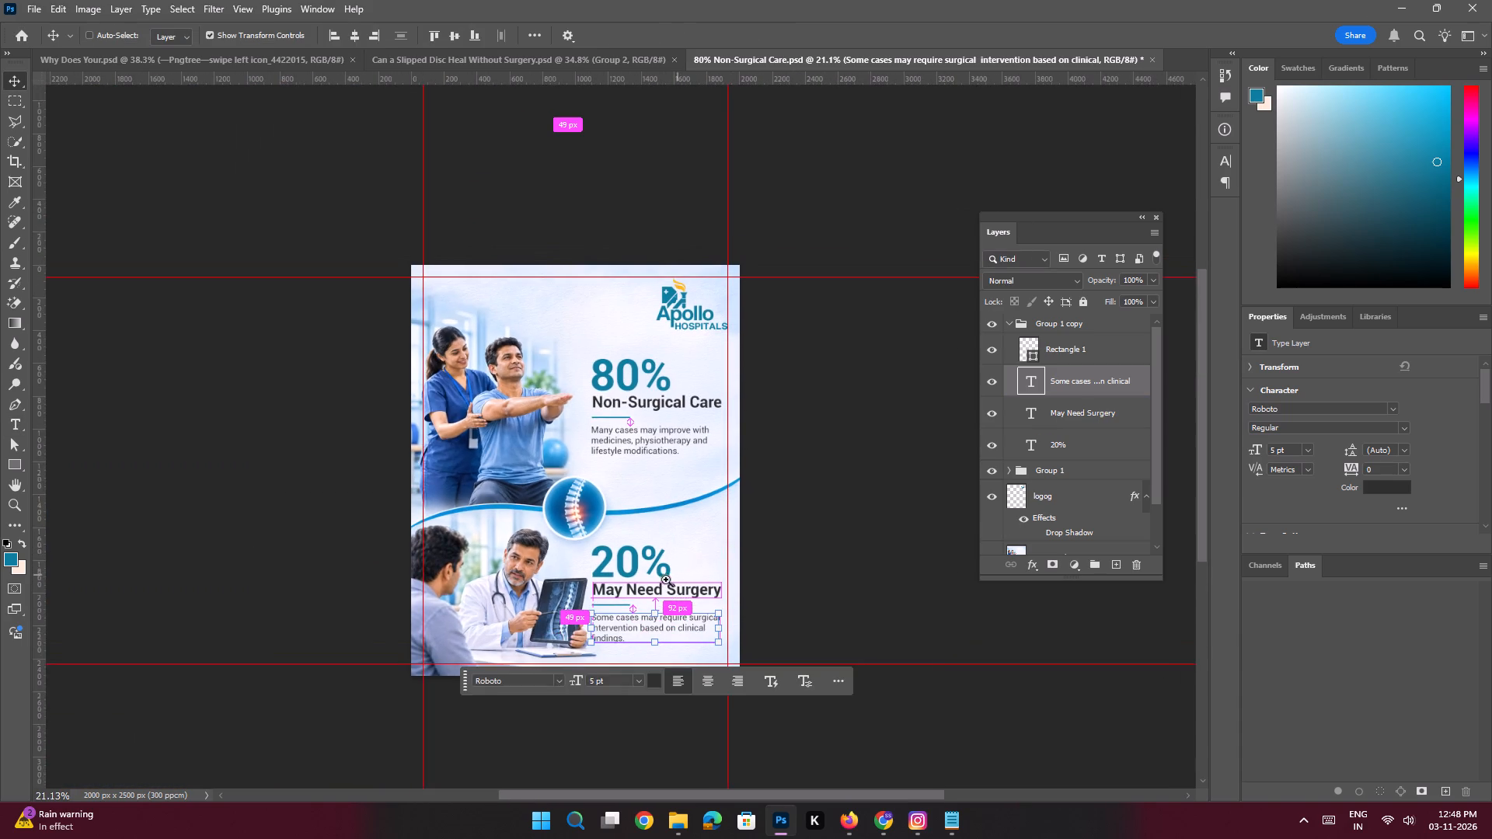
ctrl+drag(660, 581, 713, 627)
click(596, 542)
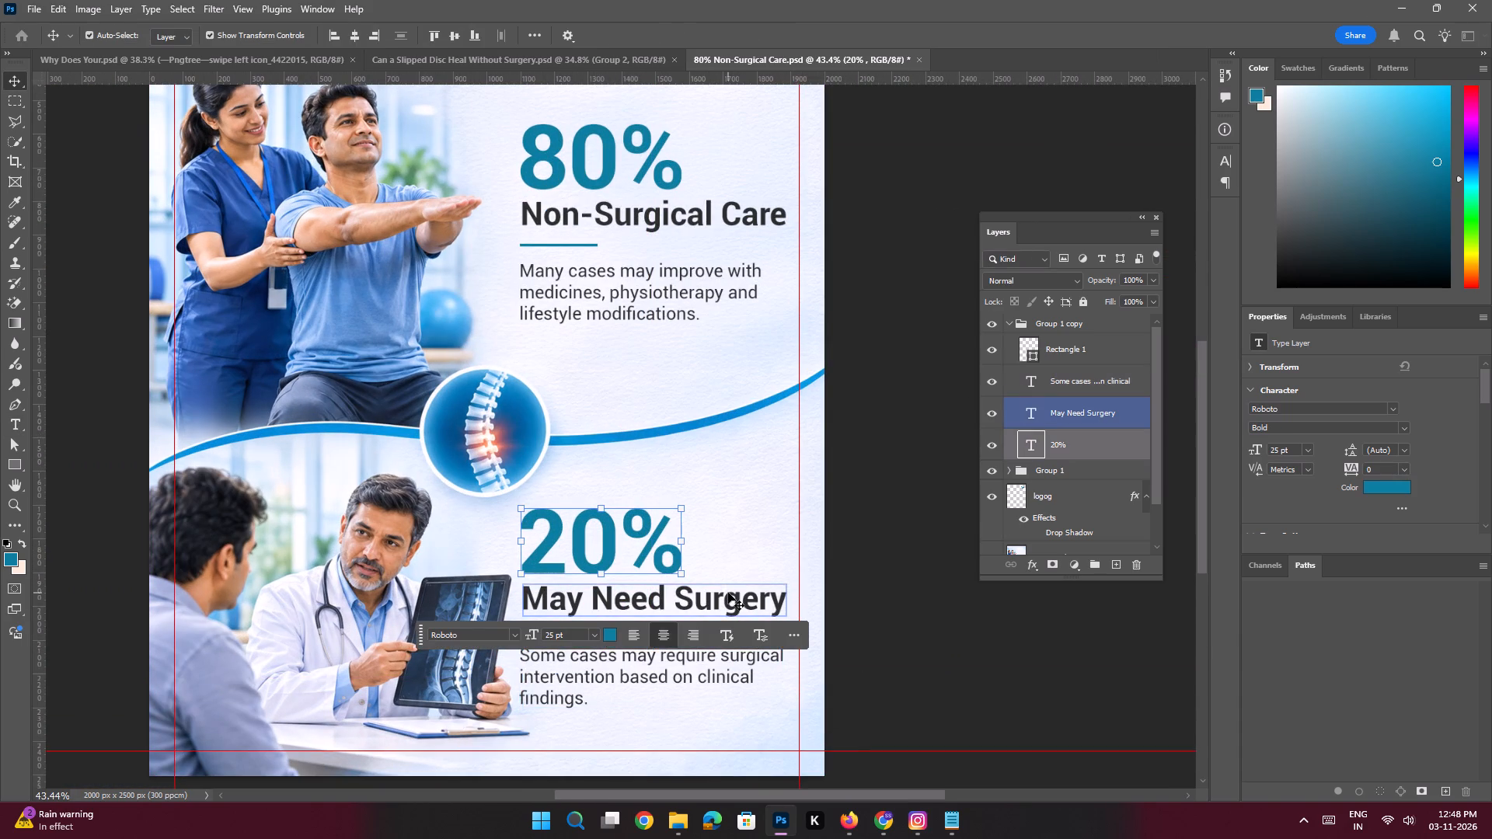
shift+click(728, 593)
shift+click(615, 660)
key(space)
ctrl+drag(578, 628, 647, 690)
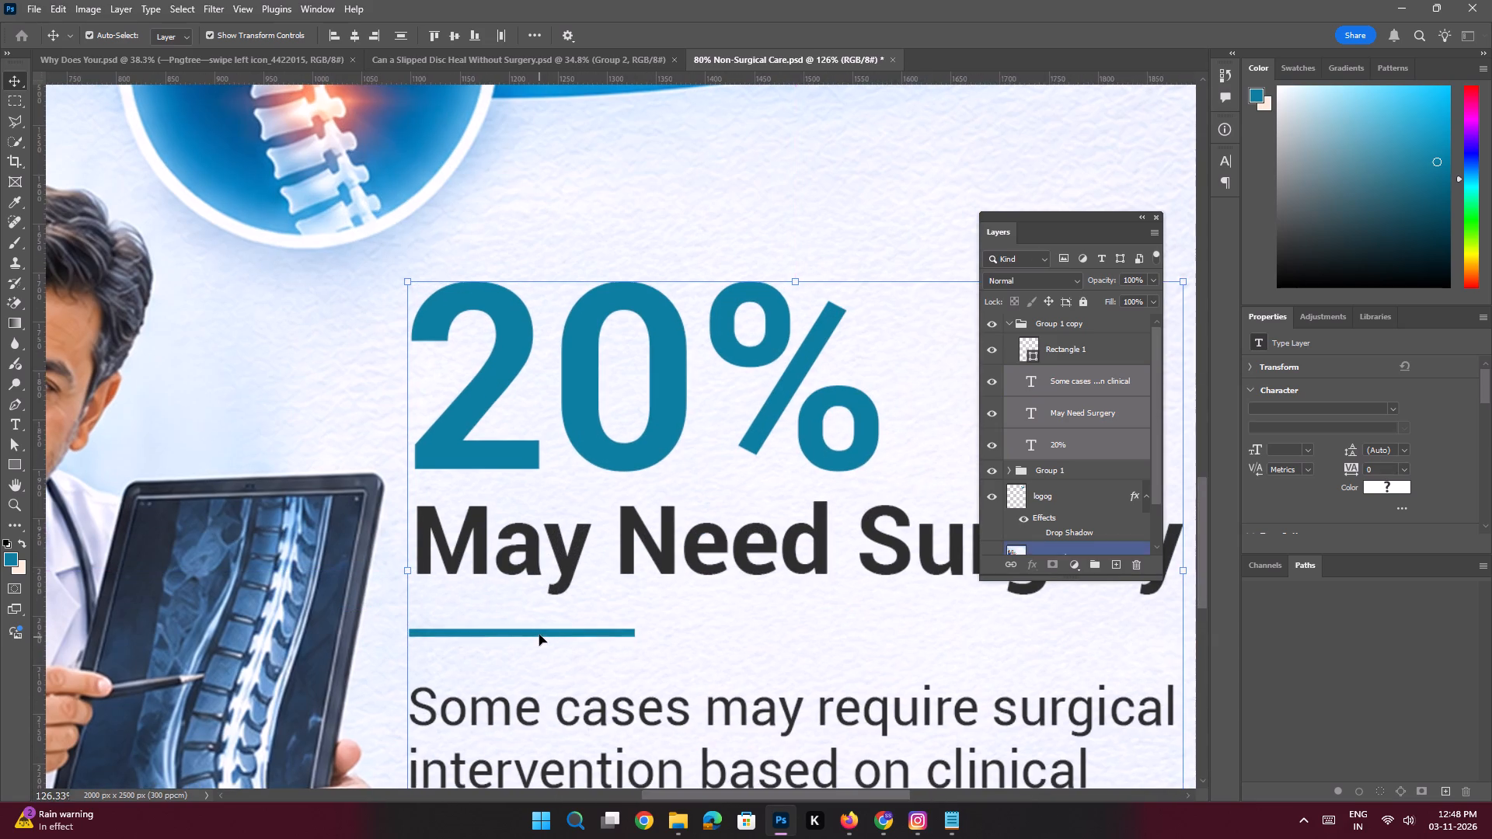
shift+click(539, 631)
key(space)
ctrl+drag(566, 634, 480, 609)
key(shift+Right)
key(shift+Right)
key(shift+Right)
key(shift+Right)
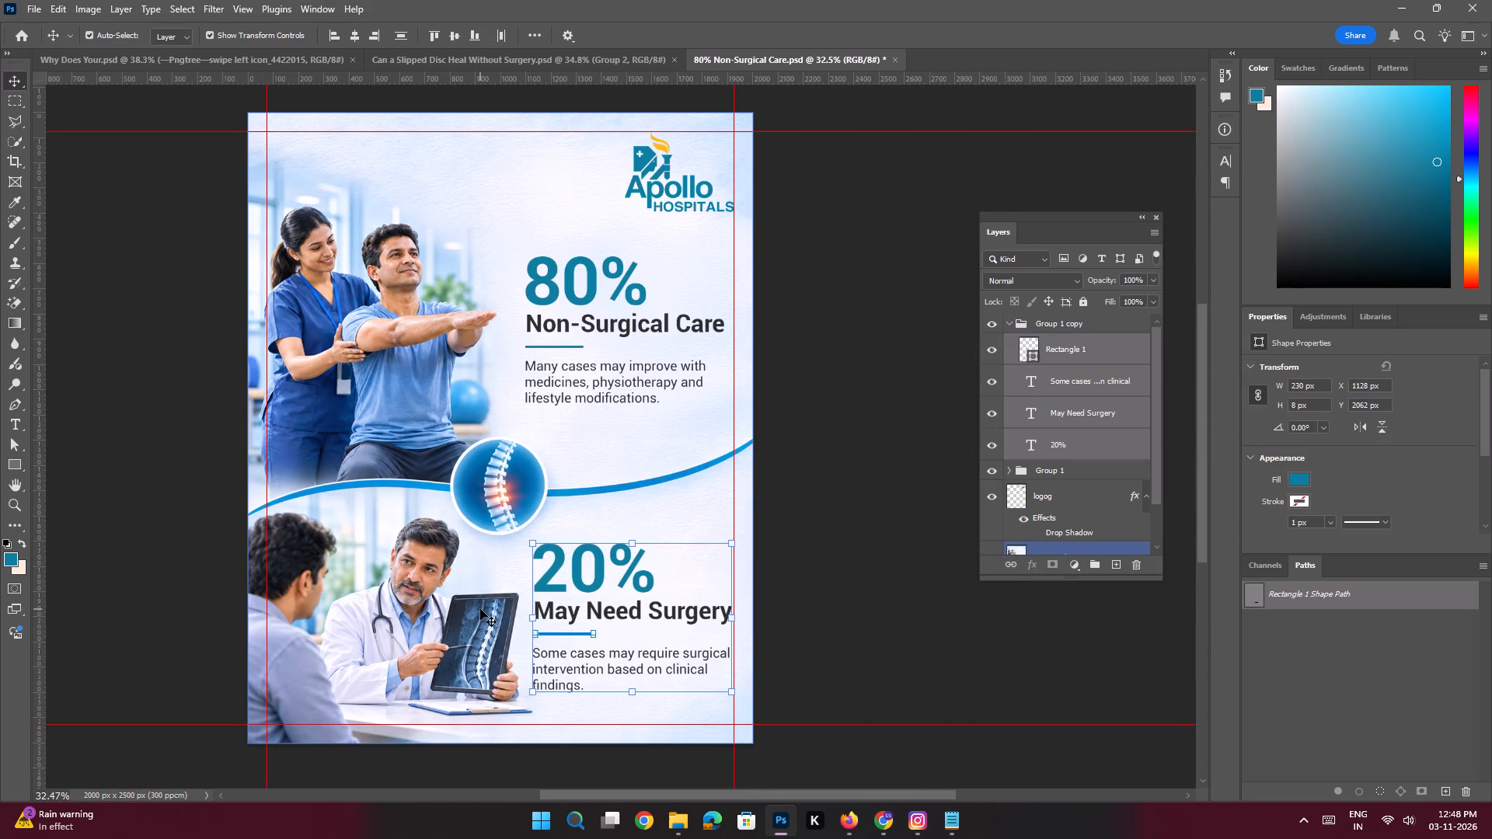
key(Left)
key(shift+Left)
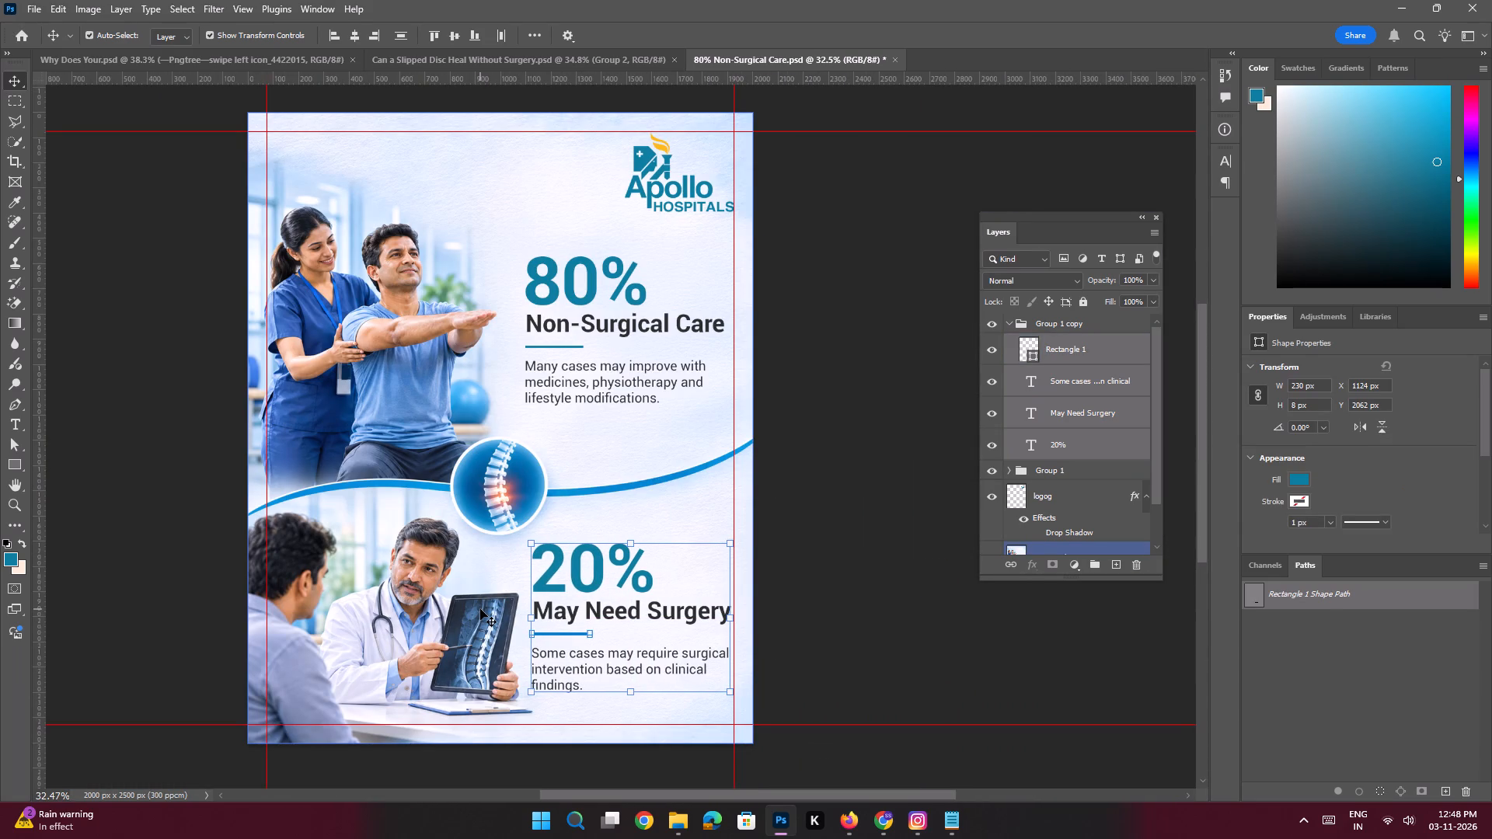
Deselect the 20% text block and save the 80% Non-Surgical Care document.
key(ctrl+space)
key(ctrl+space)
key(ctrl+space)
key(ctrl+space)
key(ctrl+space)
key(ctrl+space)
ctrl+drag(602, 537, 569, 523)
click(786, 419)
key(space)
key(space)
key(space)
drag(771, 421, 761, 429)
key(ctrl+s)
click(893, 823)
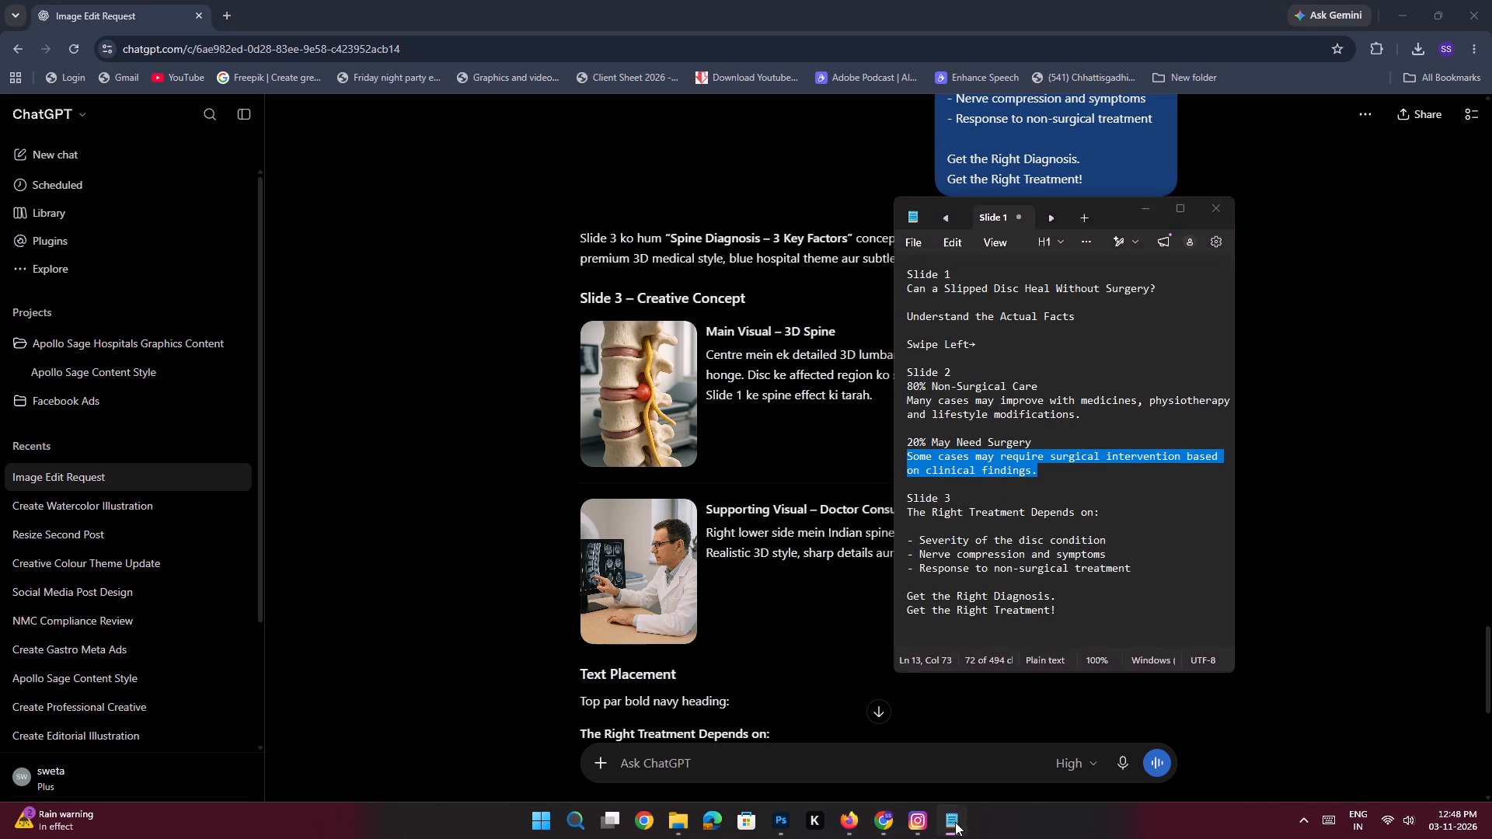
scroll(951, 343, down, 1)
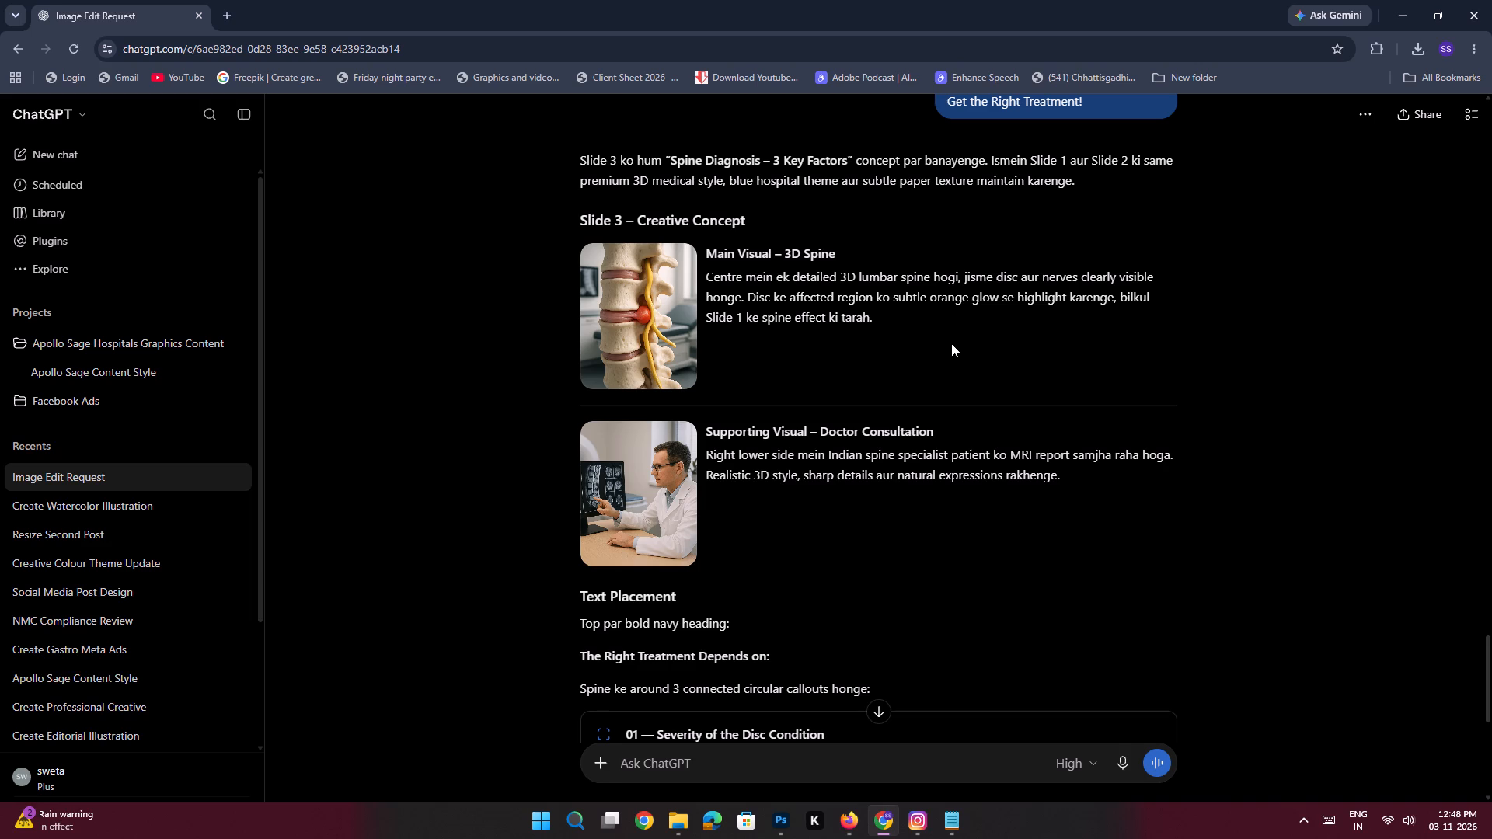
scroll(951, 343, down, 3)
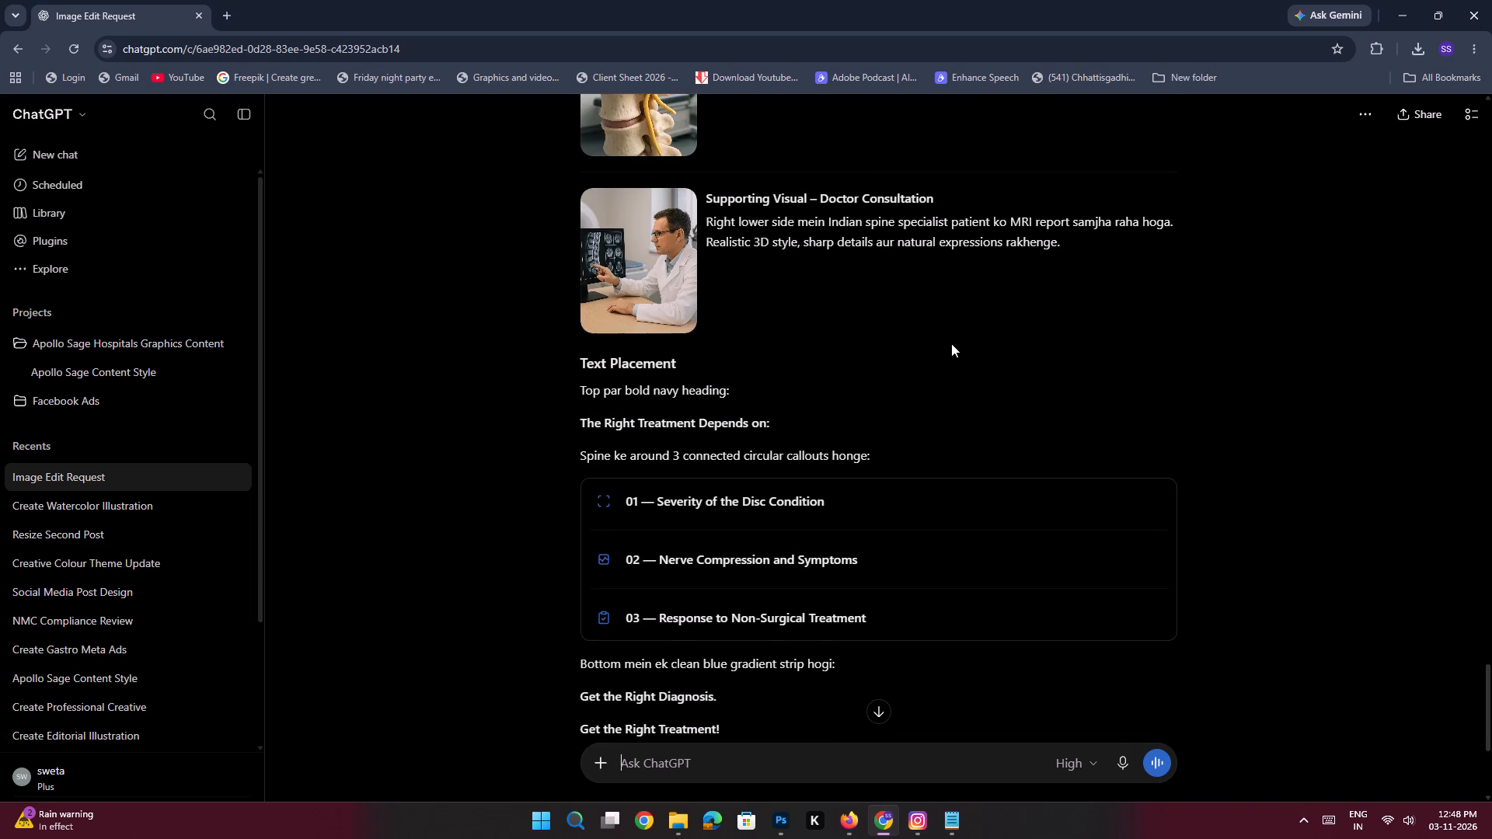
scroll(951, 343, down, 3)
scroll(951, 343, up, 1)
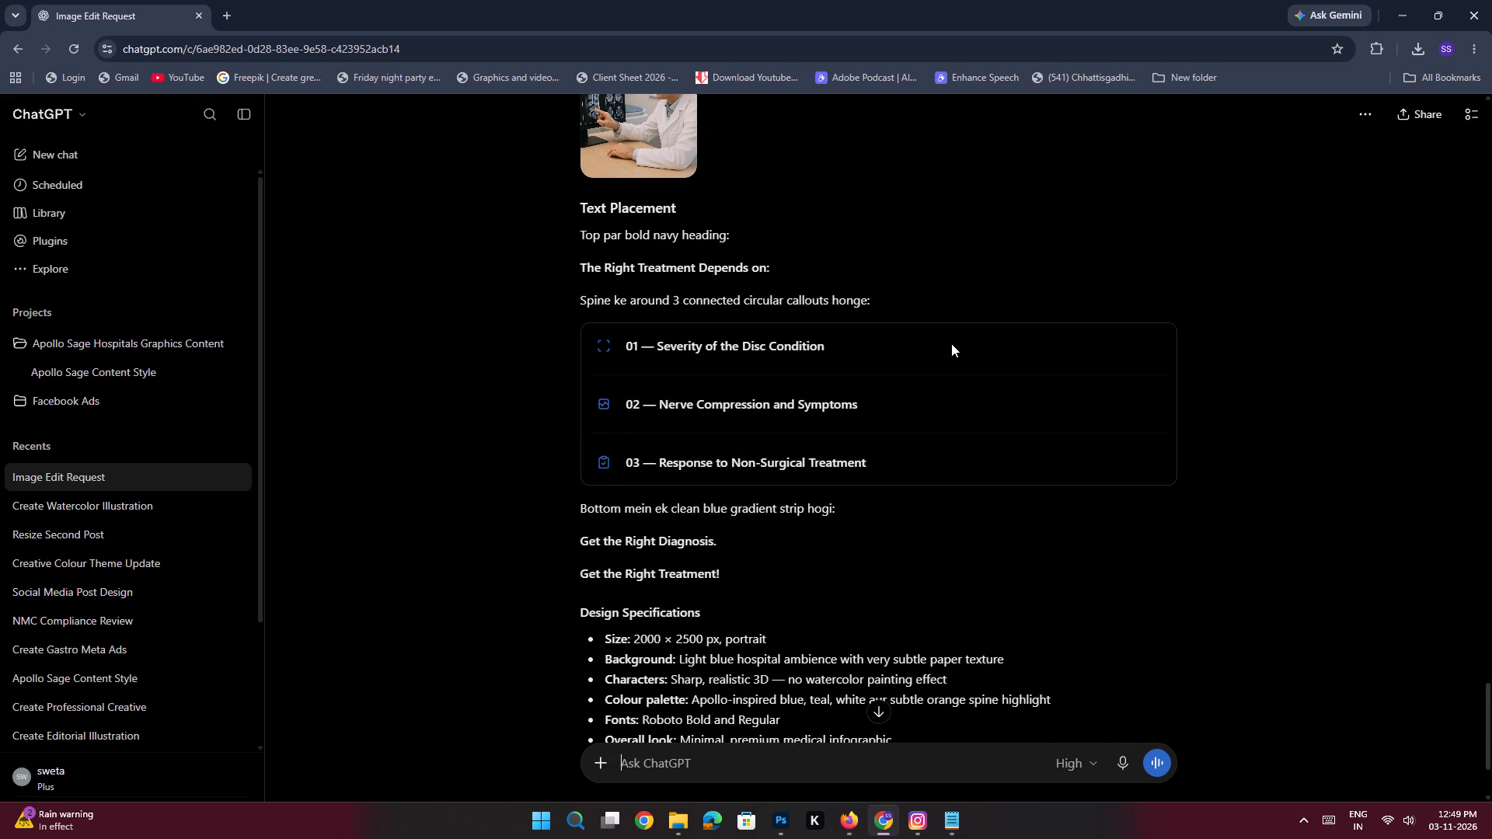
click(953, 826)
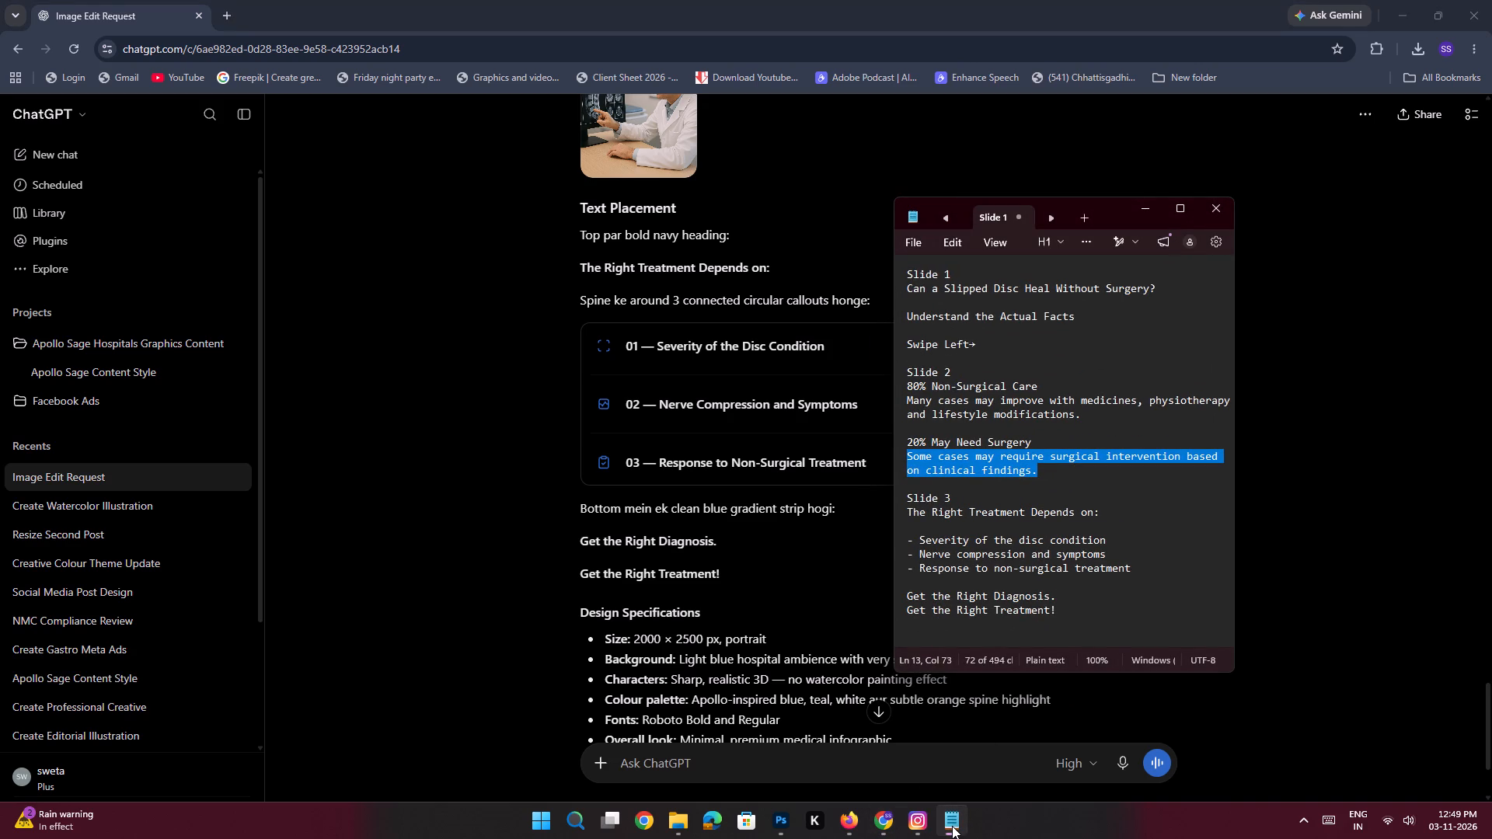
click(952, 826)
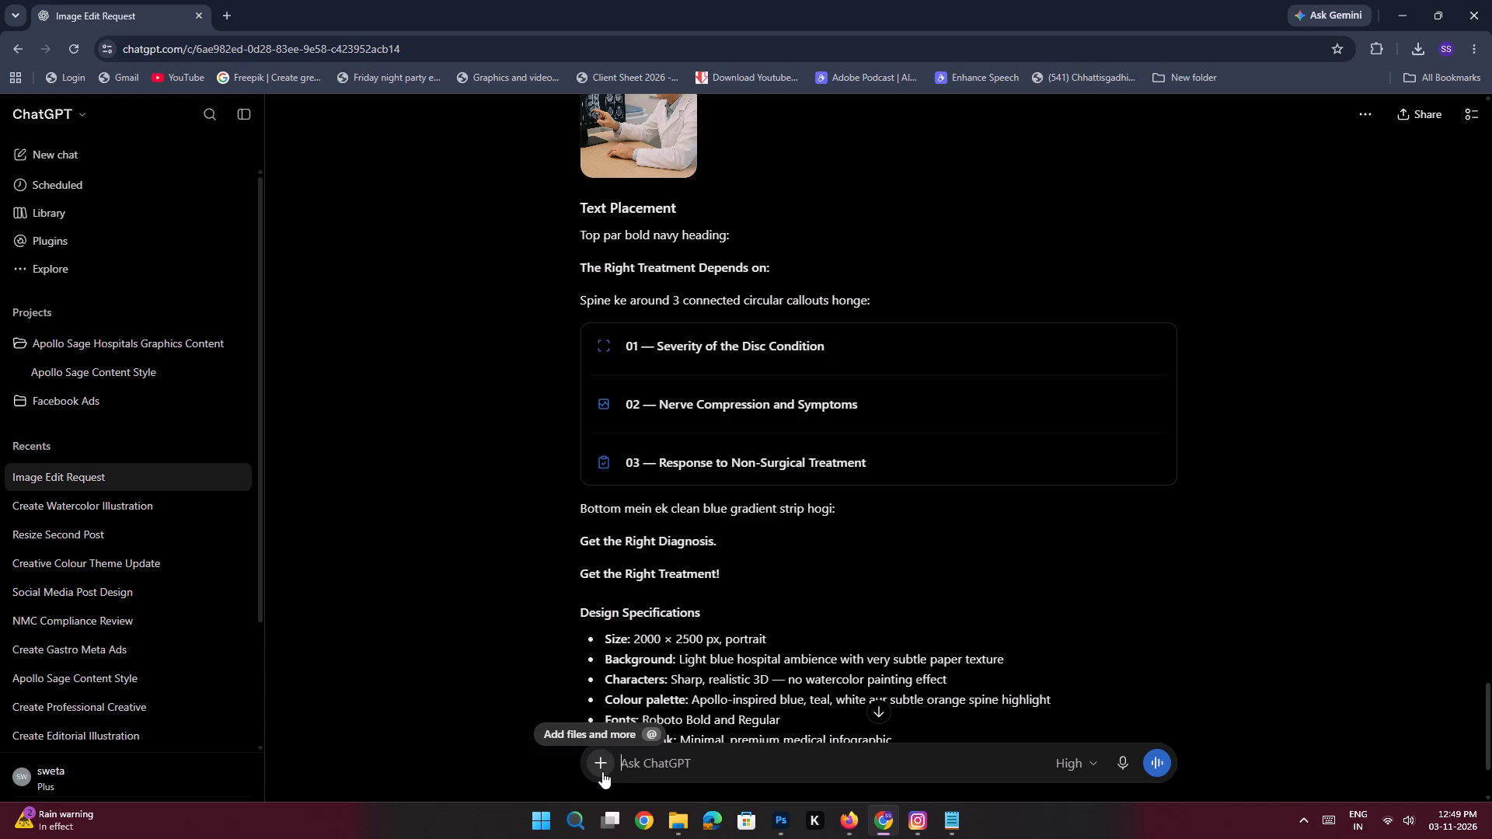
Start attaching a file to the ChatGPT message and look through the Downloads images for a suitable slide three reference.
click(658, 468)
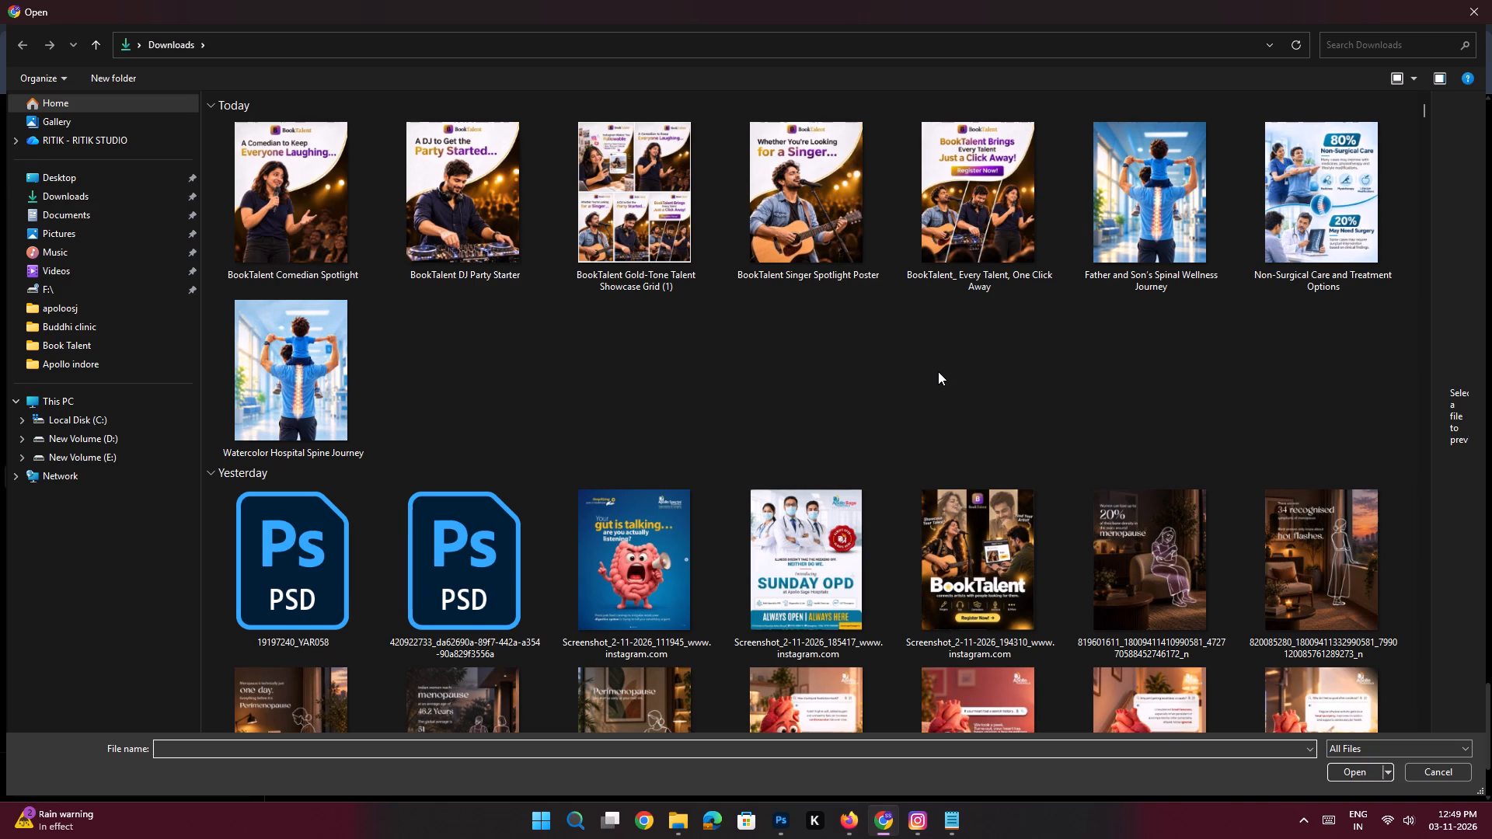
scroll(939, 371, down, 1)
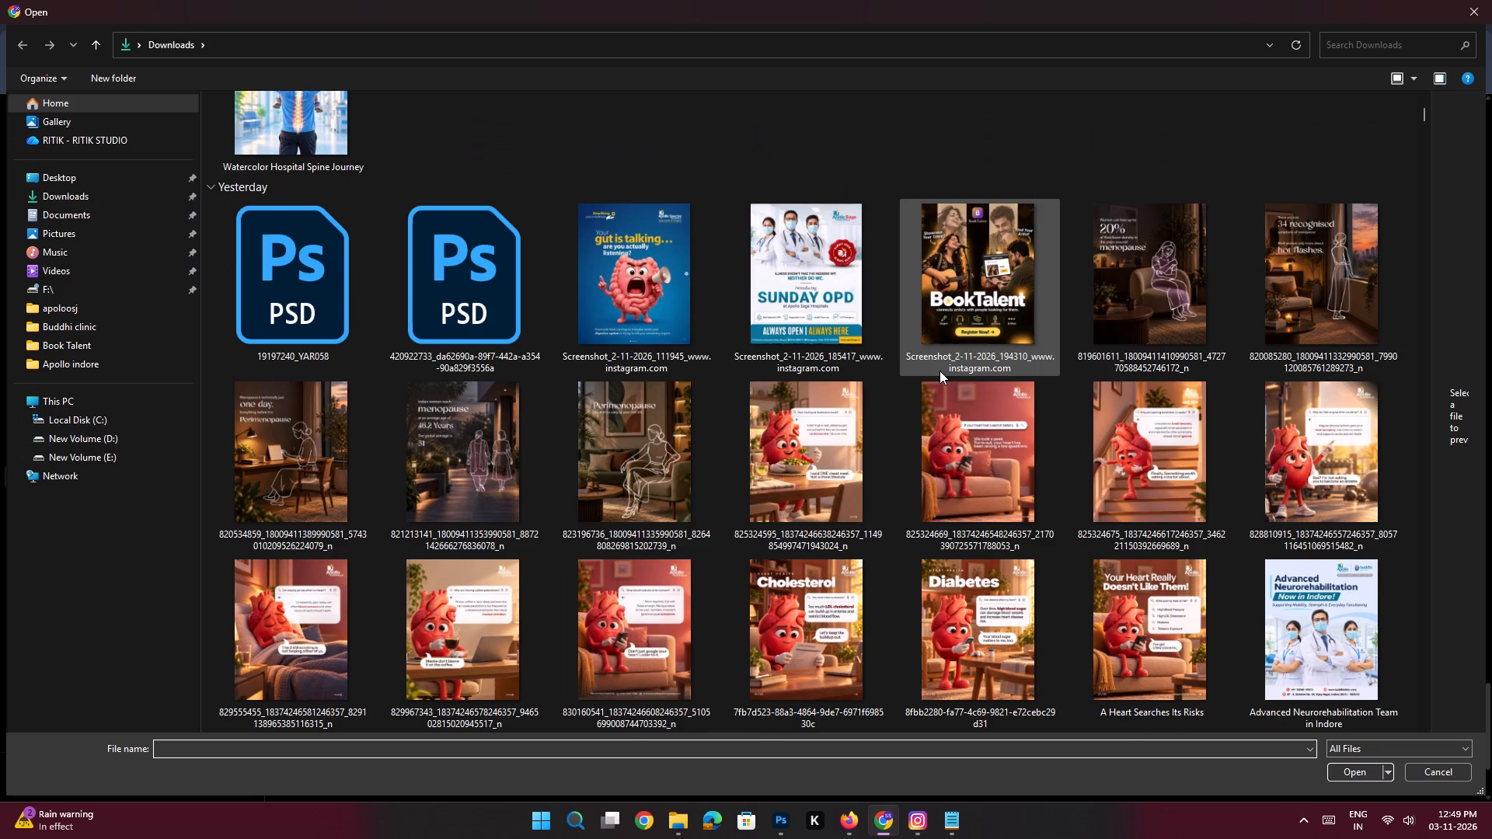
scroll(939, 371, down, 2)
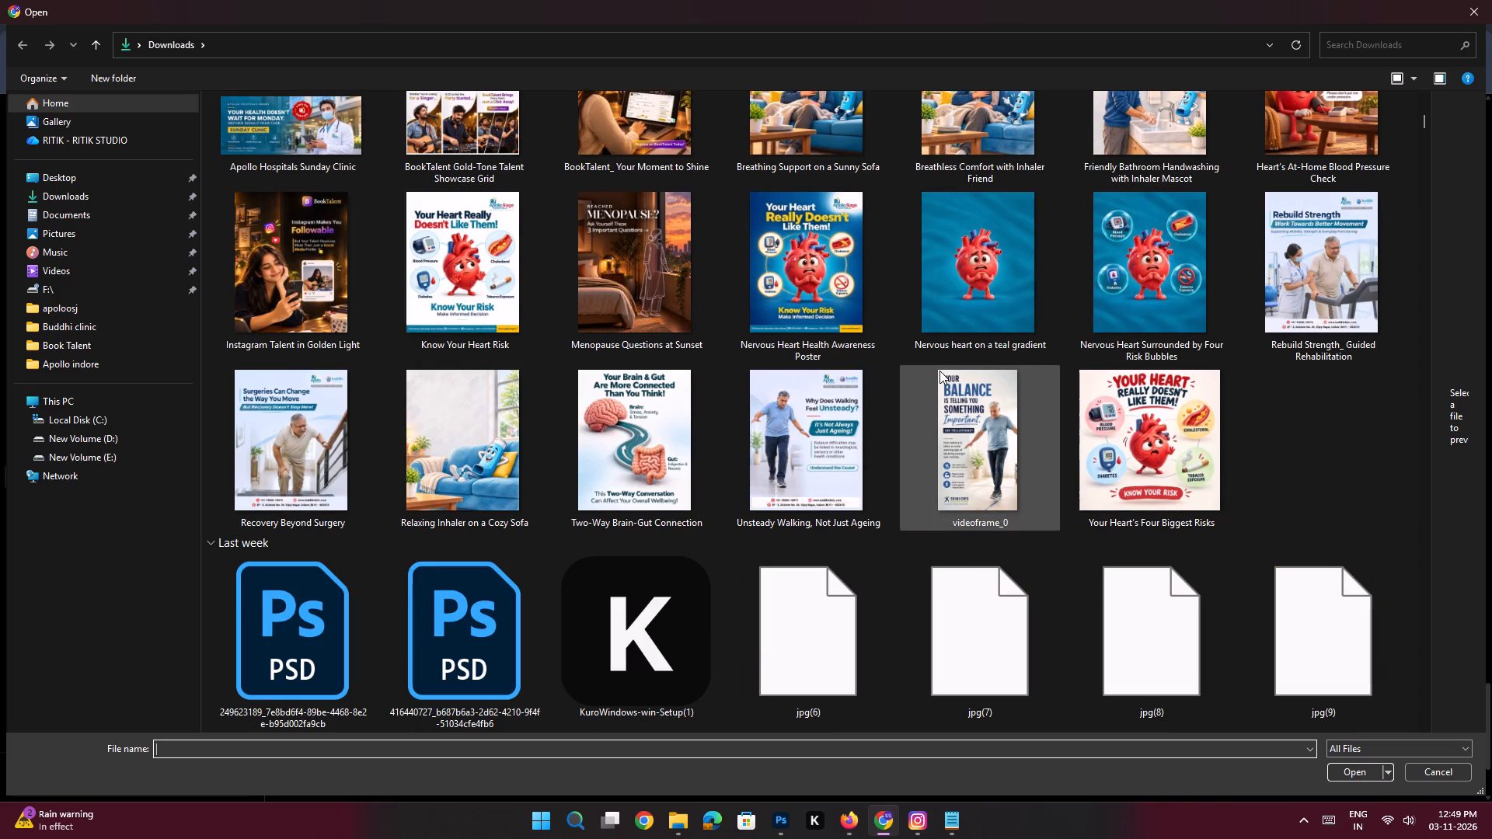
scroll(939, 371, up, 1)
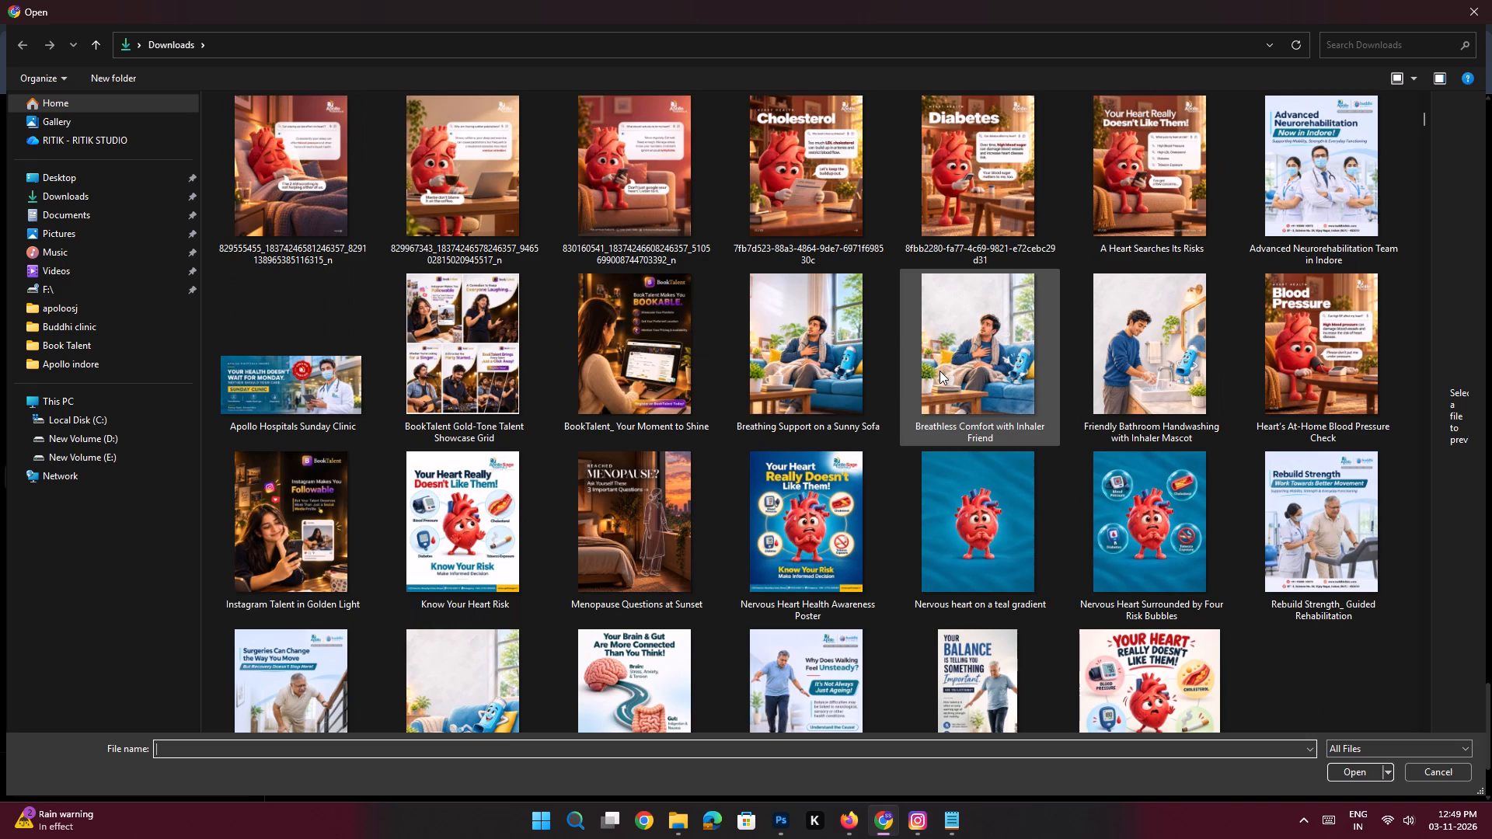
scroll(939, 371, down, 2)
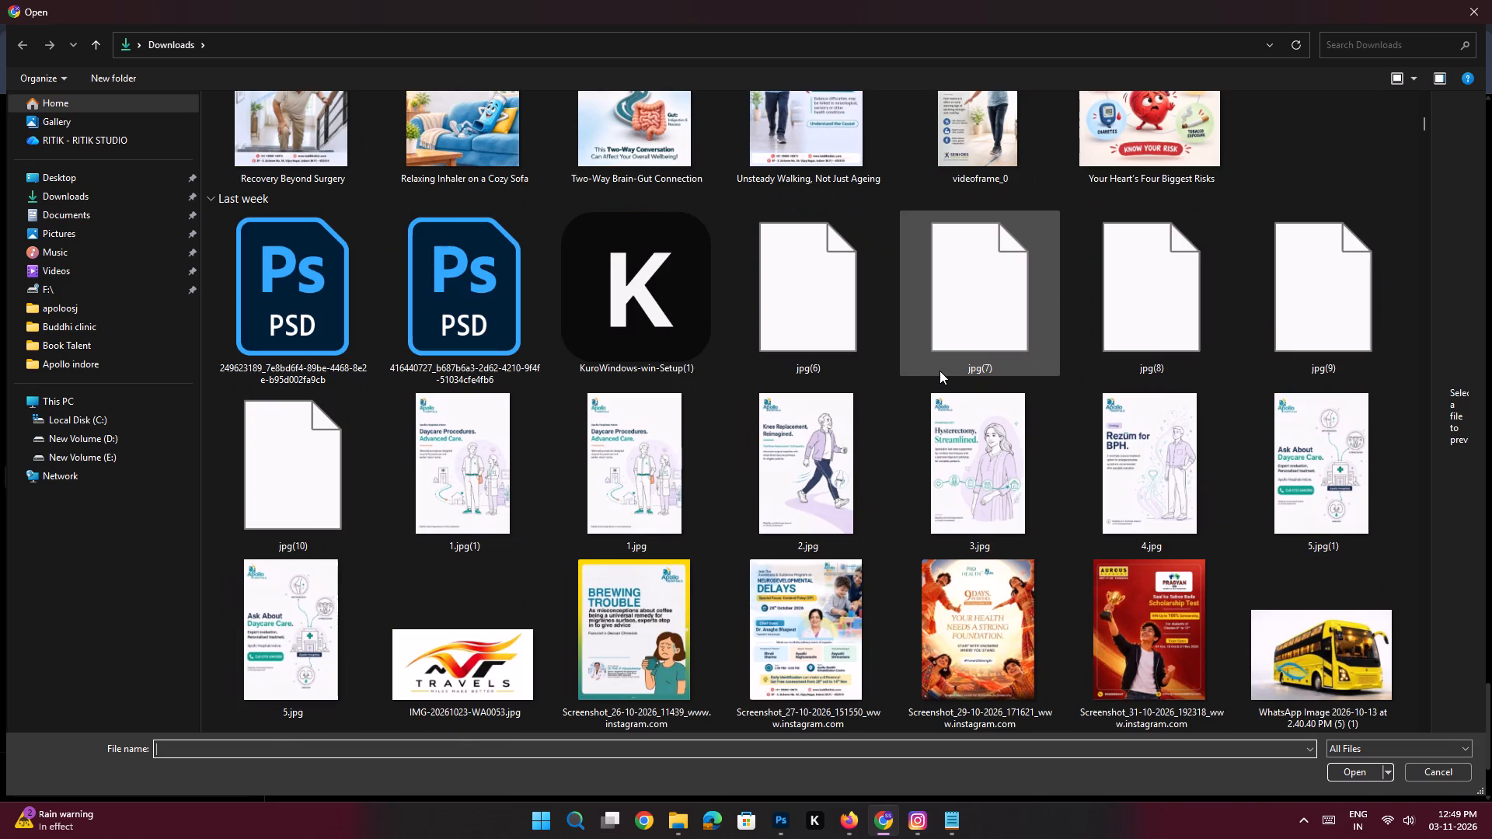
scroll(939, 371, down, 1)
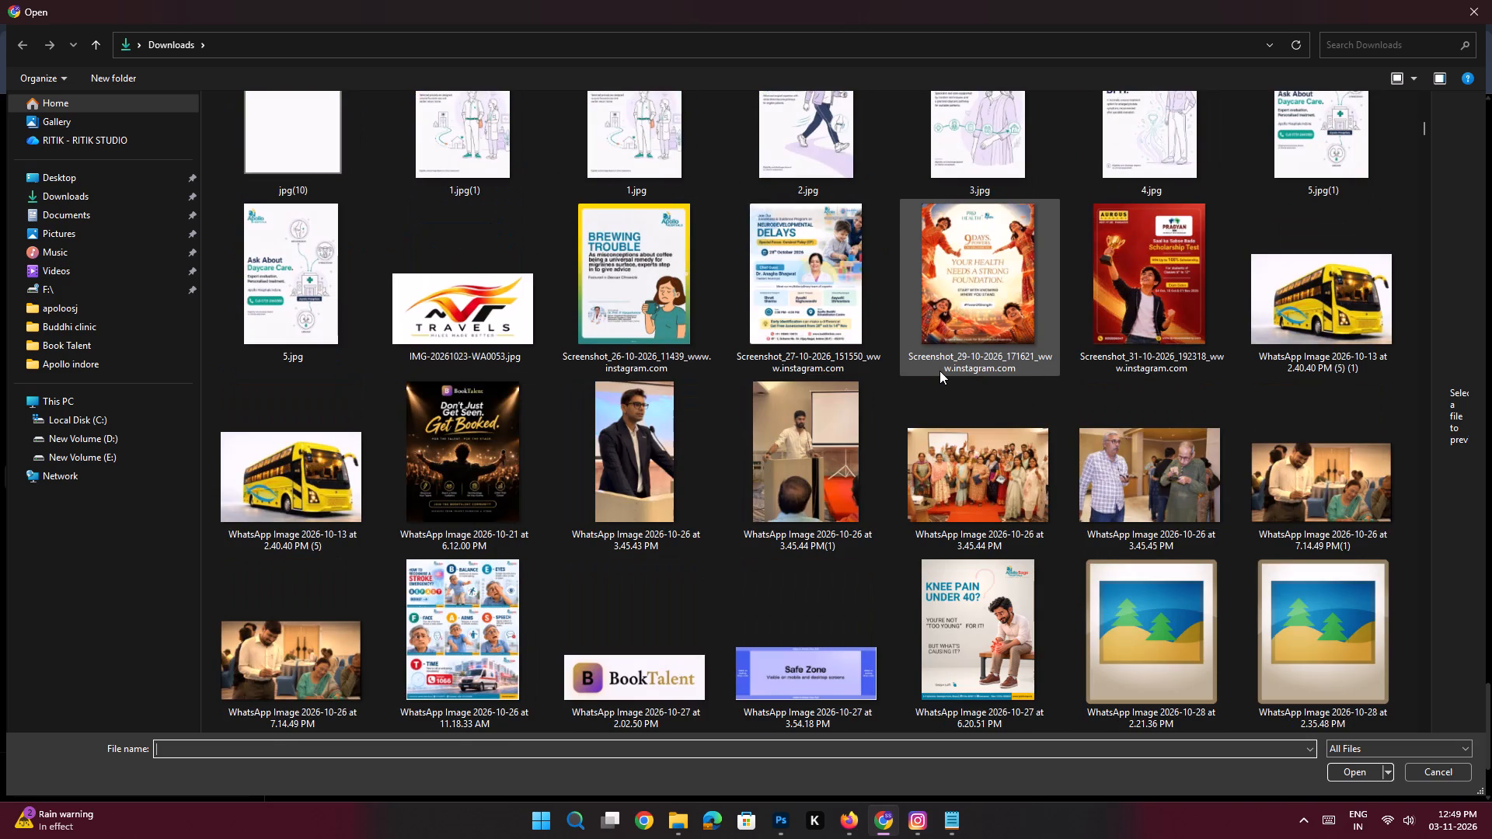
scroll(939, 371, down, 1)
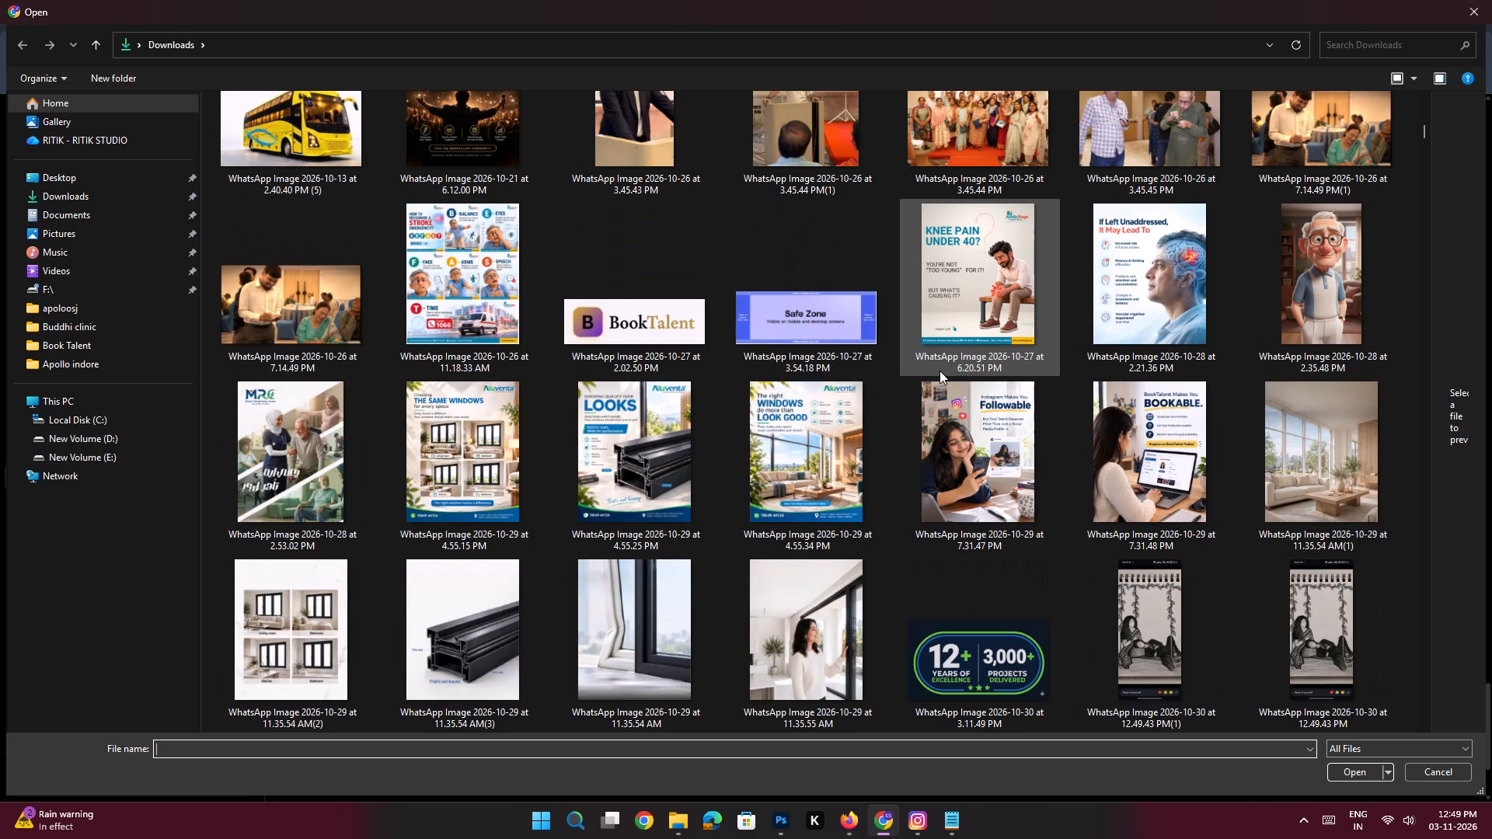
scroll(939, 371, down, 1)
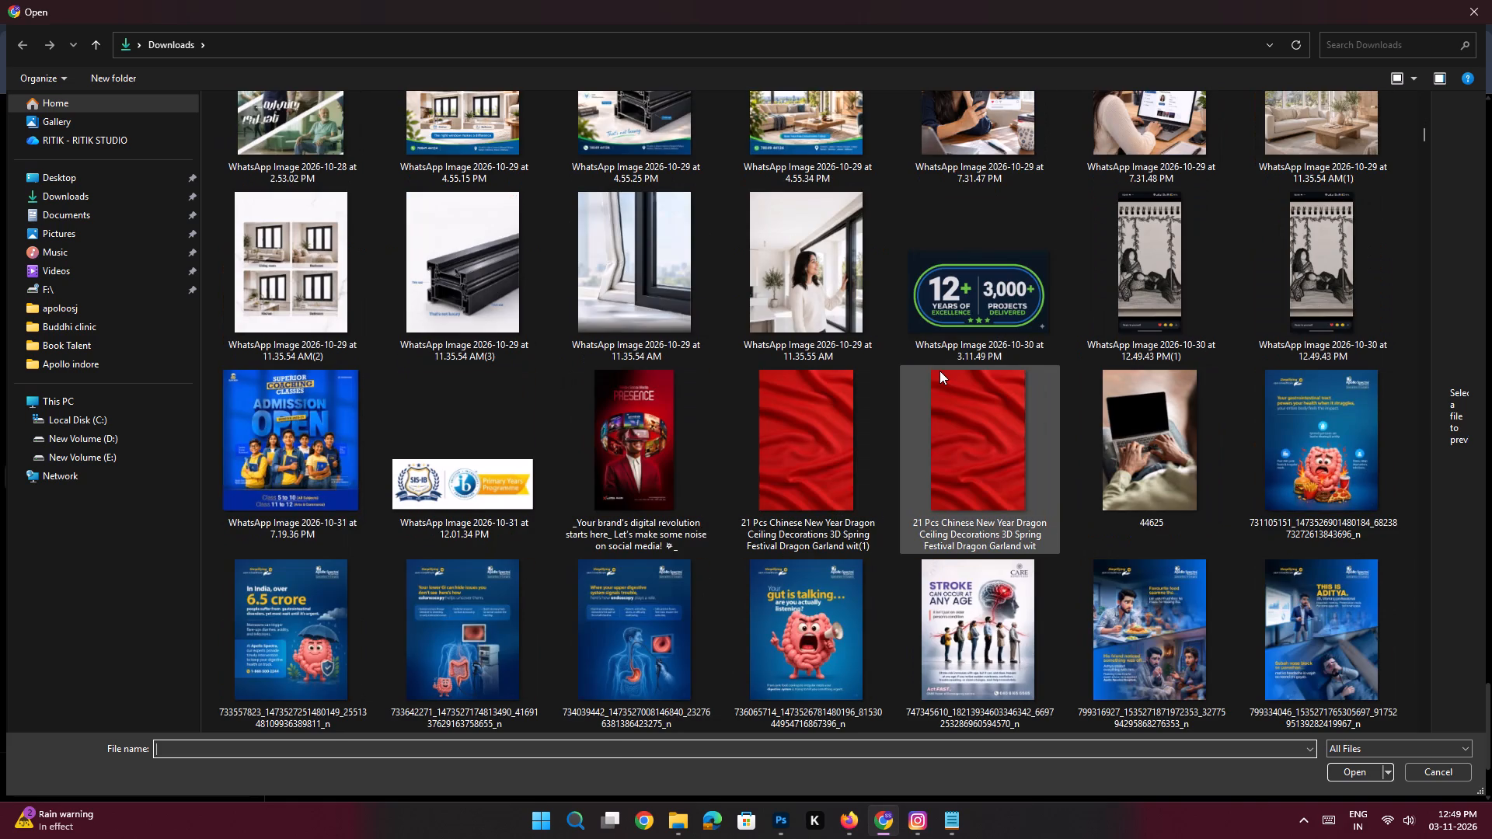
scroll(943, 371, up, 13)
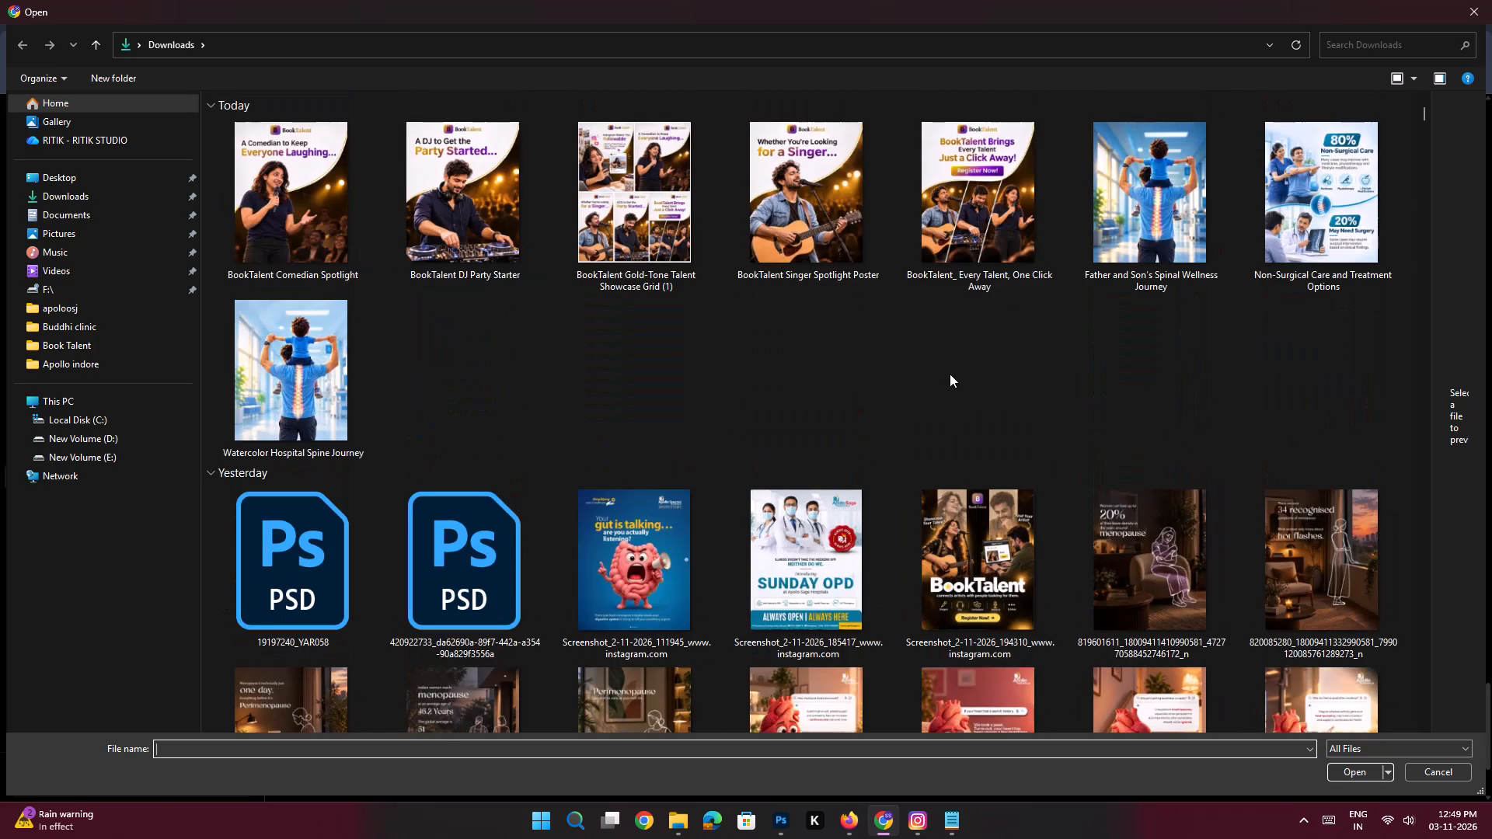
scroll(950, 374, down, 1)
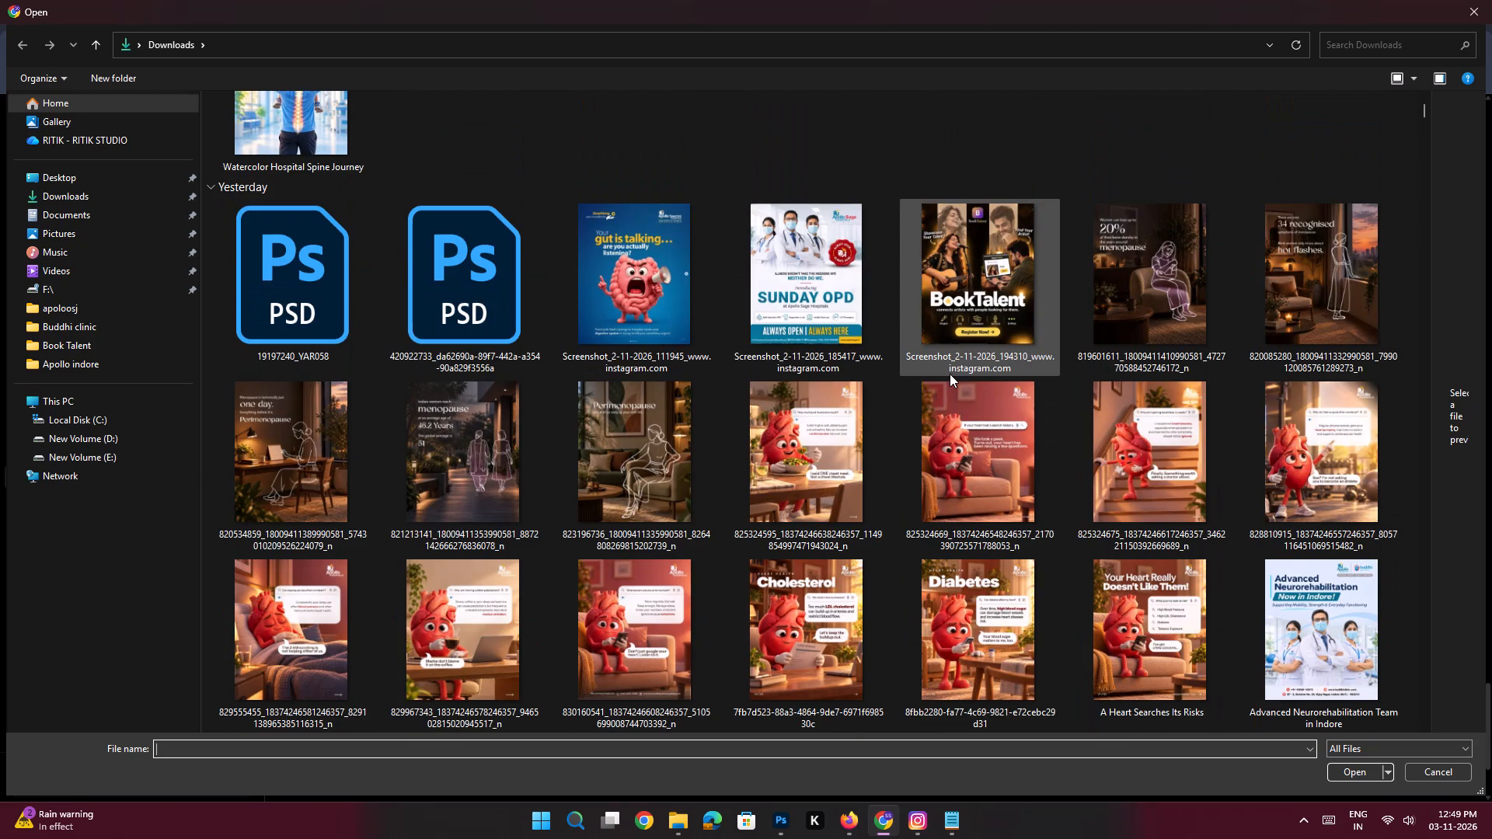
scroll(950, 374, down, 1)
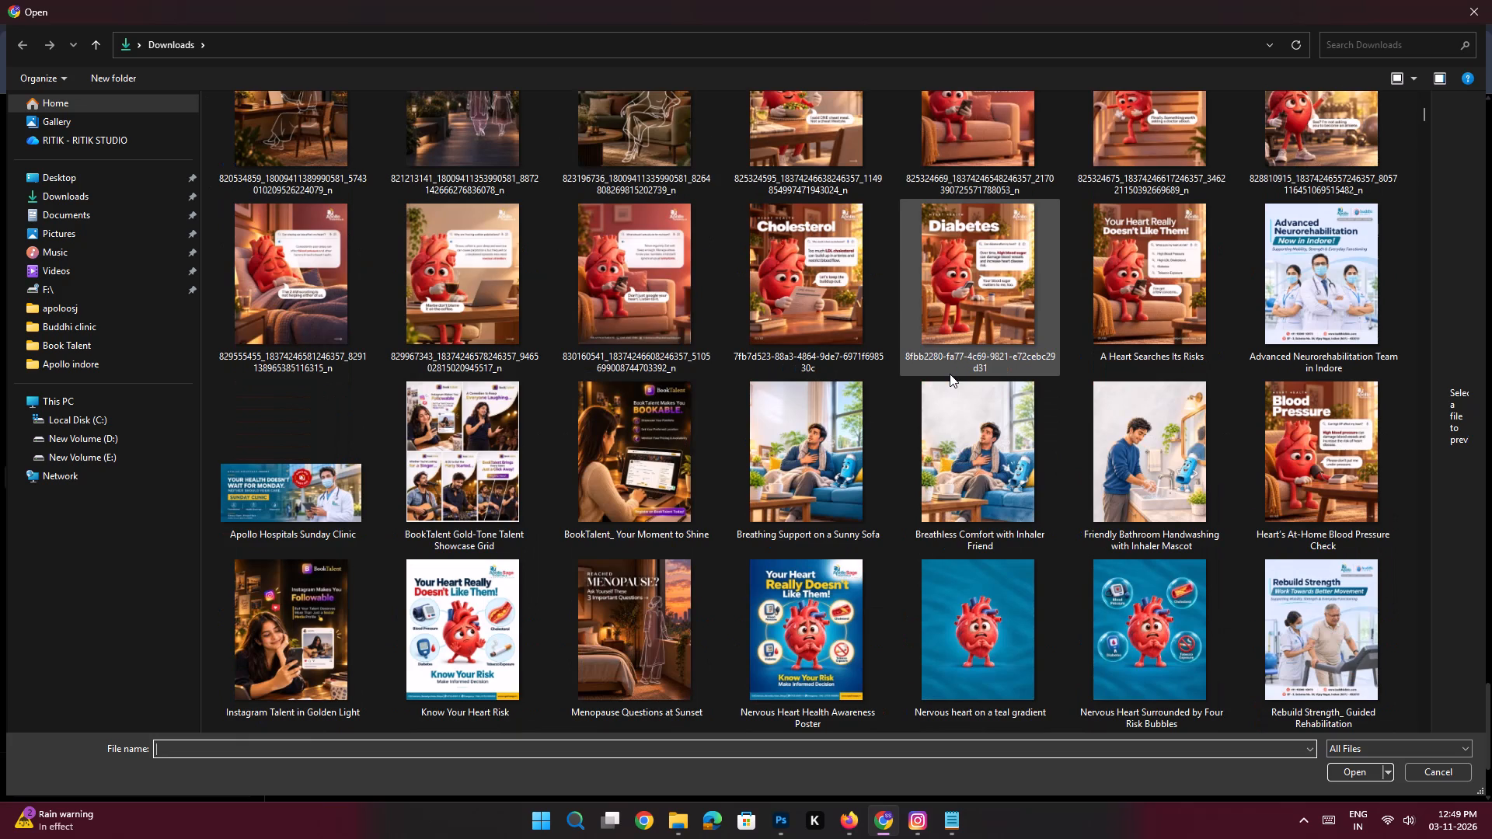
scroll(950, 374, down, 1)
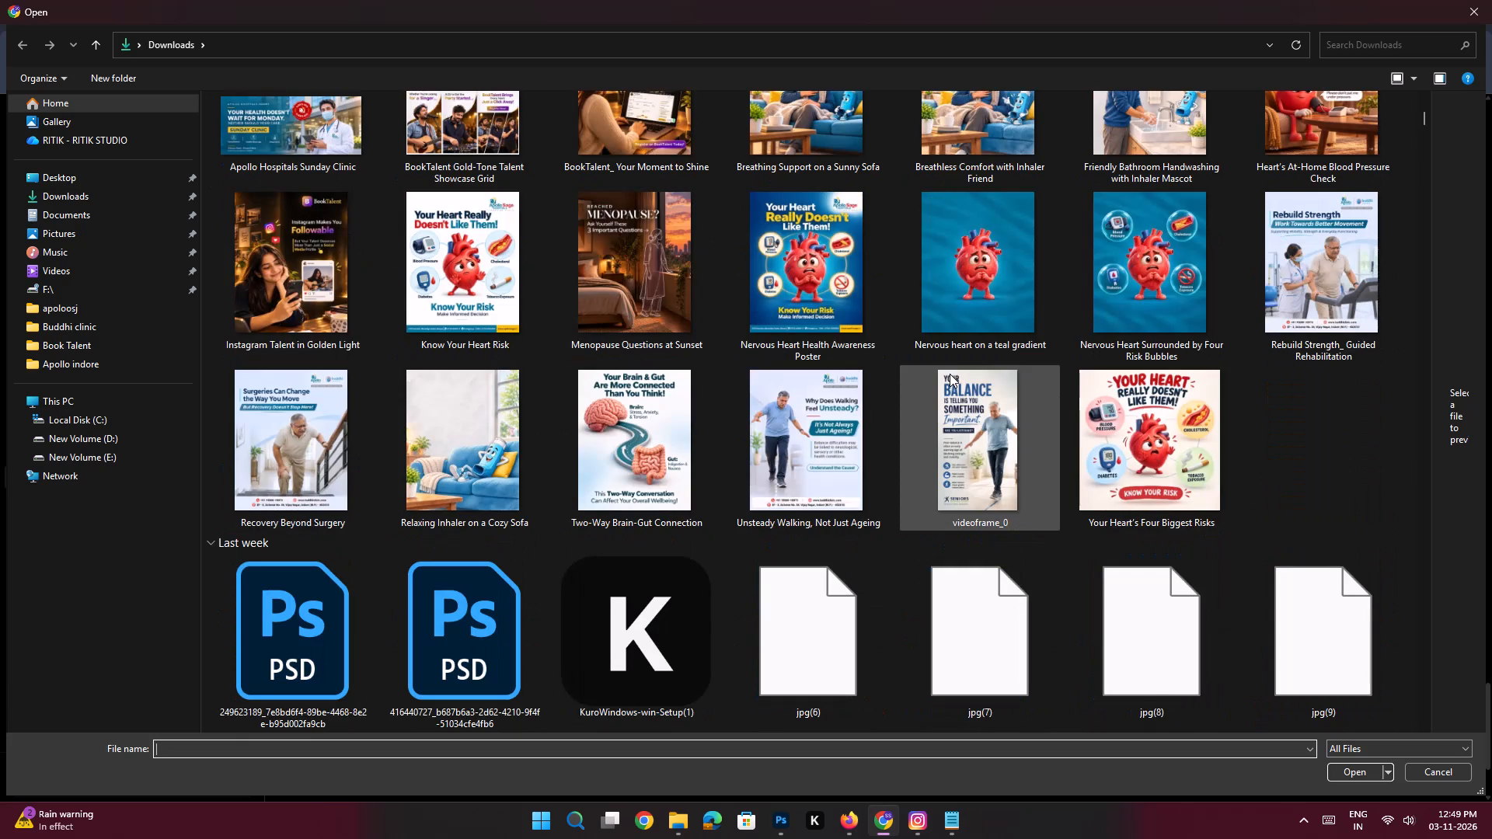
scroll(950, 374, down, 1)
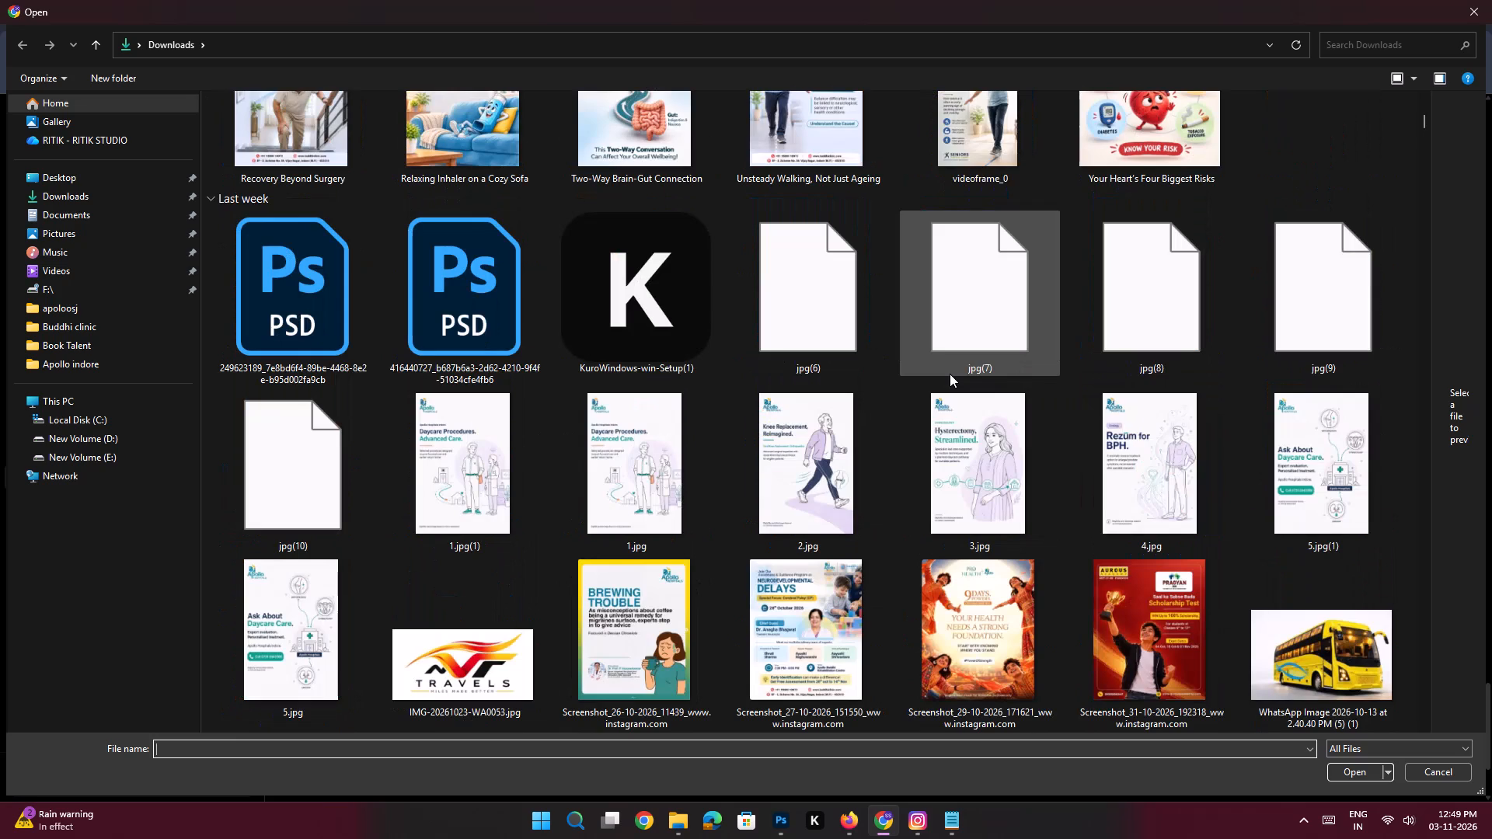
scroll(950, 374, down, 1)
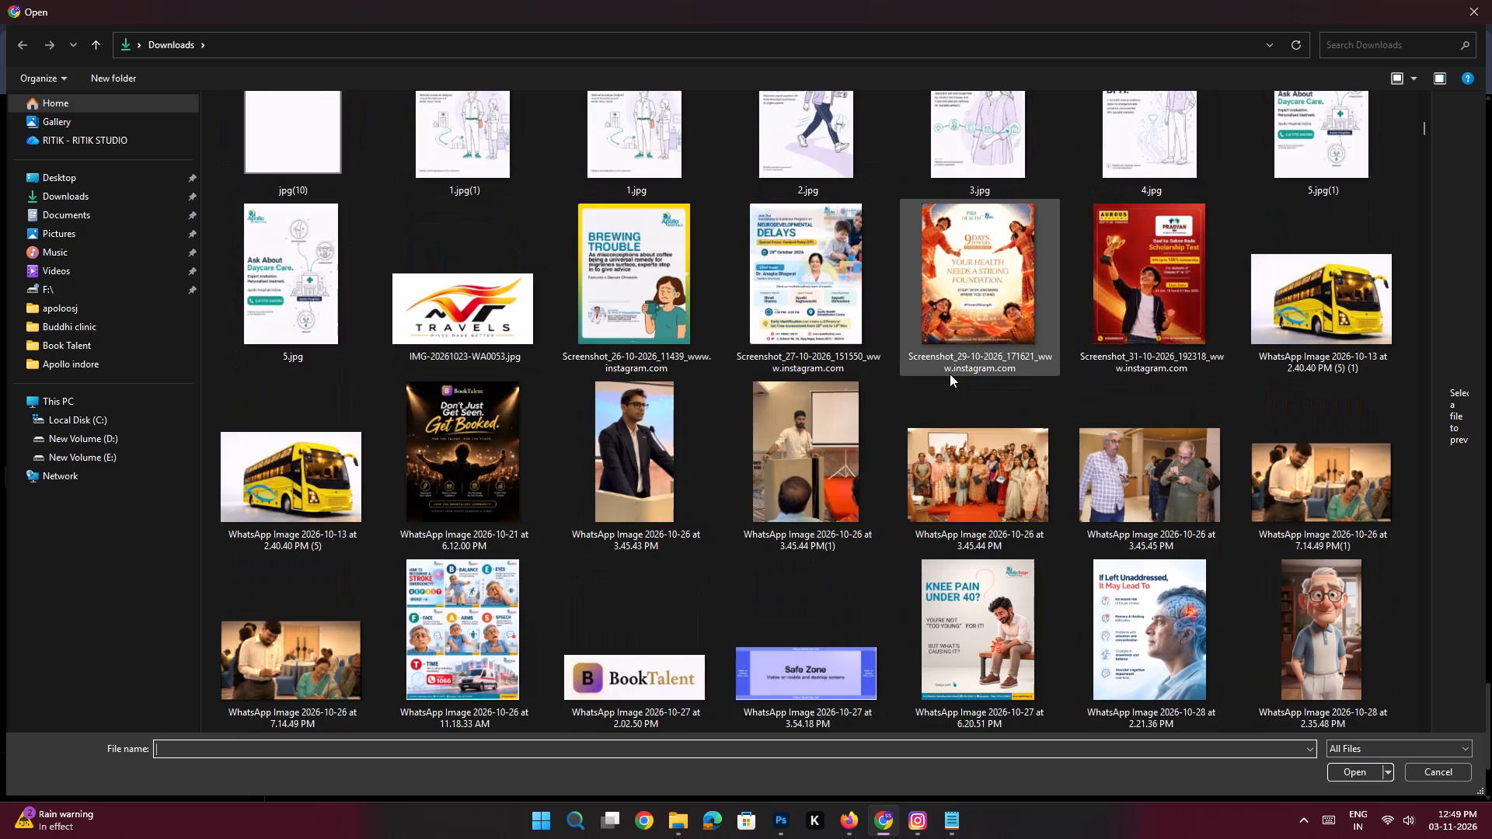
Browse further through the Downloads images for a suitable slide three reference to attach to the ChatGPT message.
scroll(950, 374, down, 1)
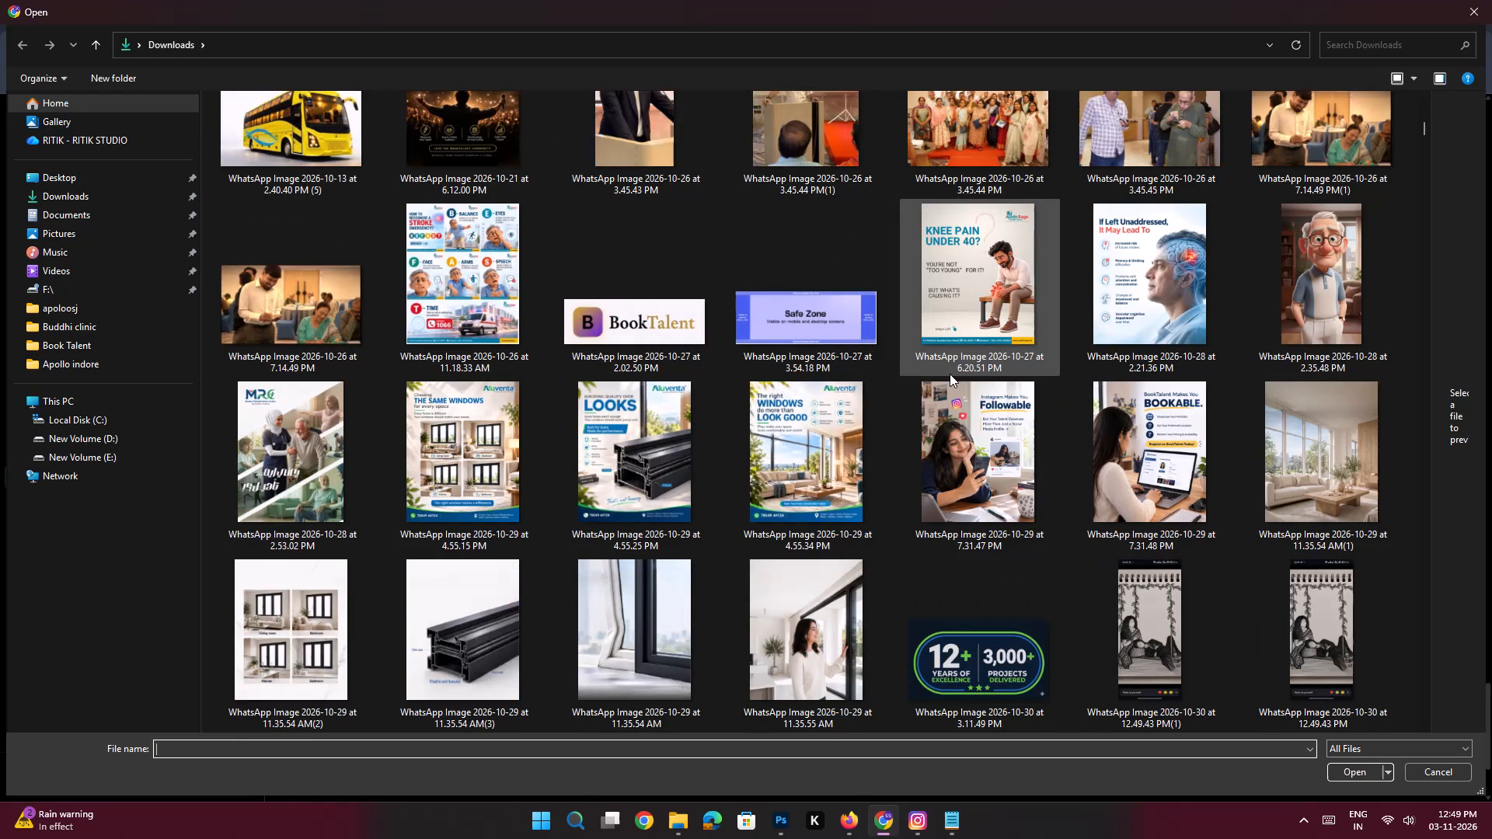
scroll(950, 374, down, 1)
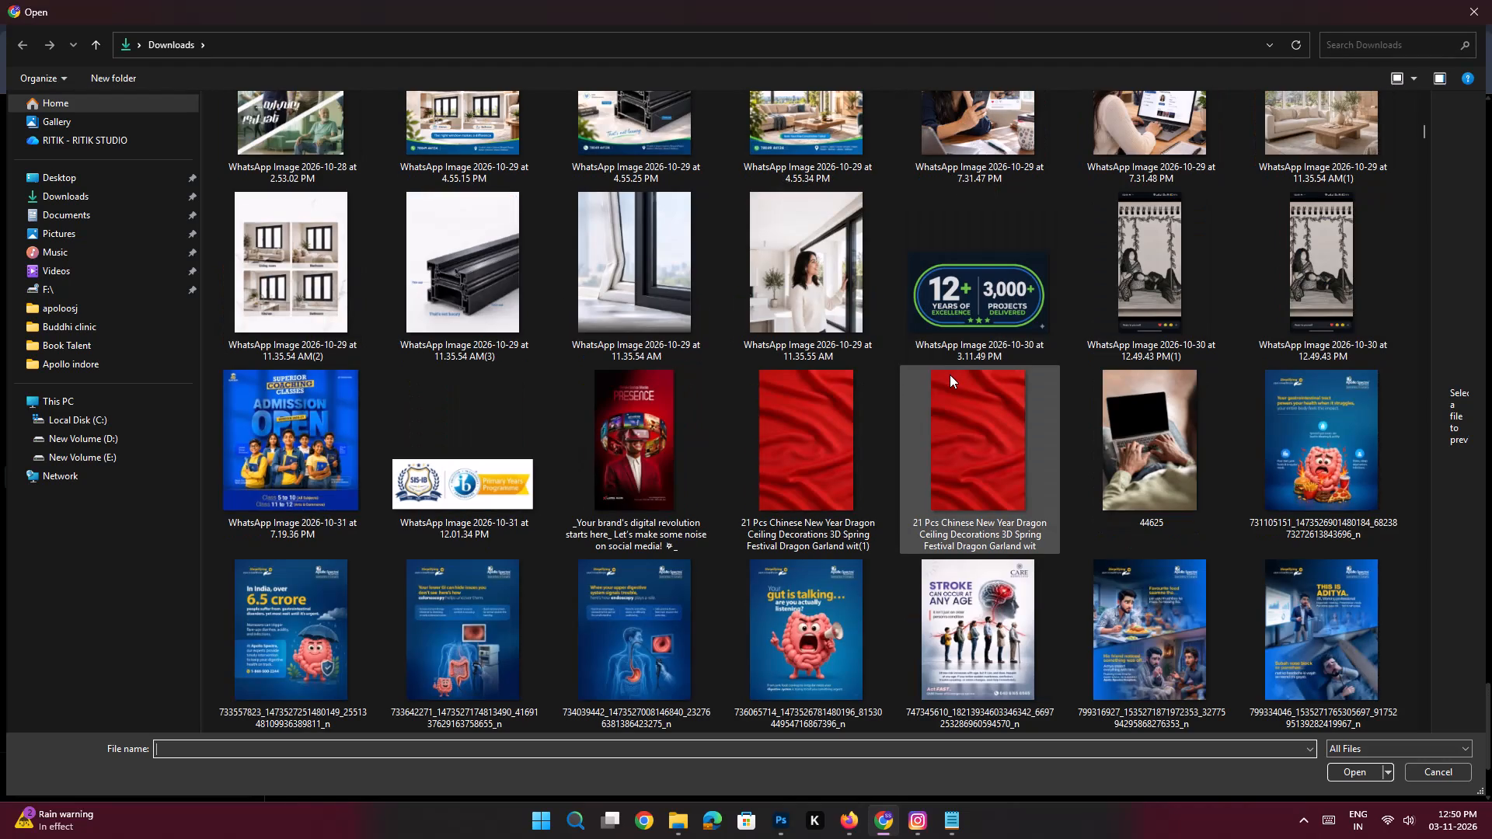
scroll(950, 374, down, 1)
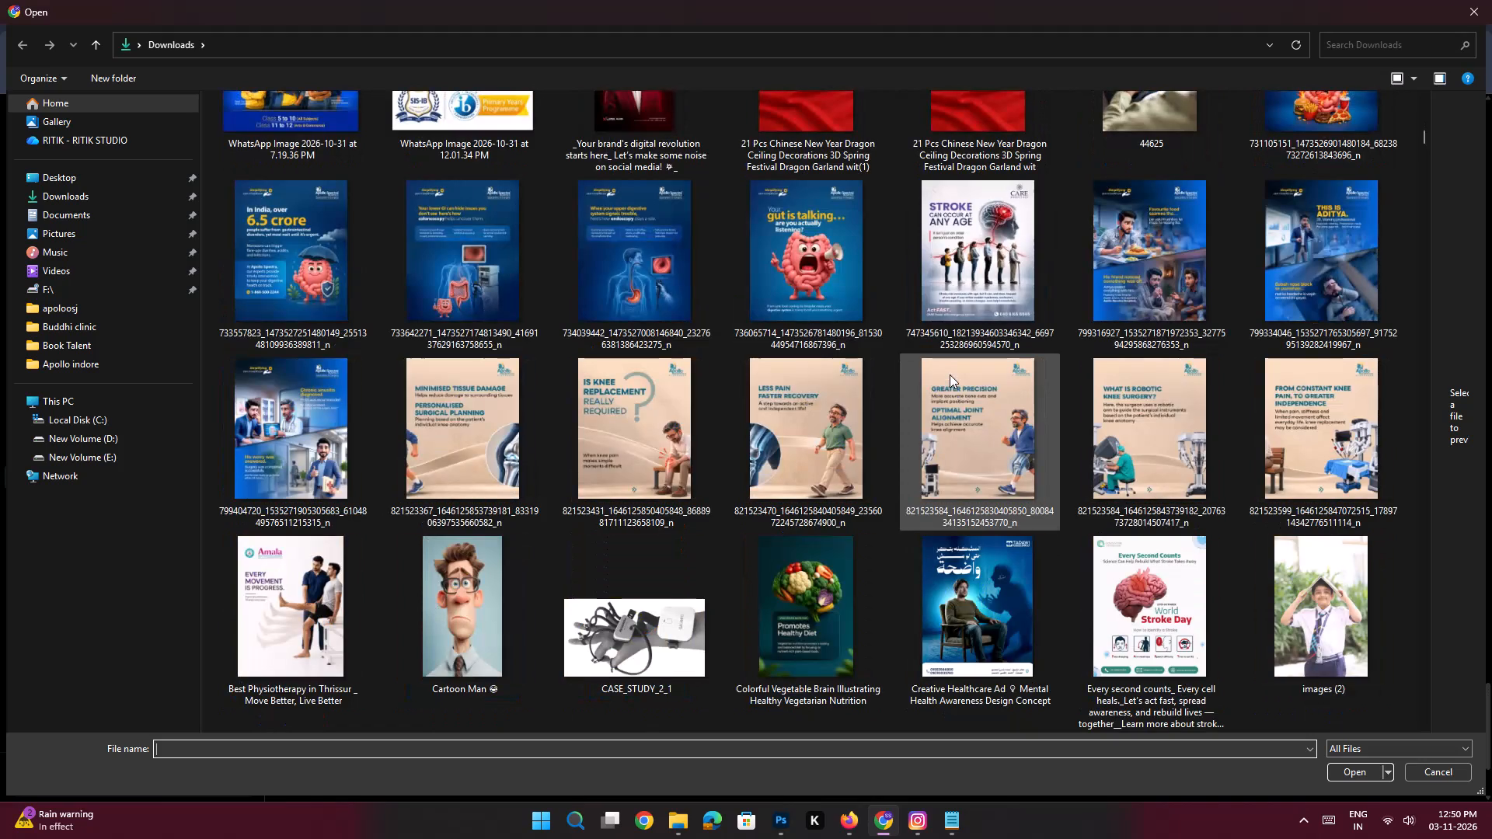
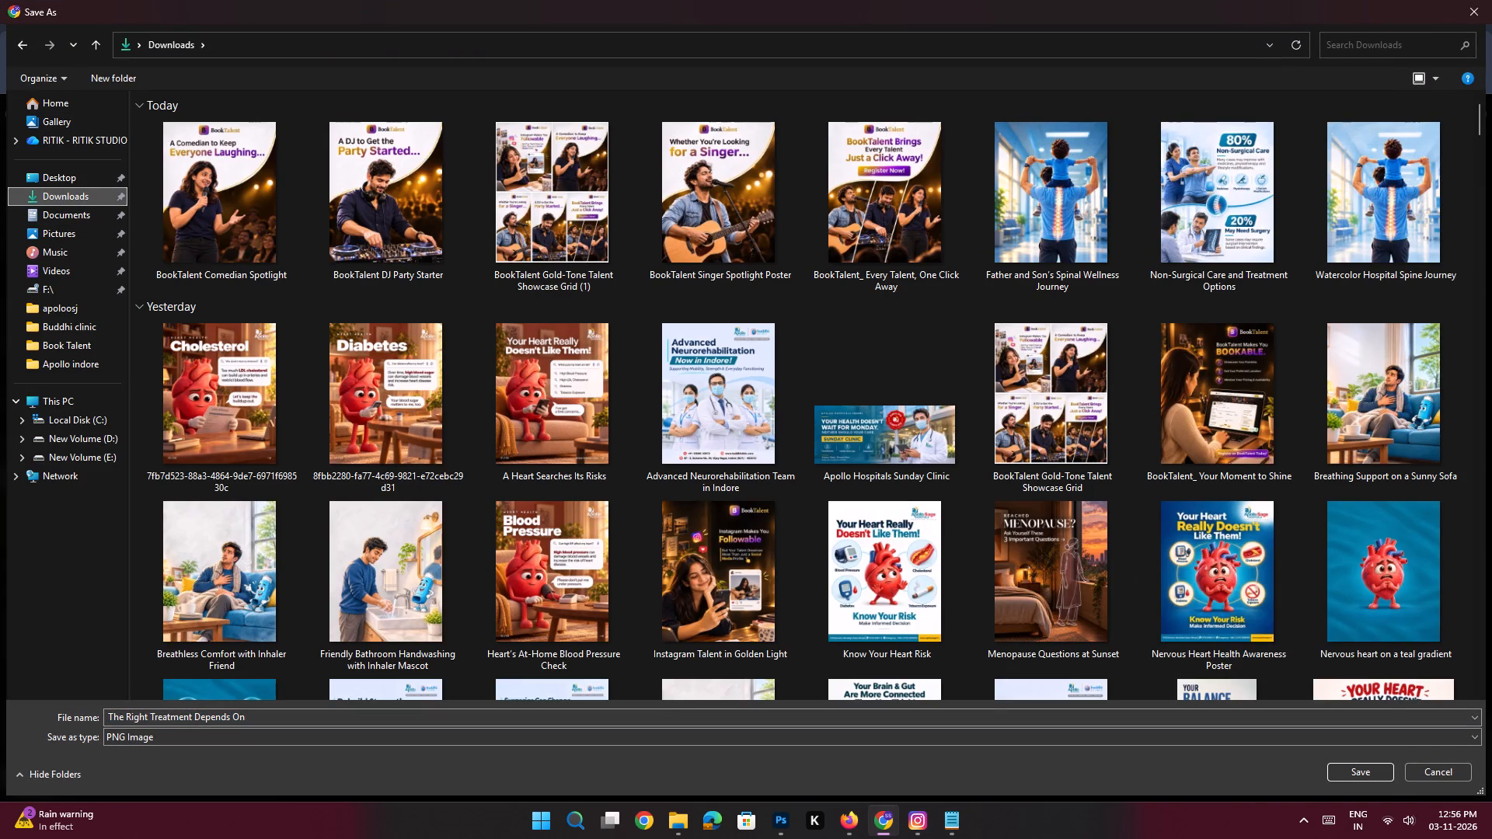
click(1358, 770)
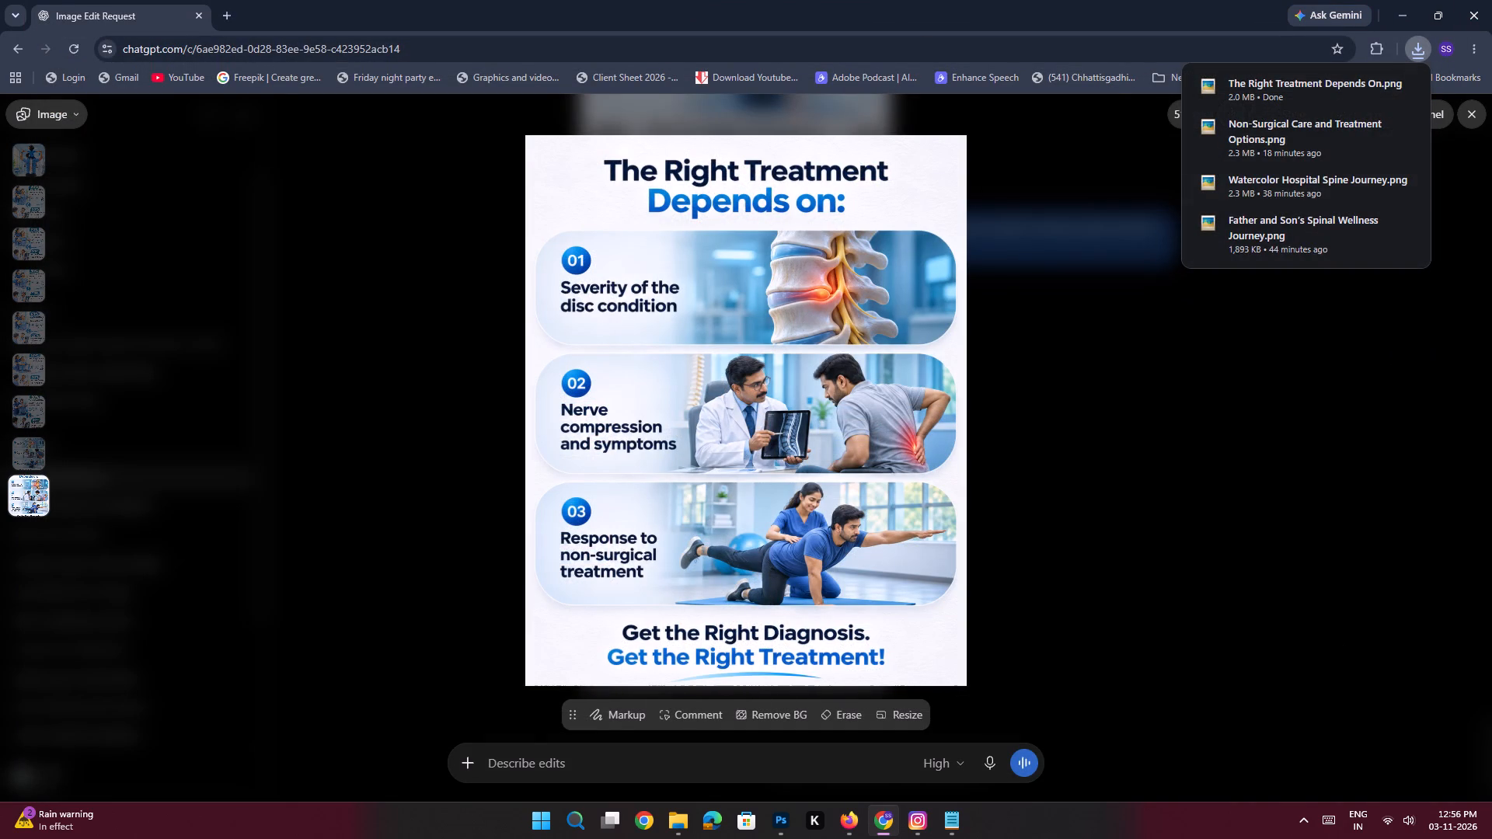
Switch to Photoshop and create a new blank 2000 x 2500 px document.
click(786, 820)
key(space)
key(space)
key(space)
key(space)
key(space)
key(space)
key(space)
key(space)
key(space)
drag(556, 440, 595, 369)
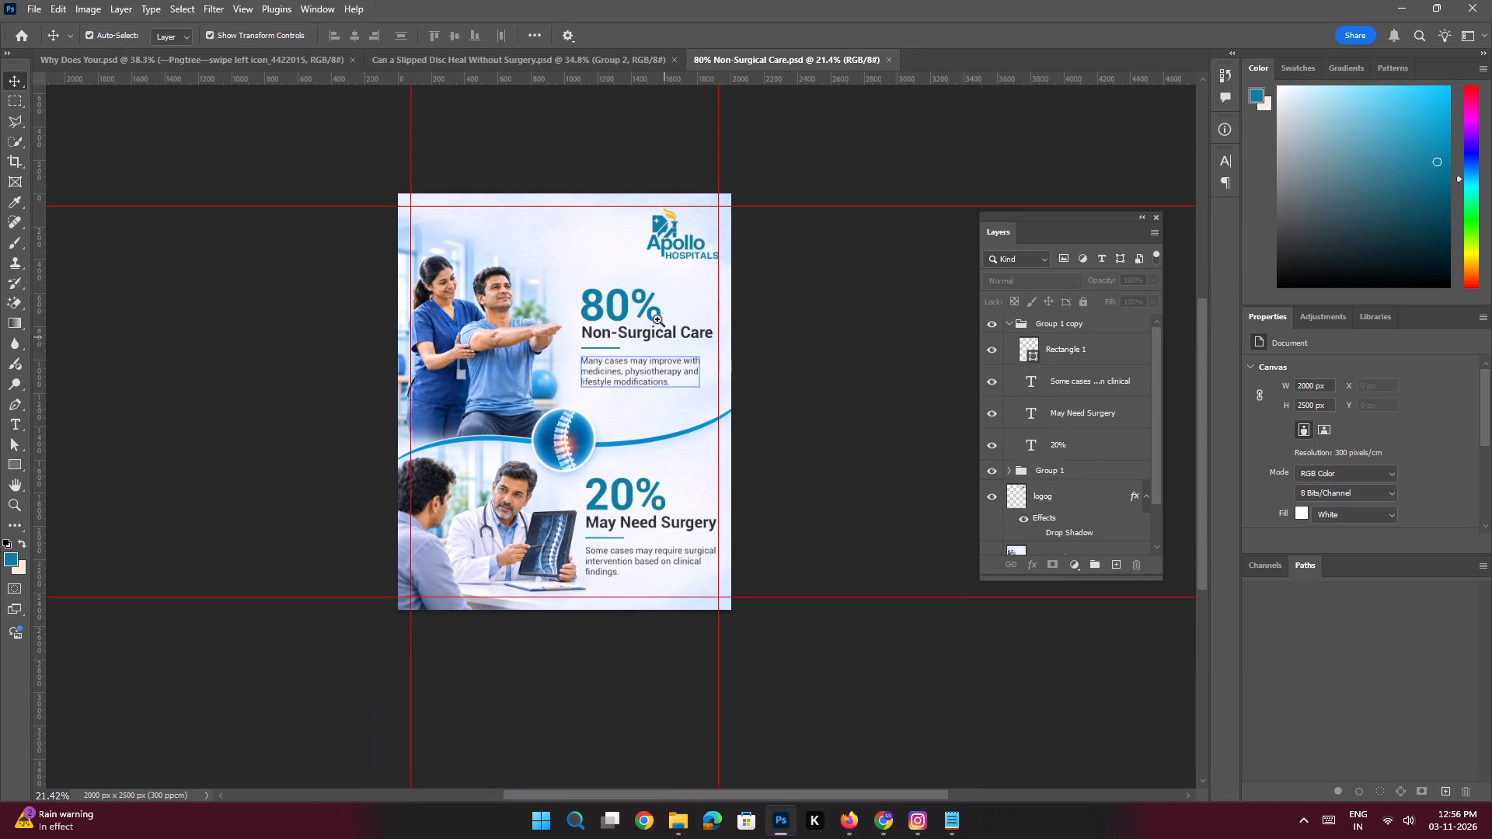
ctrl+drag(657, 319, 668, 359)
drag(746, 360, 734, 360)
click(813, 301)
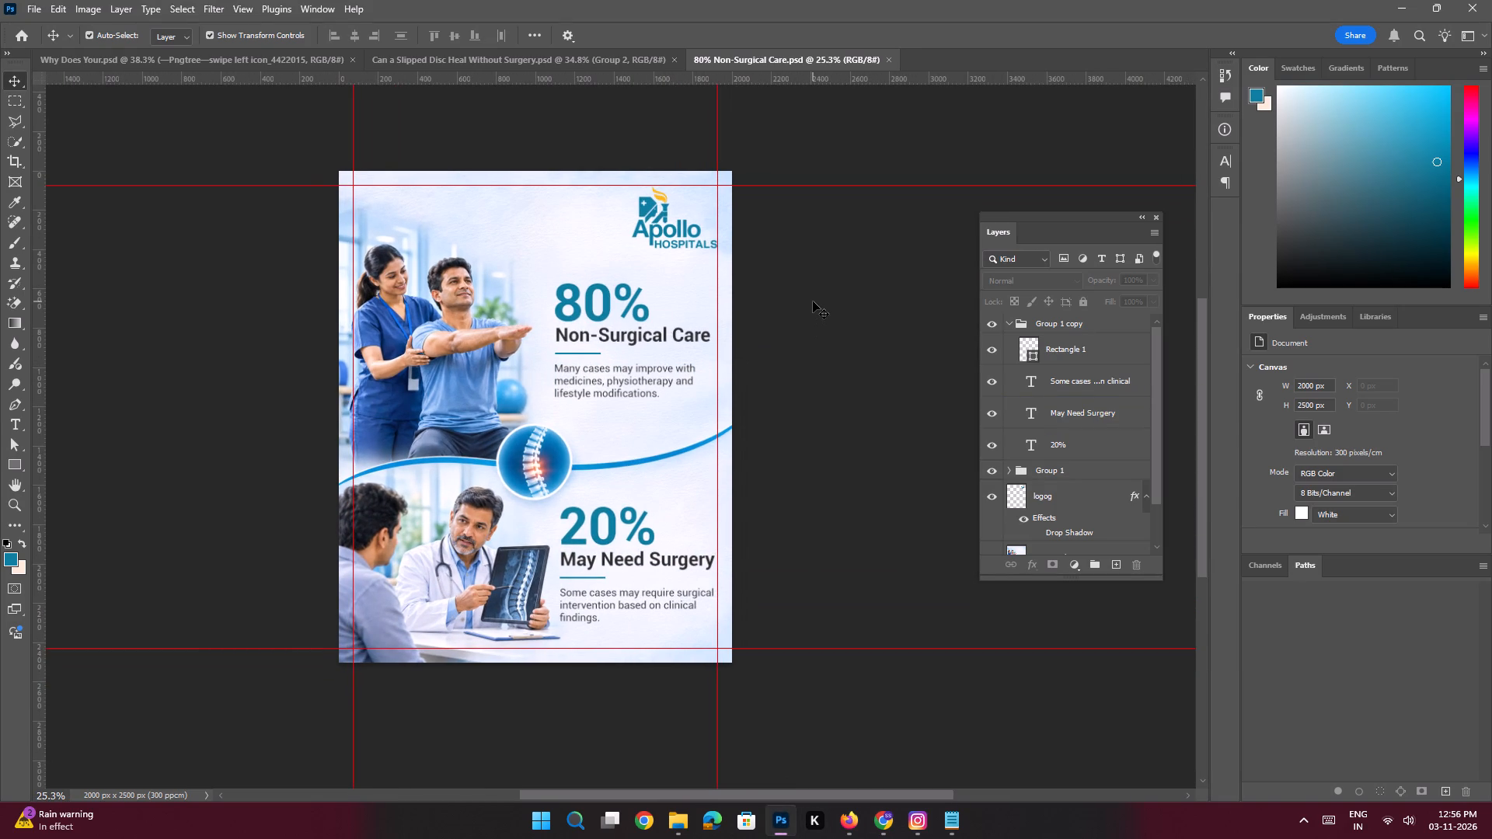
key(ctrl+n)
key(Return)
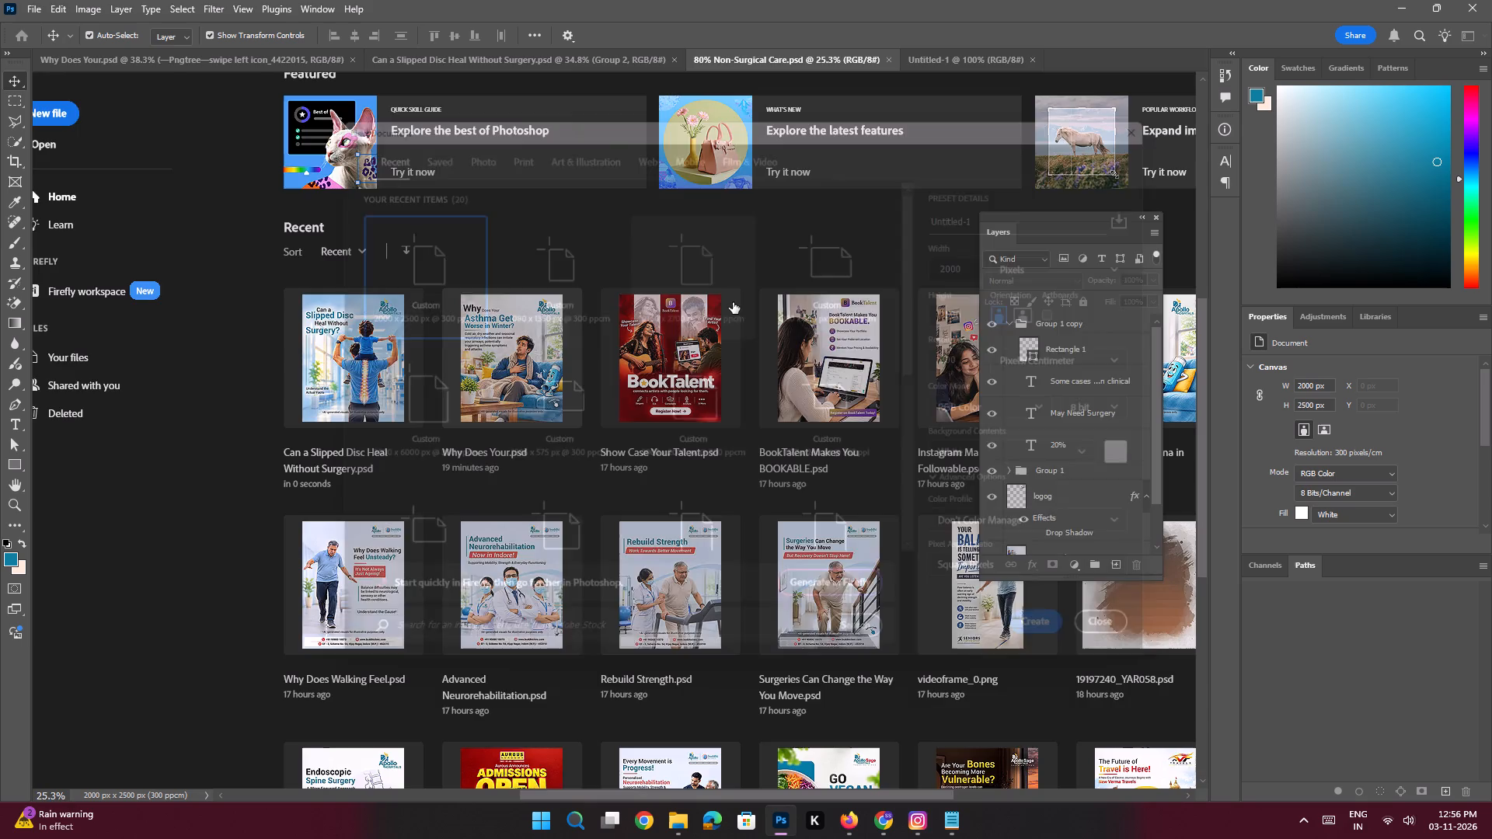
Add a guide layout with margins on all four sides of the blank document.
key(space)
ctrl+drag(657, 441, 641, 439)
click(239, 16)
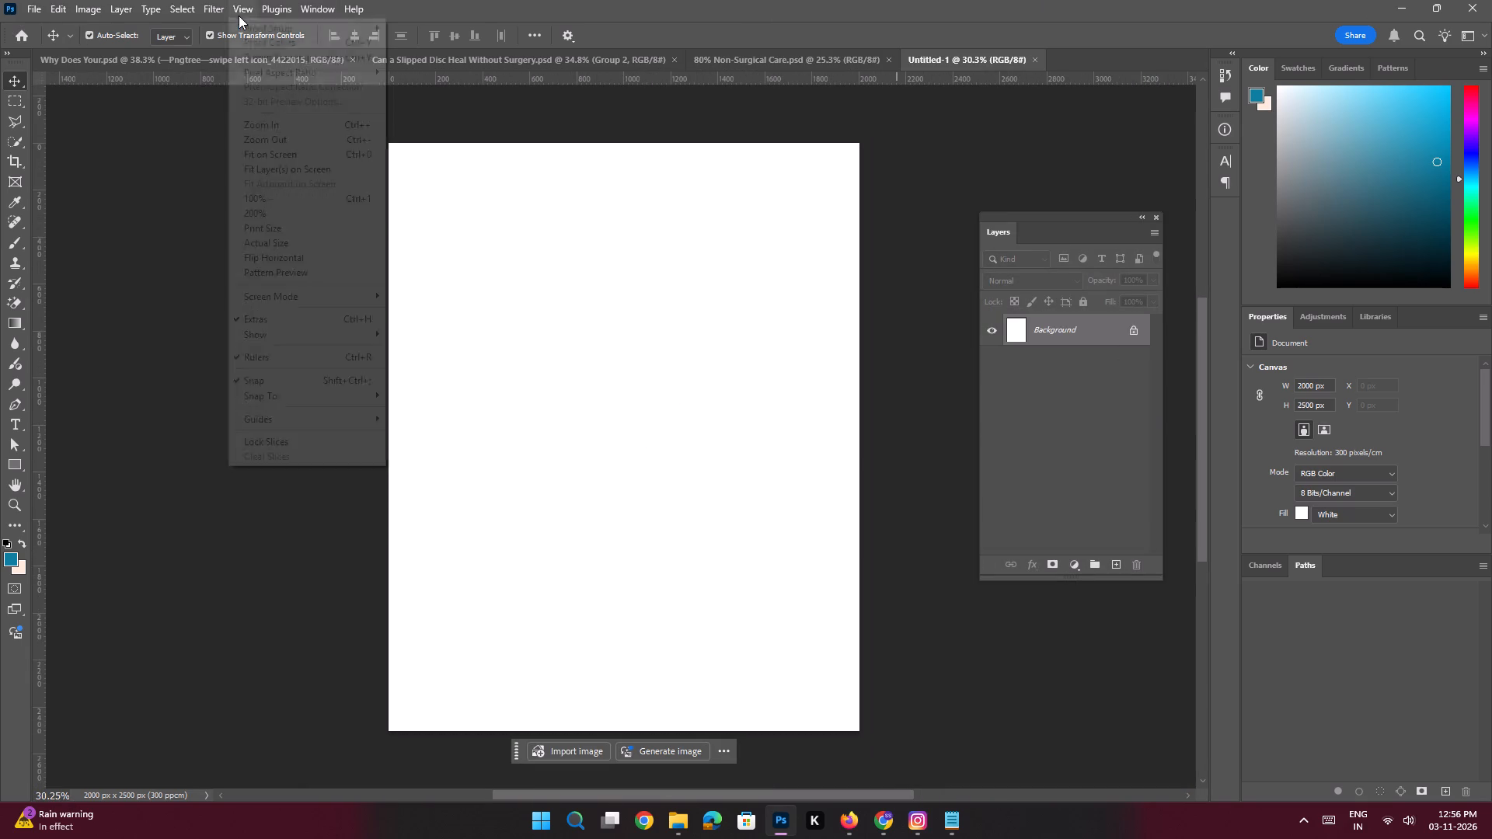
click(420, 524)
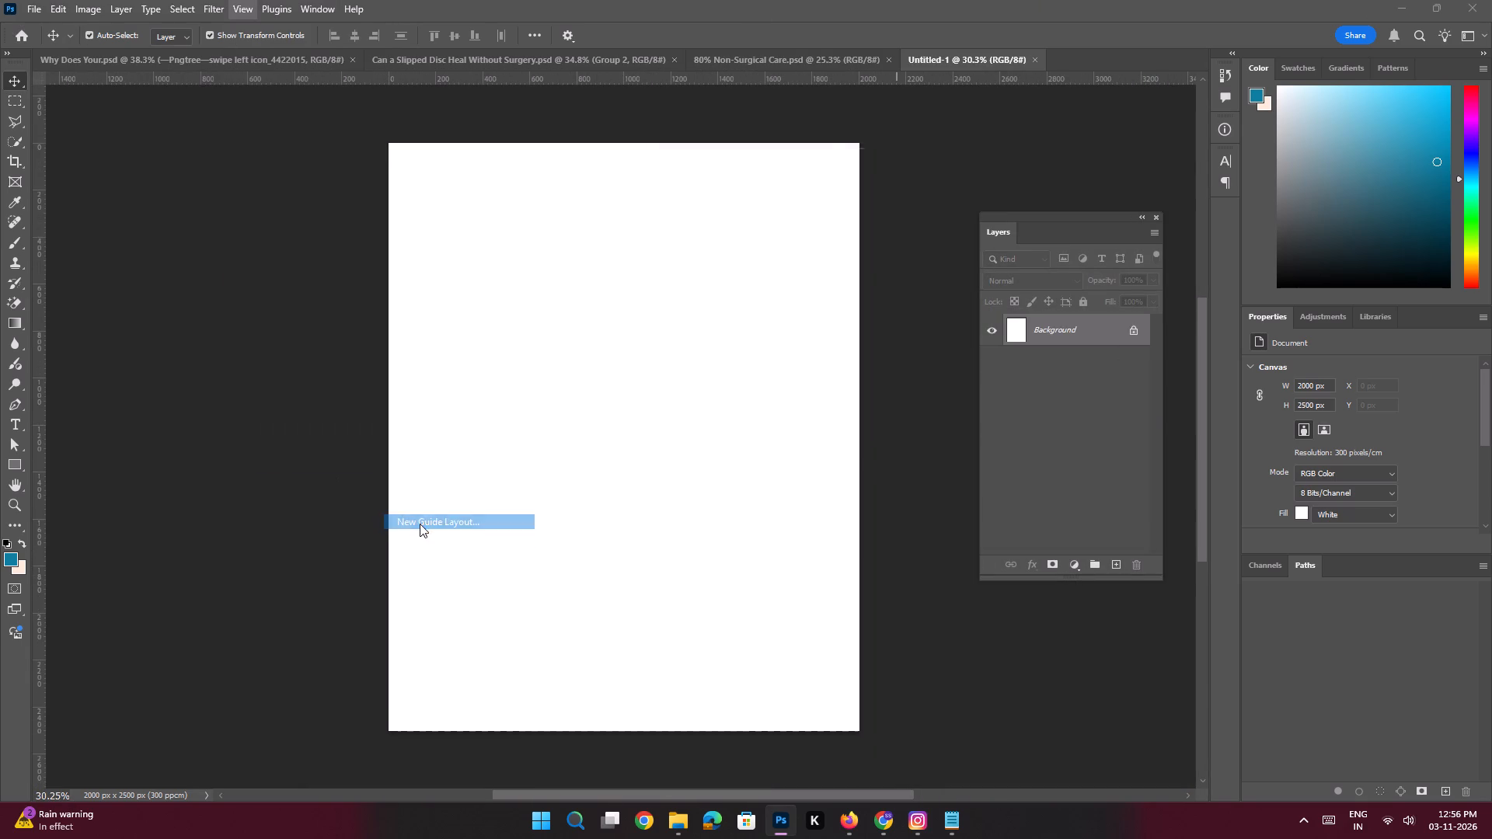
key(Return)
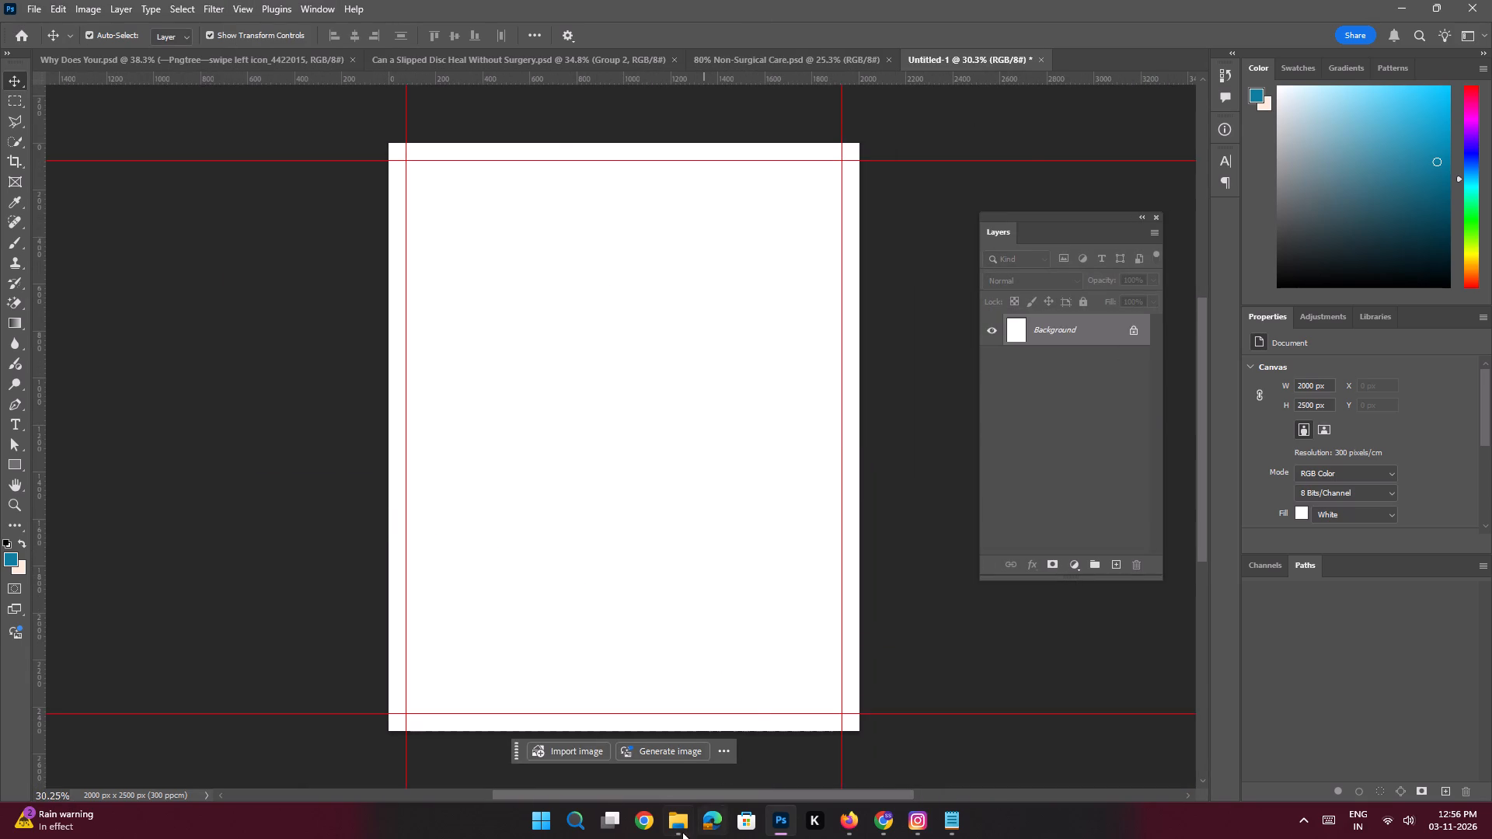
Place the downloaded "The Right Treatment Depends On" image from the Downloads folder into the new document at full canvas size.
click(669, 776)
click(68, 216)
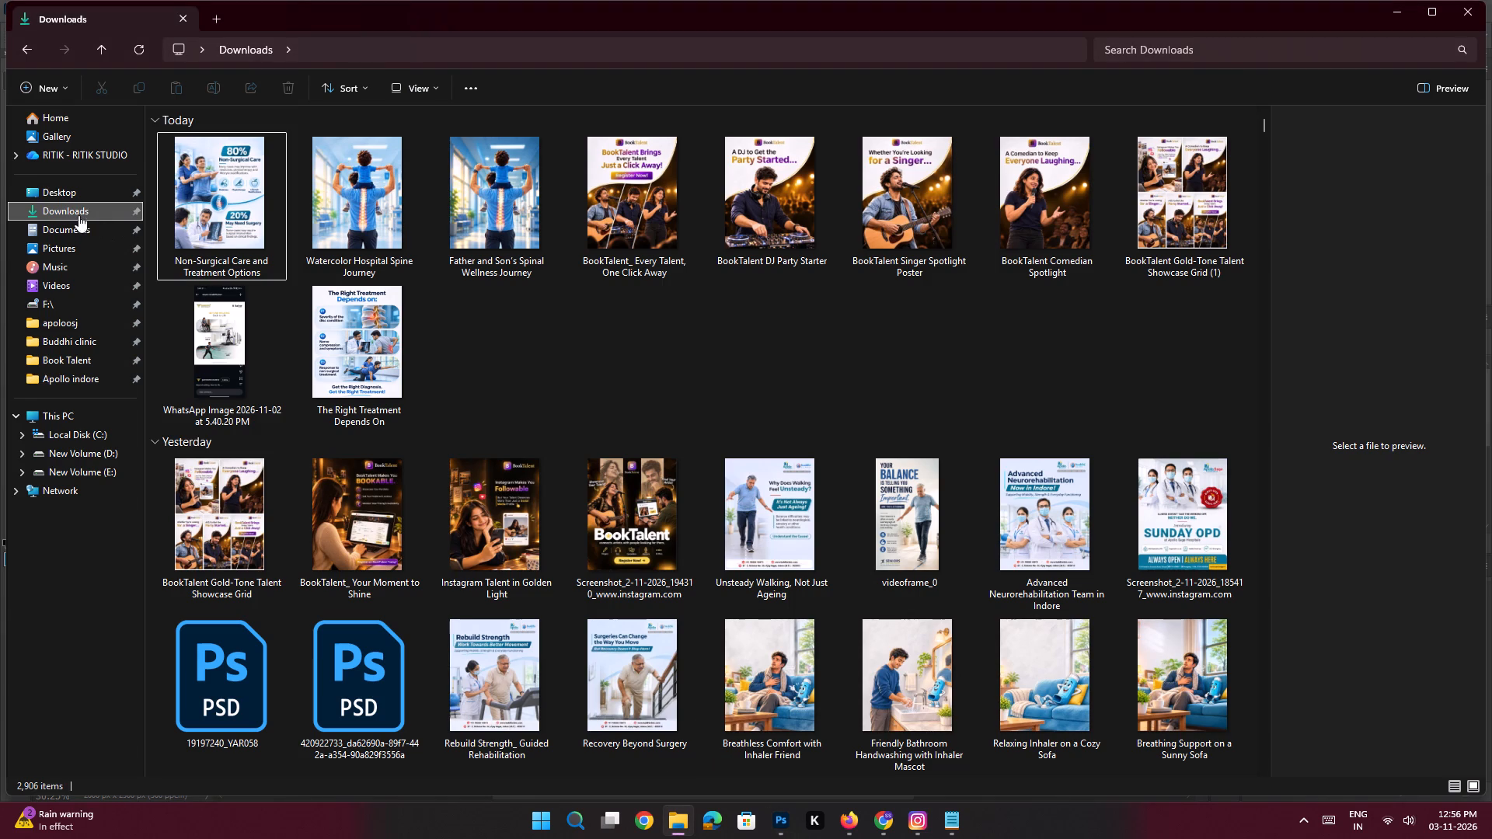
click(232, 197)
drag(224, 227, 714, 560)
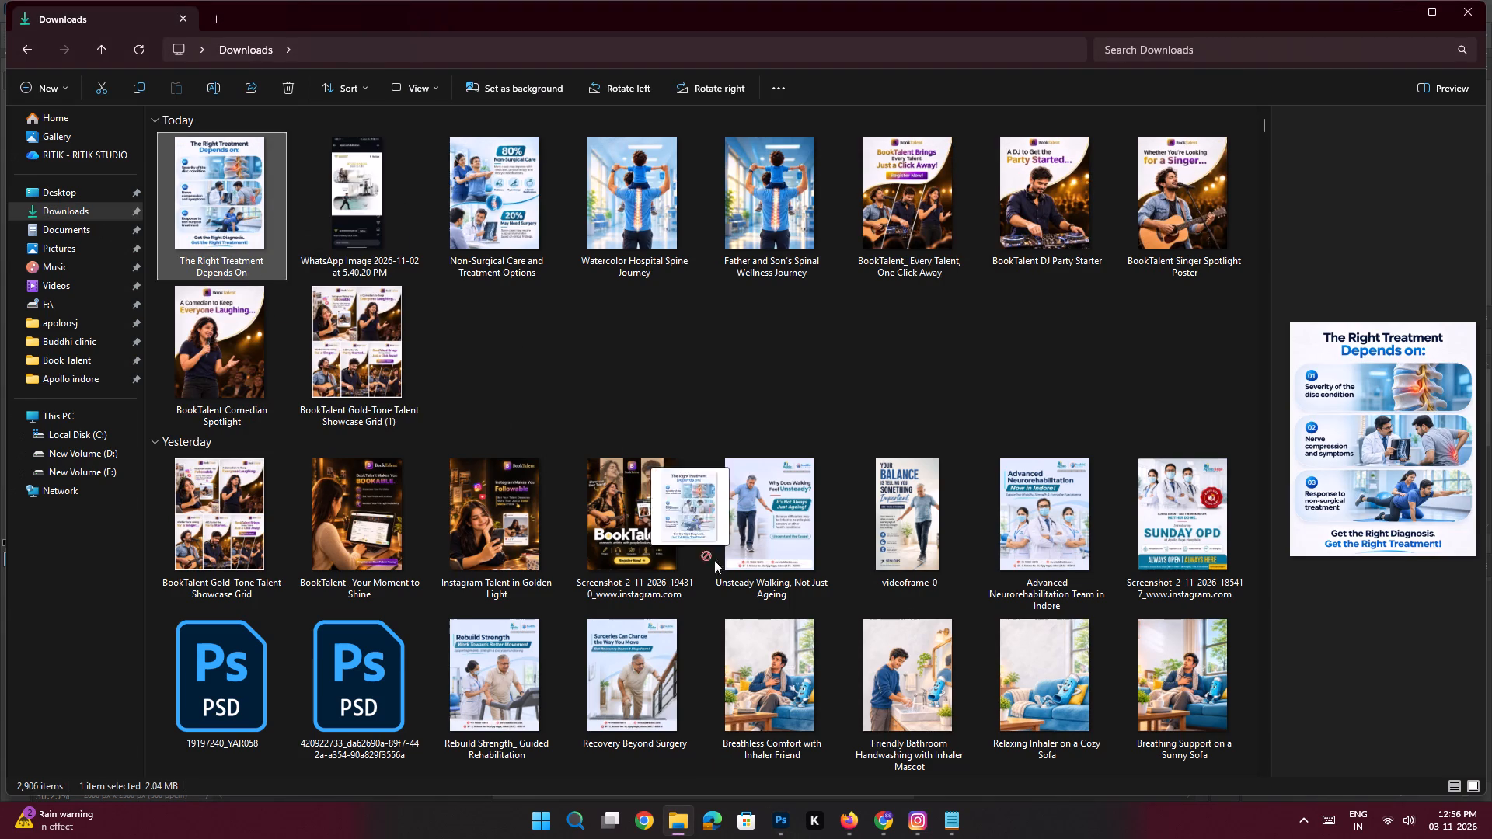
drag(714, 560, 591, 413)
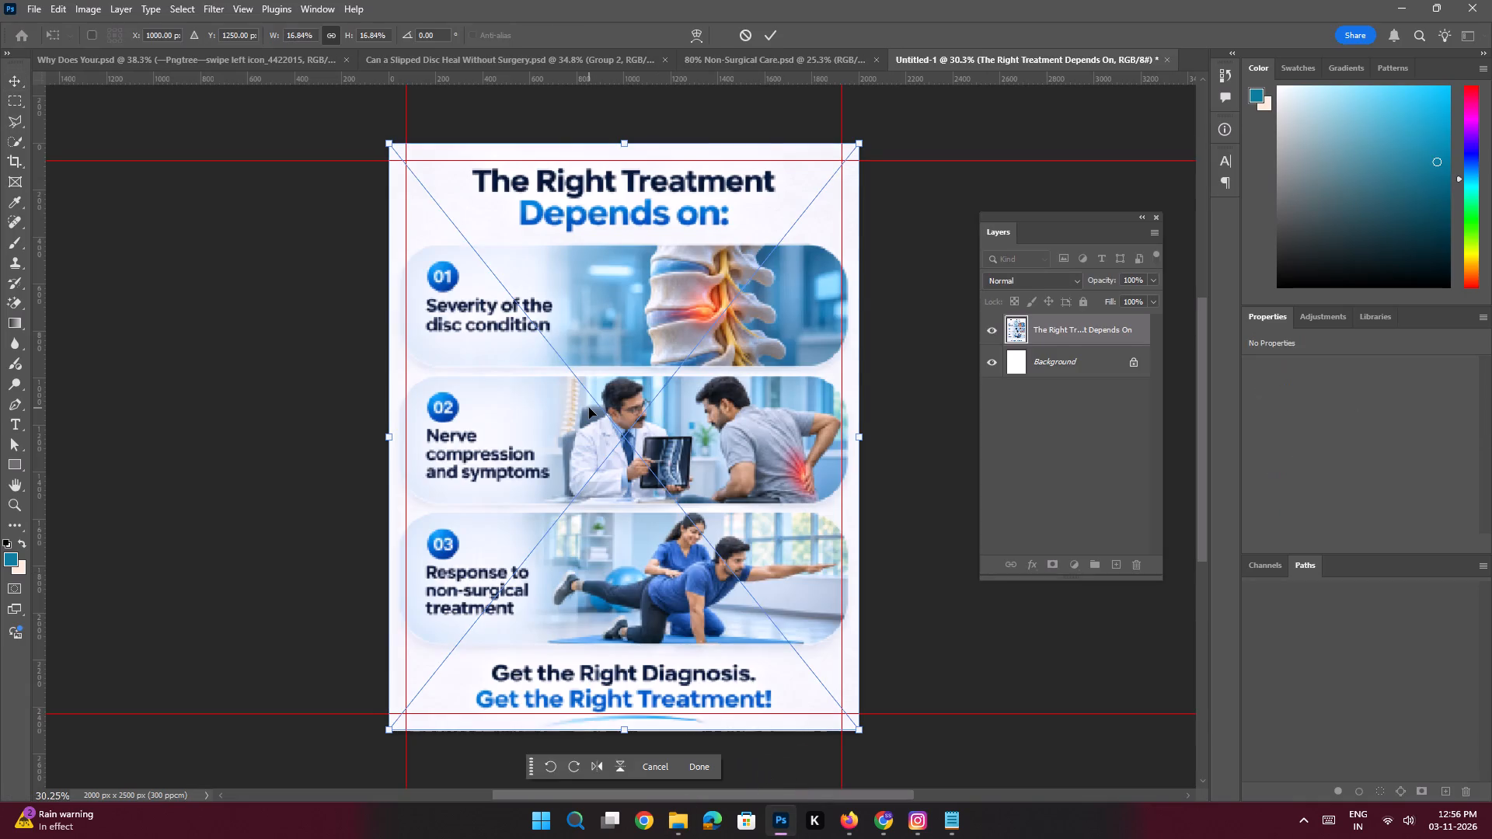
key(Return)
key(Return)
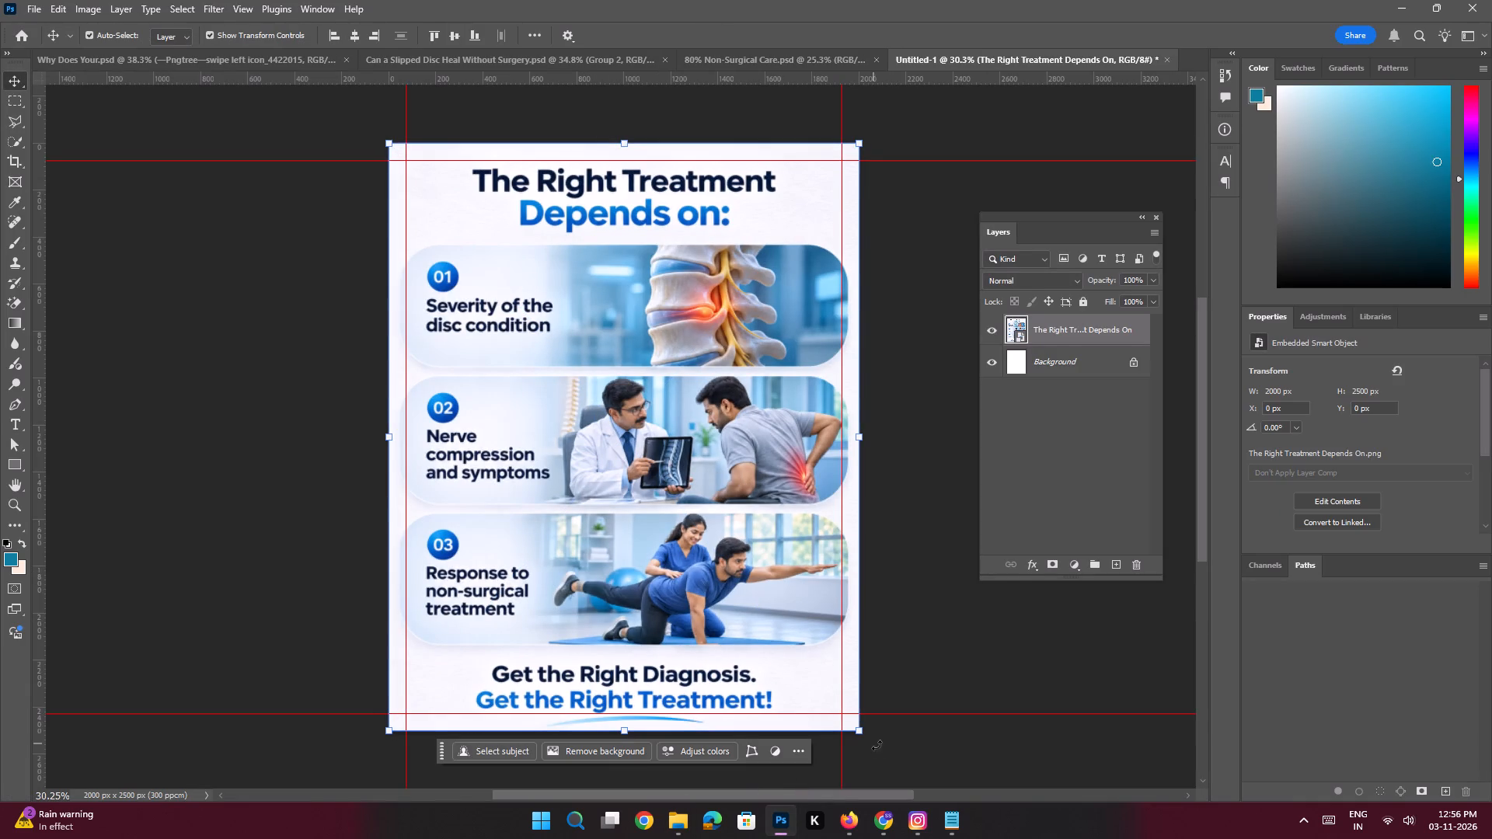
Scale the placed image down to about 1794 x 2241 px, centred on the canvas inside the margin guides.
alt+drag(863, 733, 828, 711)
shift+click(748, 539)
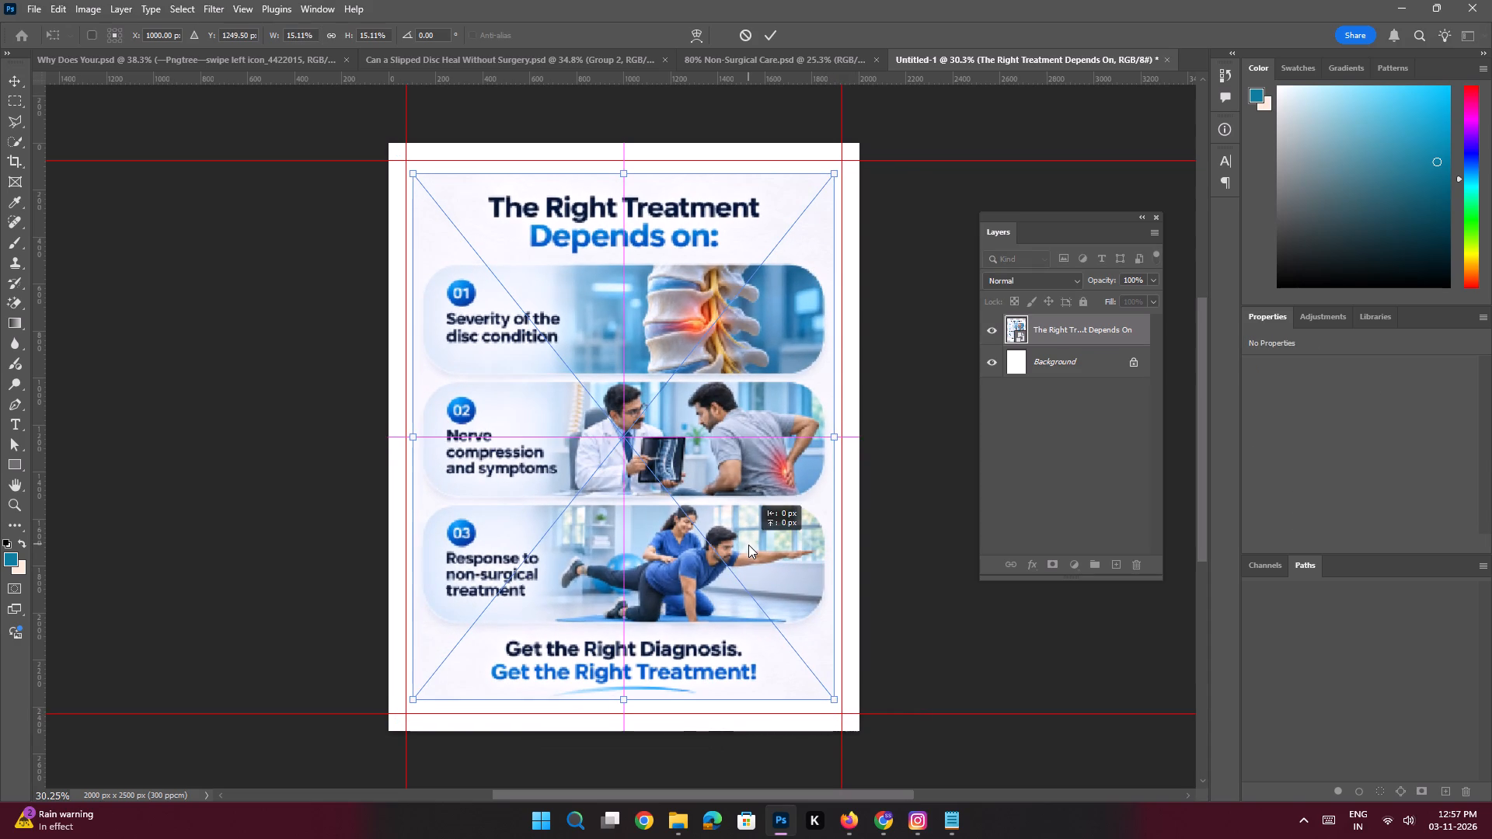
key(Return)
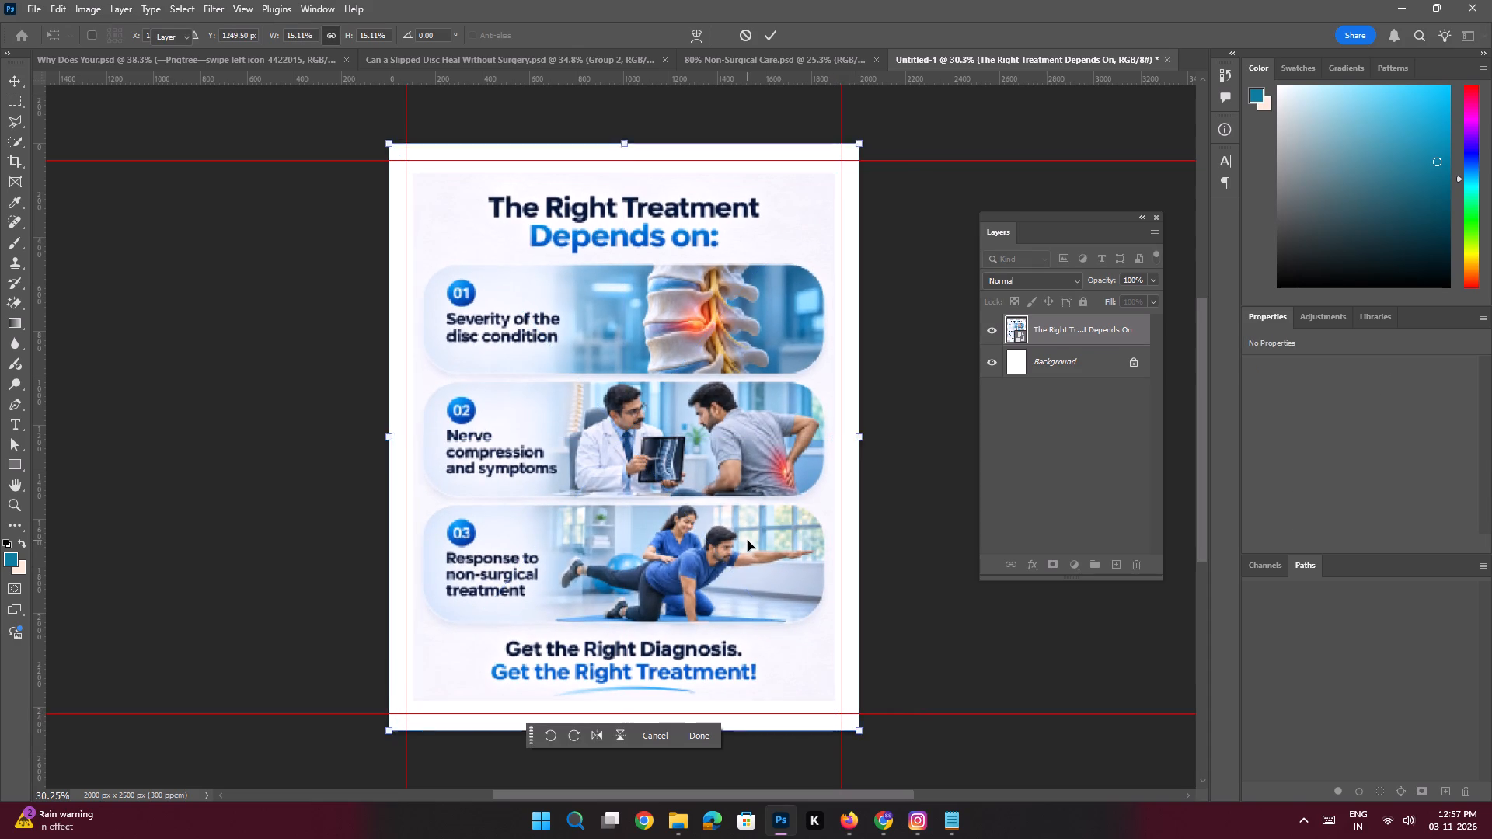
Rasterize the placed image layer into an editable pixel layer.
key(space)
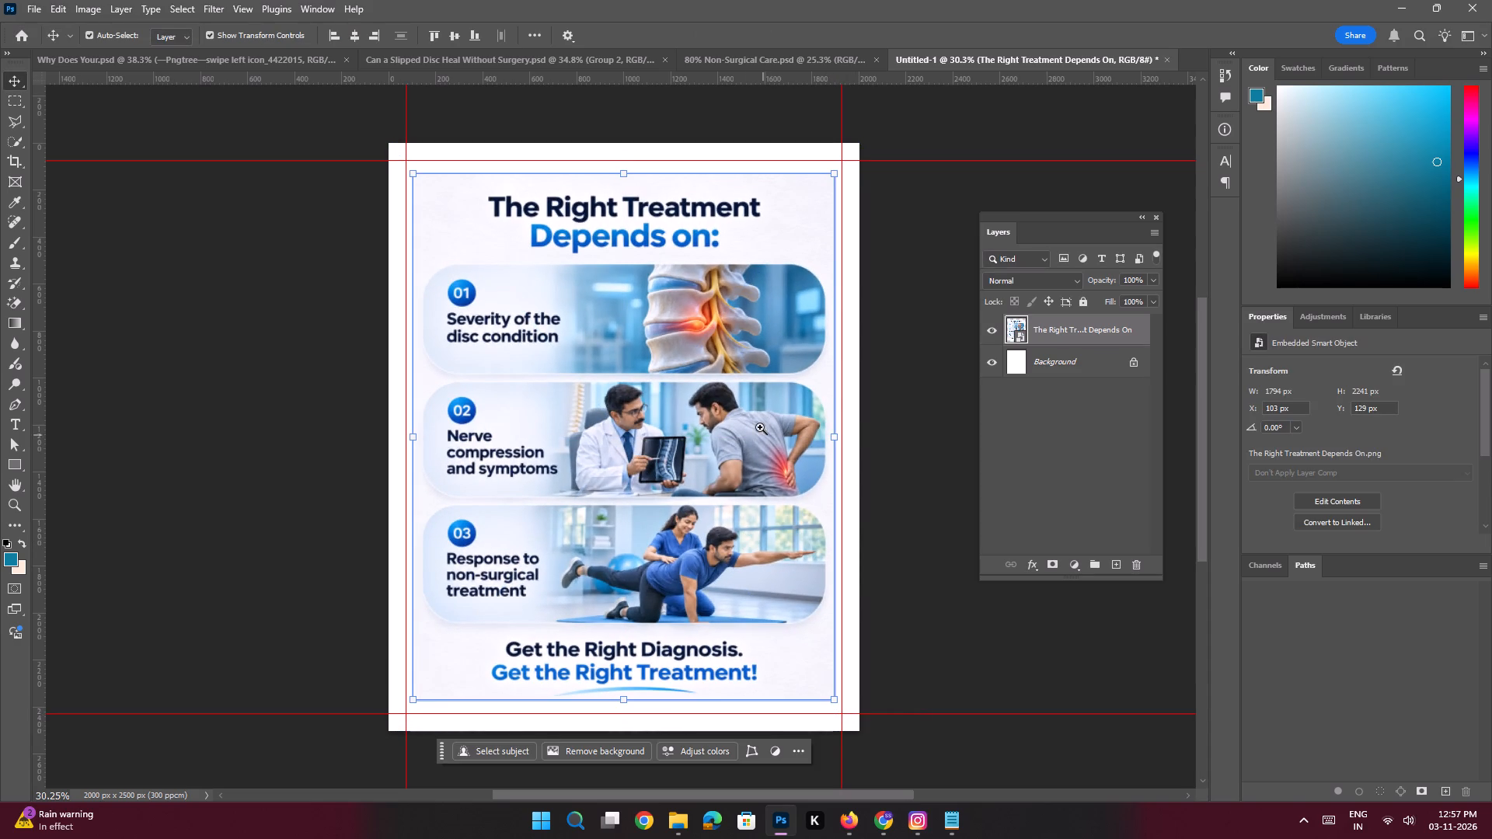
ctrl+drag(695, 240, 744, 392)
drag(732, 326, 737, 396)
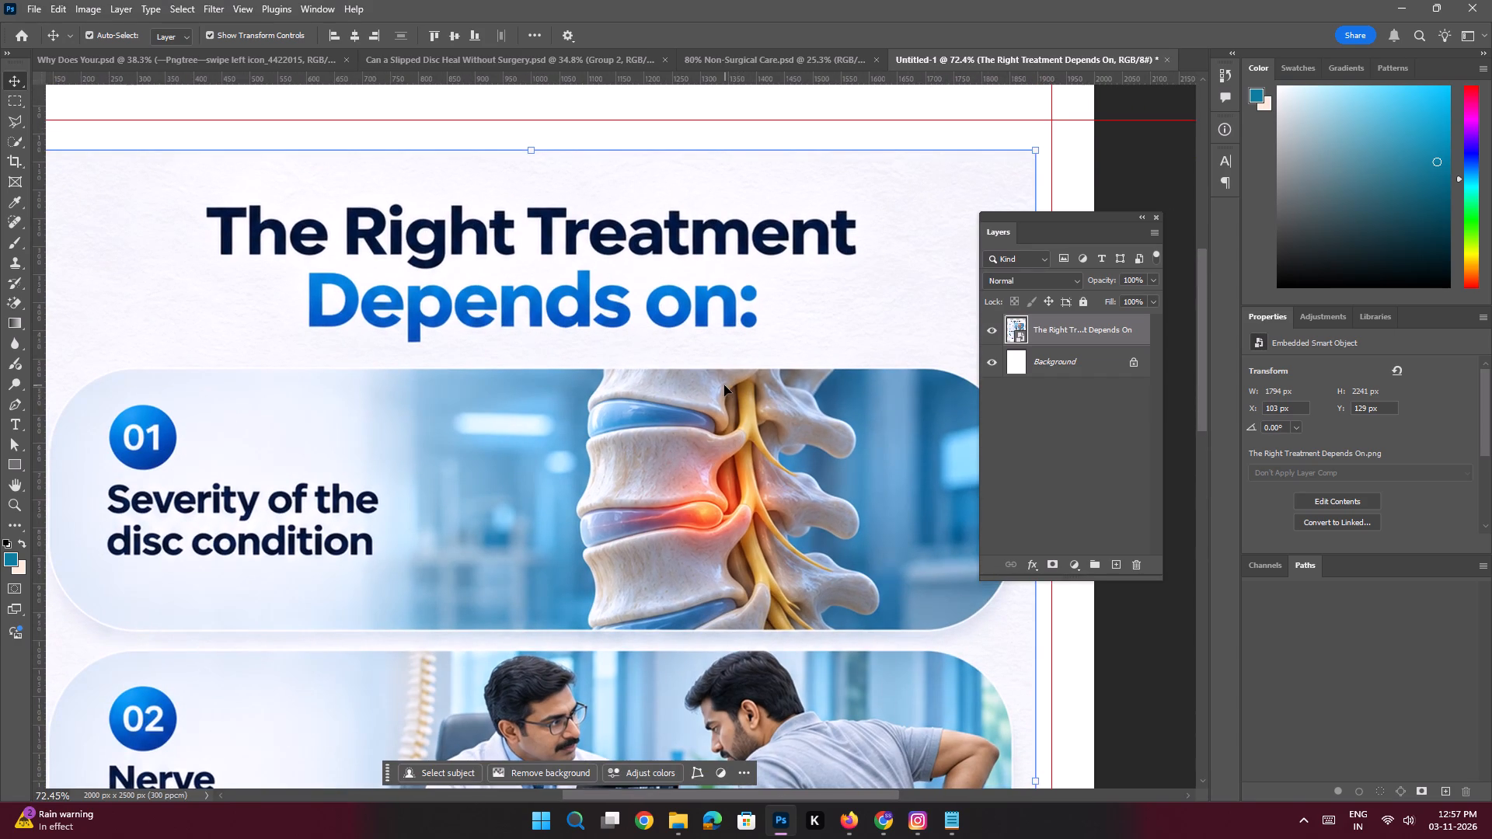
key(e)
click(720, 357)
click(694, 305)
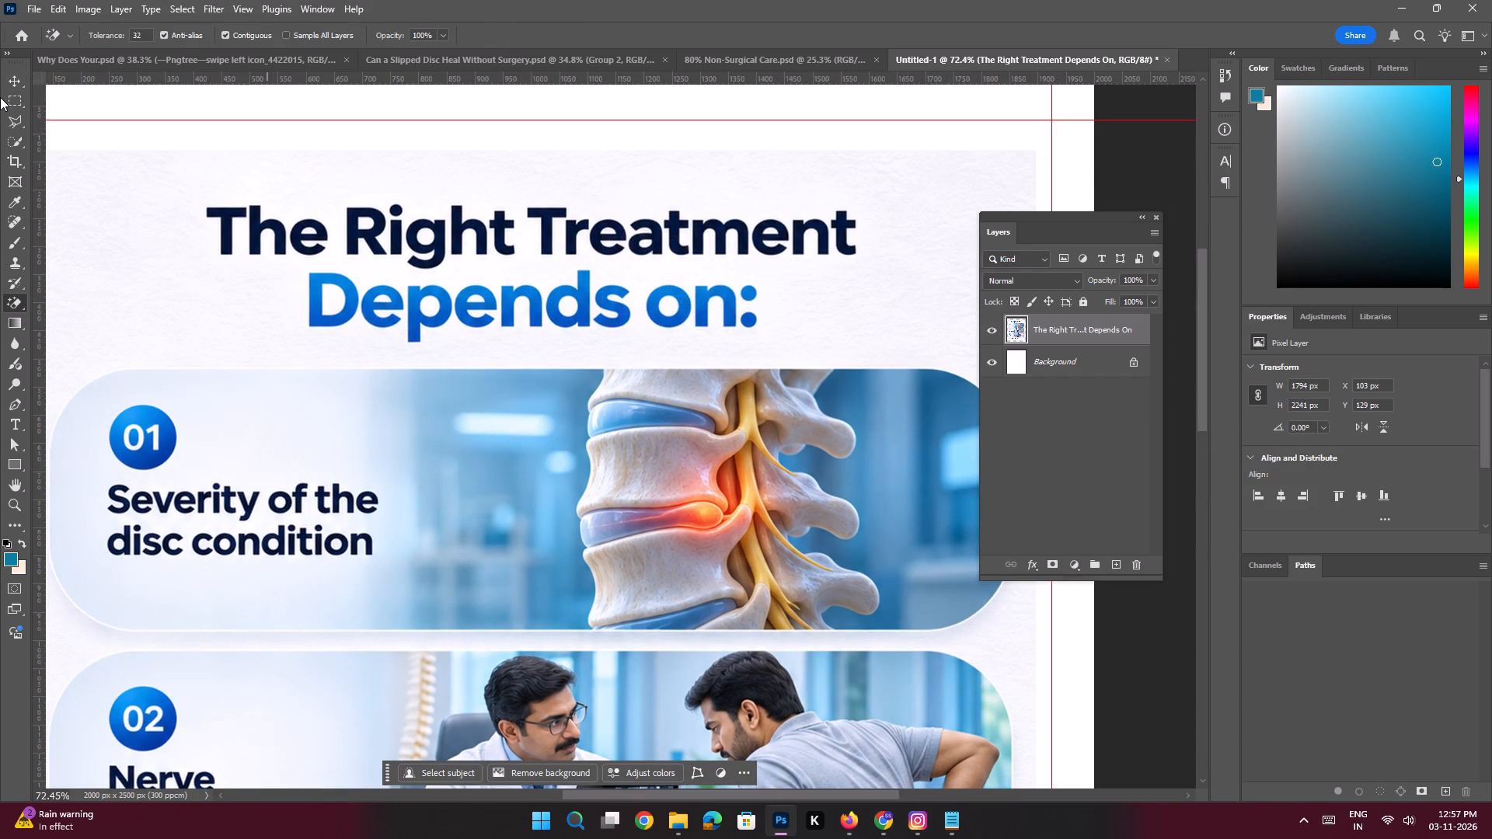
Outline the two-line headline "The Right Treatment Depends on:" with a Polygonal Lasso selection.
click(12, 120)
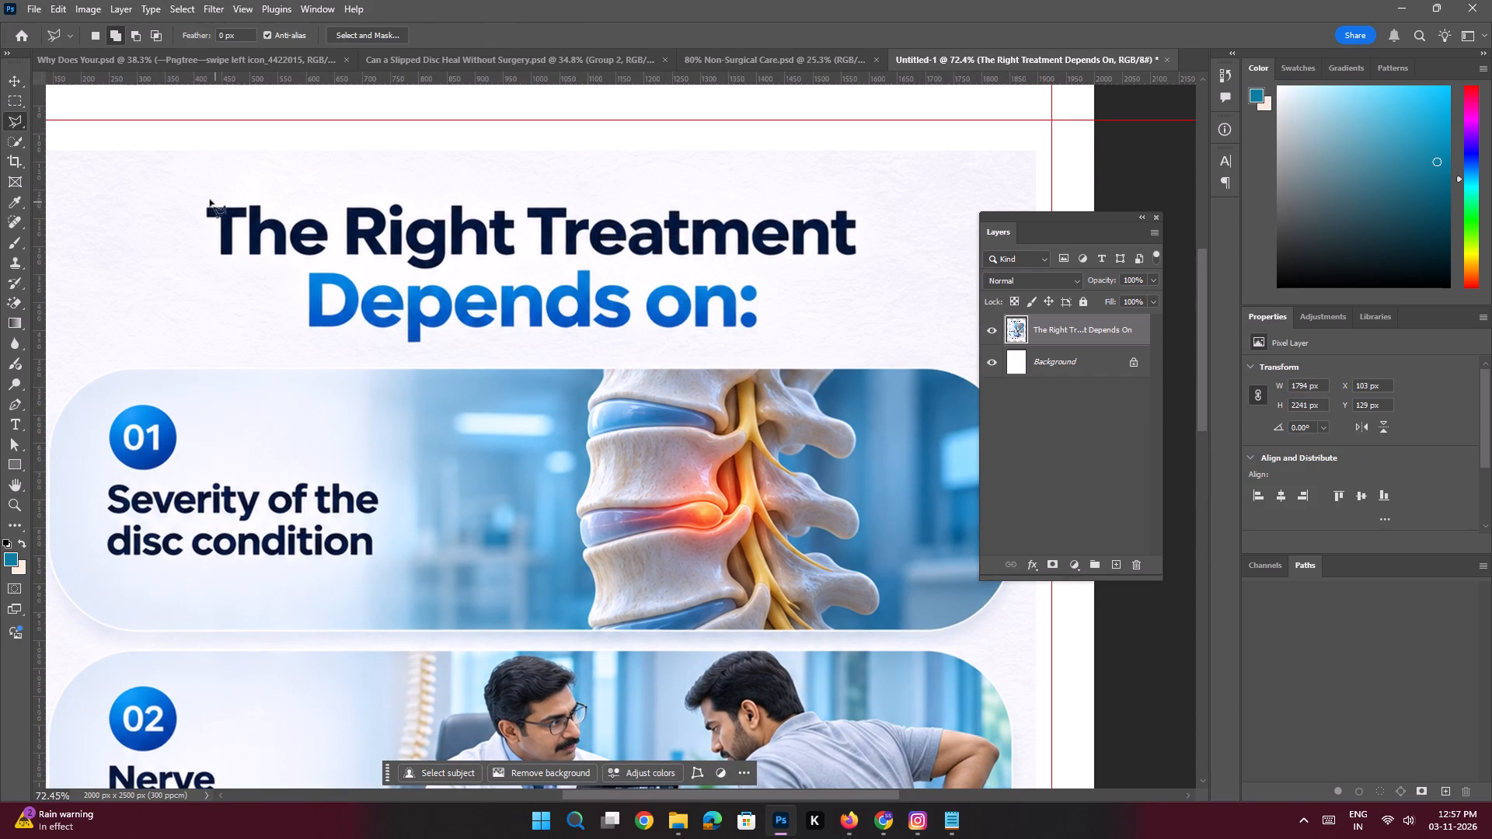
click(195, 199)
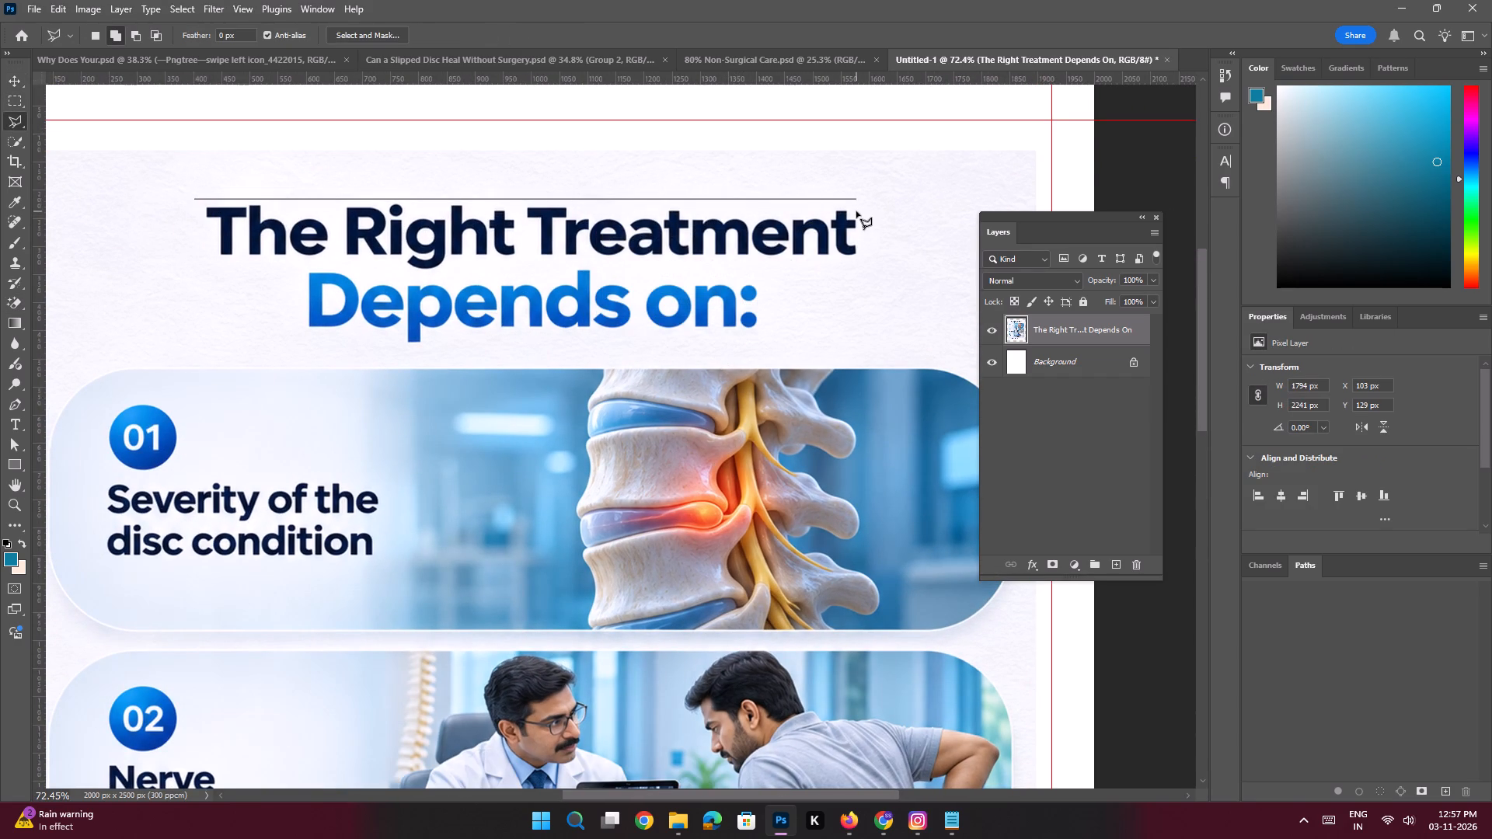
shift+click(863, 211)
click(880, 245)
drag(862, 305, 854, 308)
drag(797, 326, 786, 333)
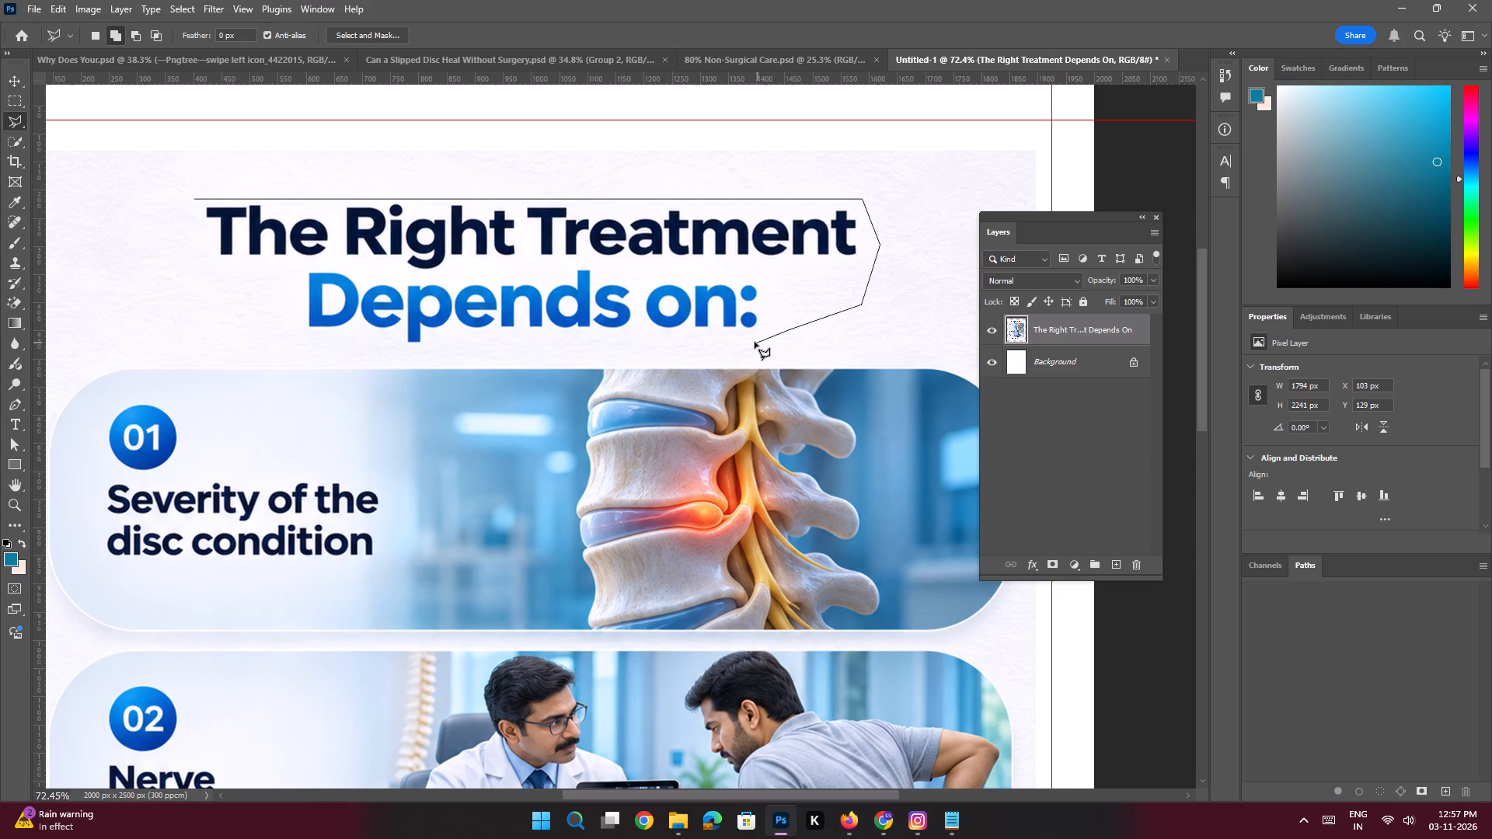
click(748, 339)
shift+click(437, 333)
click(421, 349)
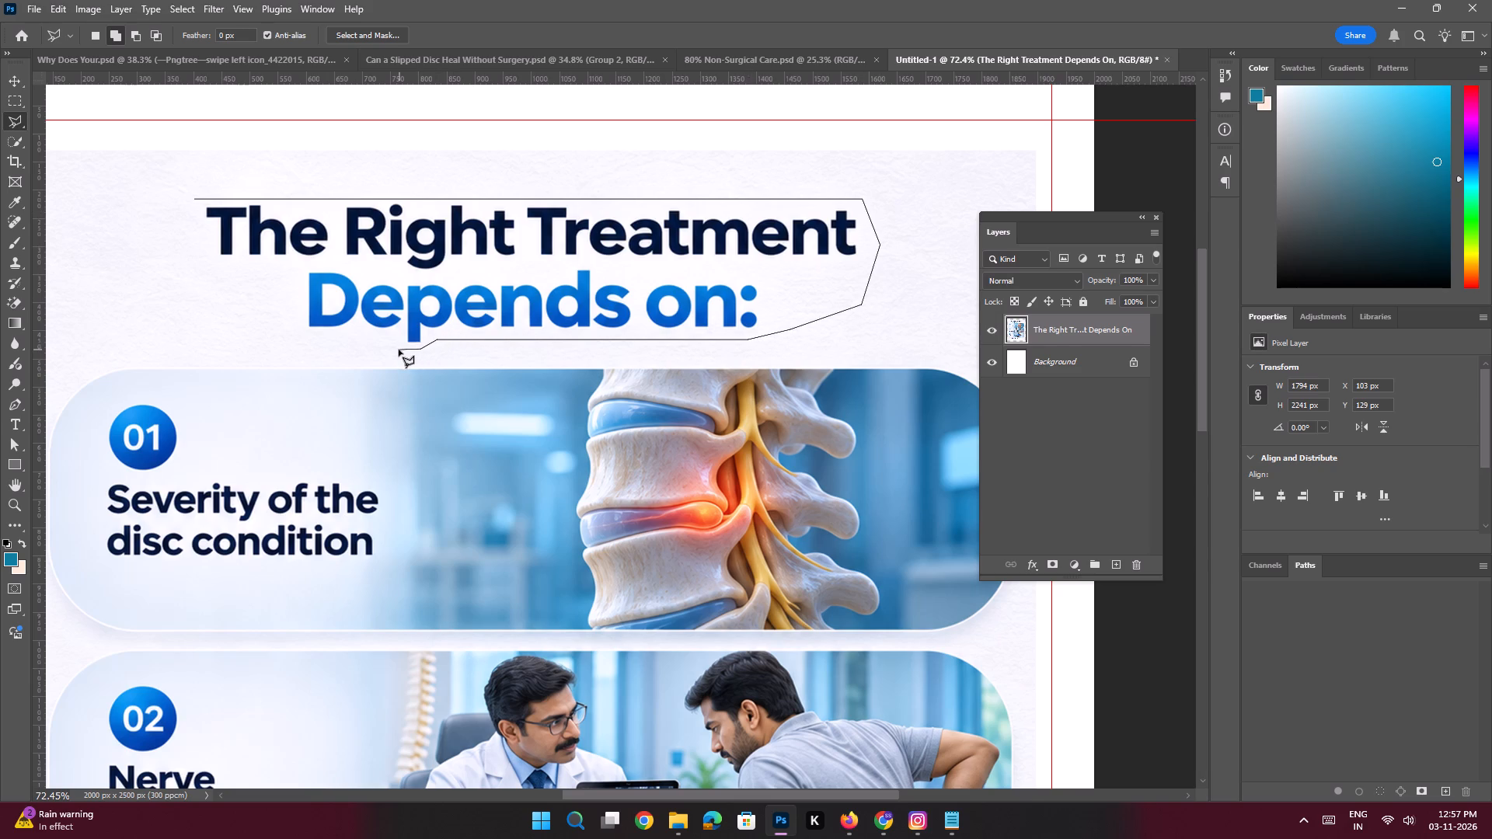
click(398, 350)
click(381, 332)
shift+click(298, 334)
click(214, 270)
click(171, 217)
click(198, 197)
click(199, 197)
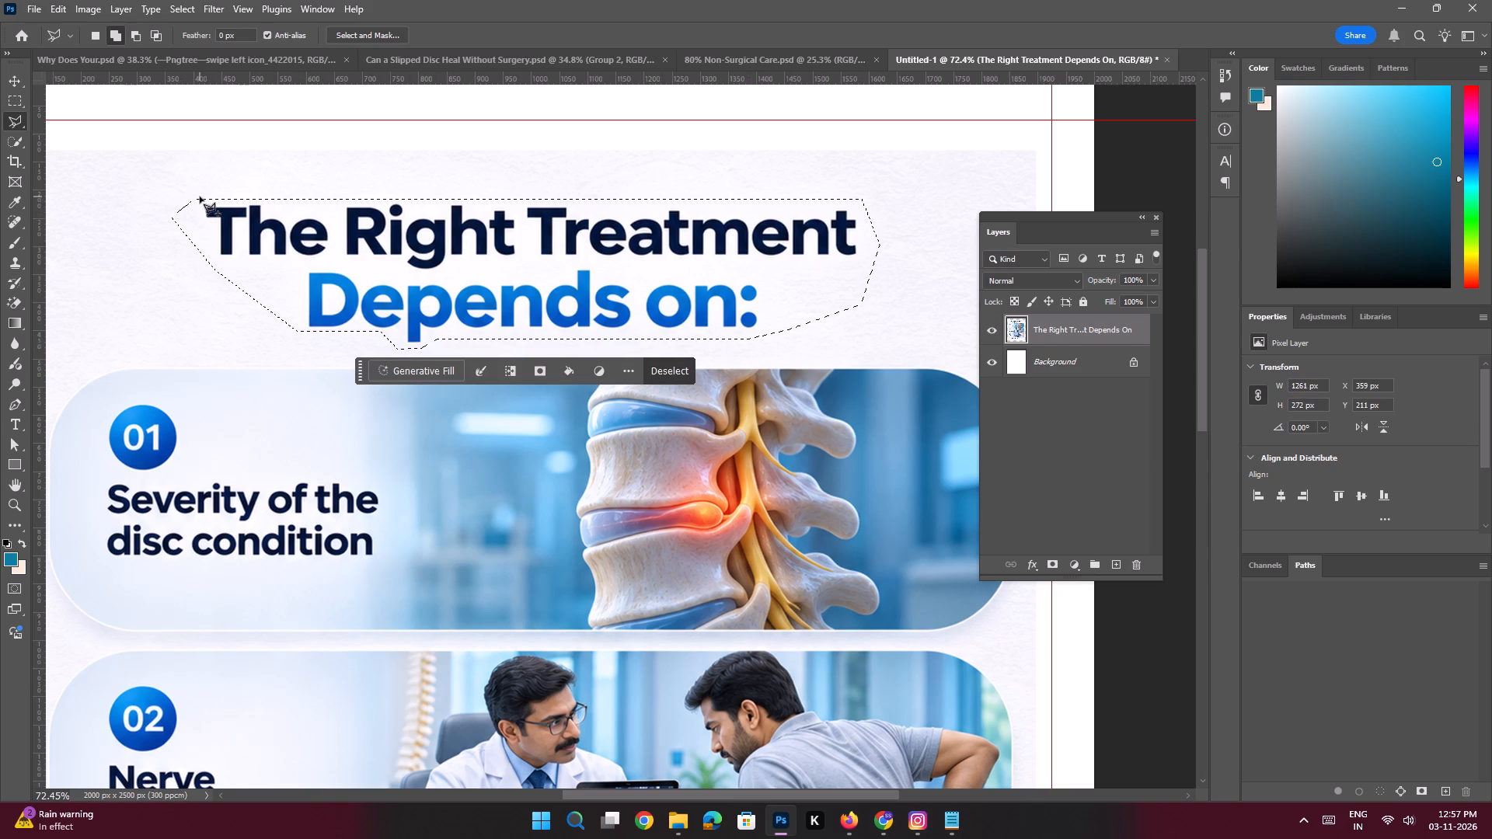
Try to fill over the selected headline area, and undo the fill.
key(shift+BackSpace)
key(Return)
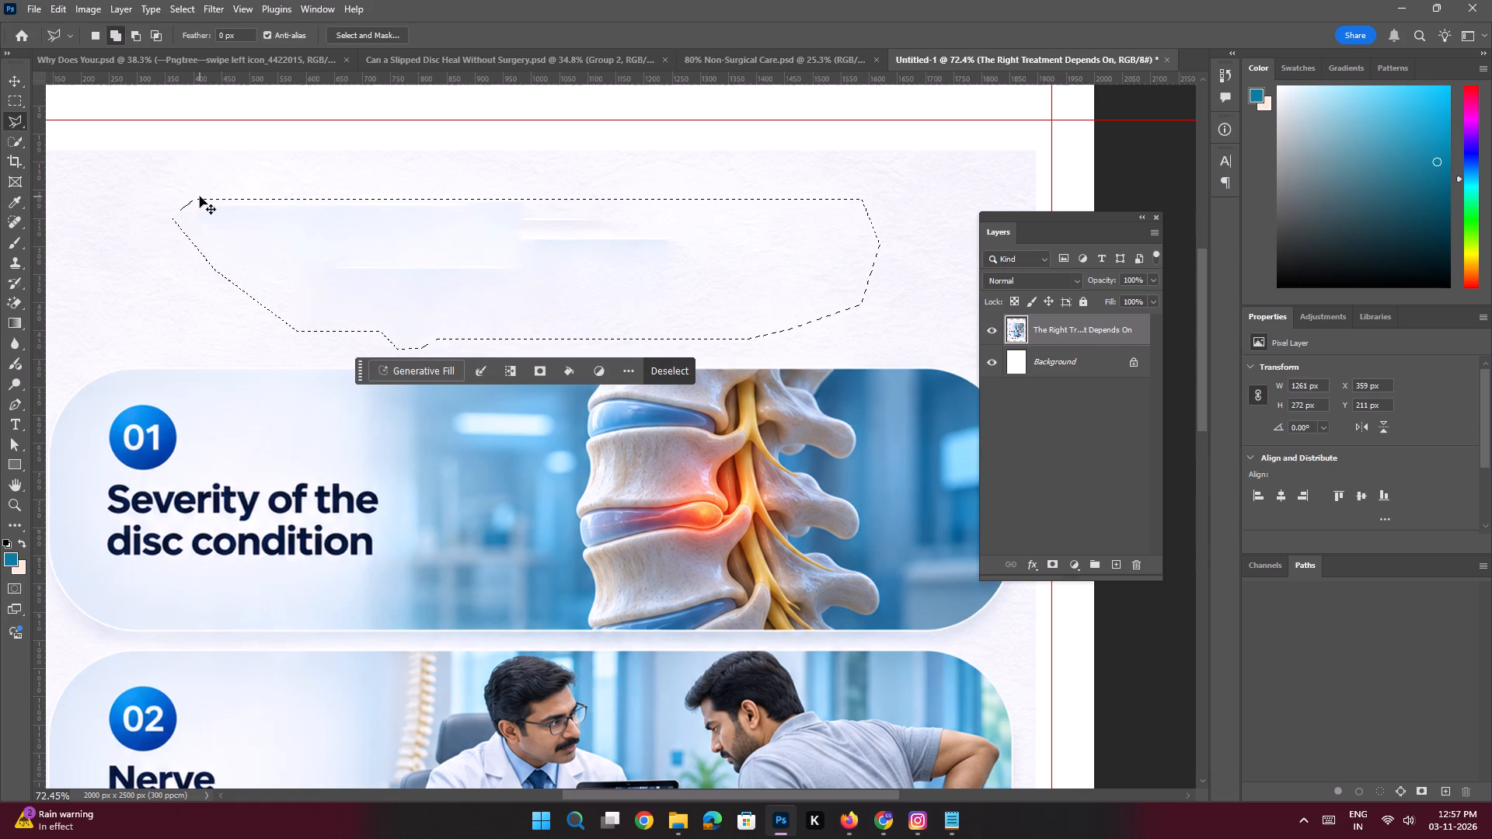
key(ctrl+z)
Add the "Get the Right Diagnosis. Get the Right Treatment!" tagline and its underline to the selection, and run Generative Fill with the prompt "Remove this".
key(ctrl+space)
key(ctrl+space)
key(ctrl+space)
key(ctrl+space)
key(ctrl+space)
key(ctrl+space)
key(ctrl+space)
key(ctrl+space)
key(ctrl+space)
key(ctrl+space)
key(ctrl+space)
key(ctrl+space)
key(ctrl+space)
key(ctrl+space)
key(ctrl+space)
key(ctrl+space)
key(ctrl+space)
key(ctrl+space)
key(ctrl+space)
key(ctrl+space)
ctrl+drag(481, 510, 436, 496)
drag(458, 562, 454, 469)
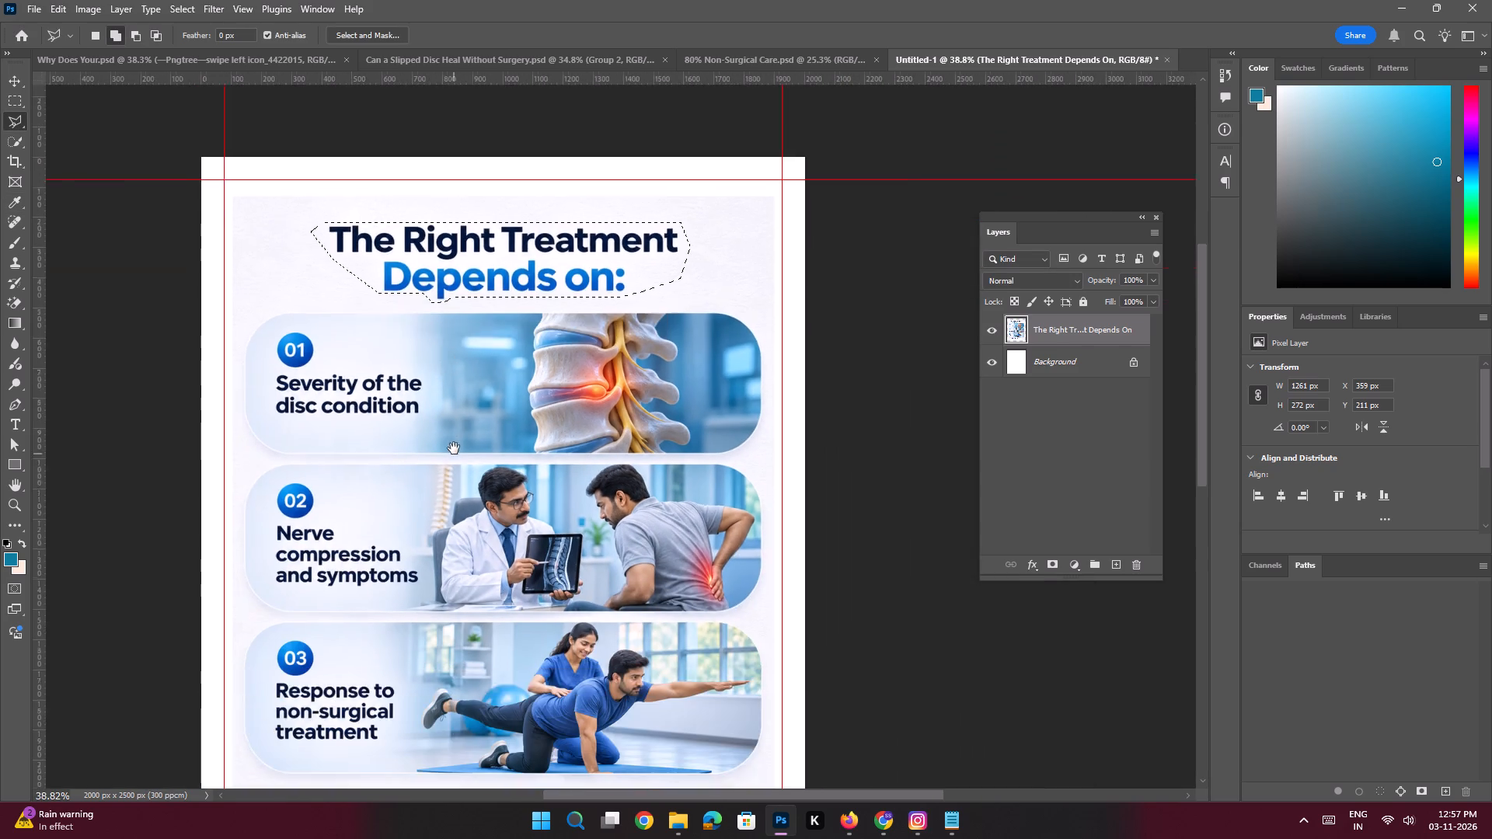
click(450, 488)
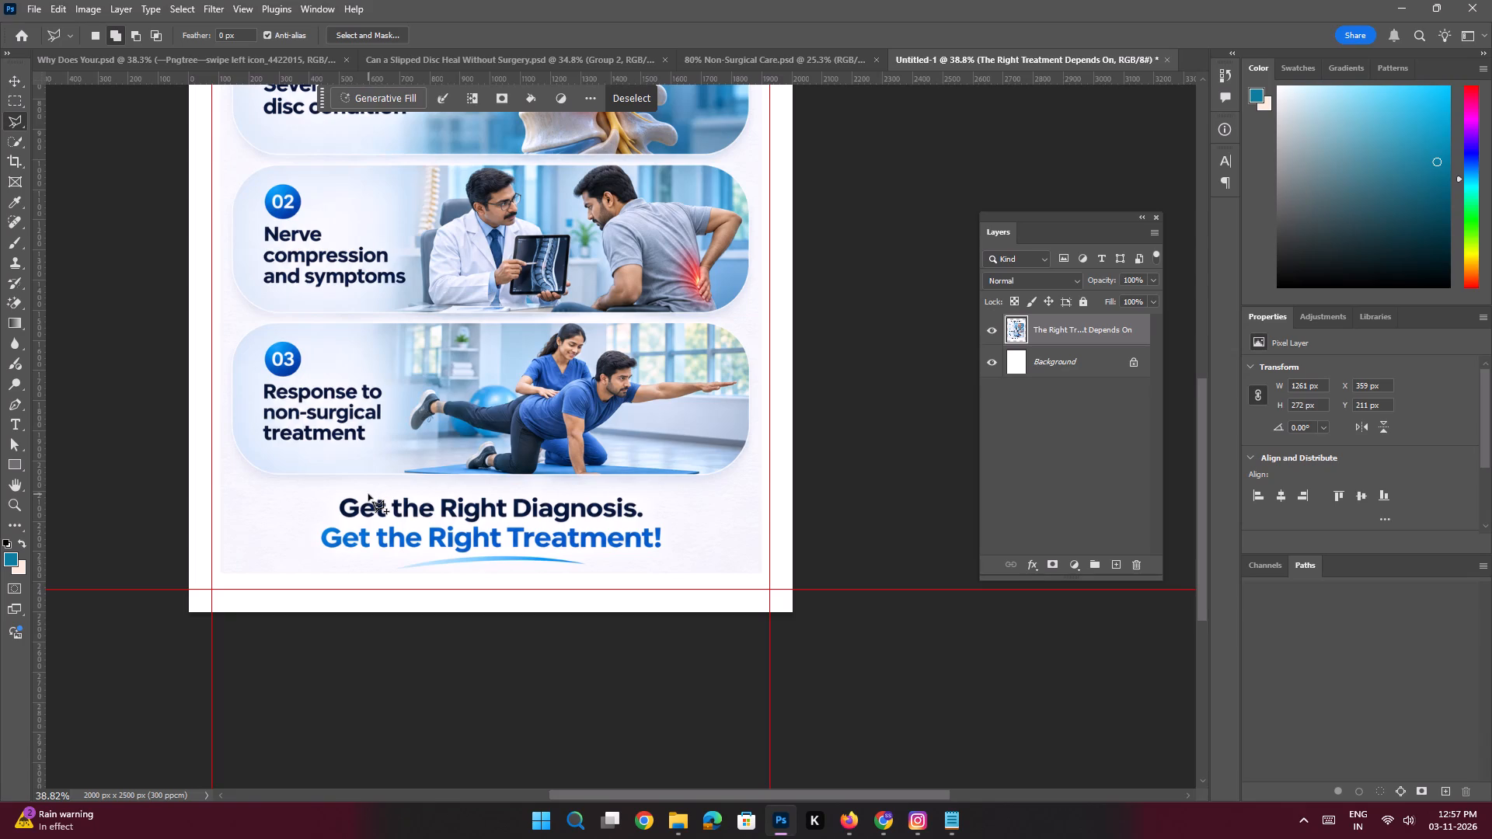
shift+click(368, 494)
shift+click(653, 496)
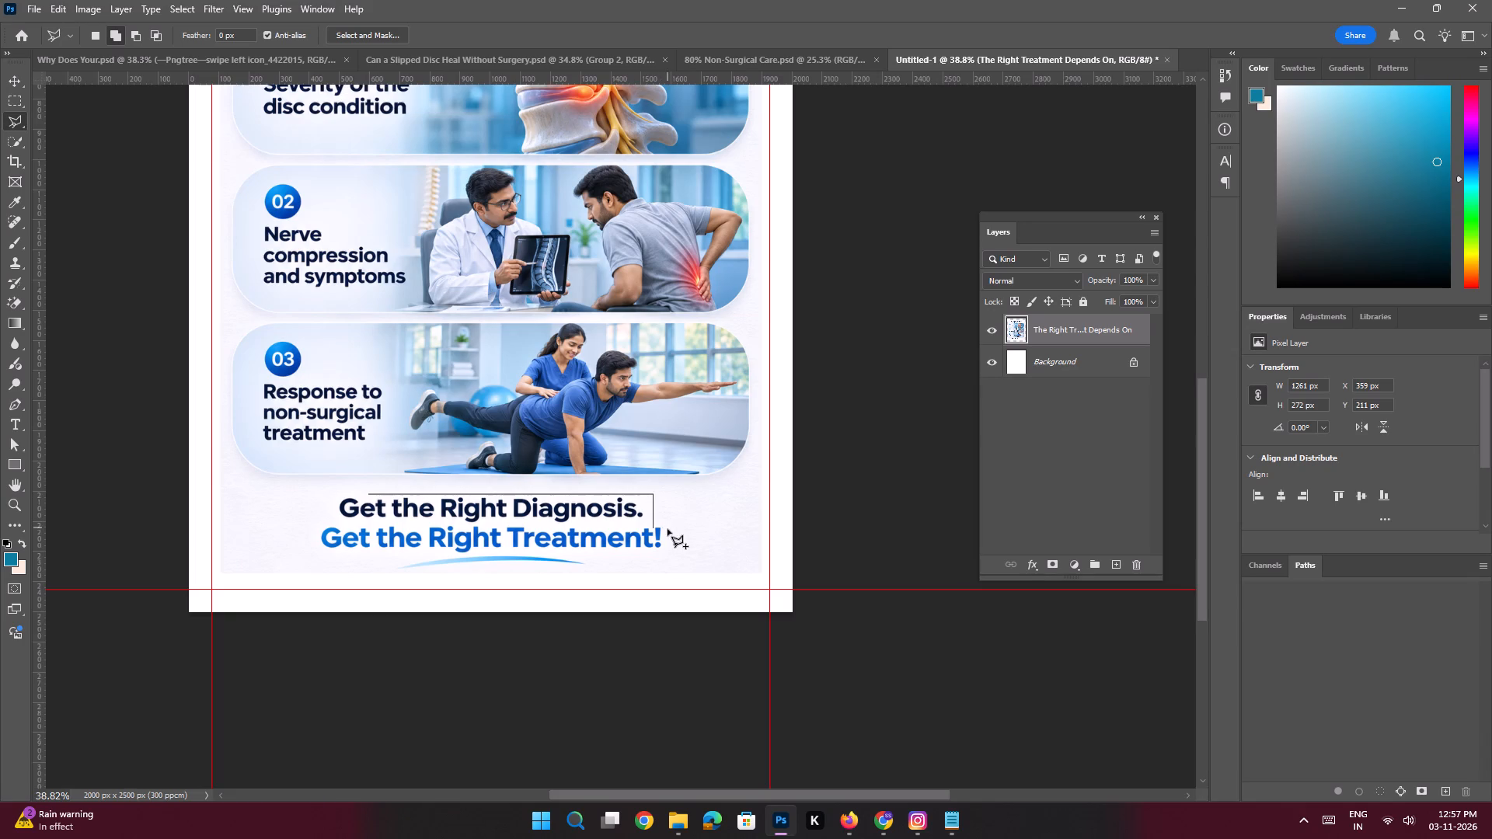
click(664, 522)
click(669, 544)
click(661, 559)
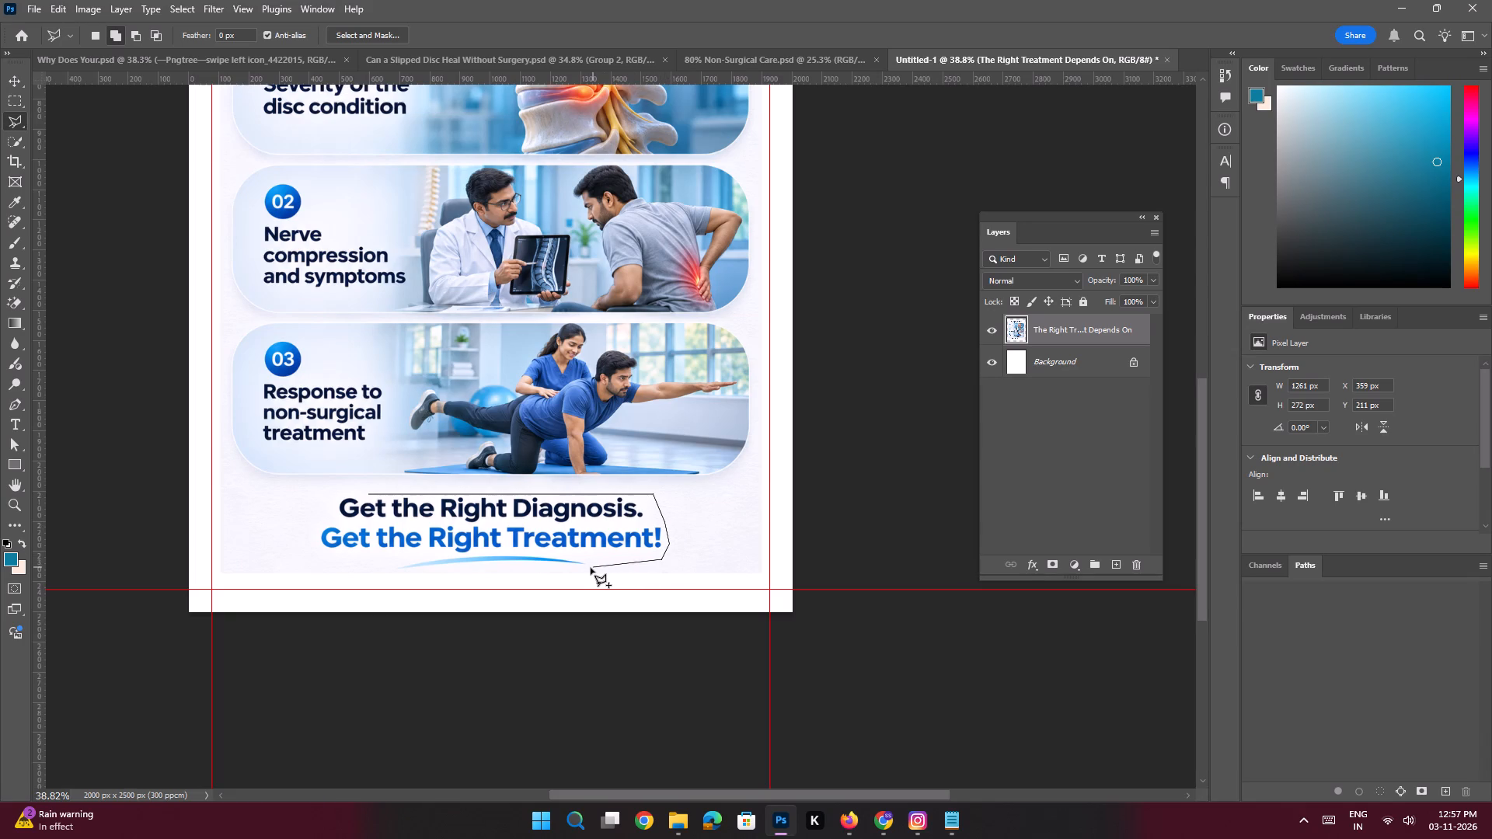
click(584, 568)
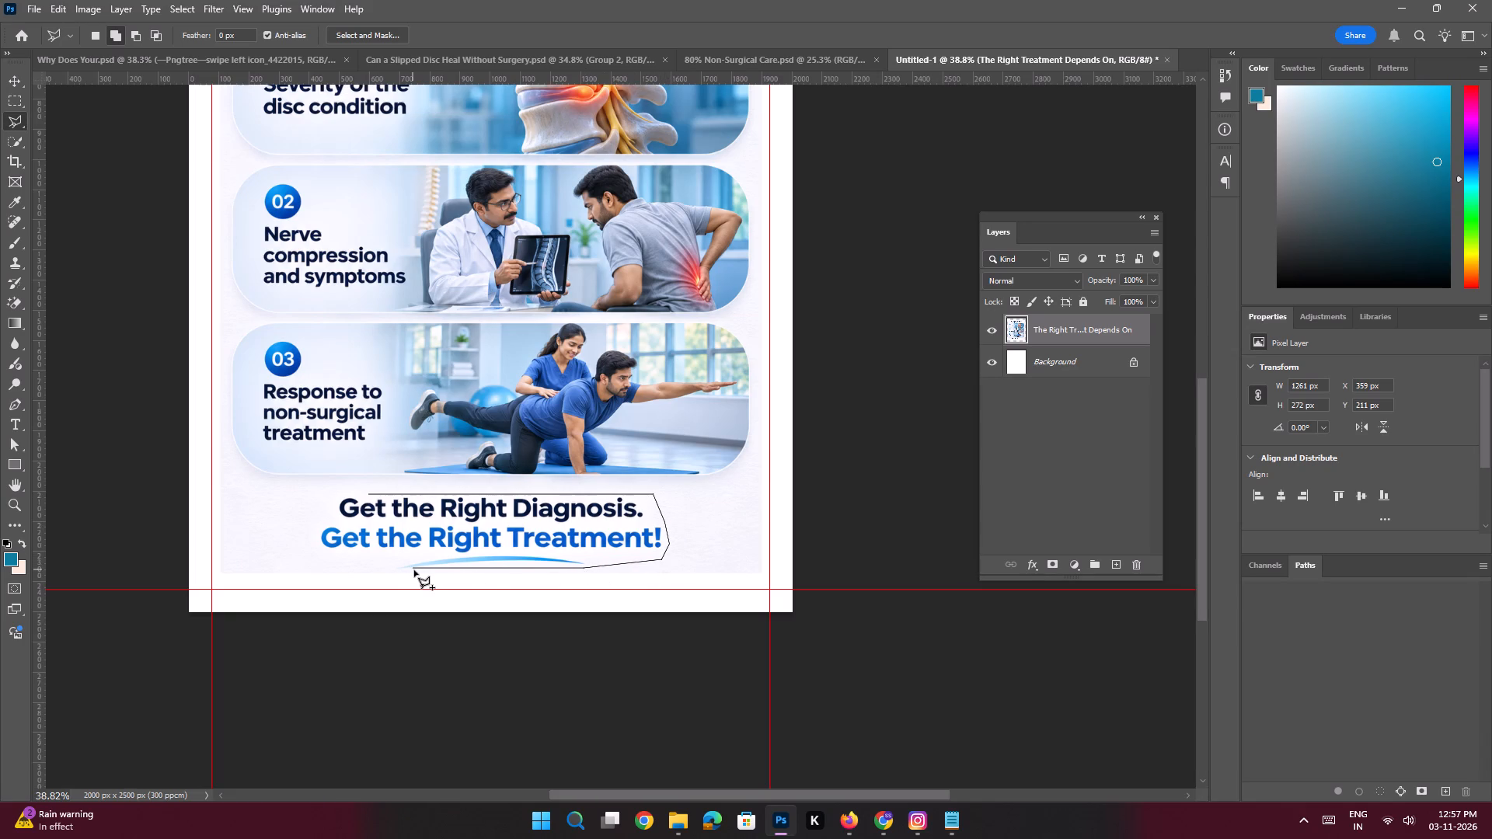
click(414, 570)
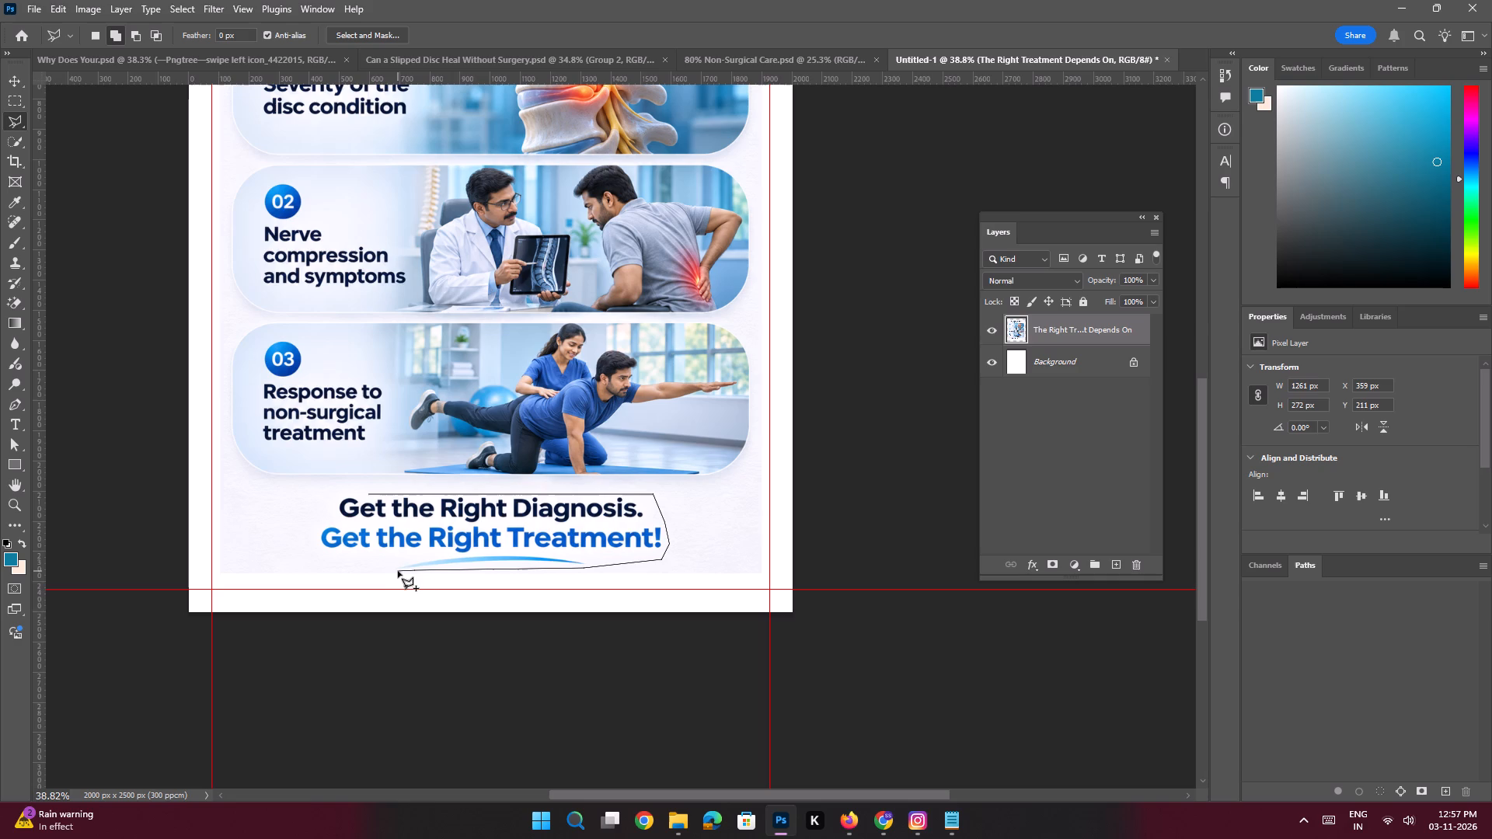
click(398, 571)
click(363, 555)
click(316, 555)
shift+click(305, 538)
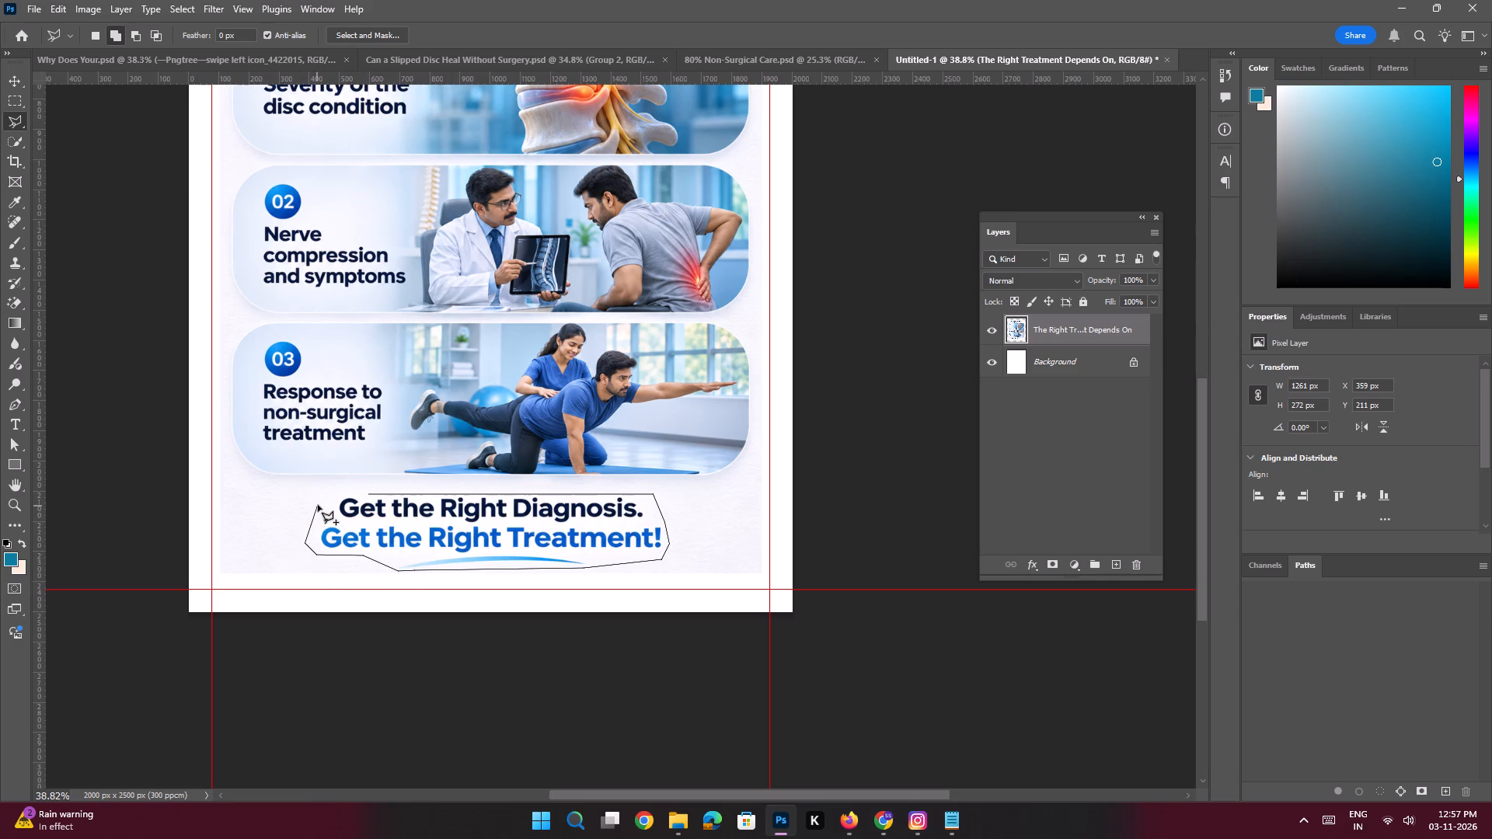
click(318, 505)
click(340, 492)
click(357, 491)
click(369, 493)
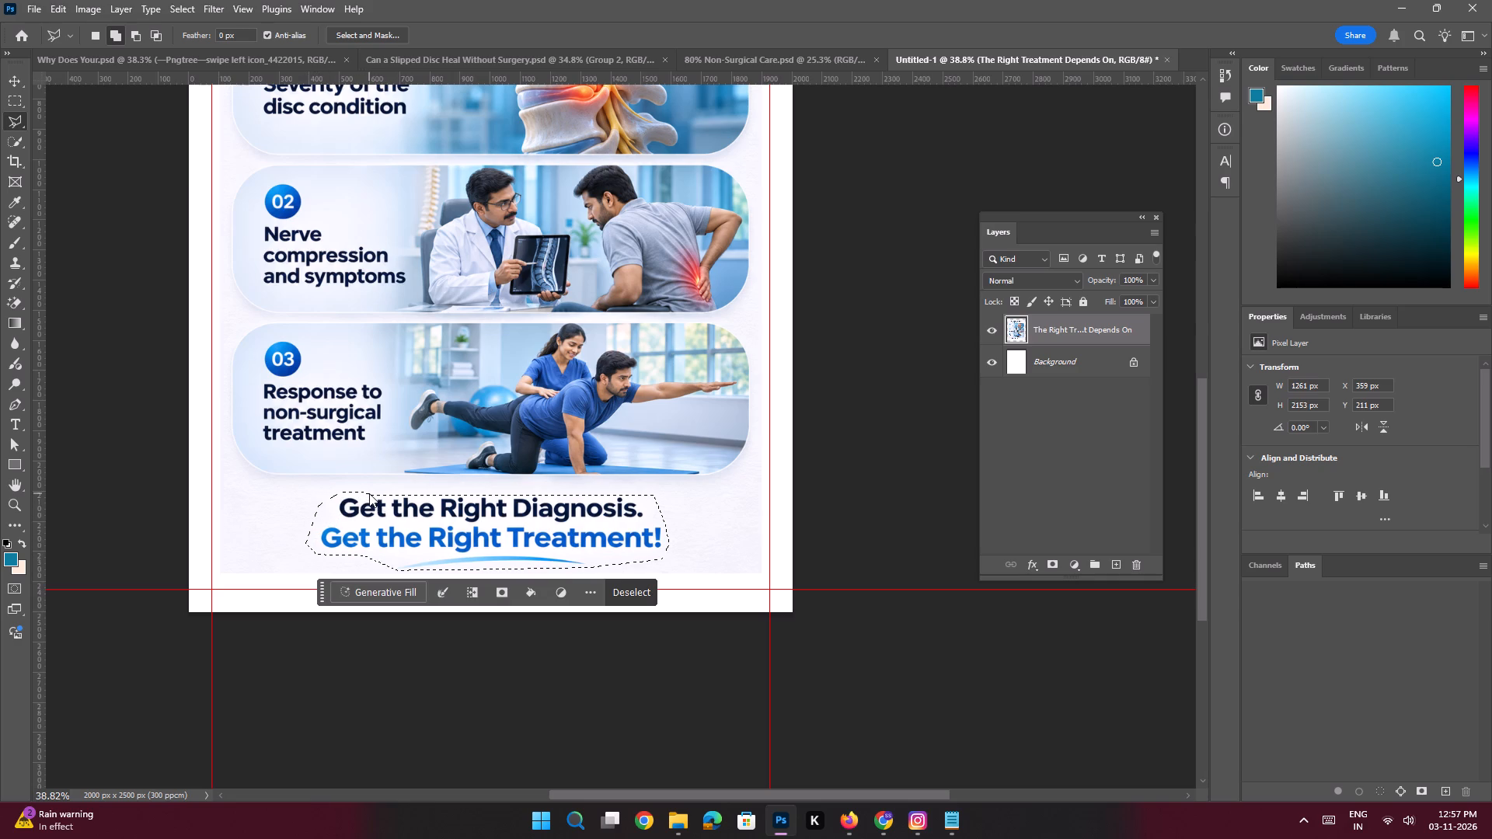
click(375, 590)
text(Remove this)
key(space)
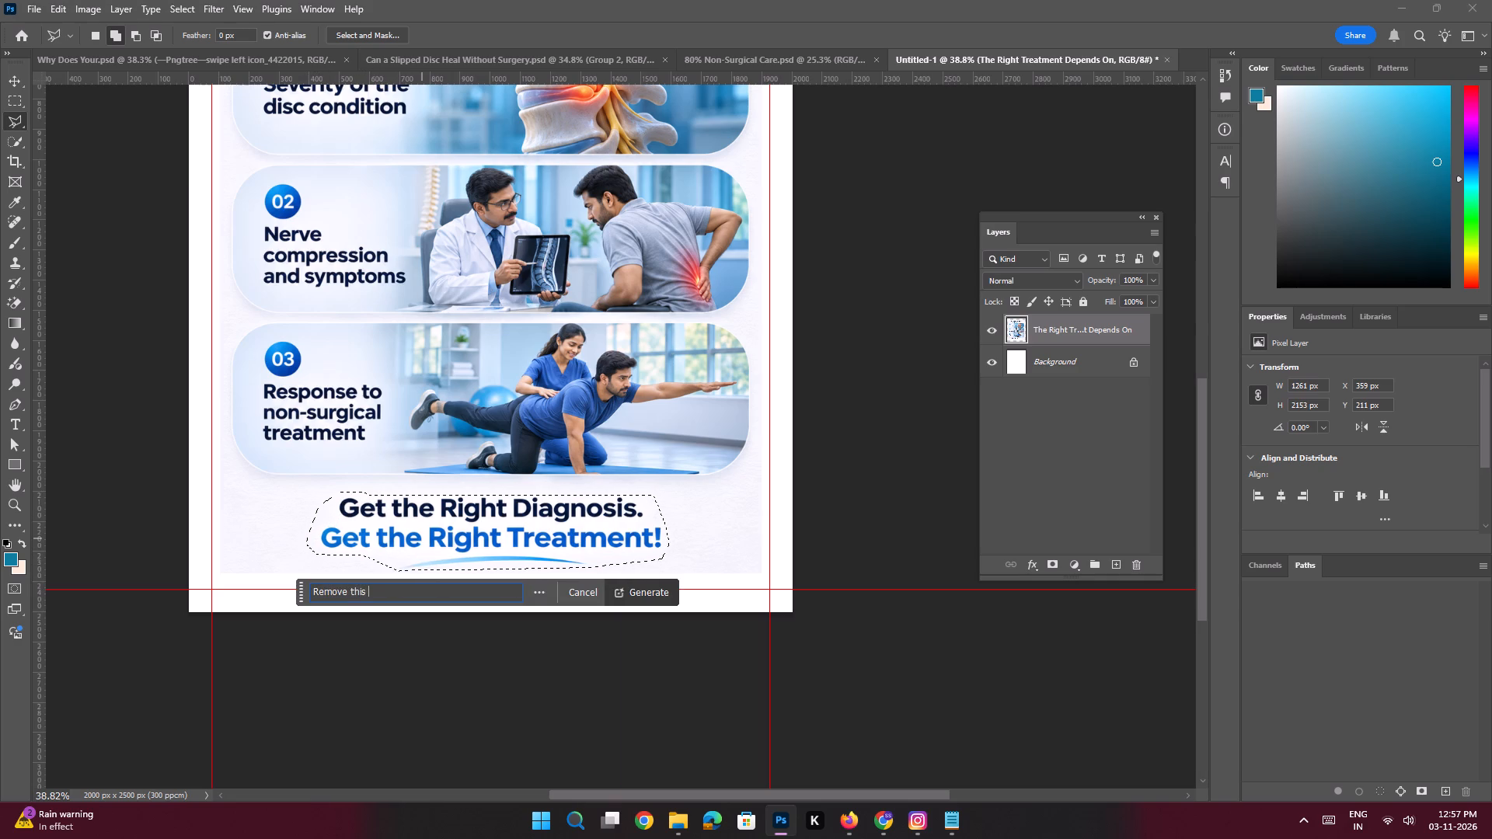
key(Return)
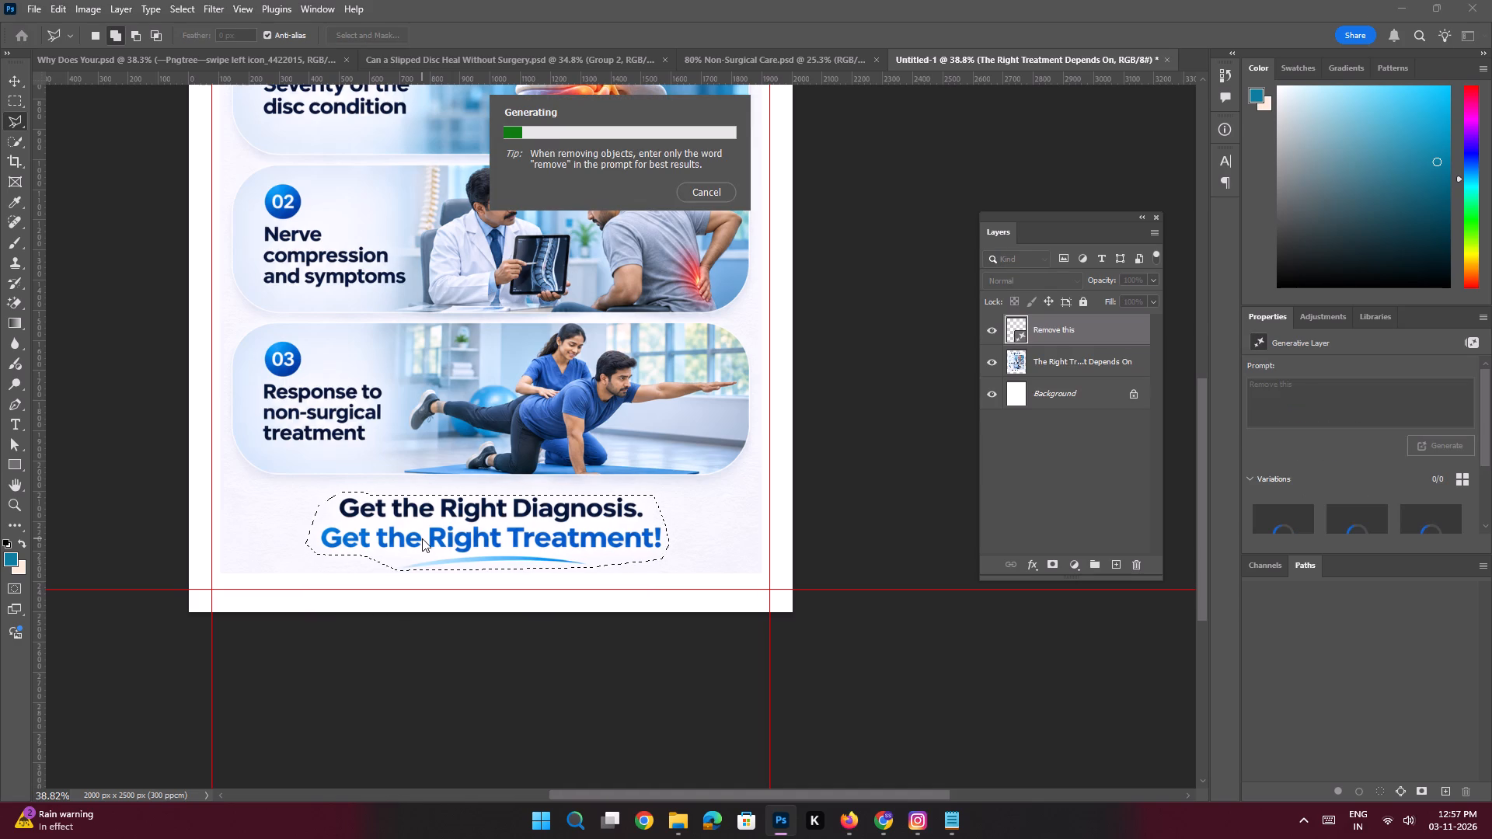
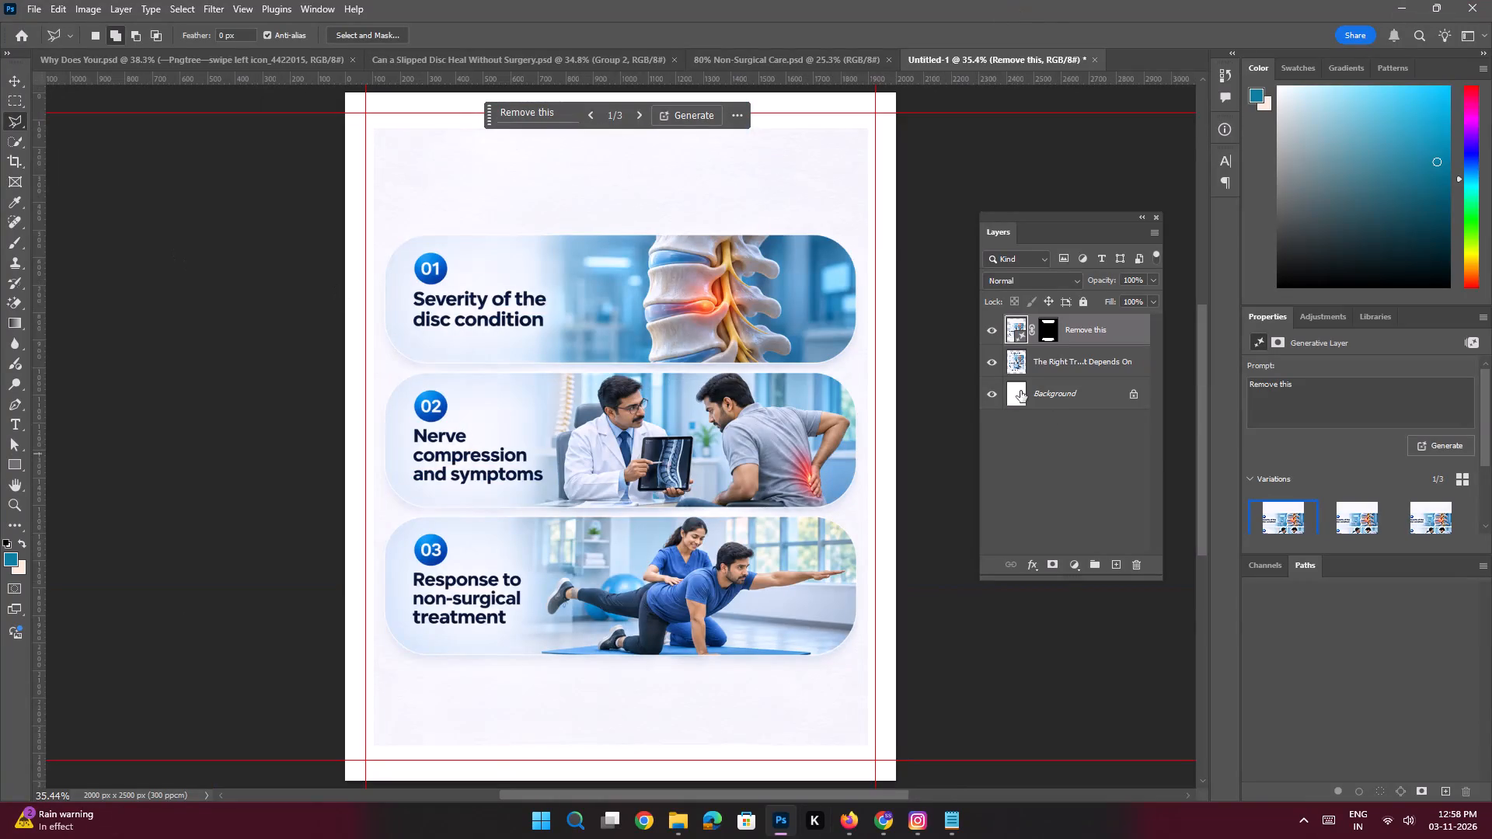
Combine the "Remove this" generative layer and the "The Right Treatment Depends On" image layer into one smart object.
shift+click(1073, 366)
right_click(1084, 334)
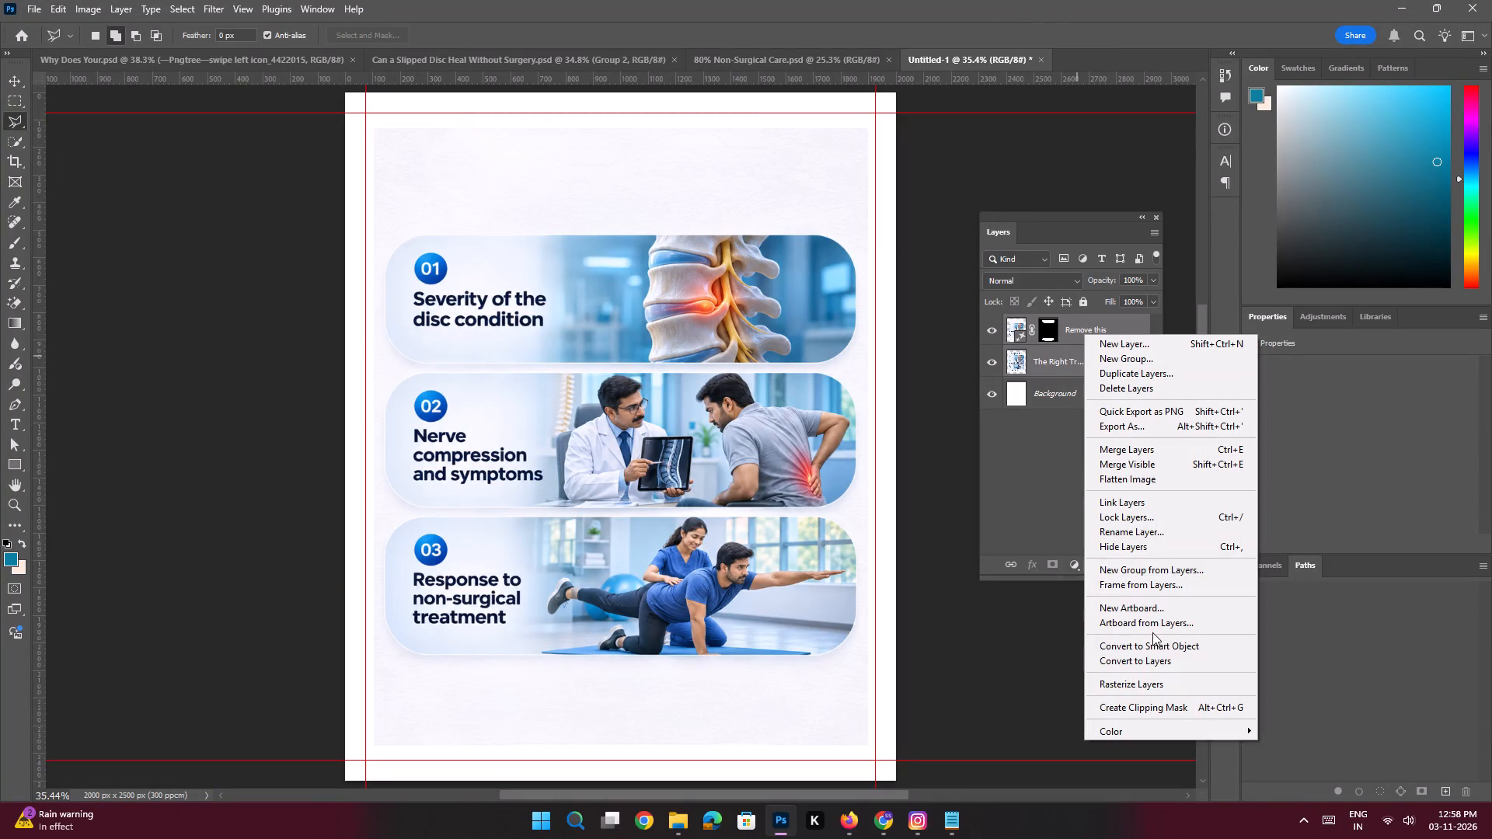
click(1139, 640)
Select the white margins along the canvas's top and right edges with the Rectangular Marquee, slightly overlapping the image's right edge.
key(space)
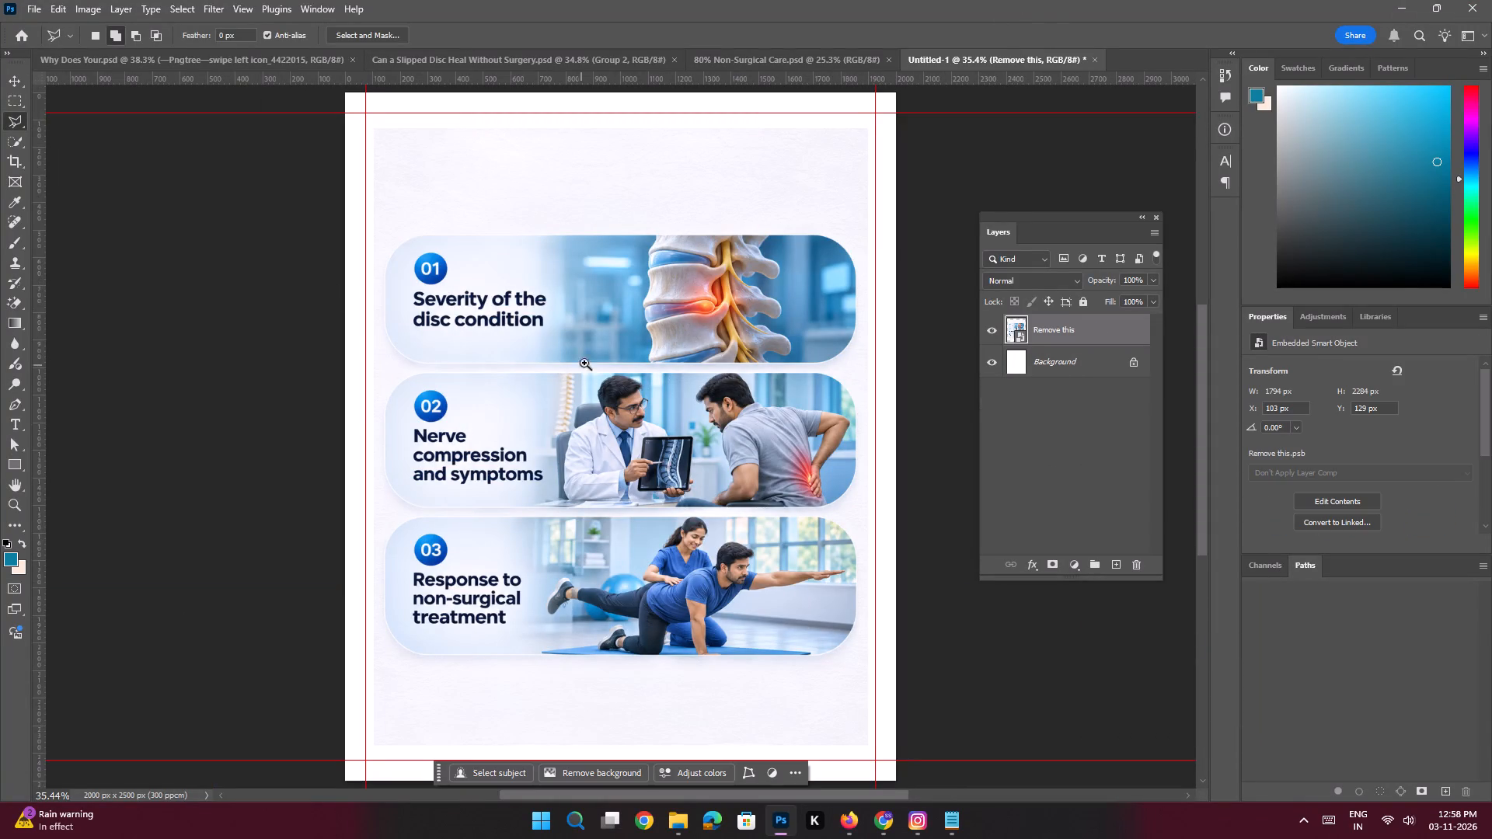
ctrl+drag(586, 354, 571, 350)
drag(636, 329, 621, 329)
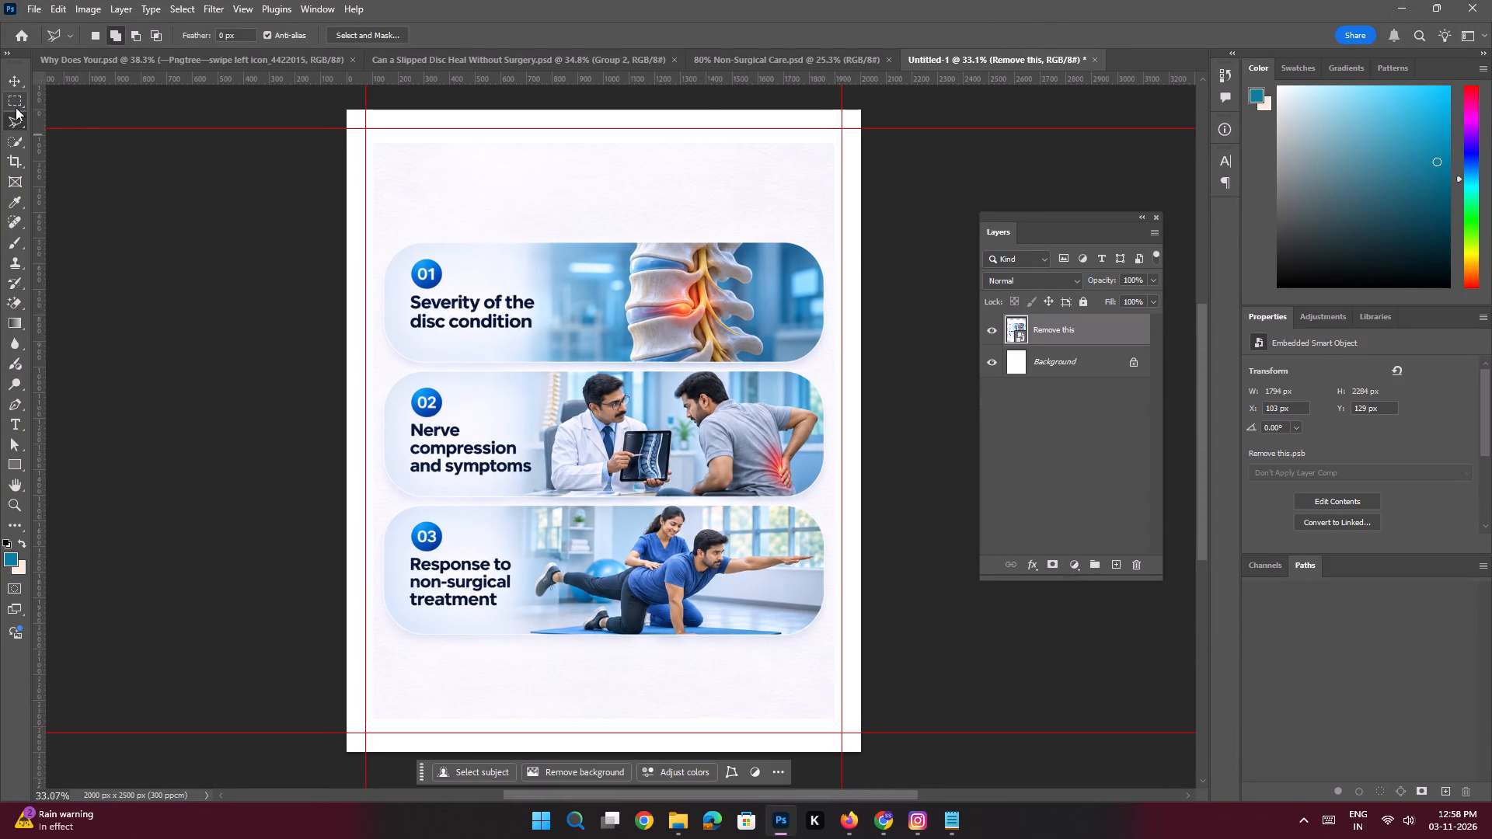
click(15, 104)
key(space)
key(space)
key(space)
key(space)
key(space)
key(space)
drag(444, 185, 419, 247)
drag(286, 156, 755, 188)
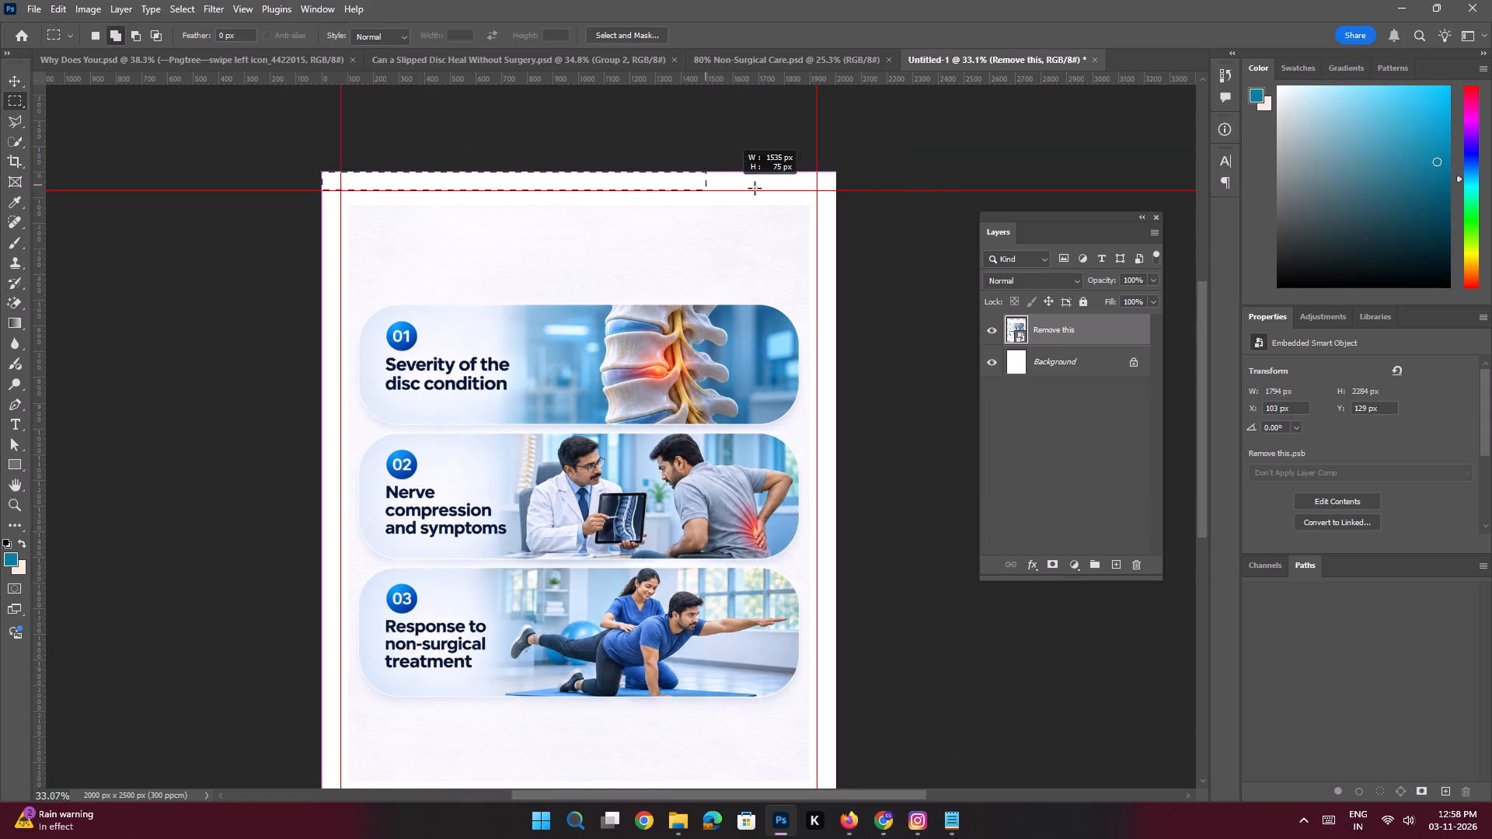
drag(755, 188, 876, 207)
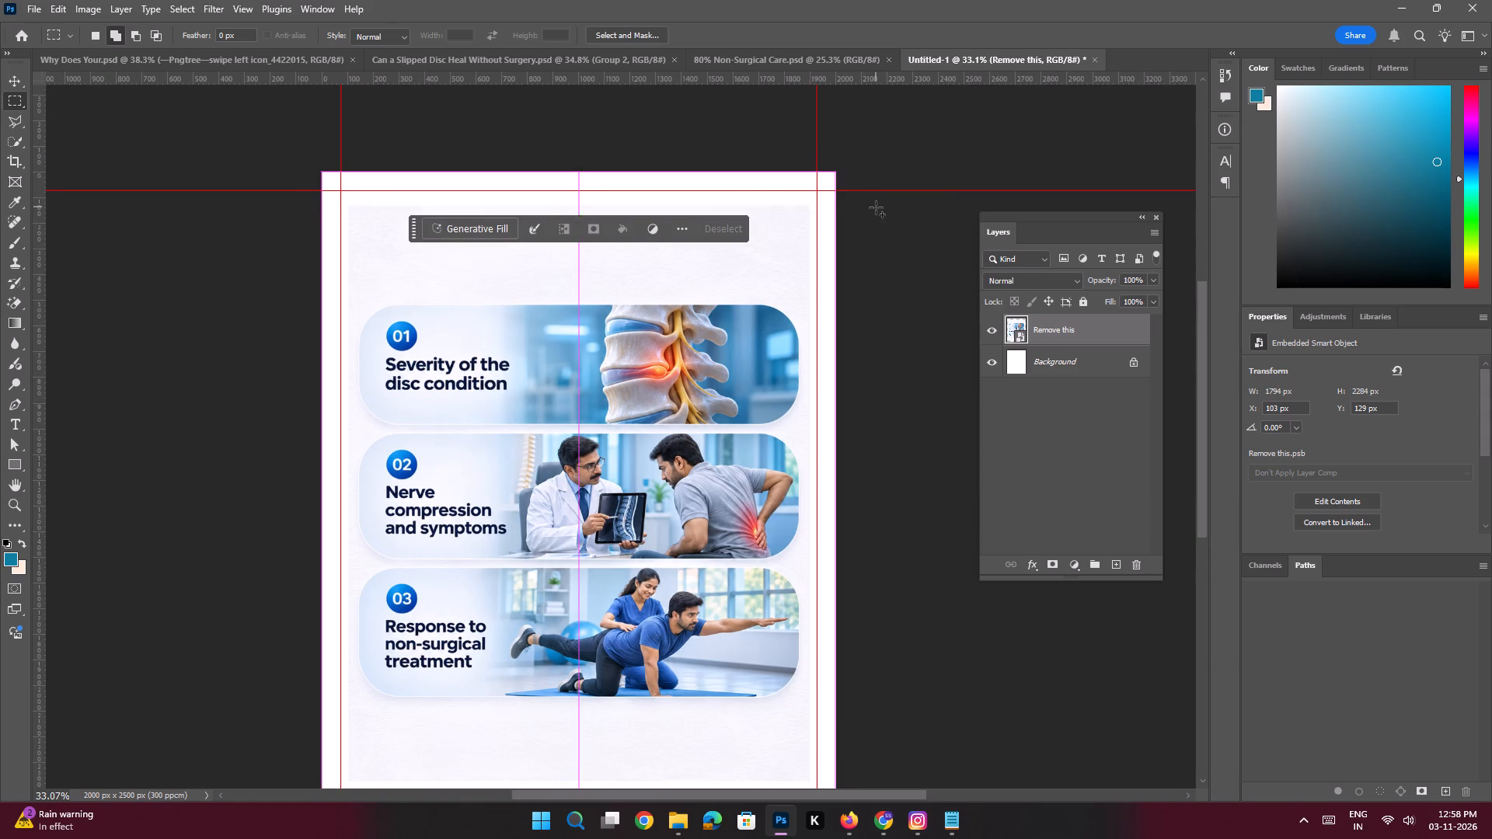
key(space)
shift+drag(854, 165, 822, 775)
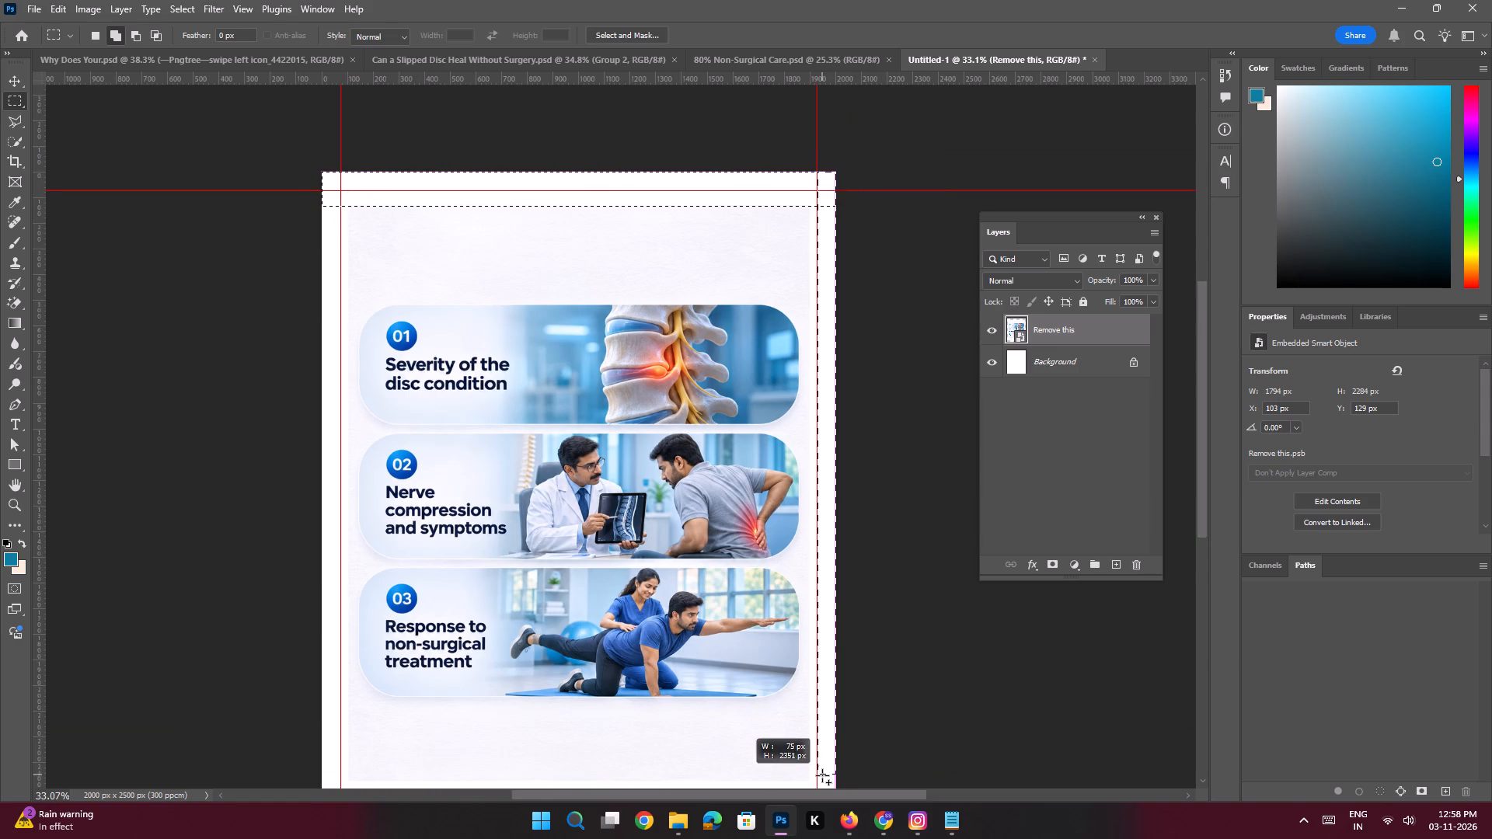
shift+drag(822, 775, 818, 182)
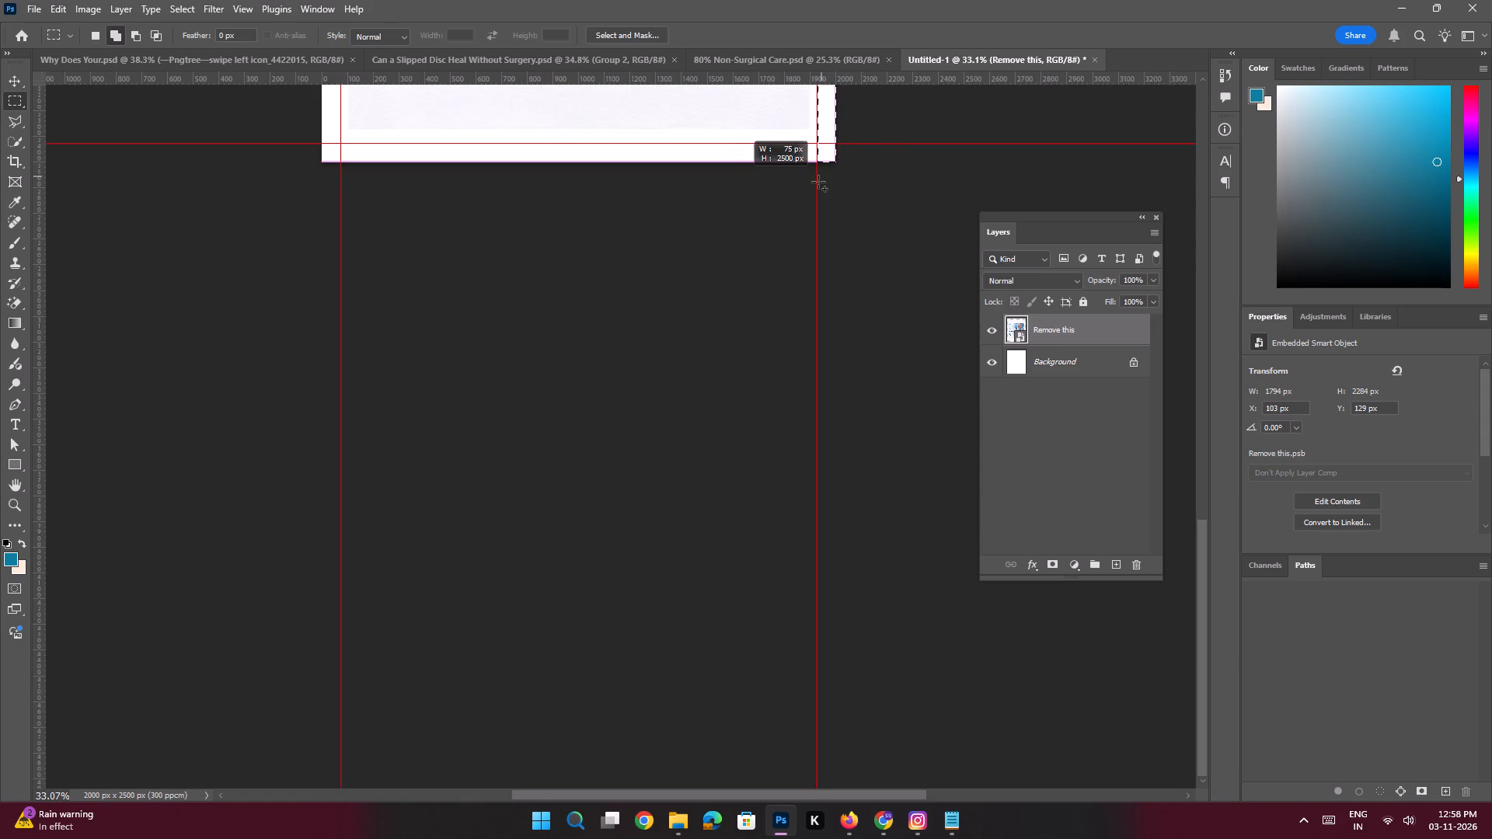
shift+drag(818, 182, 807, 185)
Add the full-width bottom margin, about 130 px high, and the full-height left margin to the selection to complete the border frame.
key(space)
key(space)
key(space)
key(space)
key(space)
key(space)
key(space)
key(space)
key(space)
key(space)
key(space)
key(space)
key(space)
key(space)
key(space)
key(space)
key(space)
key(space)
key(space)
key(space)
drag(755, 127, 801, 439)
shift+drag(901, 481, 303, 451)
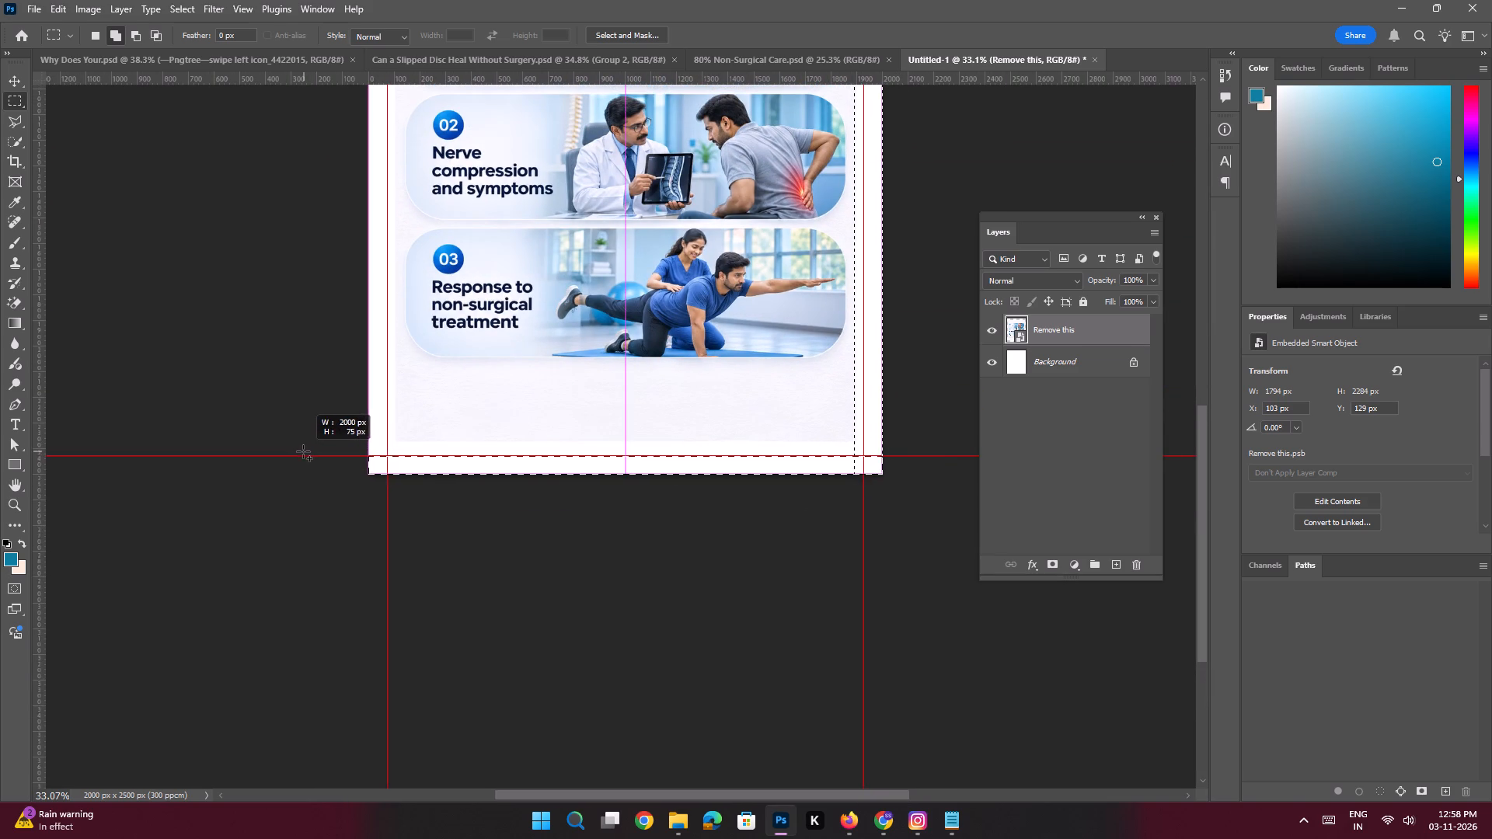
shift+drag(303, 451, 295, 441)
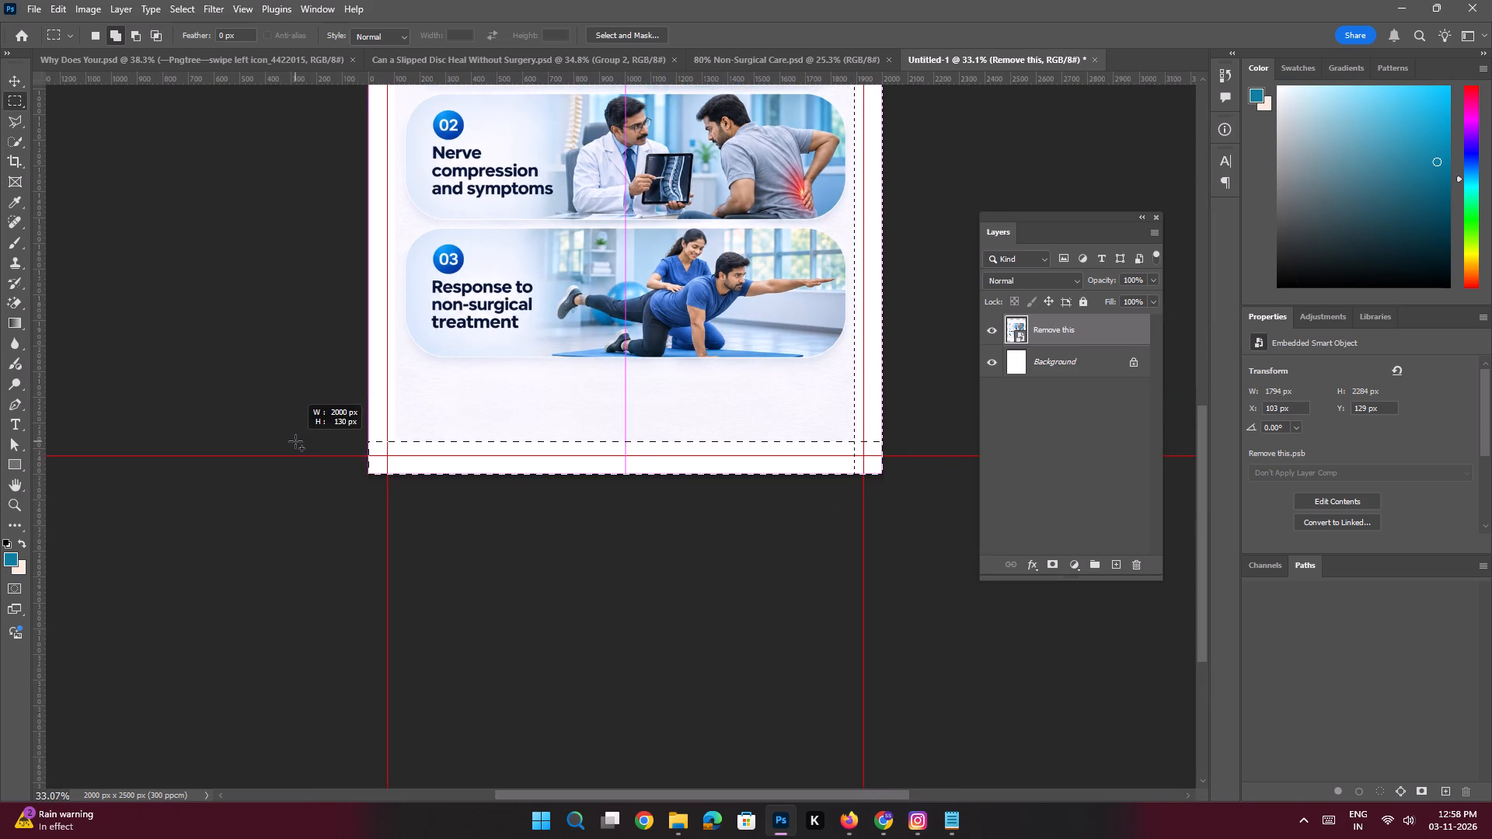
shift+drag(295, 441, 295, 440)
key(space)
key(space)
key(space)
key(space)
key(space)
key(space)
key(space)
key(space)
key(space)
key(space)
key(space)
key(space)
key(space)
key(space)
key(space)
key(space)
key(space)
drag(369, 422, 373, 432)
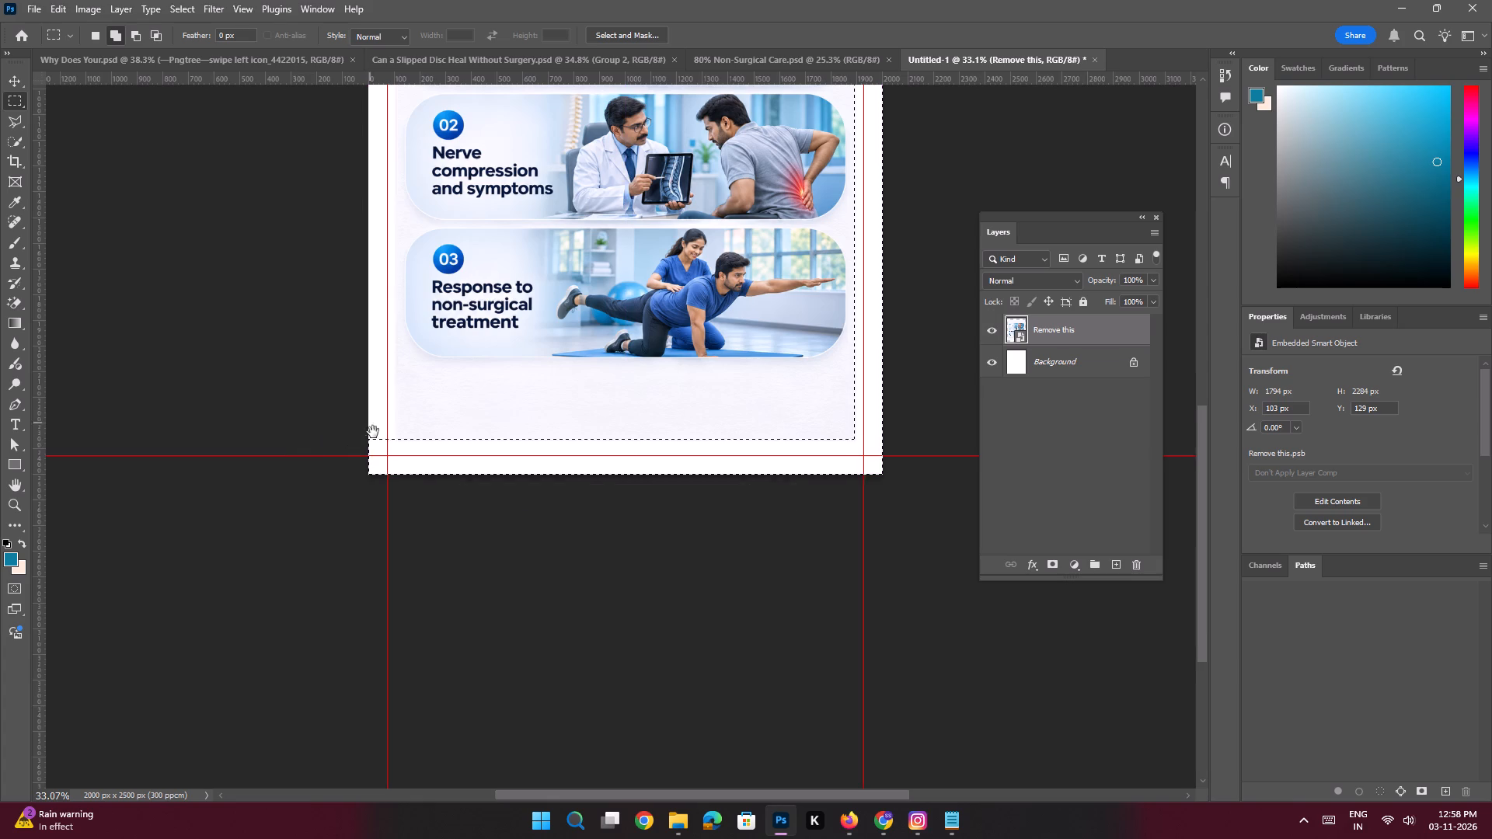
drag(373, 432, 429, 599)
shift+drag(454, 672, 297, 0)
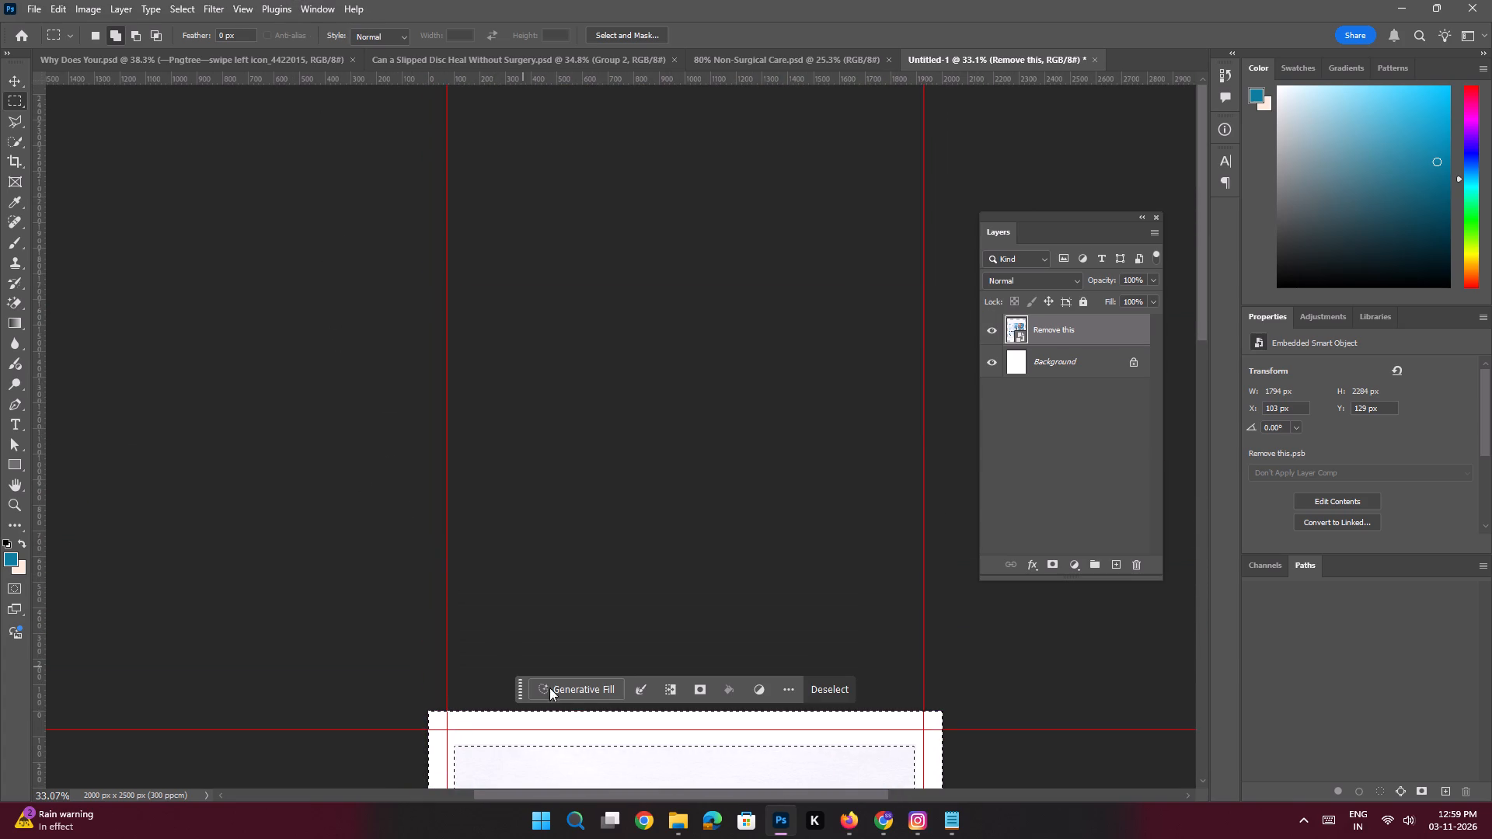
Run Generative Fill on the selected border frame with the prompt "fill this".
click(559, 688)
text(fi)
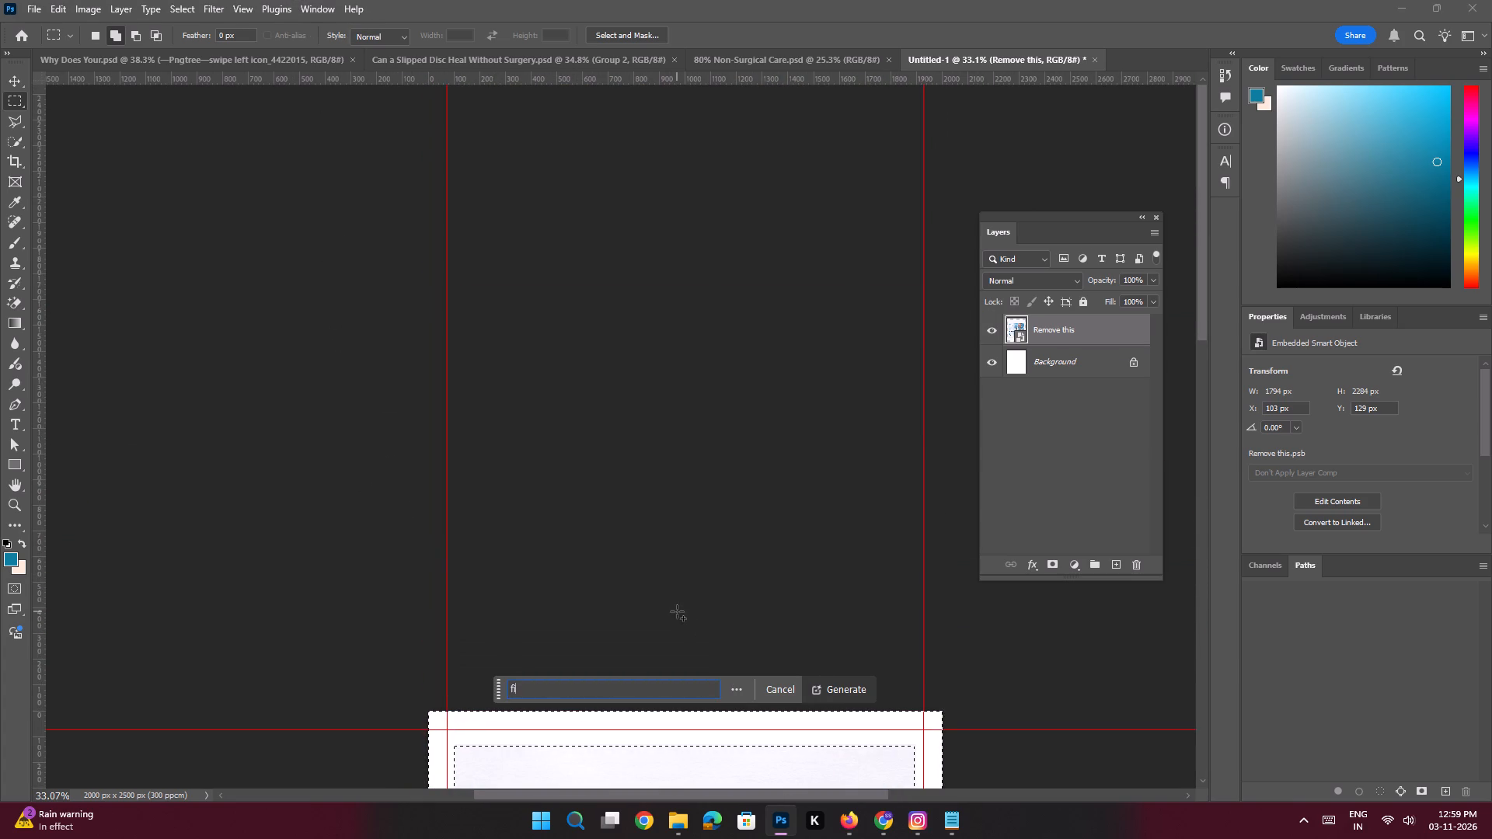
text(ll this)
key(space)
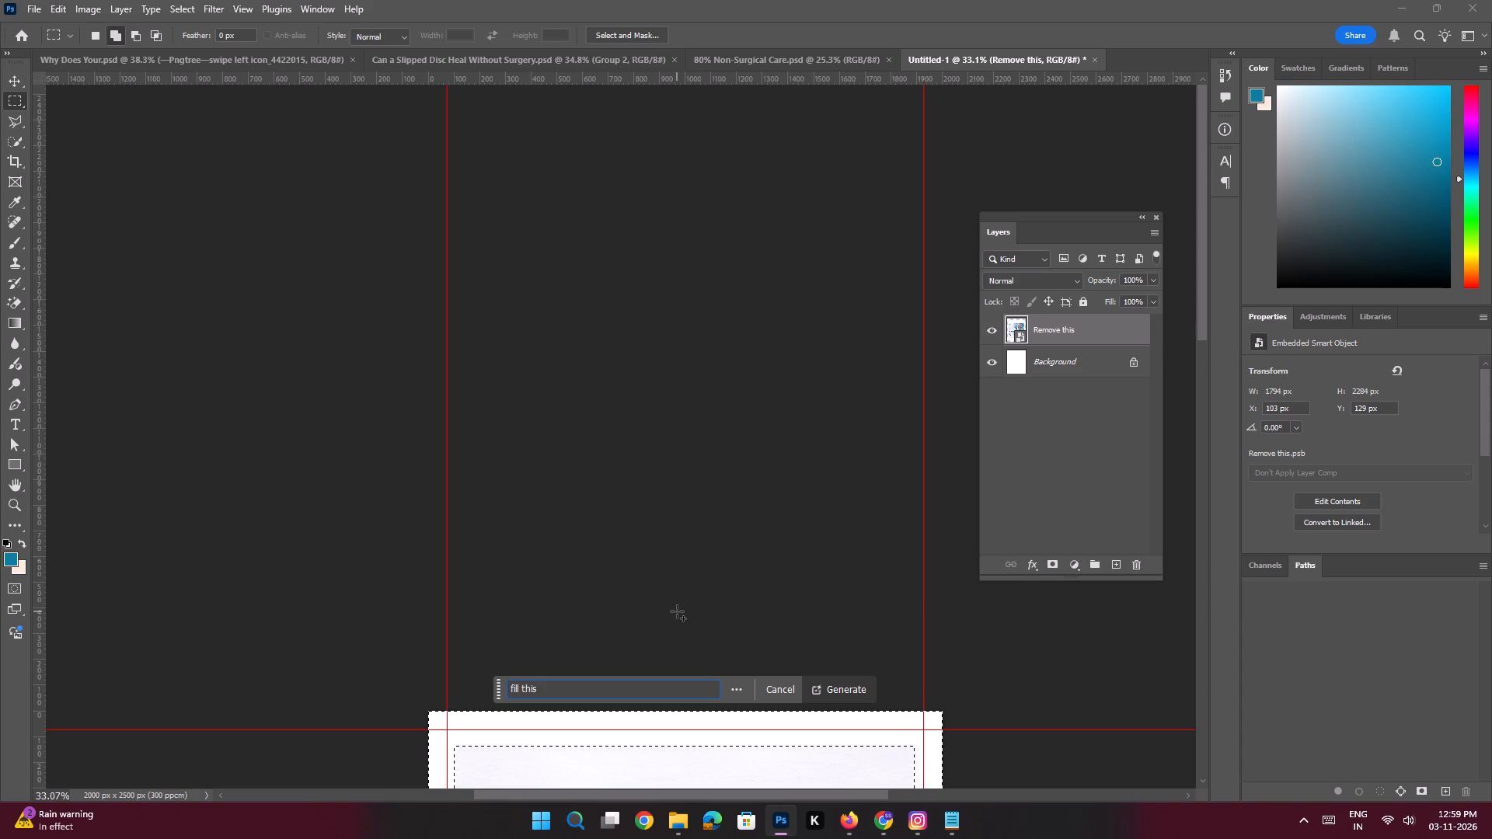
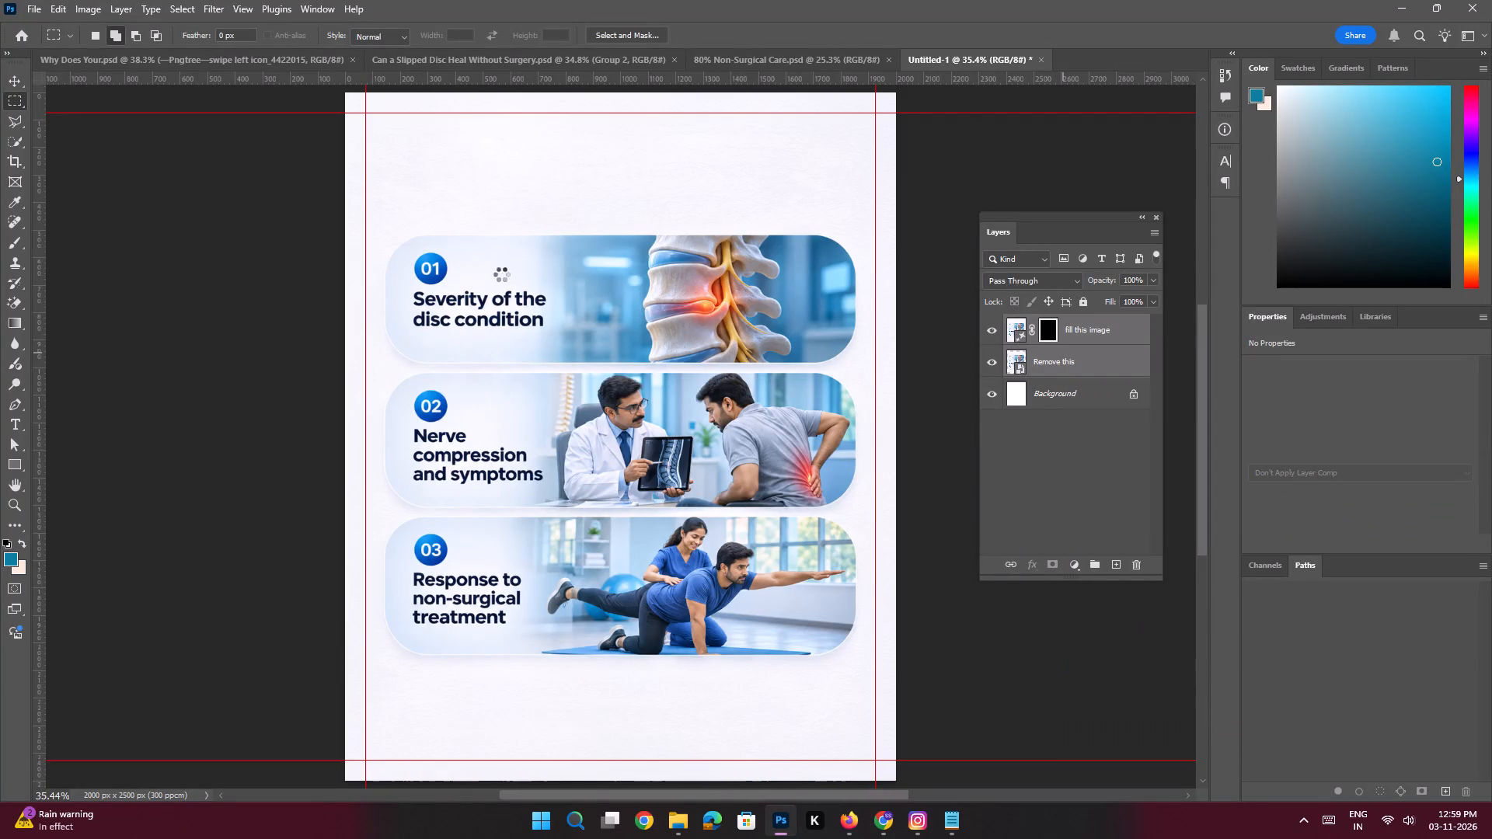
Copy the Slide 3 heading "The Right Treatment Depends on" from the Notepad copy notes.
key(space)
ctrl+drag(551, 312, 531, 305)
drag(599, 286, 598, 299)
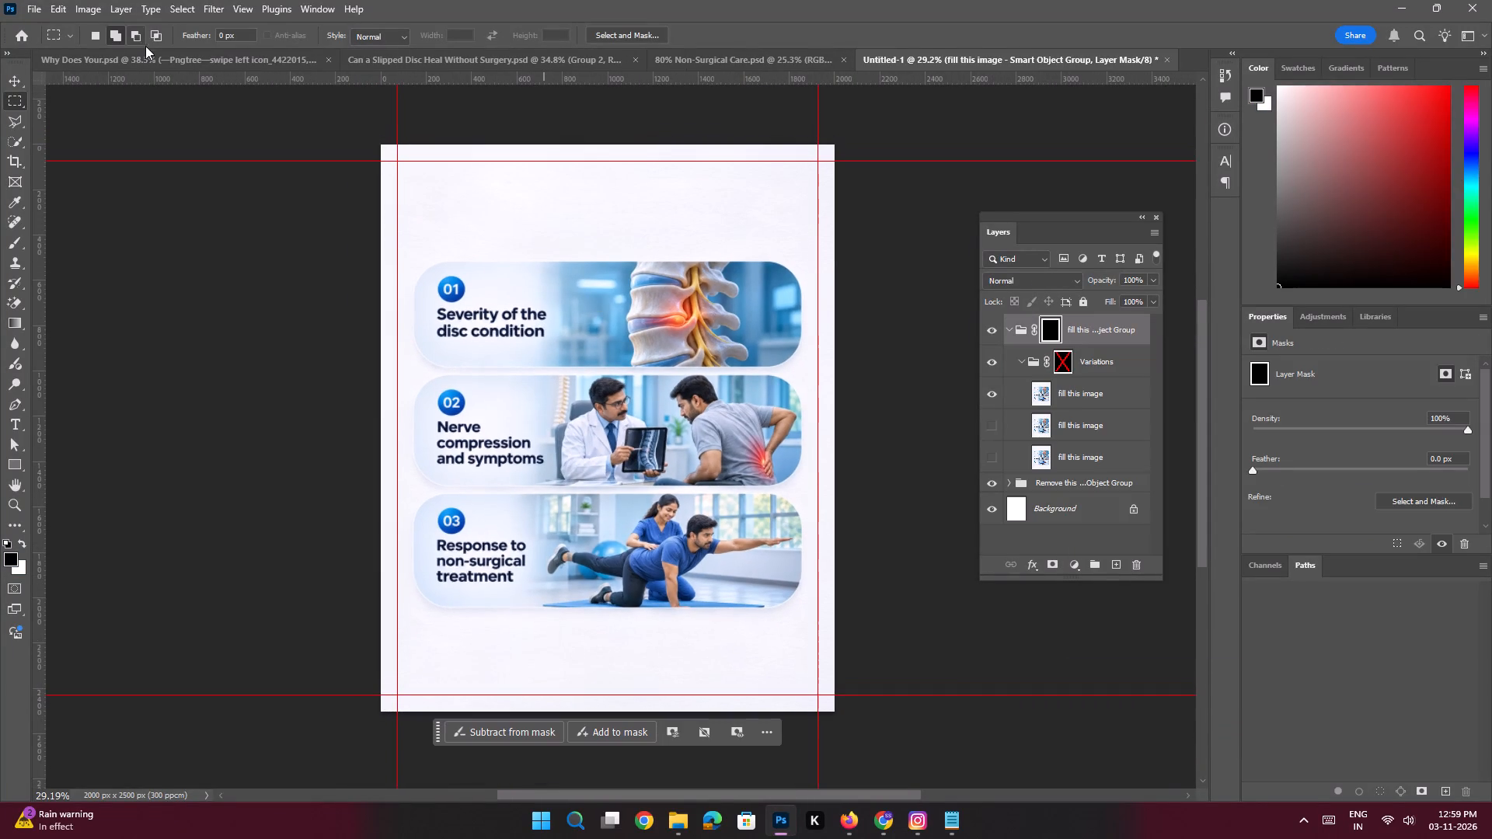
click(12, 78)
click(135, 301)
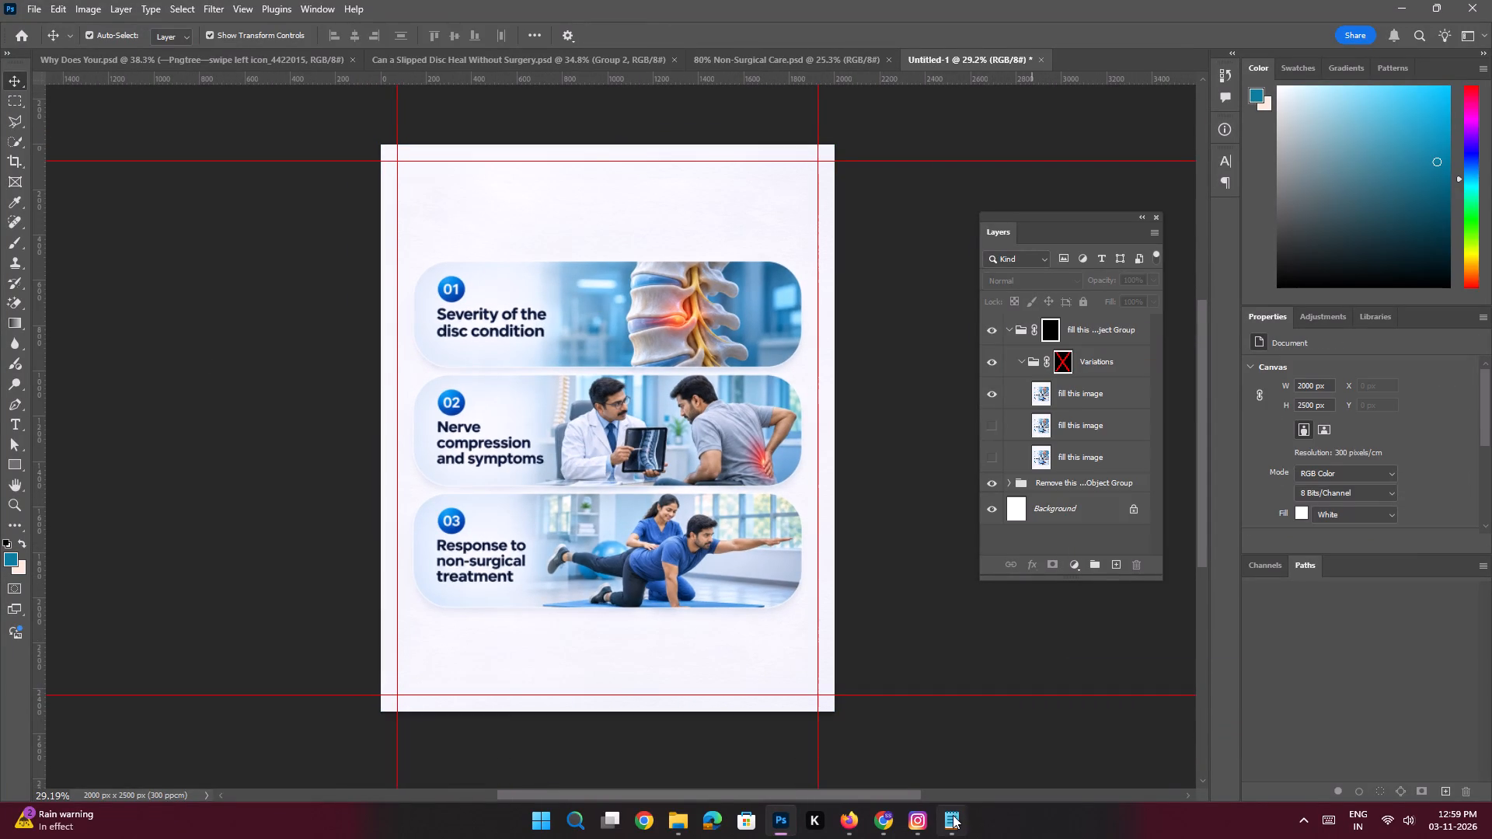
click(950, 814)
scroll(1078, 548, down, 6)
drag(1094, 514, 622, 513)
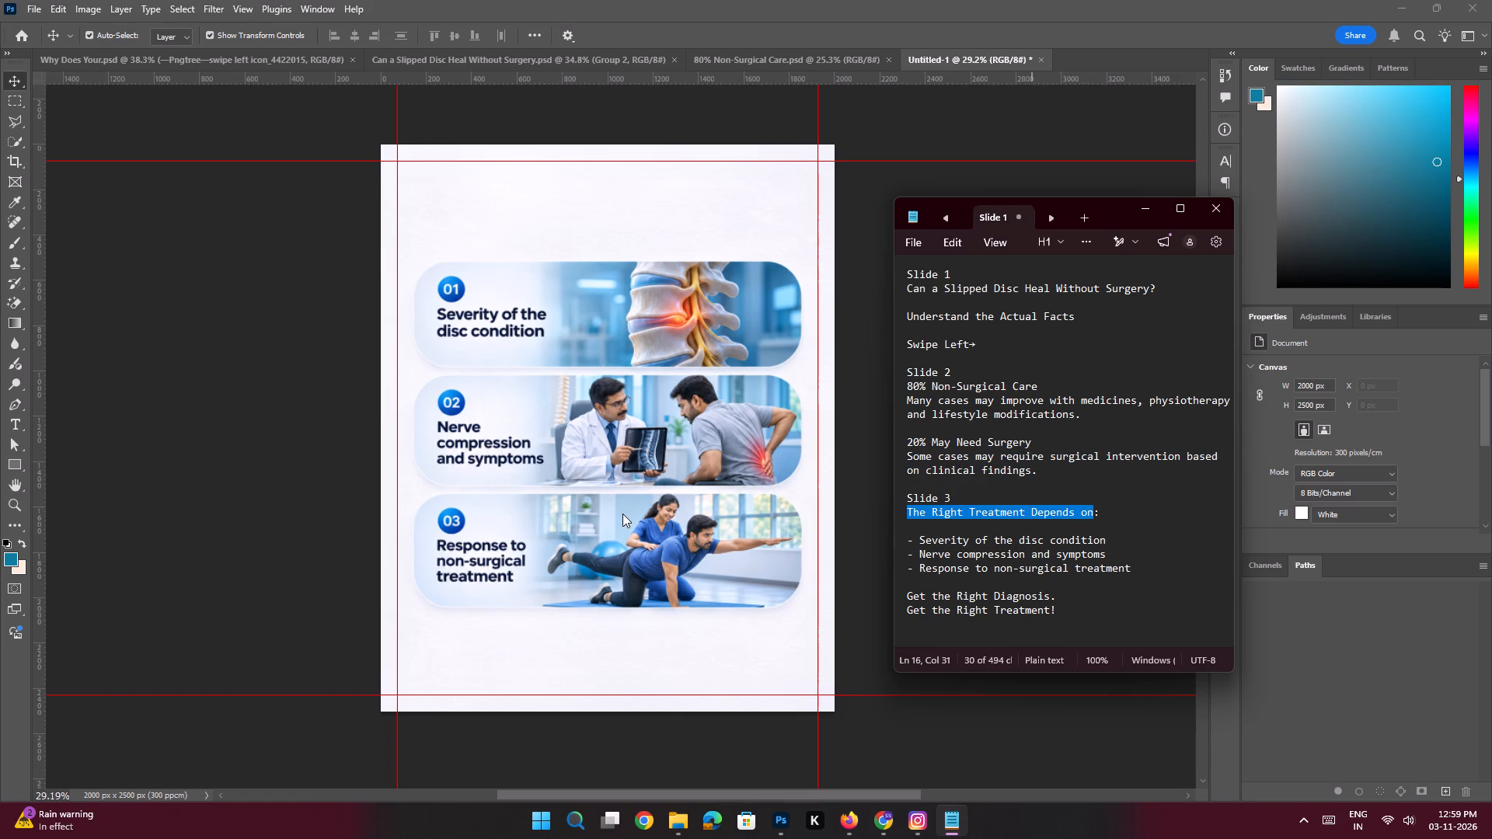
key(ctrl+c)
key(ctrl+c)
key(ctrl+c)
key(ctrl+c)
key(ctrl+c)
key(ctrl+c)
key(ctrl+c)
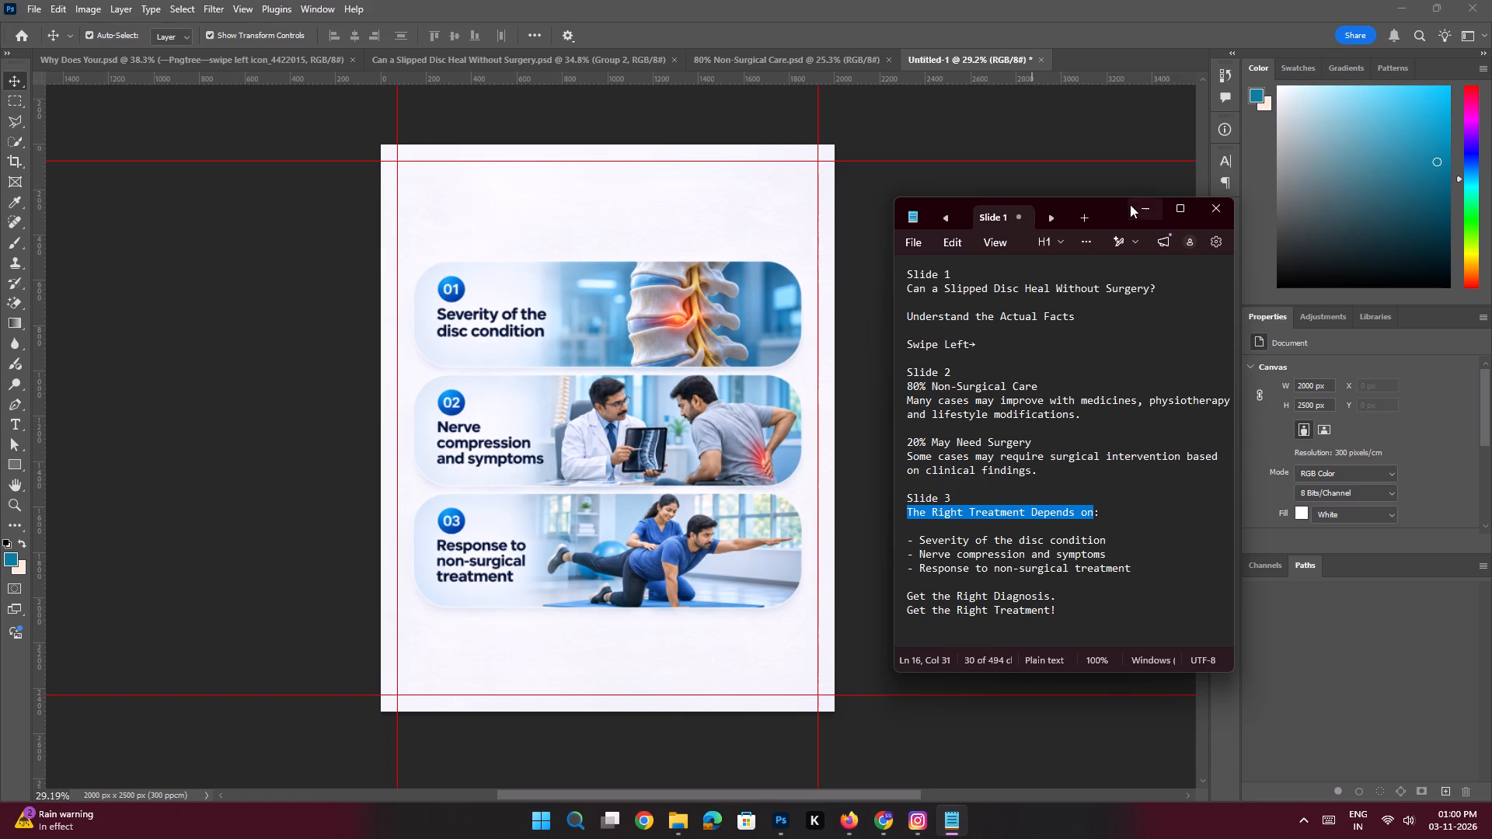
Return to Photoshop and save the untitled document in the Apollo indore folder as "The Right Treatment Depends on" in PSD format.
click(1134, 204)
key(ctrl+s)
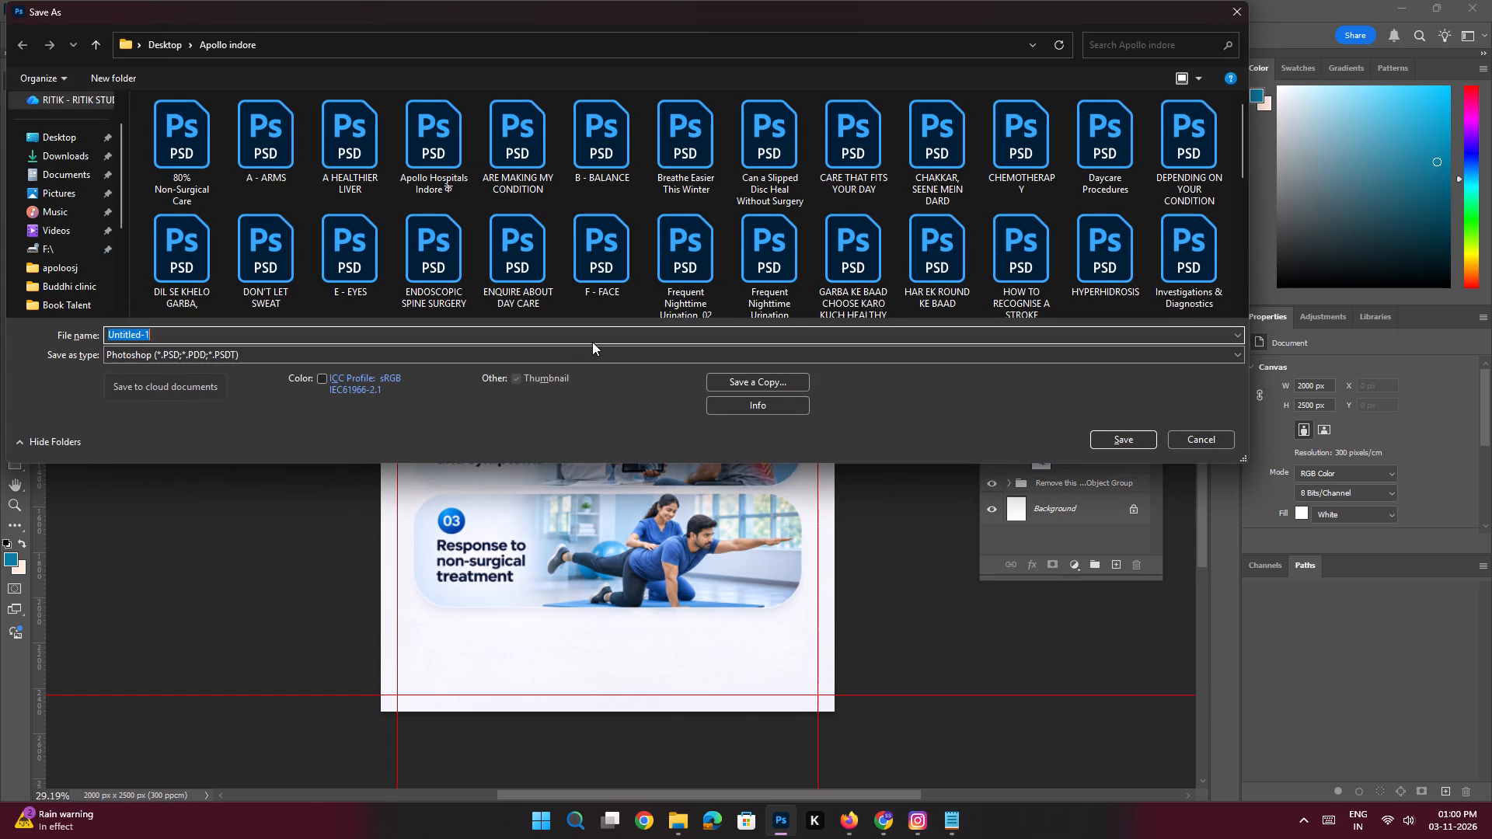
key(ctrl+v)
key(Return)
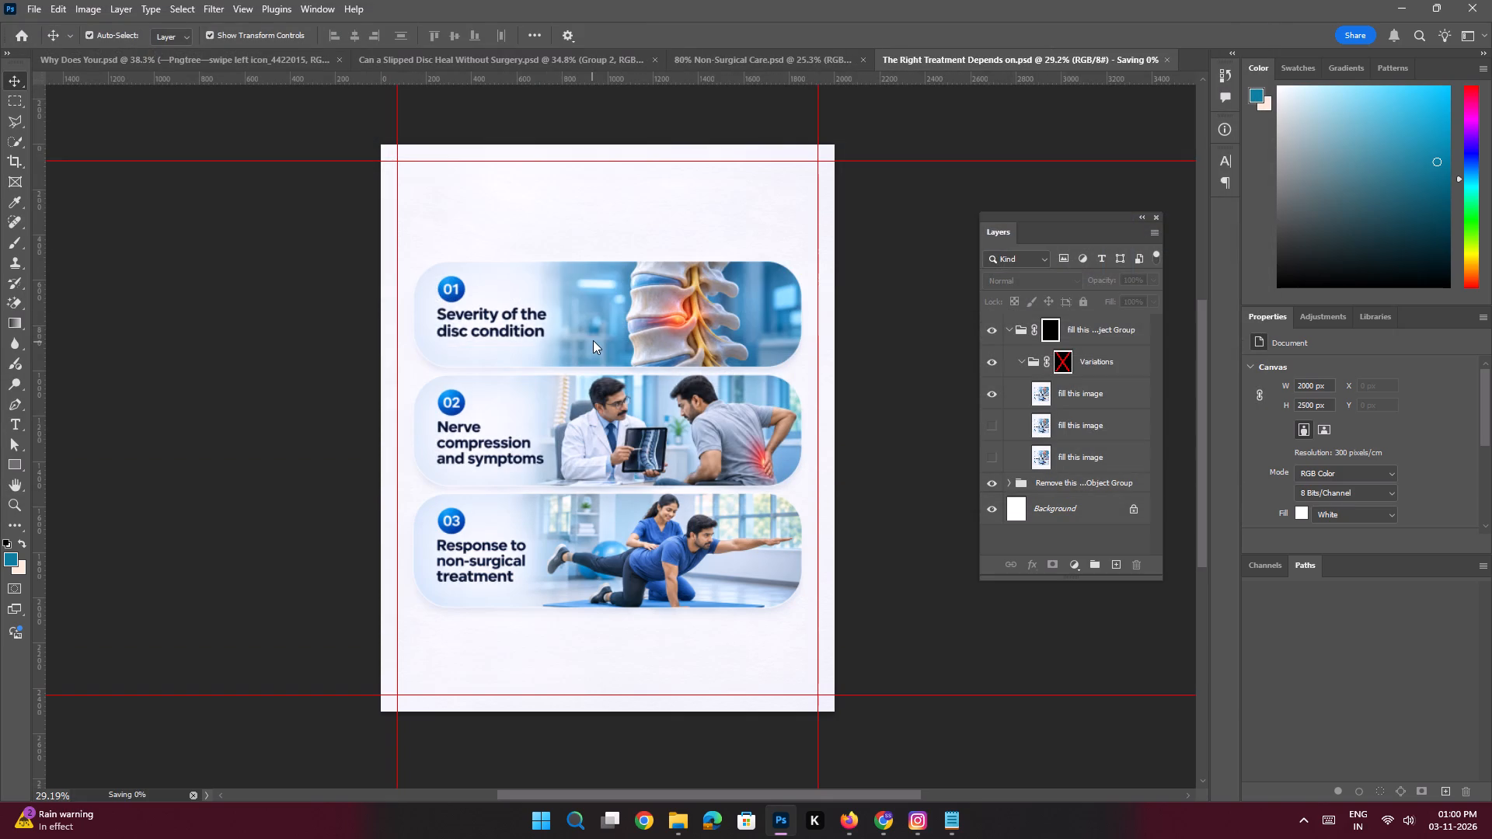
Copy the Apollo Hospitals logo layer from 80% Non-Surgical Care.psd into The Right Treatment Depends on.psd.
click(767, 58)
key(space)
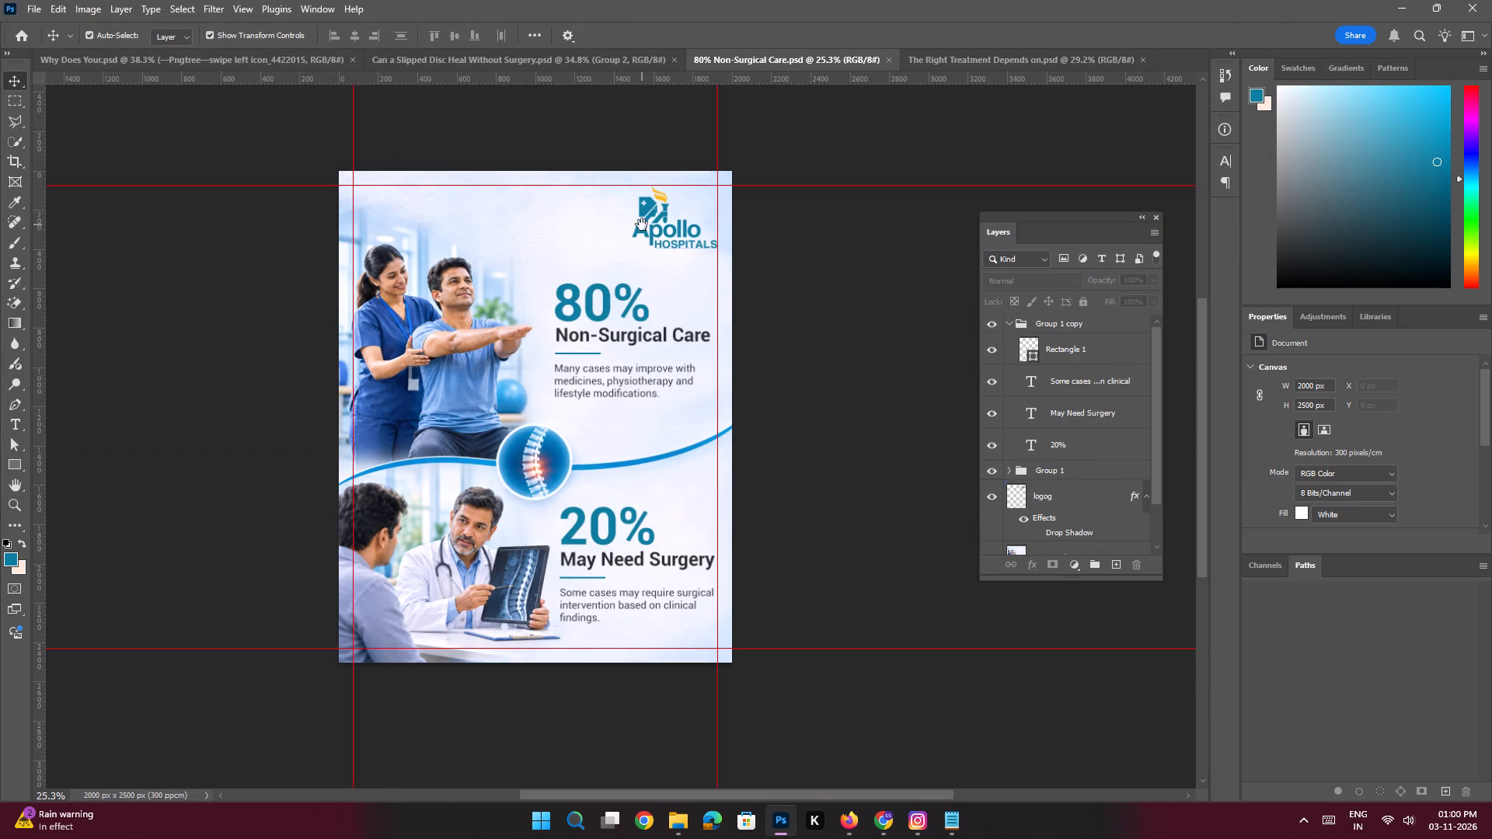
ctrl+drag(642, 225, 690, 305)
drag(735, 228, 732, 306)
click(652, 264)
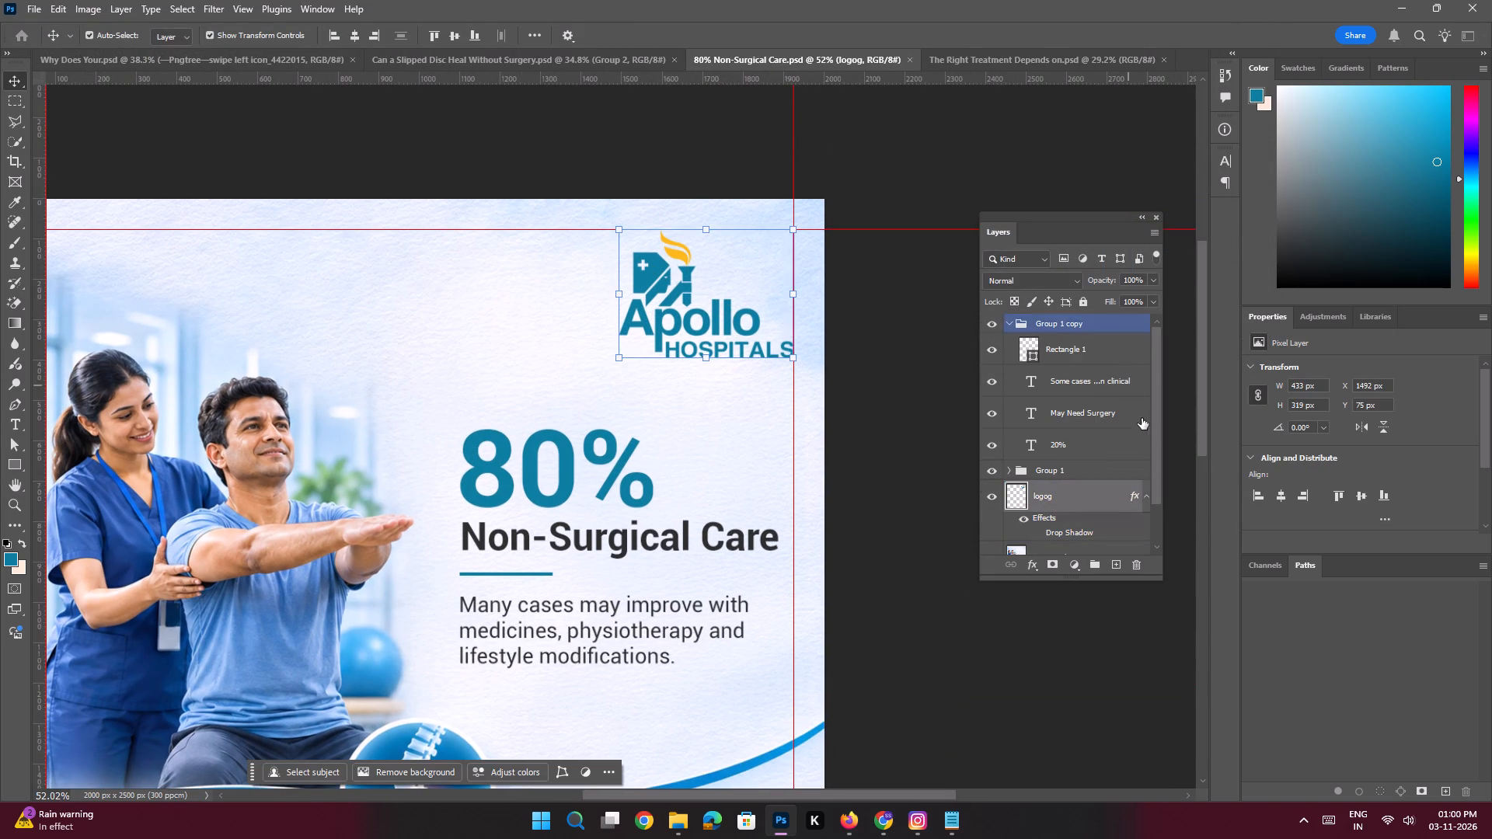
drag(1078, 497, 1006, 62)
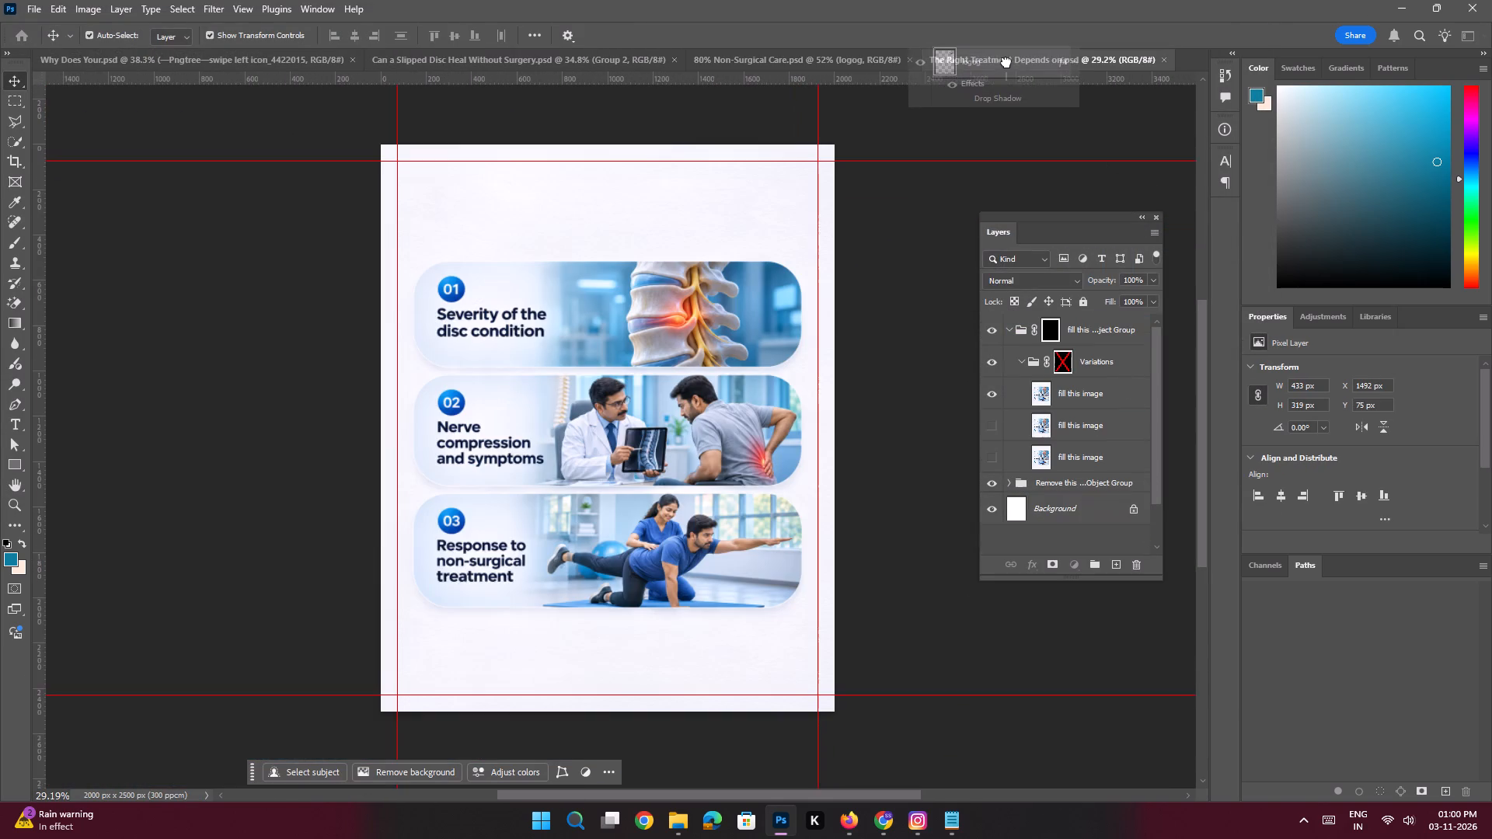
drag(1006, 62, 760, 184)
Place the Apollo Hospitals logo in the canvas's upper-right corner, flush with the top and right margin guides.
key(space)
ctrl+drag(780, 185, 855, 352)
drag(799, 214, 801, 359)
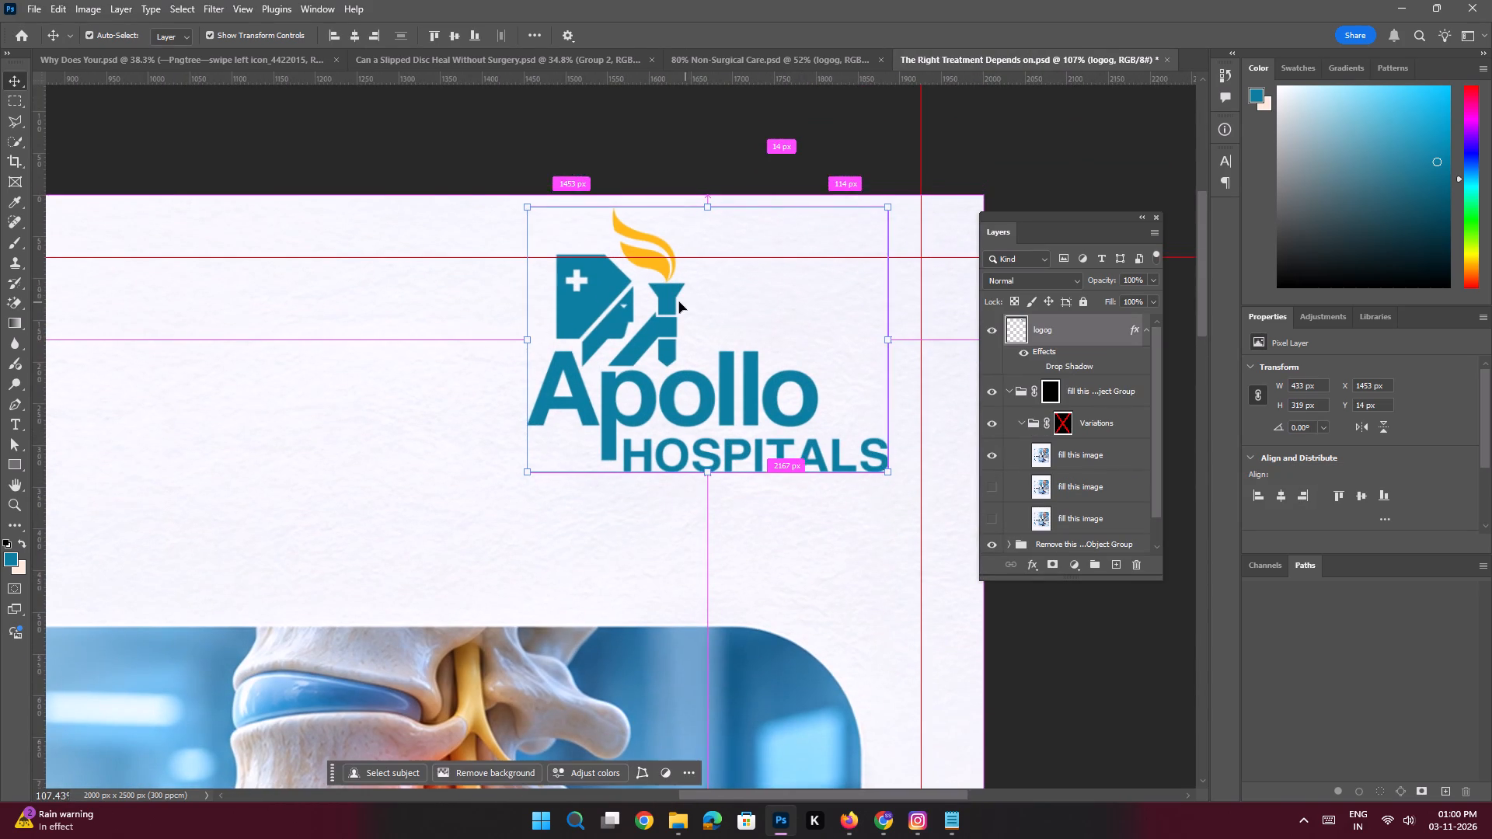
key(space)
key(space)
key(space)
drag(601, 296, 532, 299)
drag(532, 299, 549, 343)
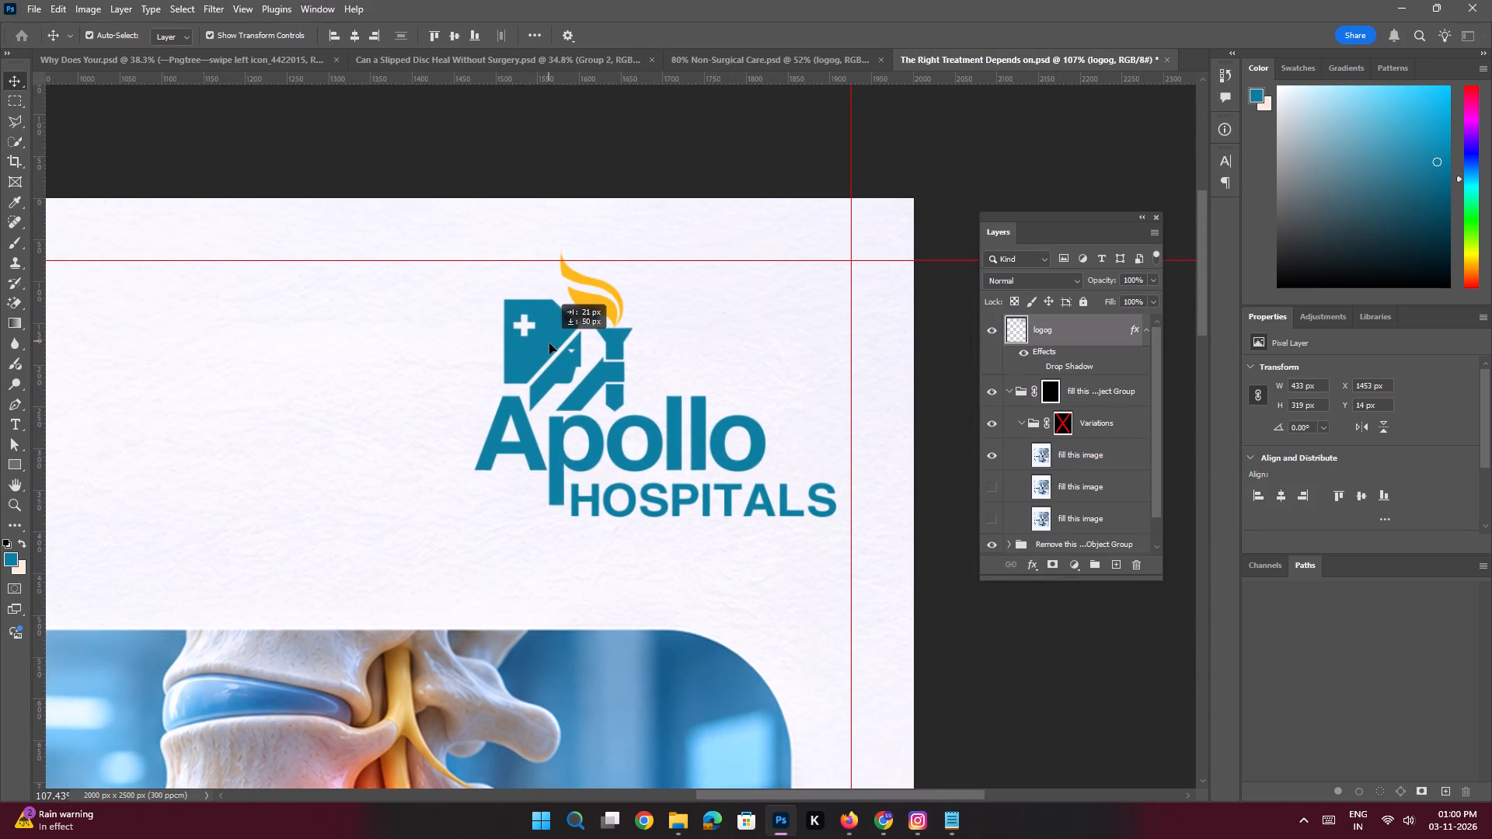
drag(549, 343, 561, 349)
Undo the logo placement and the conversion of the generative layers into groups, restoring "fill this image" and "Remove this" as separate layers.
key(space)
ctrl+drag(614, 378, 521, 339)
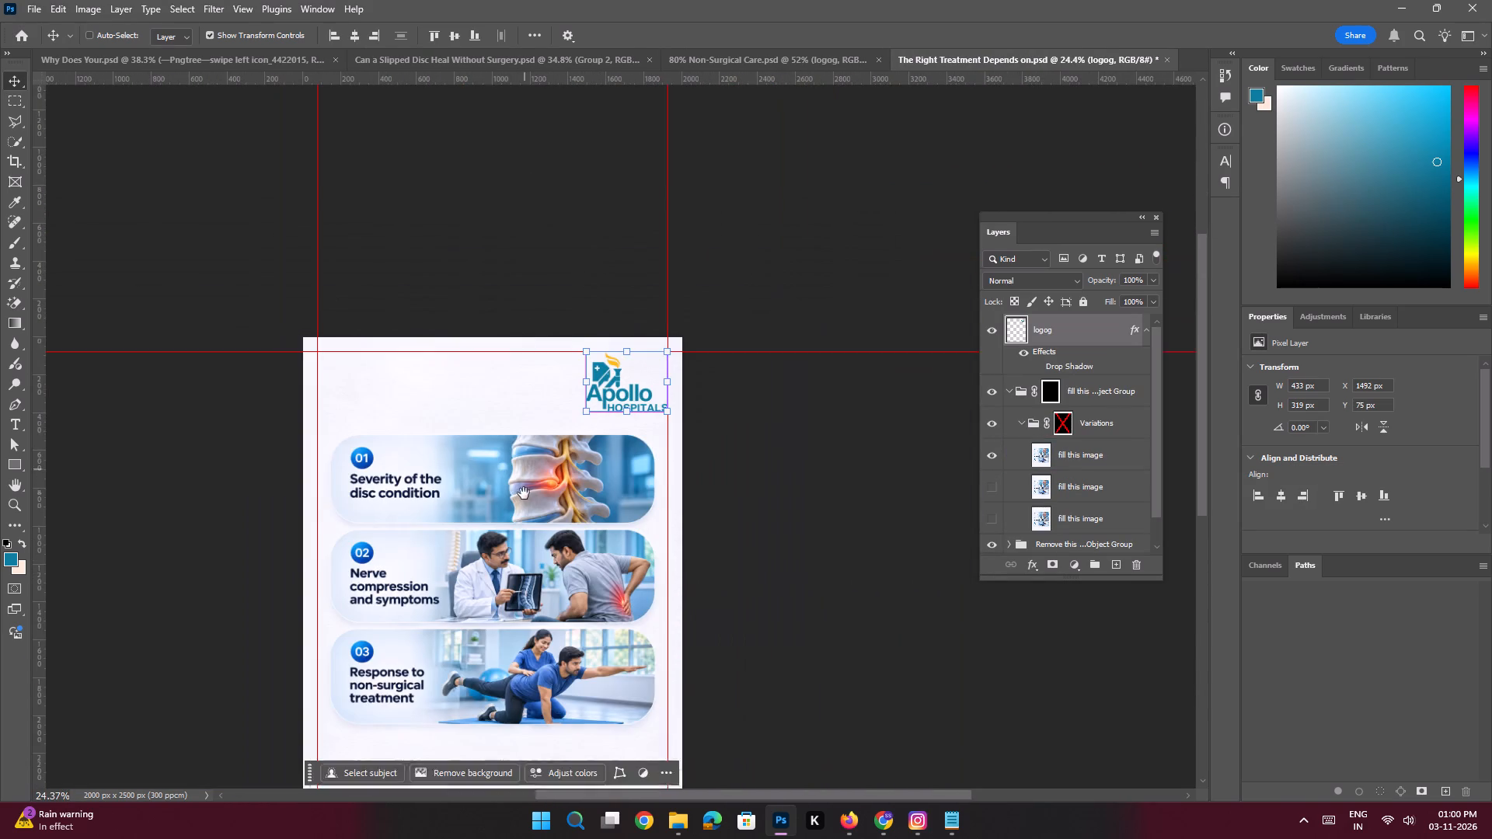
drag(524, 494, 553, 369)
click(552, 404)
shift+click(577, 406)
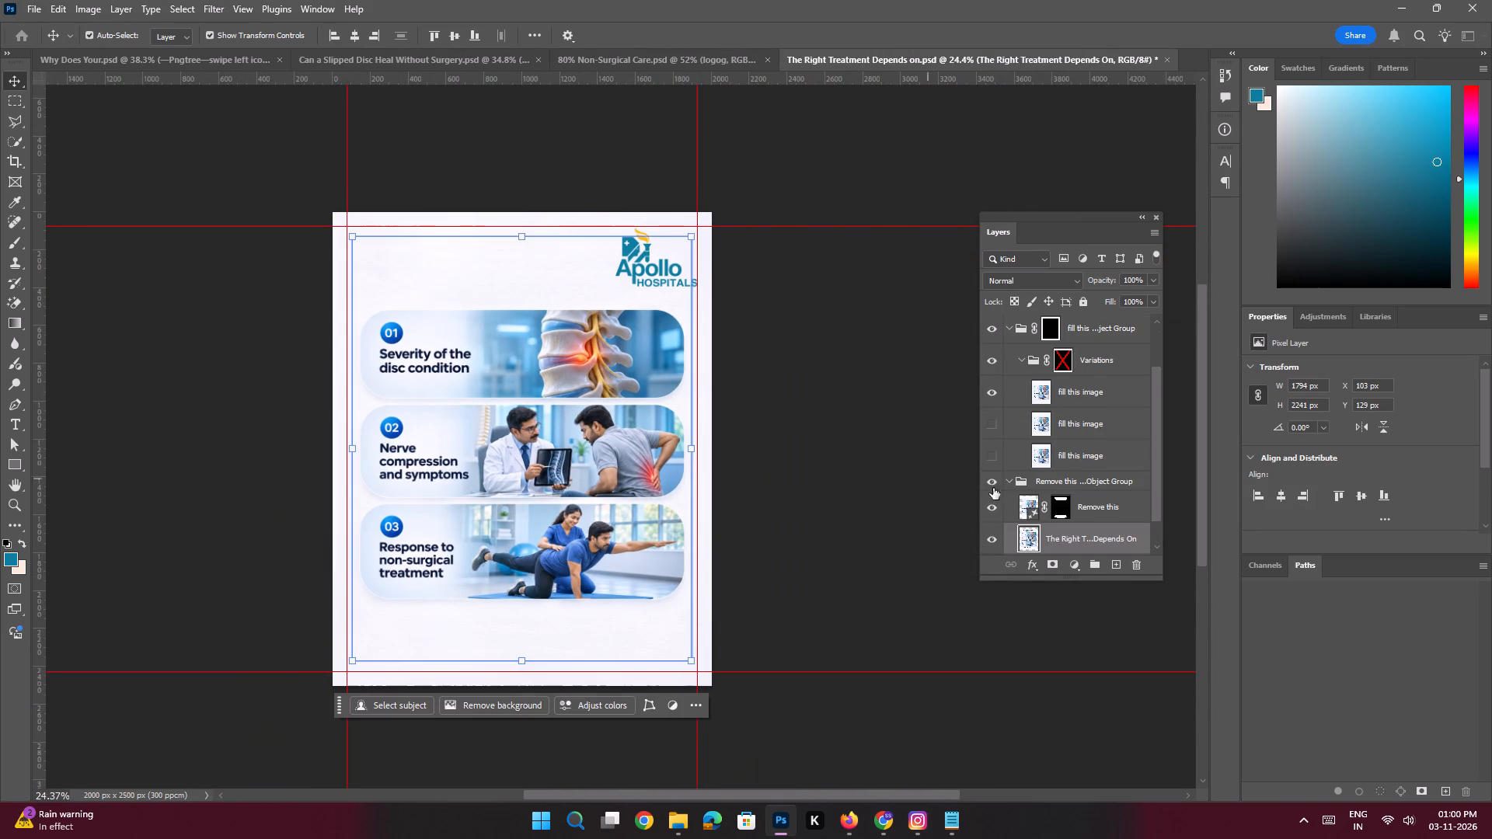
scroll(1083, 467, down, 4)
click(1006, 451)
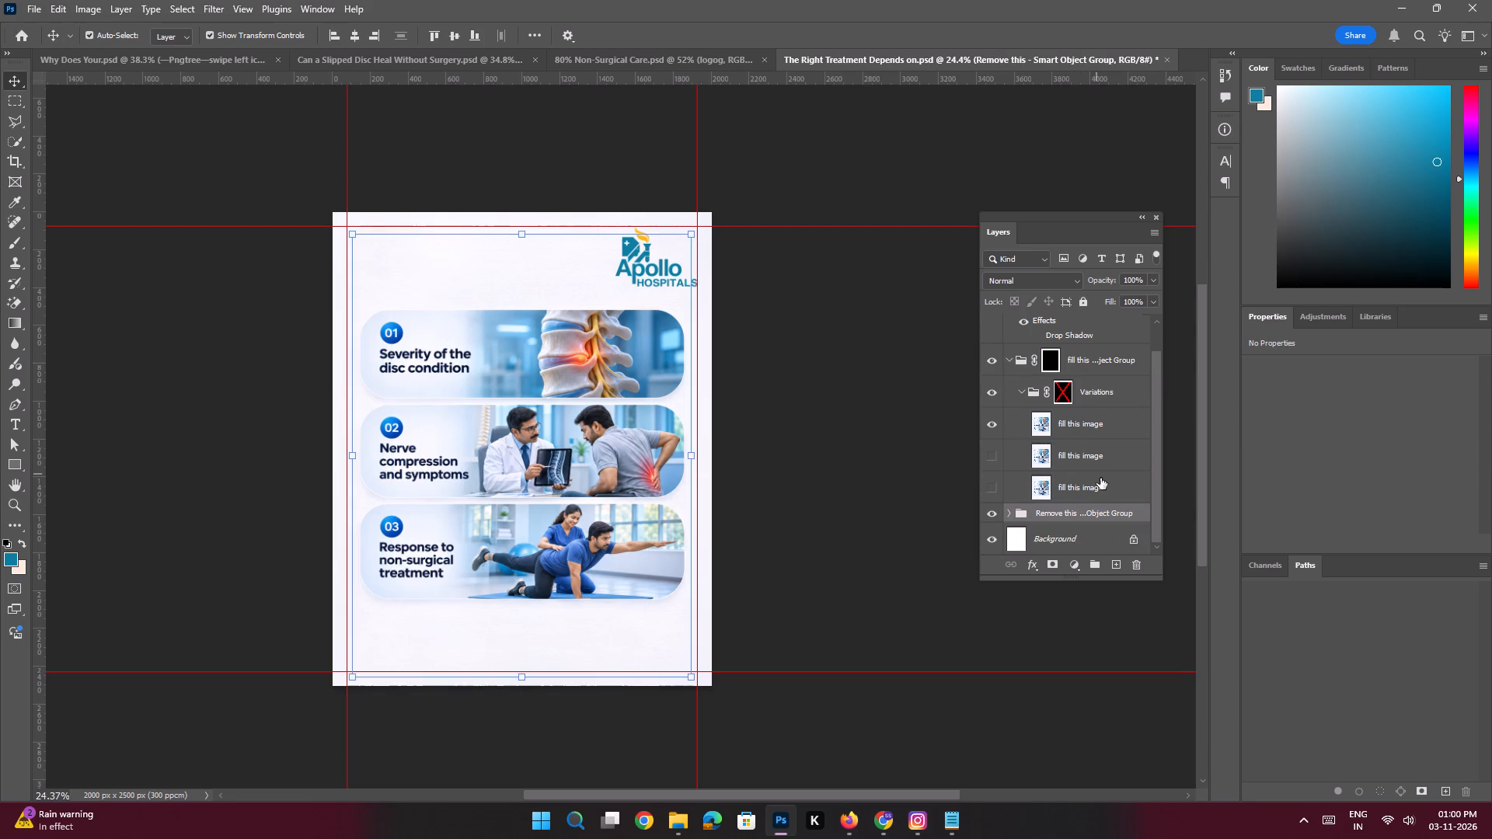
key(ctrl+z)
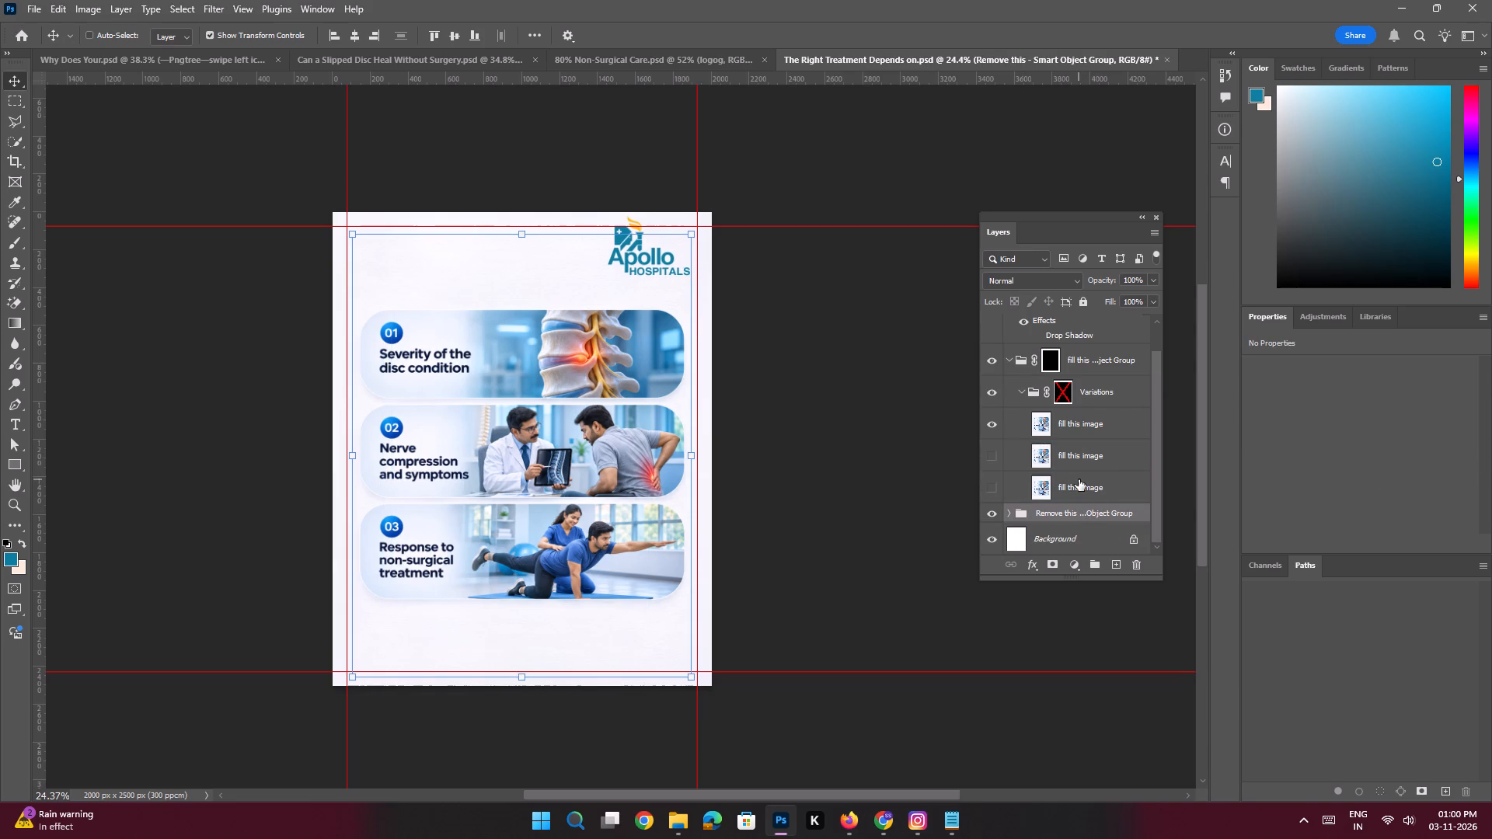
key(ctrl+z)
key(ctrl+z)
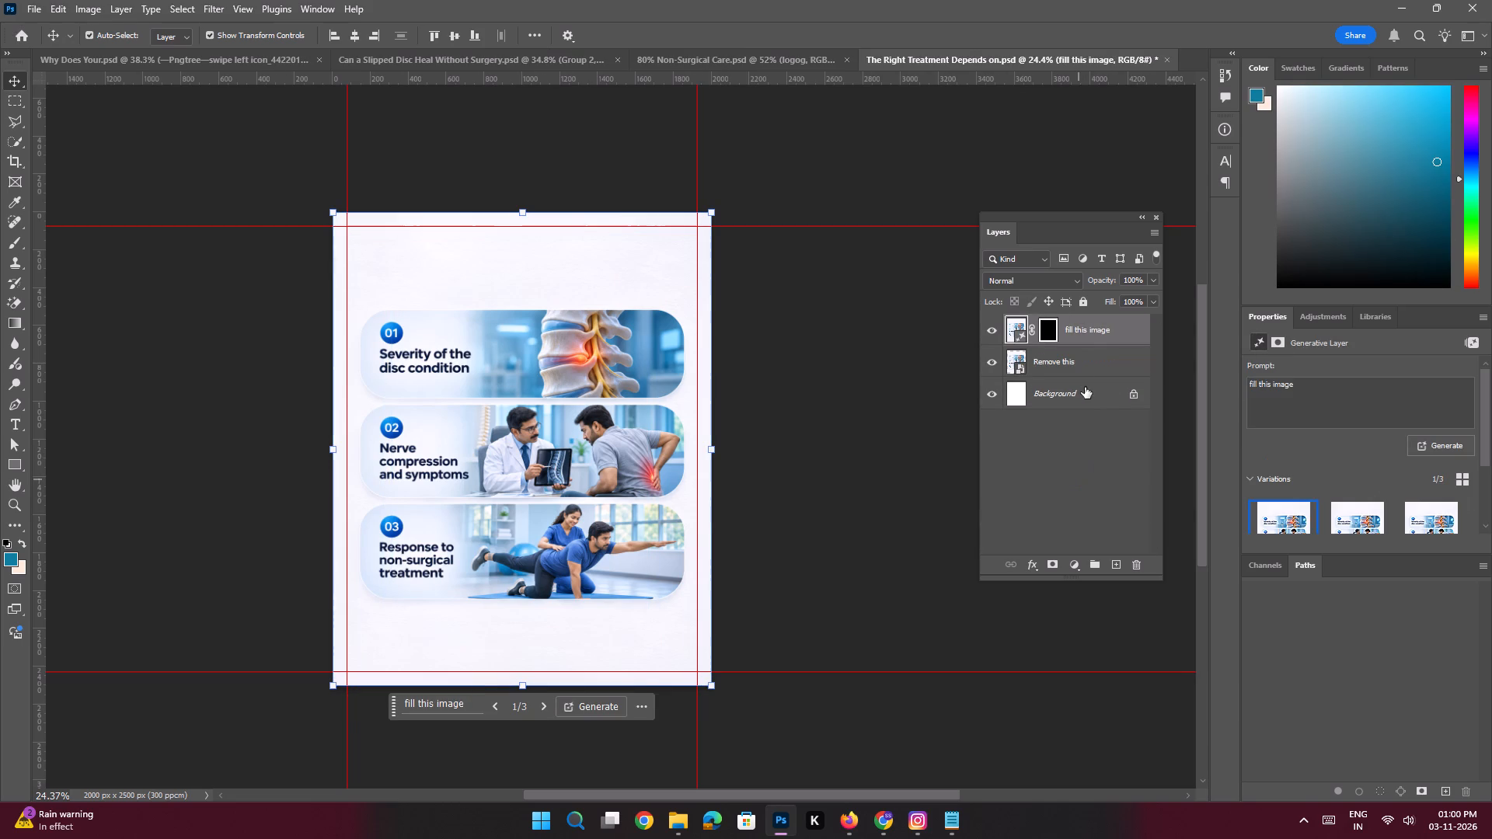
Combine the "fill this image" and "Remove this" layers into one smart object.
shift+click(1070, 363)
right_click(1086, 329)
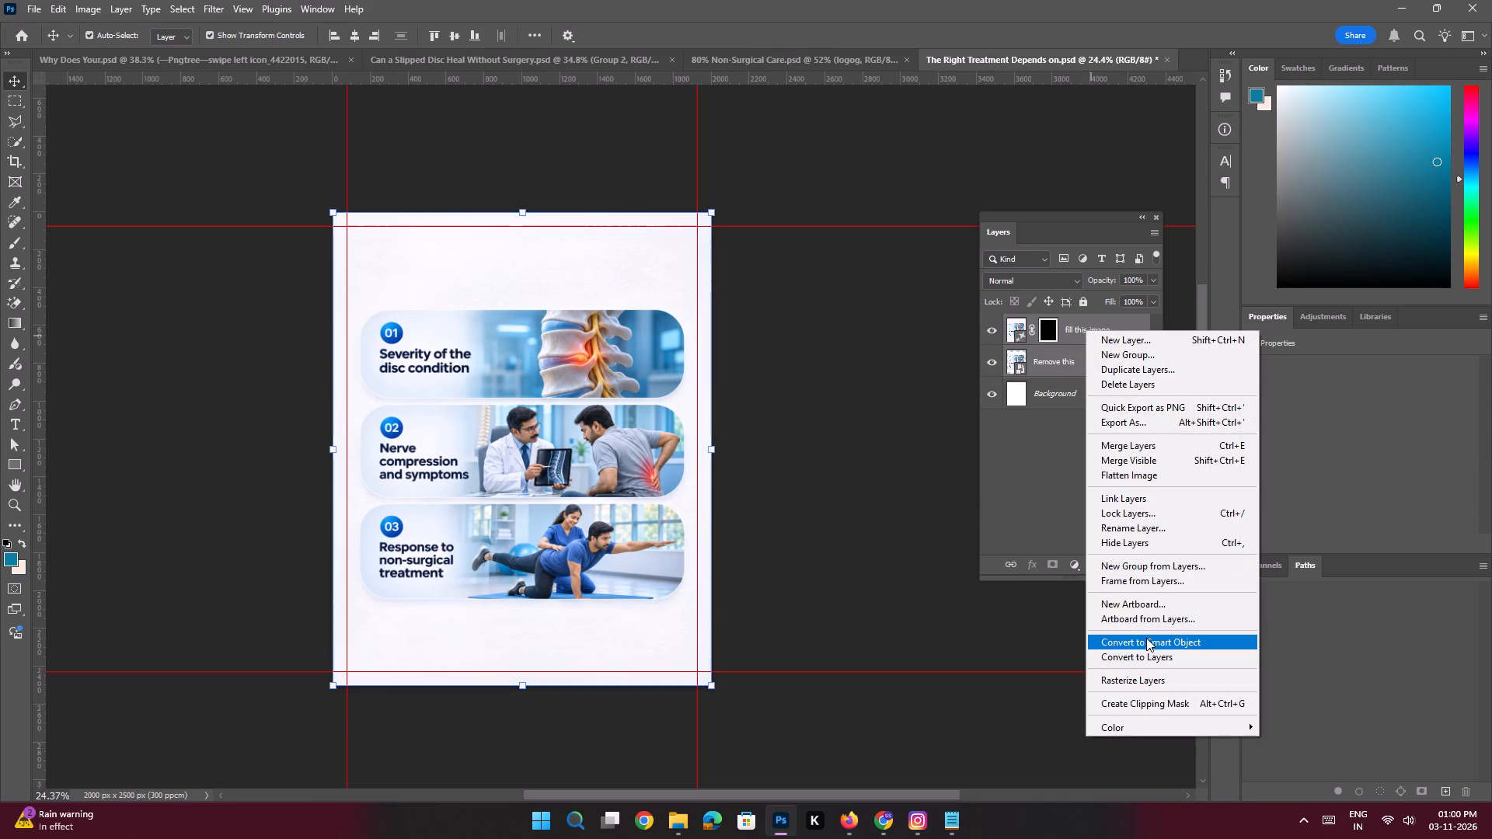
click(1146, 638)
Copy the Apollo Hospitals logo layer with its drop shadow from 80% Non-Surgical Care.psd into The Right Treatment Depends on.psd.
key(space)
key(space)
key(space)
key(space)
key(space)
drag(720, 346, 724, 360)
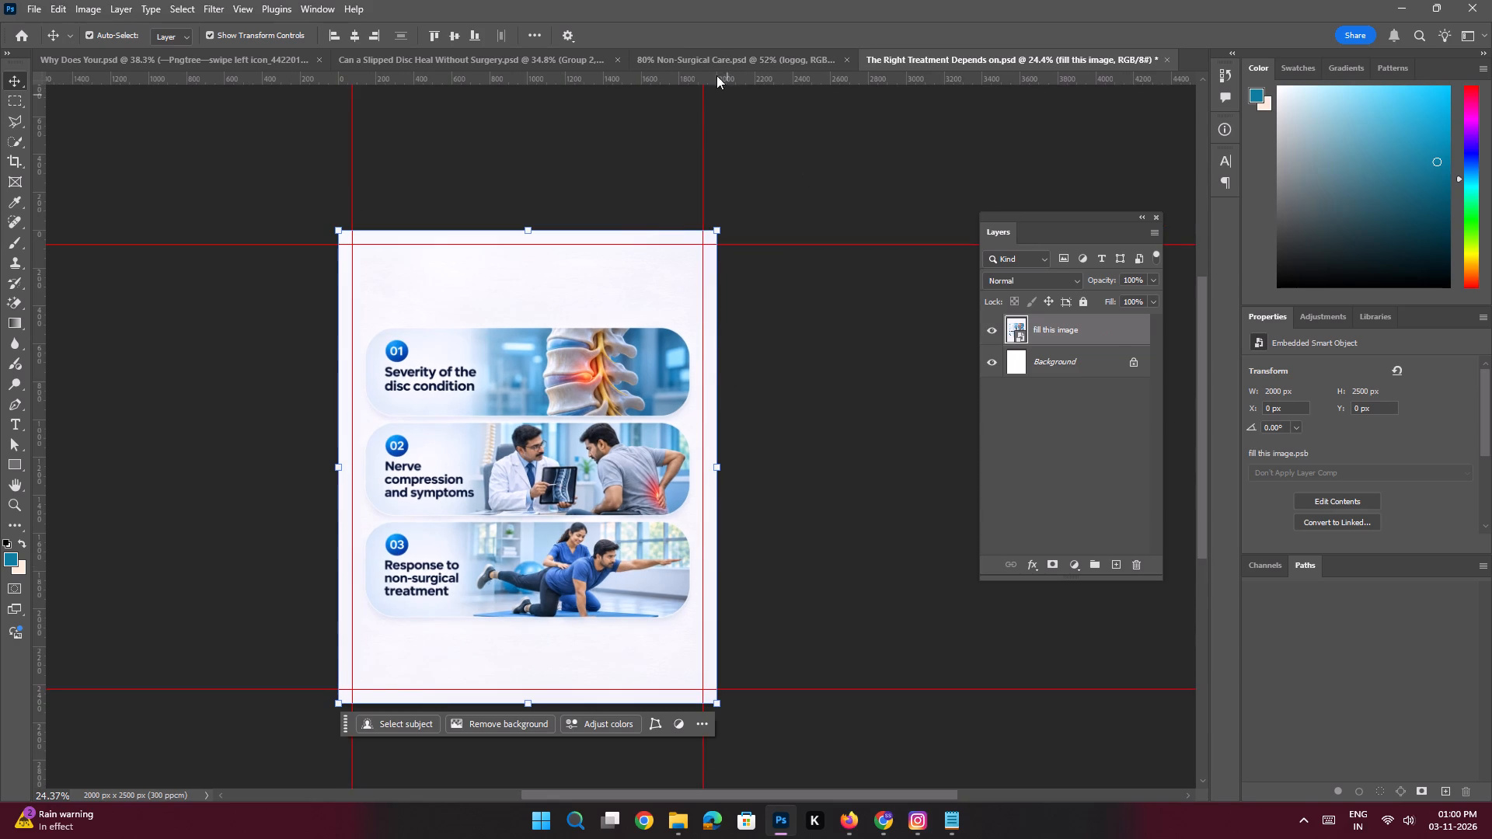
click(730, 39)
click(726, 50)
key(space)
key(space)
key(space)
key(space)
key(space)
key(space)
key(space)
key(space)
key(space)
key(space)
key(space)
key(space)
key(space)
key(space)
key(space)
key(space)
drag(730, 197, 730, 229)
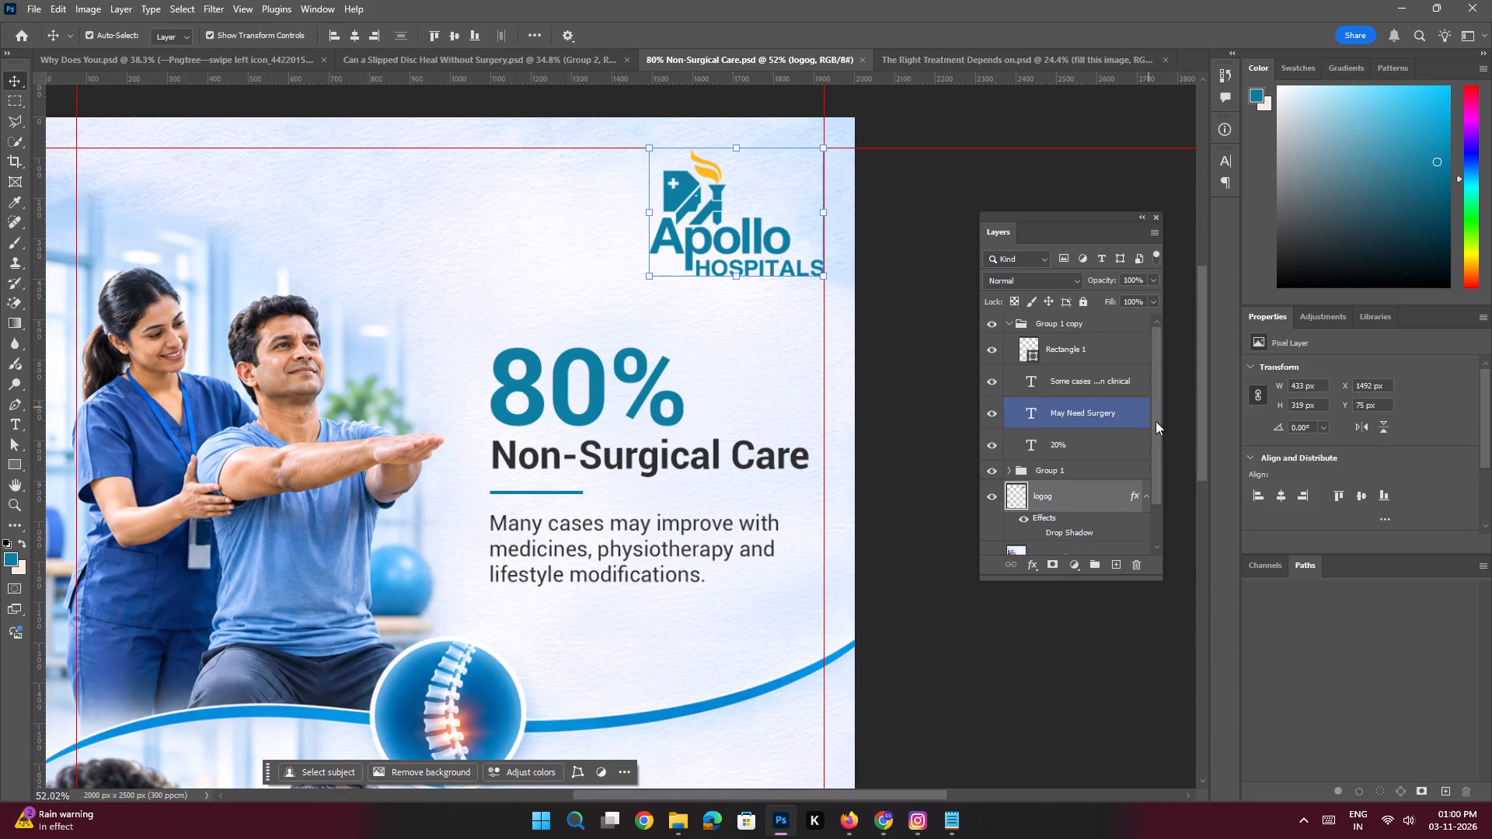
drag(1089, 491, 991, 57)
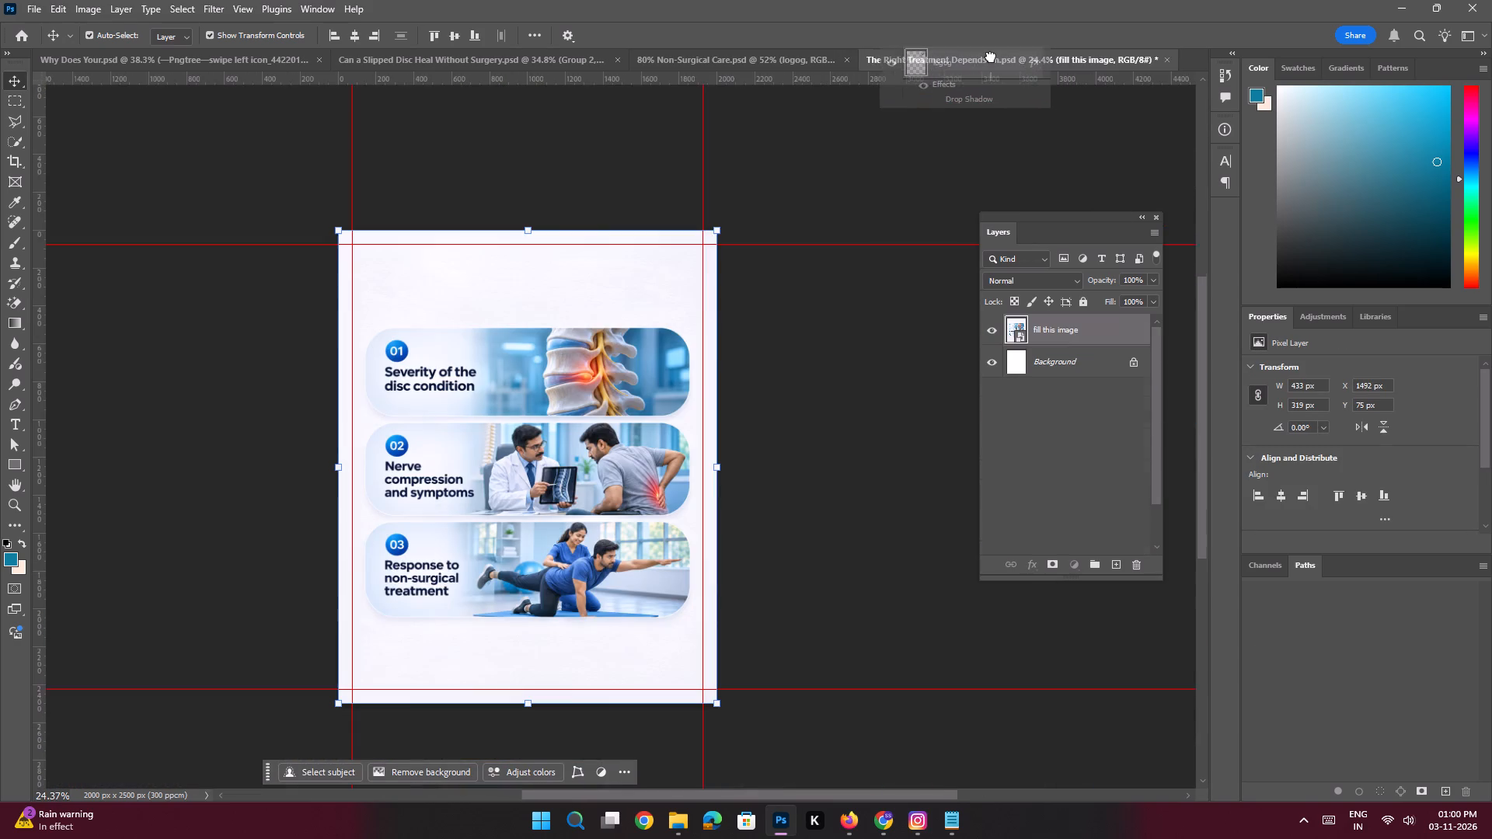
drag(991, 57, 708, 260)
Align the Apollo Hospitals logo to the top and right margin guides, at X 1492 px and Y 75 px.
key(ctrl+space)
key(ctrl+space)
key(ctrl+space)
key(ctrl+space)
key(ctrl+space)
key(ctrl+space)
key(ctrl+space)
key(ctrl+space)
key(ctrl+space)
key(ctrl+space)
key(ctrl+space)
key(ctrl+space)
key(ctrl+space)
ctrl+drag(671, 261, 750, 374)
drag(724, 329, 757, 399)
drag(752, 333, 587, 395)
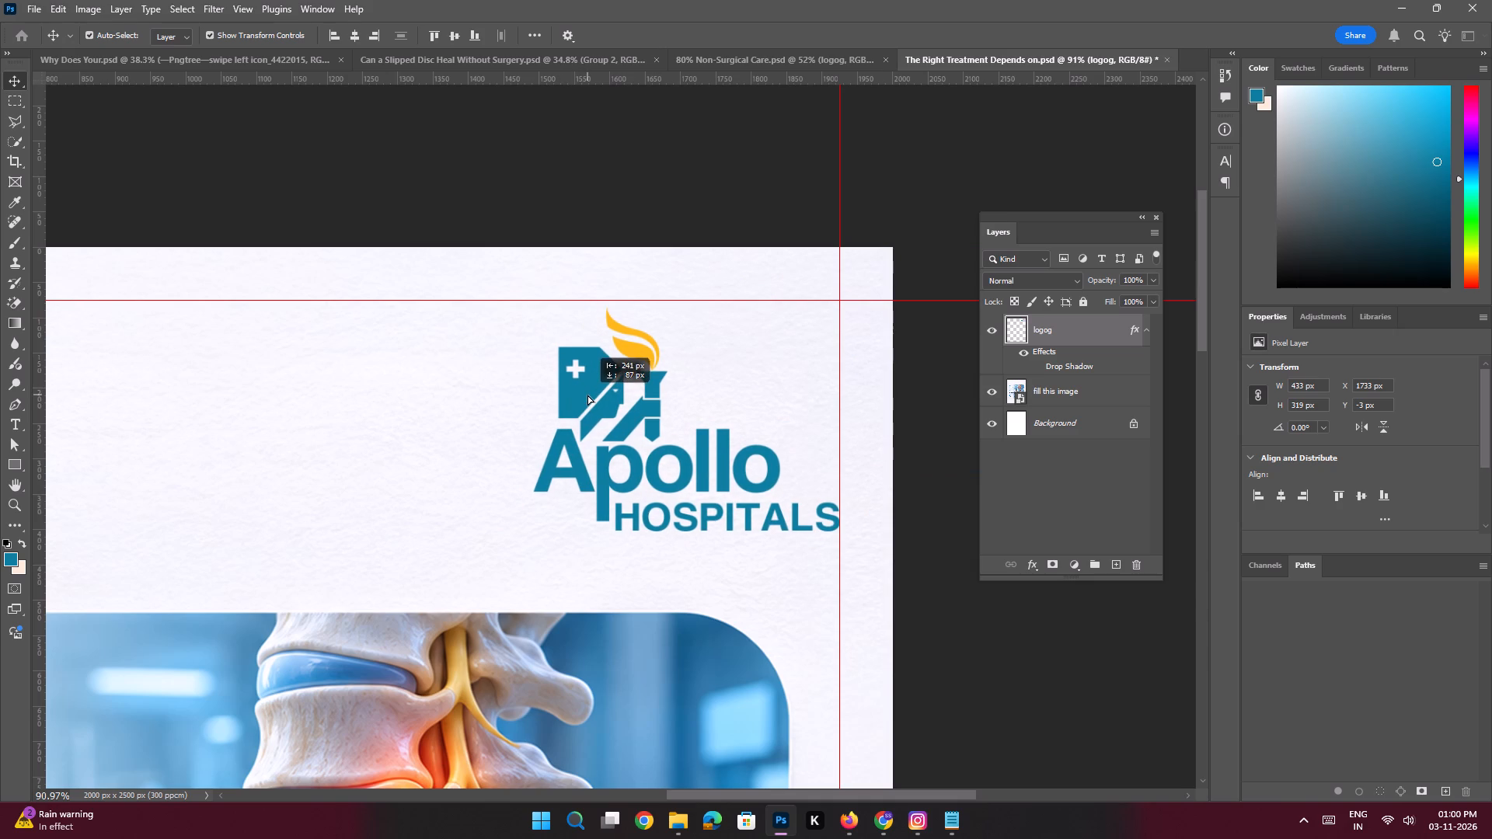
drag(587, 395, 586, 389)
Save The Right Treatment Depends on.psd with the logo in place.
key(ctrl+space)
key(ctrl+space)
key(ctrl+space)
key(ctrl+space)
key(ctrl+space)
key(ctrl+space)
key(ctrl+space)
key(ctrl+space)
key(ctrl+space)
key(ctrl+space)
key(ctrl+space)
key(ctrl+space)
key(ctrl+space)
key(ctrl+space)
key(ctrl+space)
key(ctrl+space)
ctrl+drag(594, 446, 483, 401)
drag(478, 591, 550, 488)
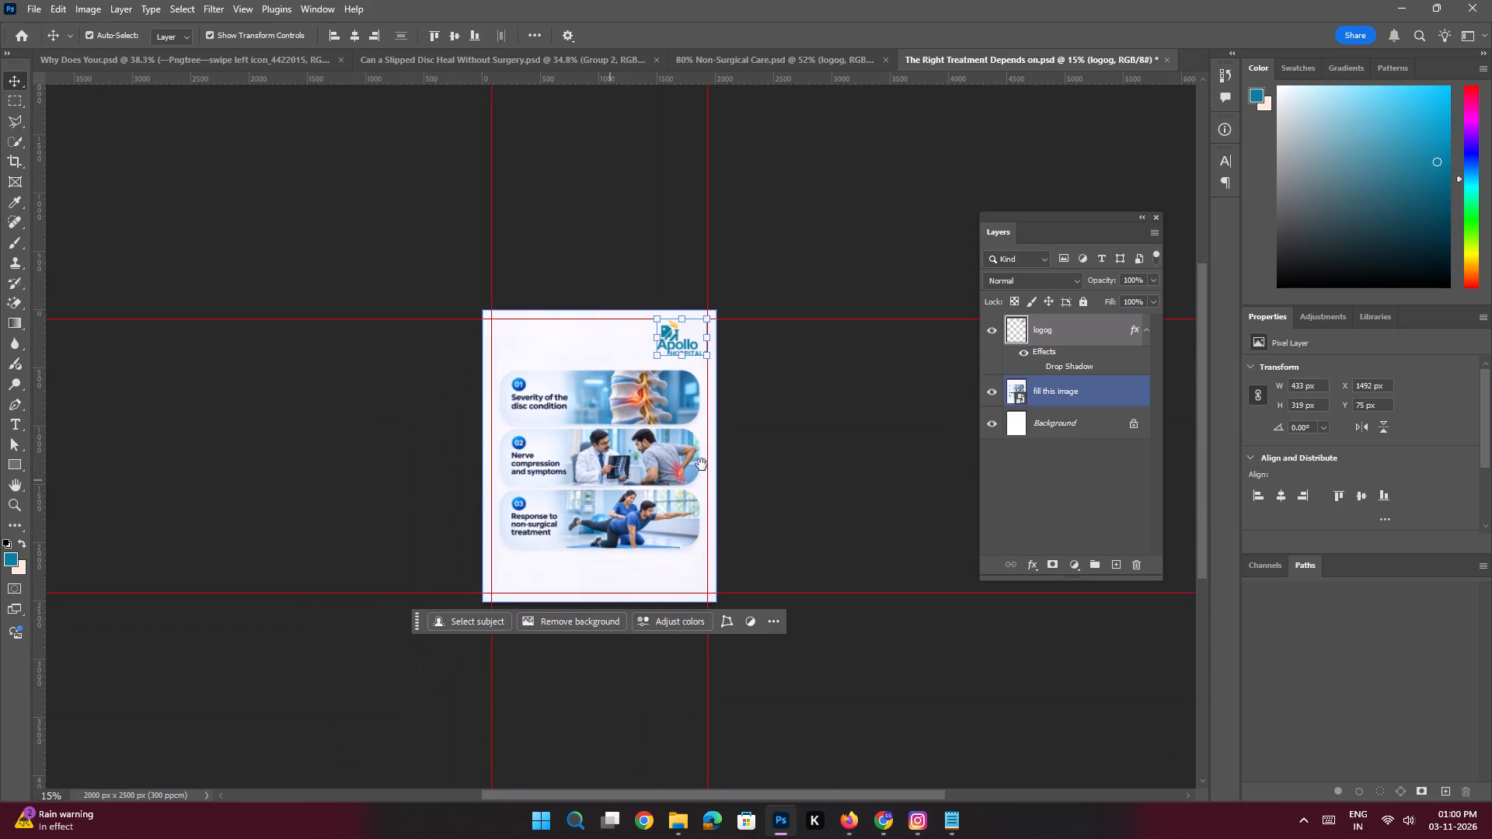
ctrl+drag(701, 418, 720, 455)
key(ctrl+s)
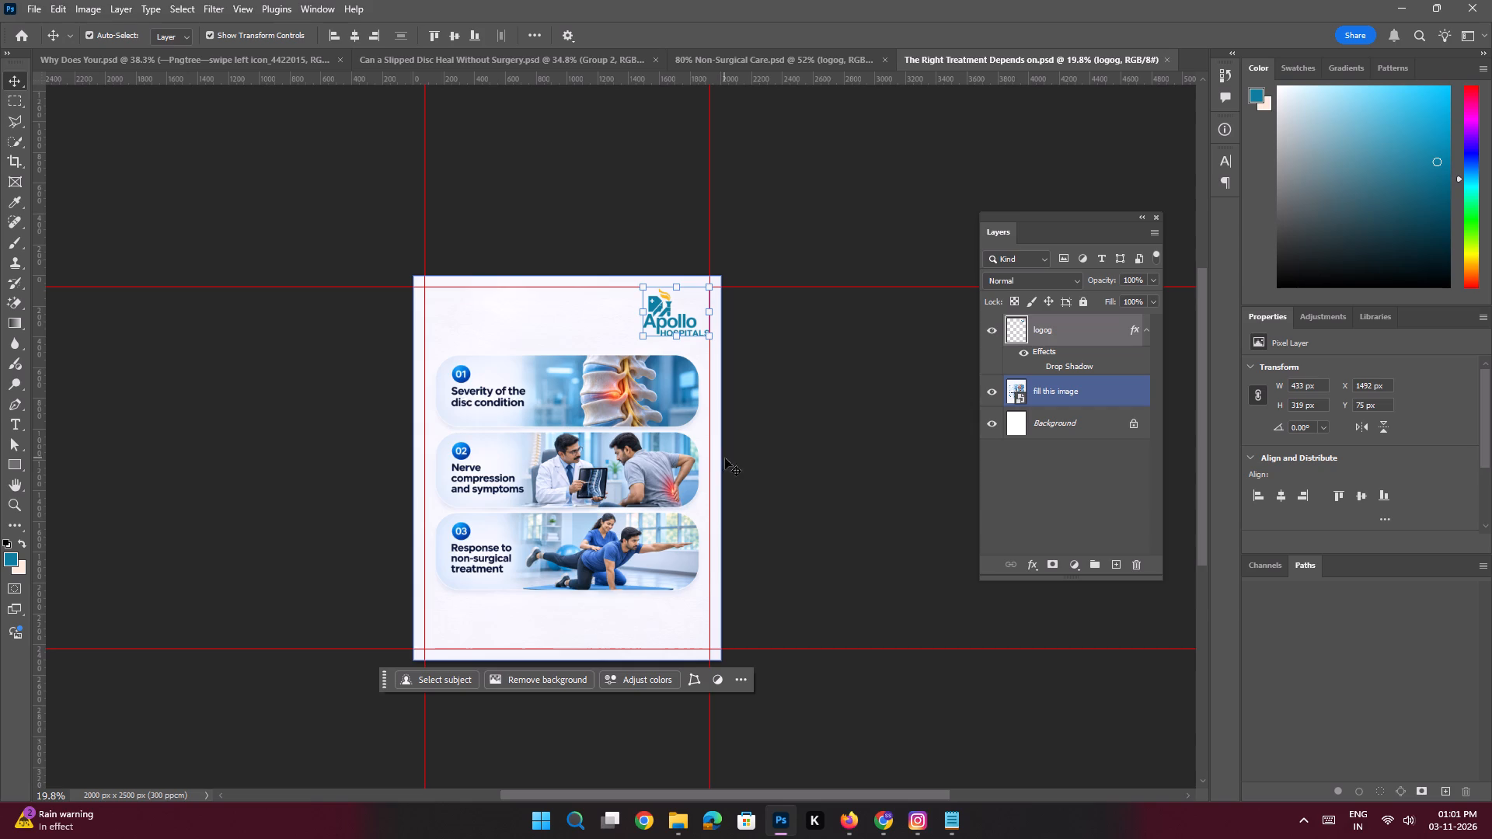
Move the "fill this image" smart object straight down to Y 75 px, keeping X at 0 px.
click(645, 467)
key(space)
ctrl+drag(602, 462, 629, 506)
drag(692, 426, 692, 435)
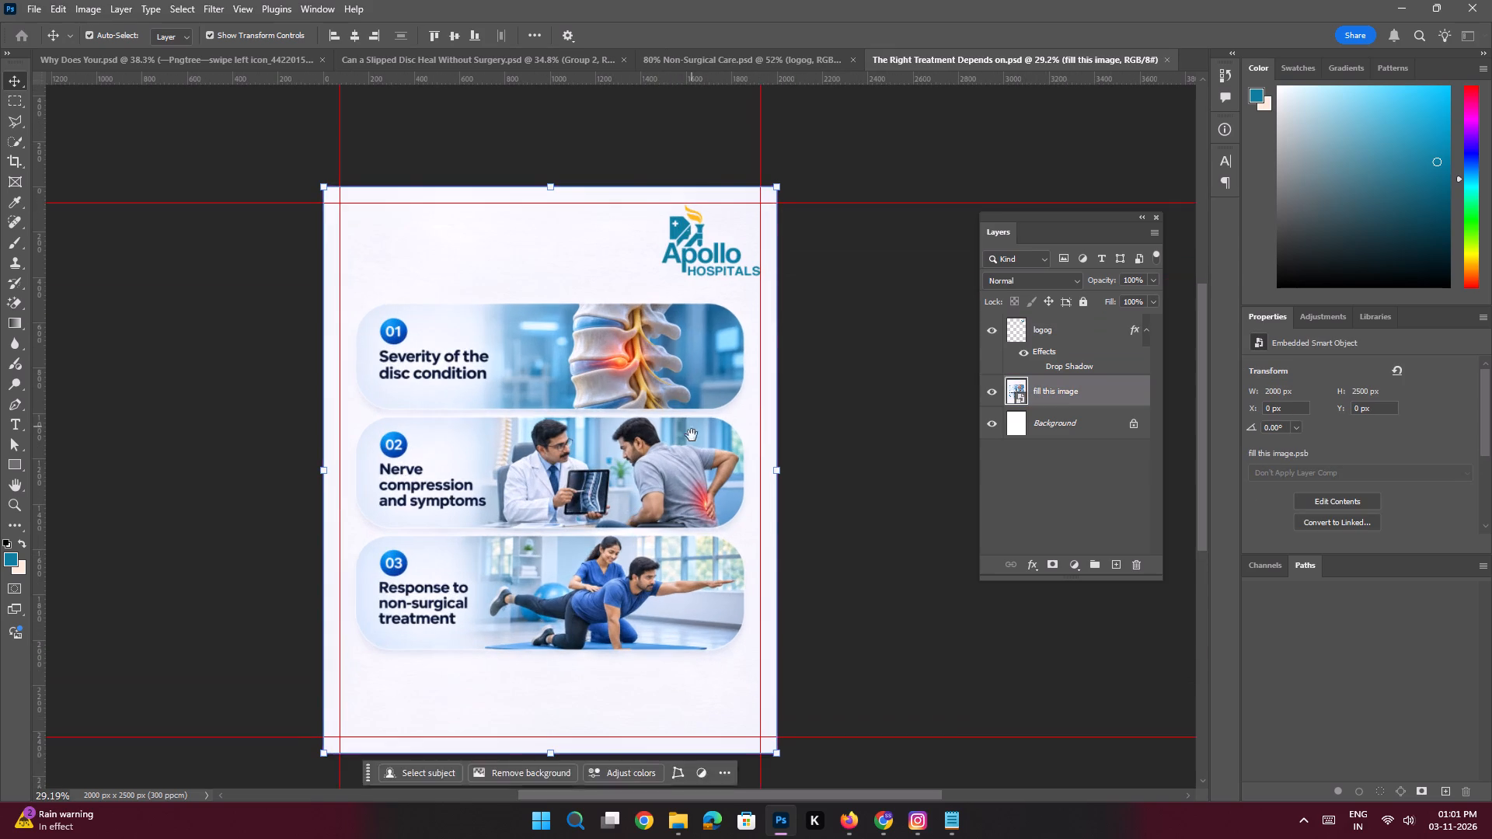
drag(692, 435, 692, 444)
shift+drag(652, 453, 651, 472)
key(space)
key(space)
click(690, 392)
Select a full-width strip about 126 px high along the canvas's top edge with the Rectangular Marquee and try to fill it.
click(16, 103)
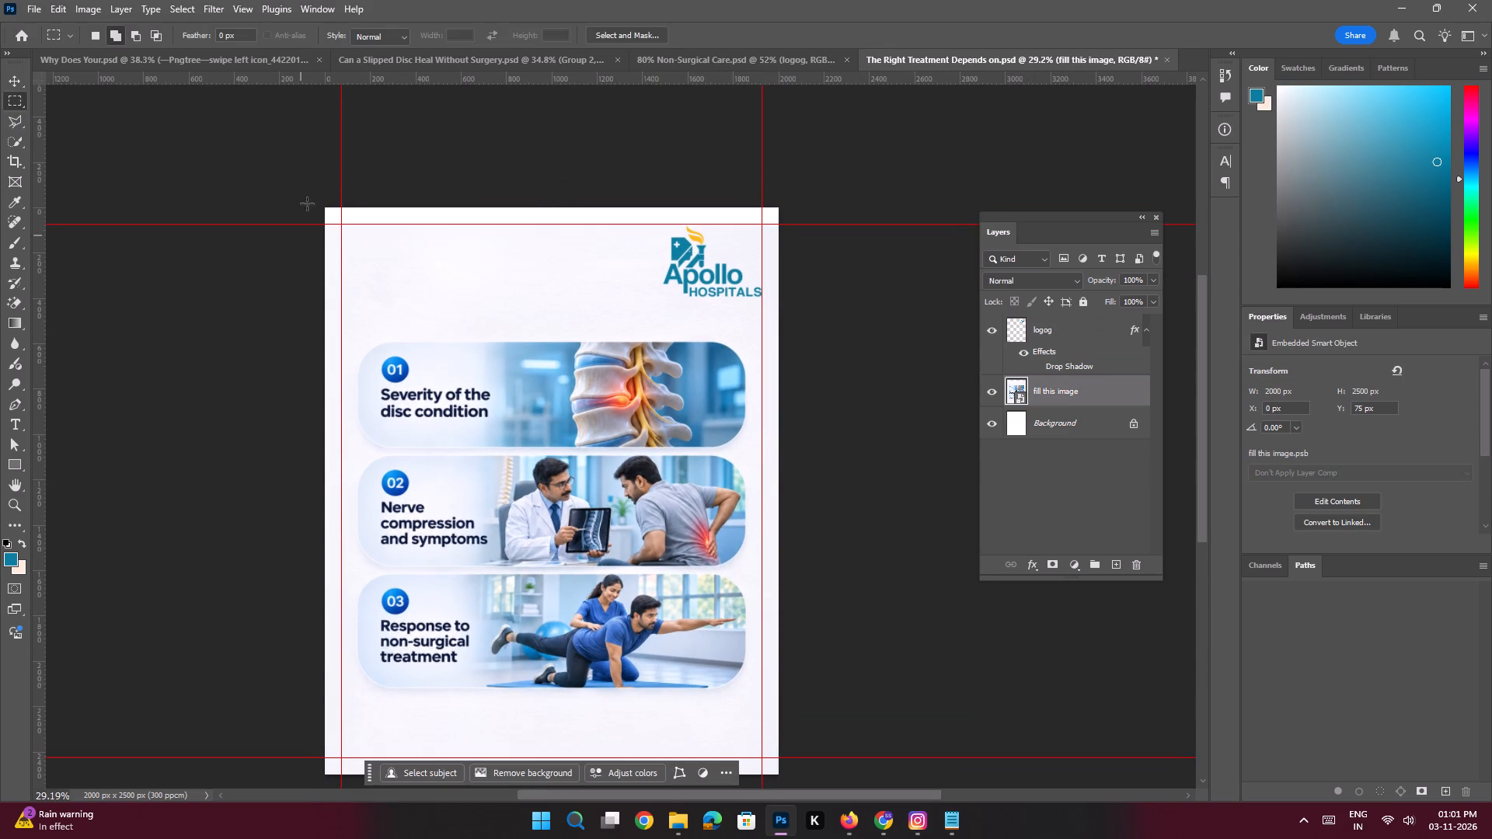
drag(295, 185, 807, 235)
key(shift+BackSpace)
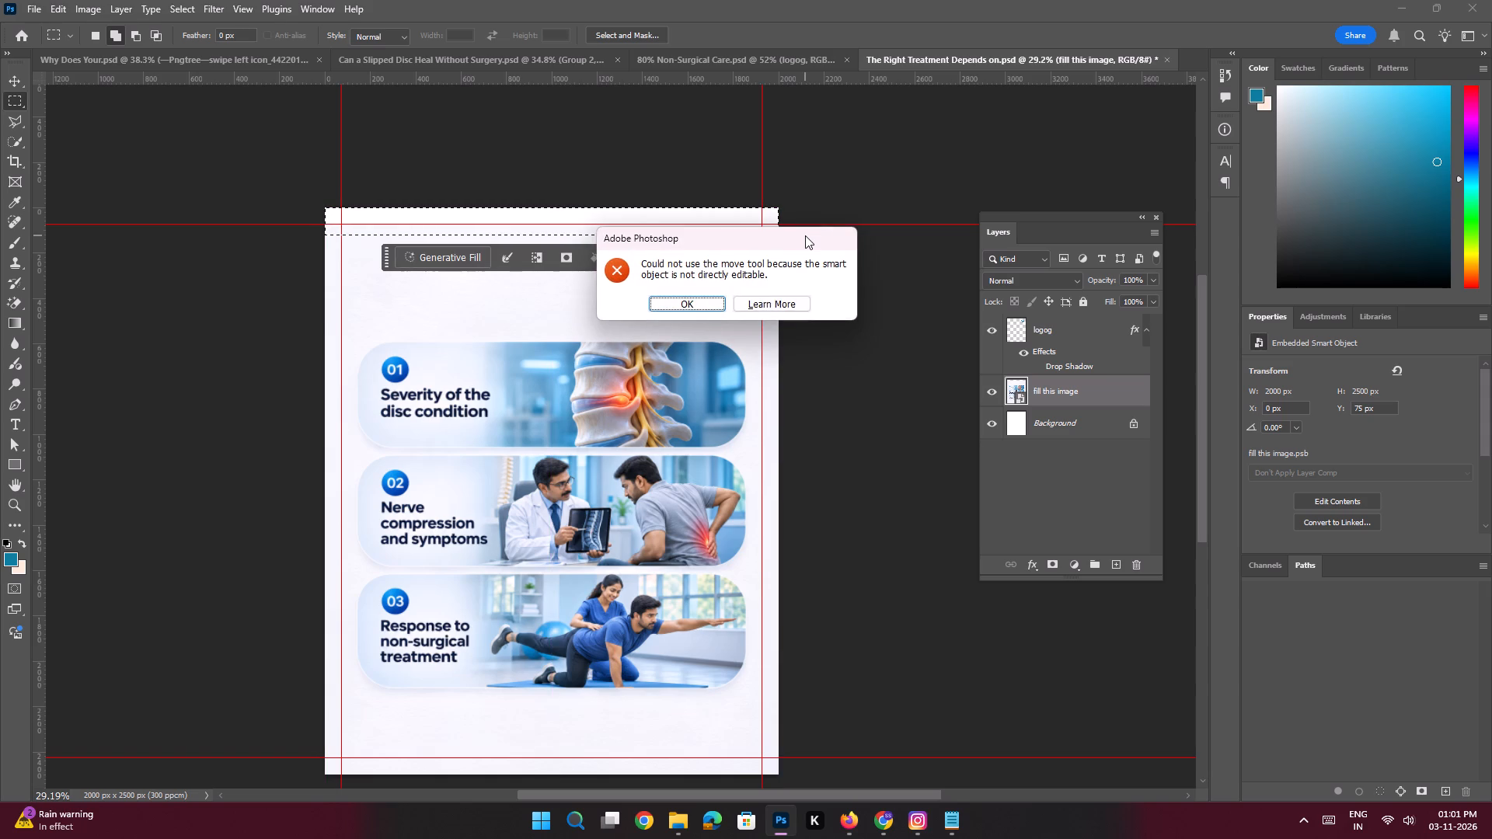
key(Return)
Rasterize the "fill this image" smart object.
key(e)
click(677, 319)
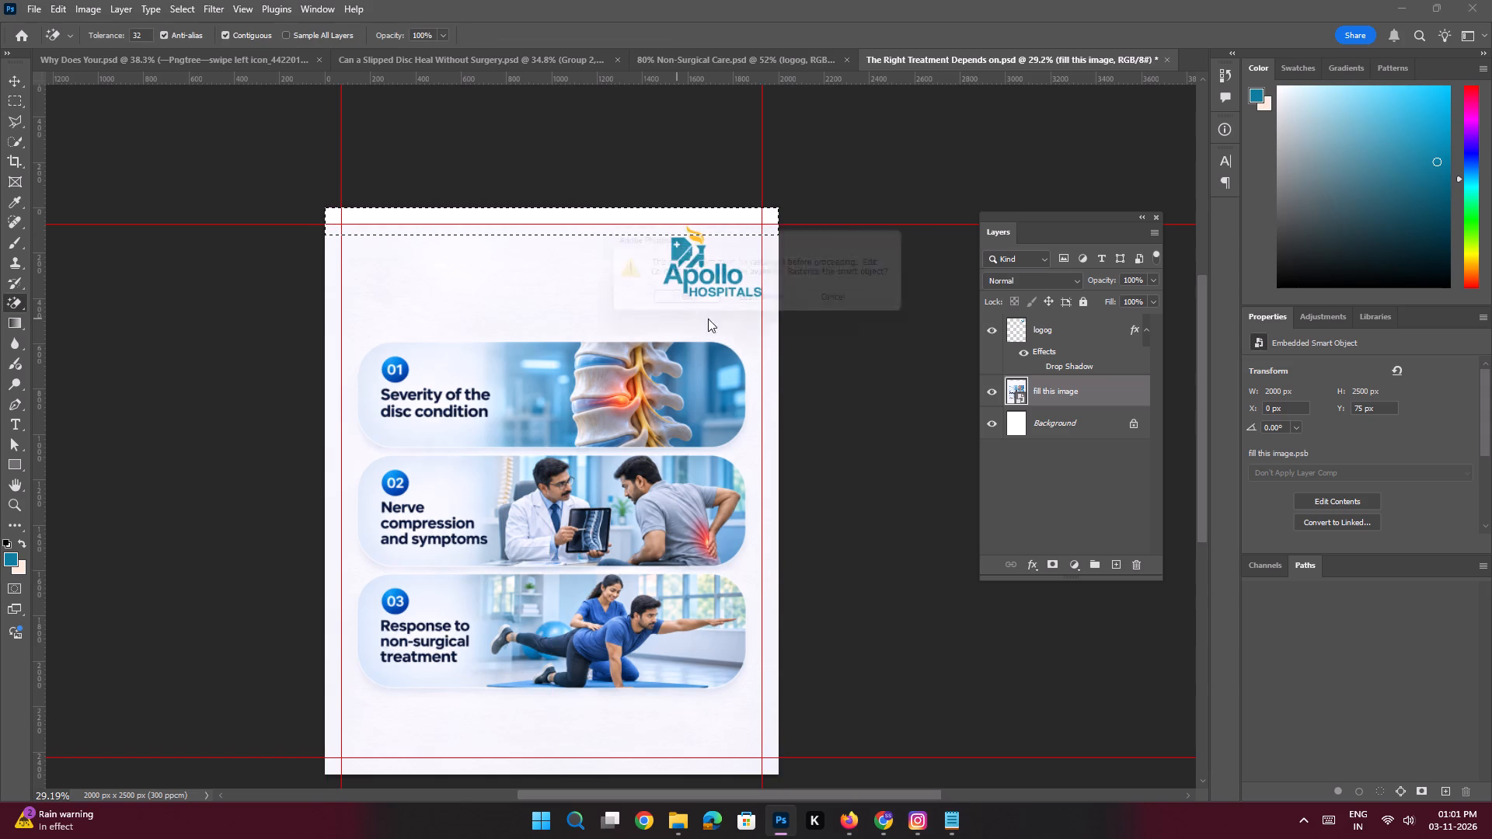
click(686, 302)
Fill the selected top strip on the "fill this image" layer to extend the background, and clear the selection.
key(shift+BackSpace)
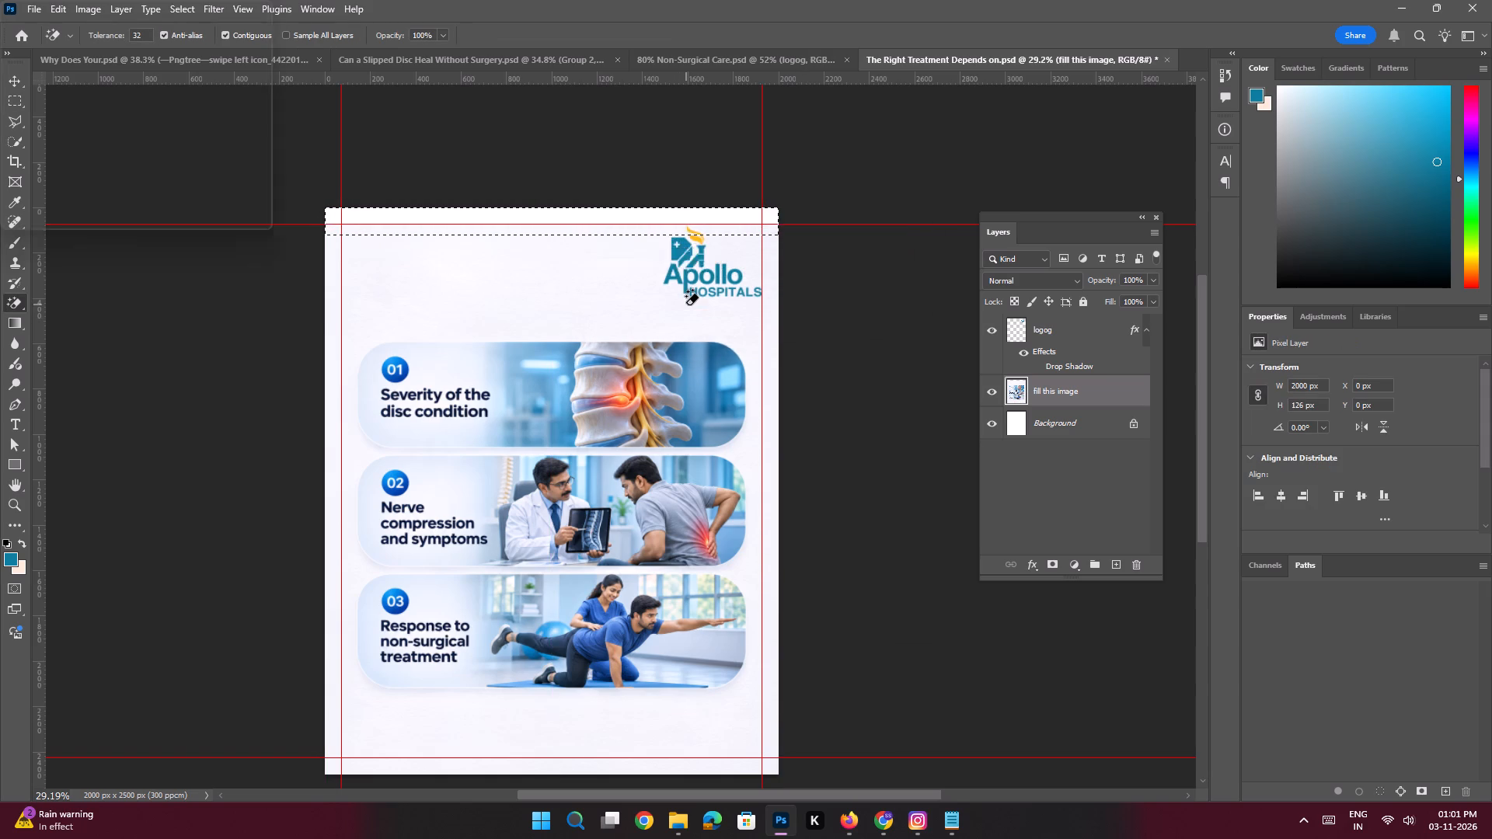
key(Return)
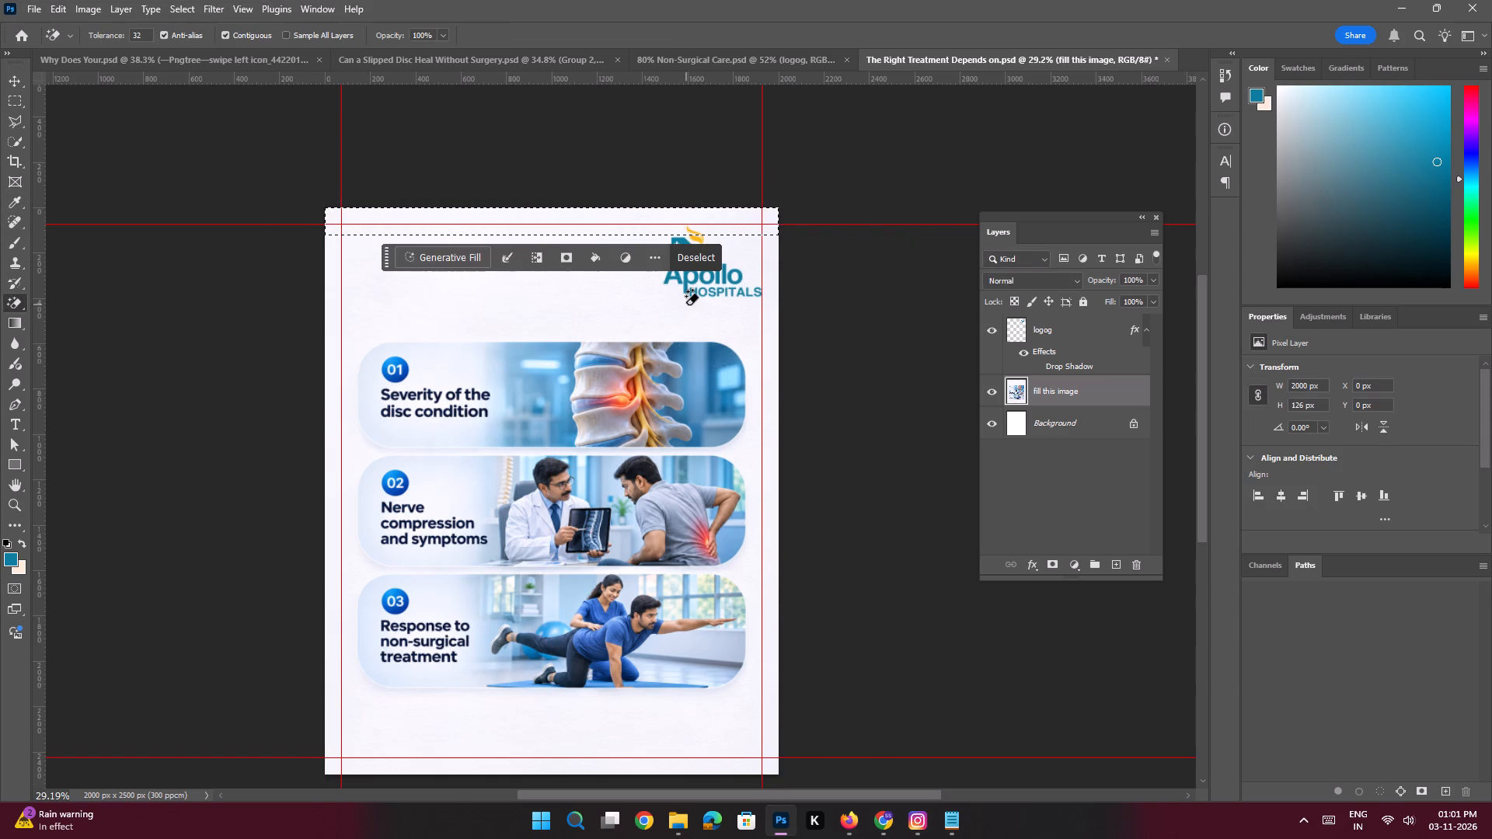
key(ctrl+d)
Review the filled top edge and the spacing of the three panels across the whole slide.
key(ctrl+0)
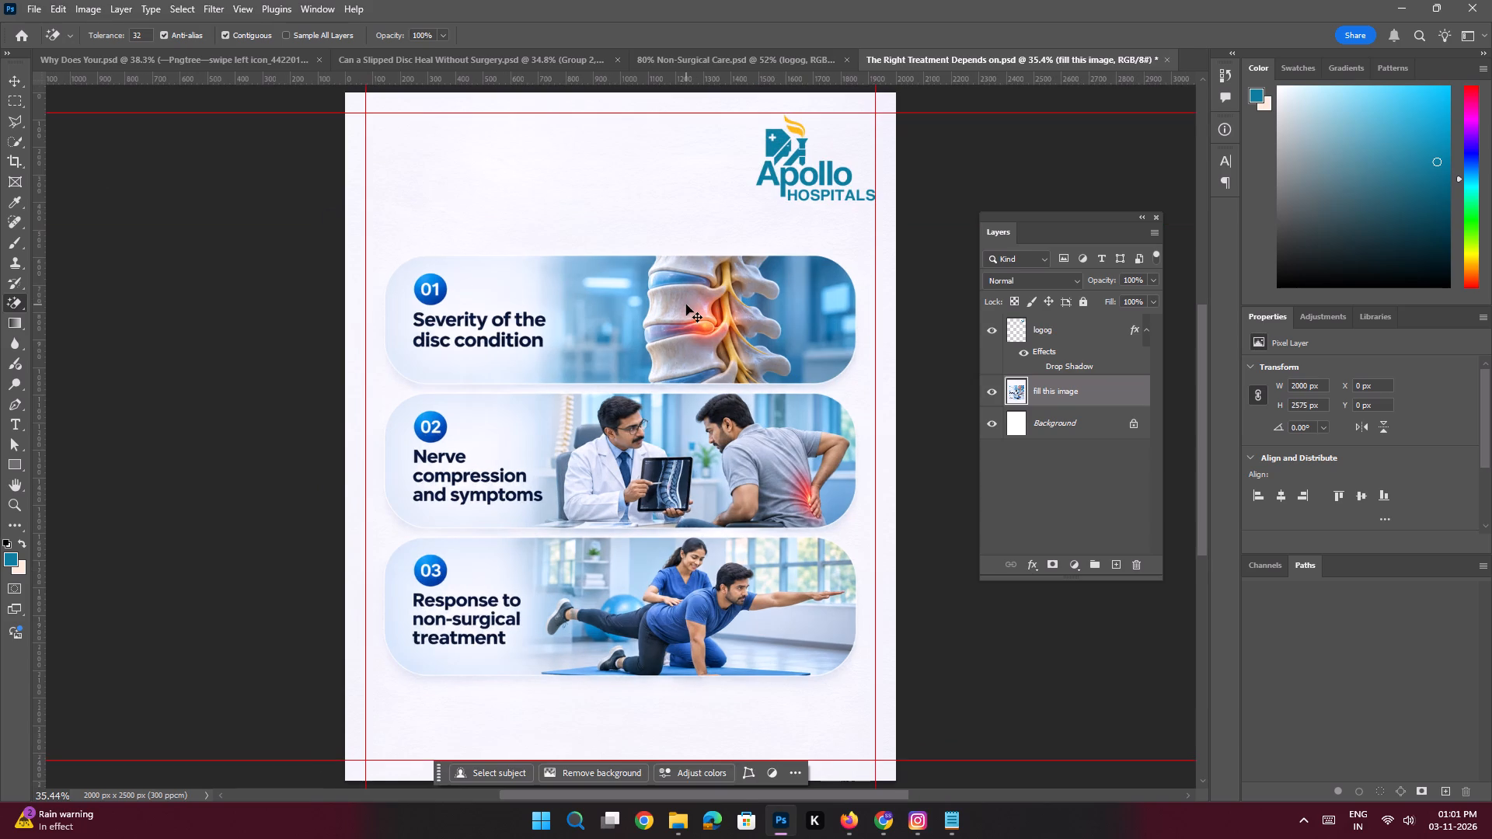
key(ctrl+space)
key(ctrl+space)
key(ctrl+space)
key(ctrl+space)
key(ctrl+space)
key(ctrl+space)
key(ctrl+space)
key(ctrl+space)
key(ctrl+space)
key(ctrl+space)
key(ctrl+space)
key(ctrl+space)
key(ctrl+space)
key(ctrl+space)
key(ctrl+space)
key(ctrl+space)
key(ctrl+space)
key(ctrl+space)
key(ctrl+space)
key(ctrl+space)
drag(688, 351, 682, 342)
drag(692, 301, 693, 312)
click(8, 83)
key(space)
ctrl+drag(434, 349, 413, 343)
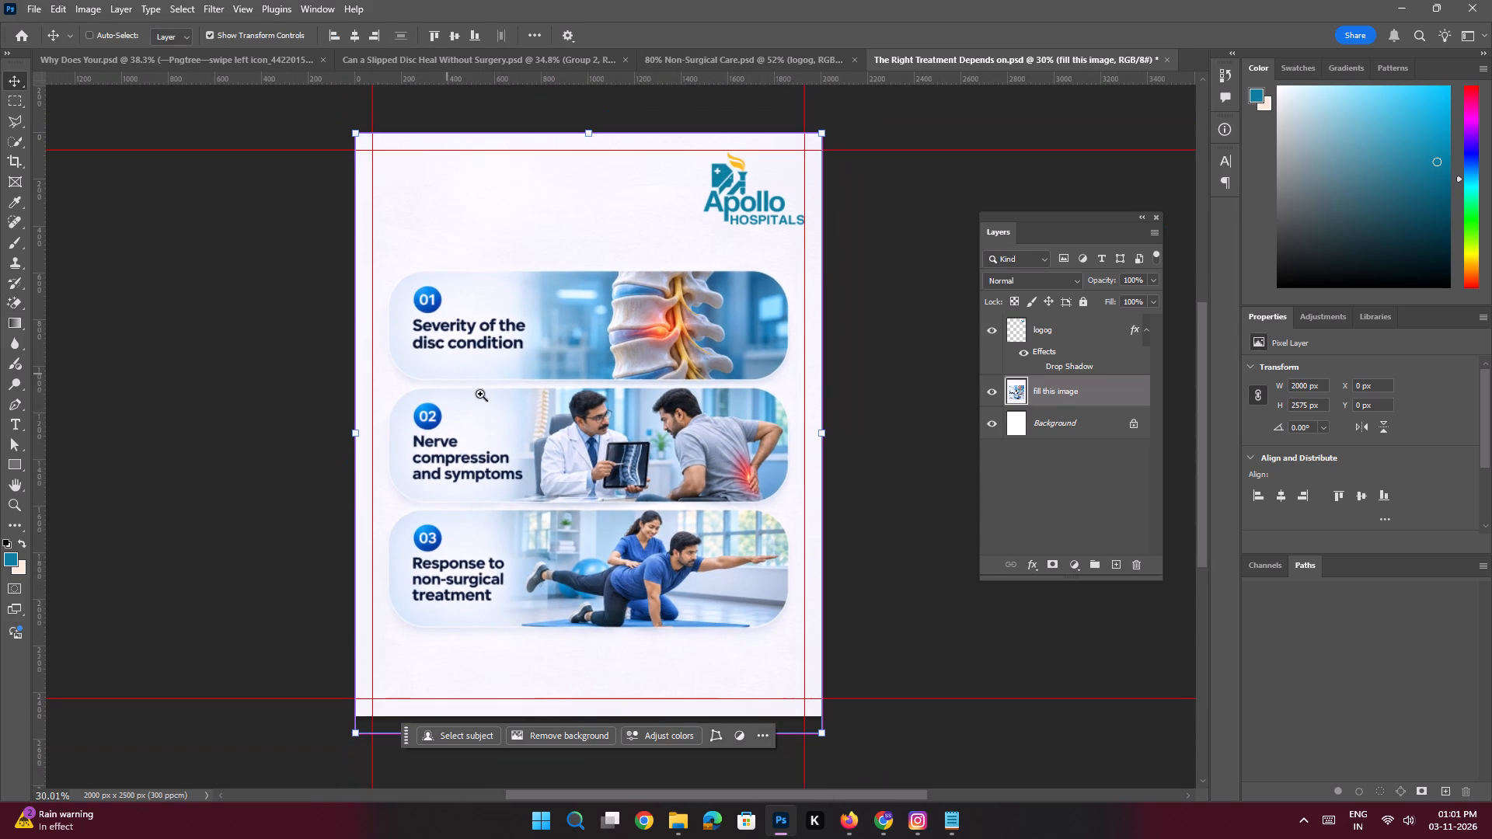
Save the slide three document with its extended background.
key(shift+space)
key(shift+space)
key(shift+space)
key(shift+space)
key(shift+space)
key(shift+space)
key(shift+space)
key(shift+space)
key(shift+space)
key(shift+space)
click(765, 284)
ctrl+drag(721, 204, 726, 229)
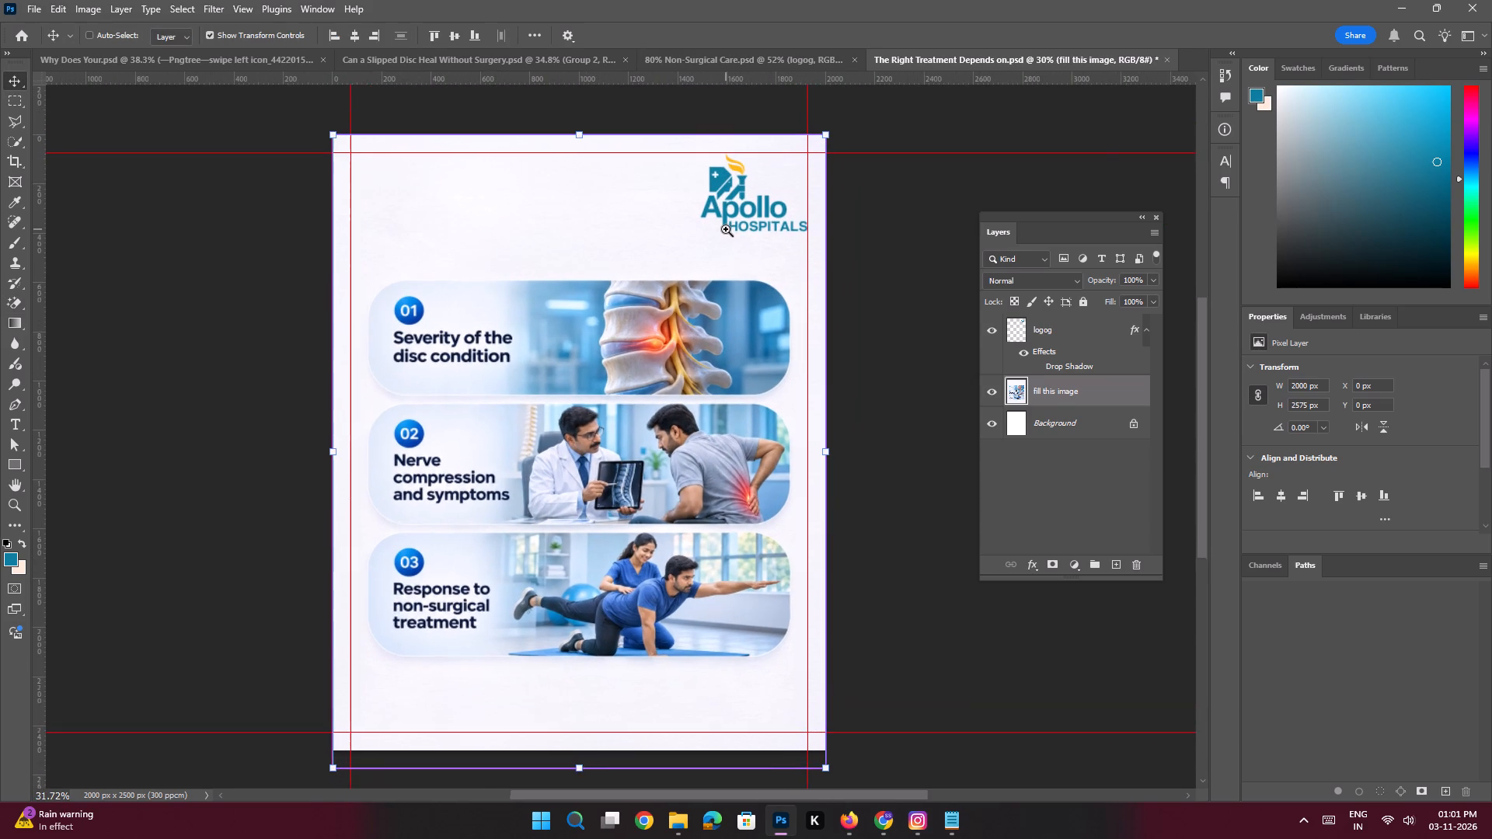
key(ctrl+s)
Add a horizontal guide across the Apollo logo, below the top margin guide, and deselect the layer.
drag(792, 82, 790, 112)
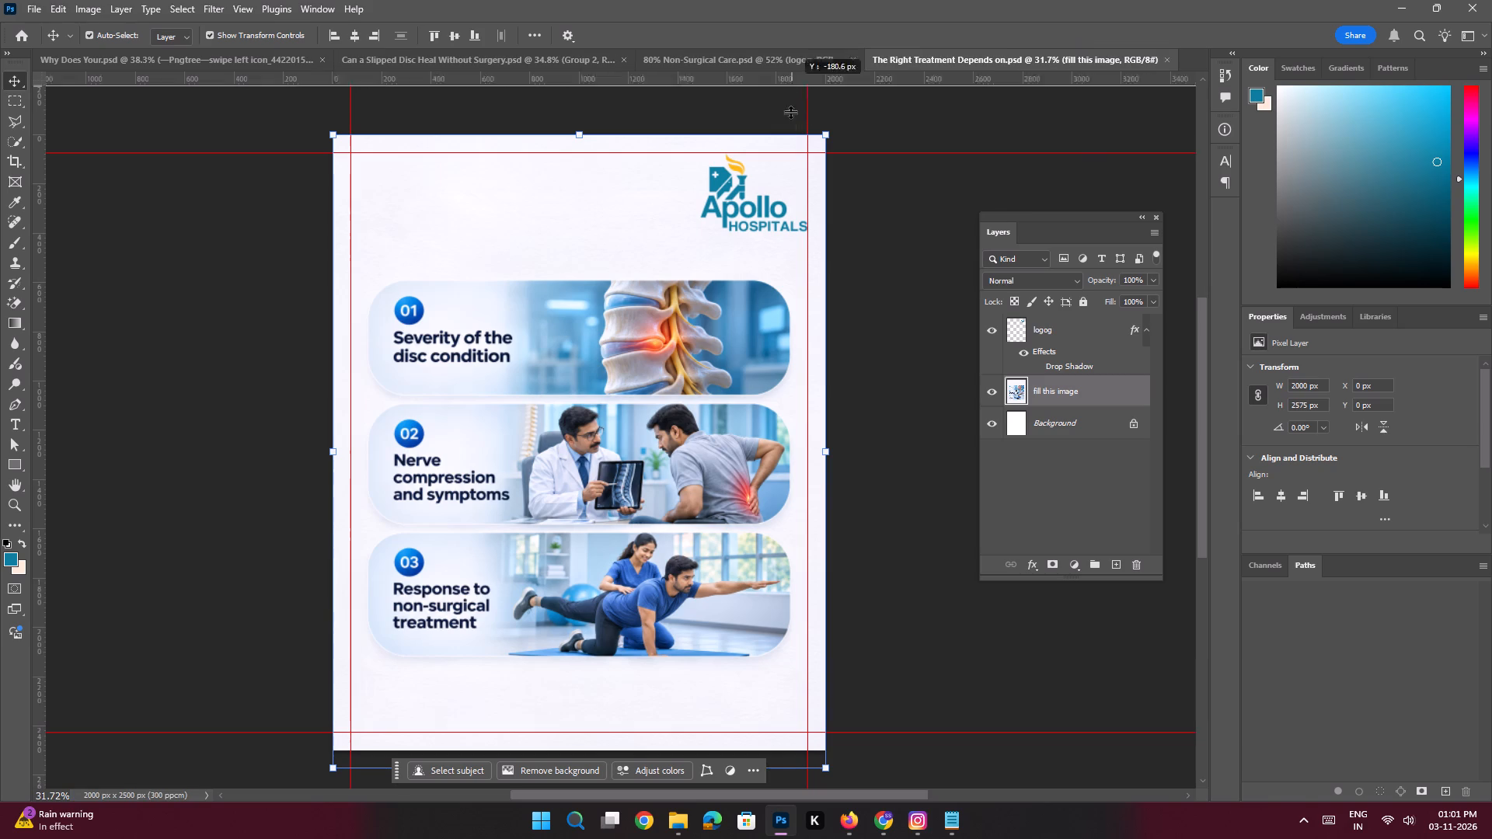
drag(790, 112, 787, 195)
click(139, 275)
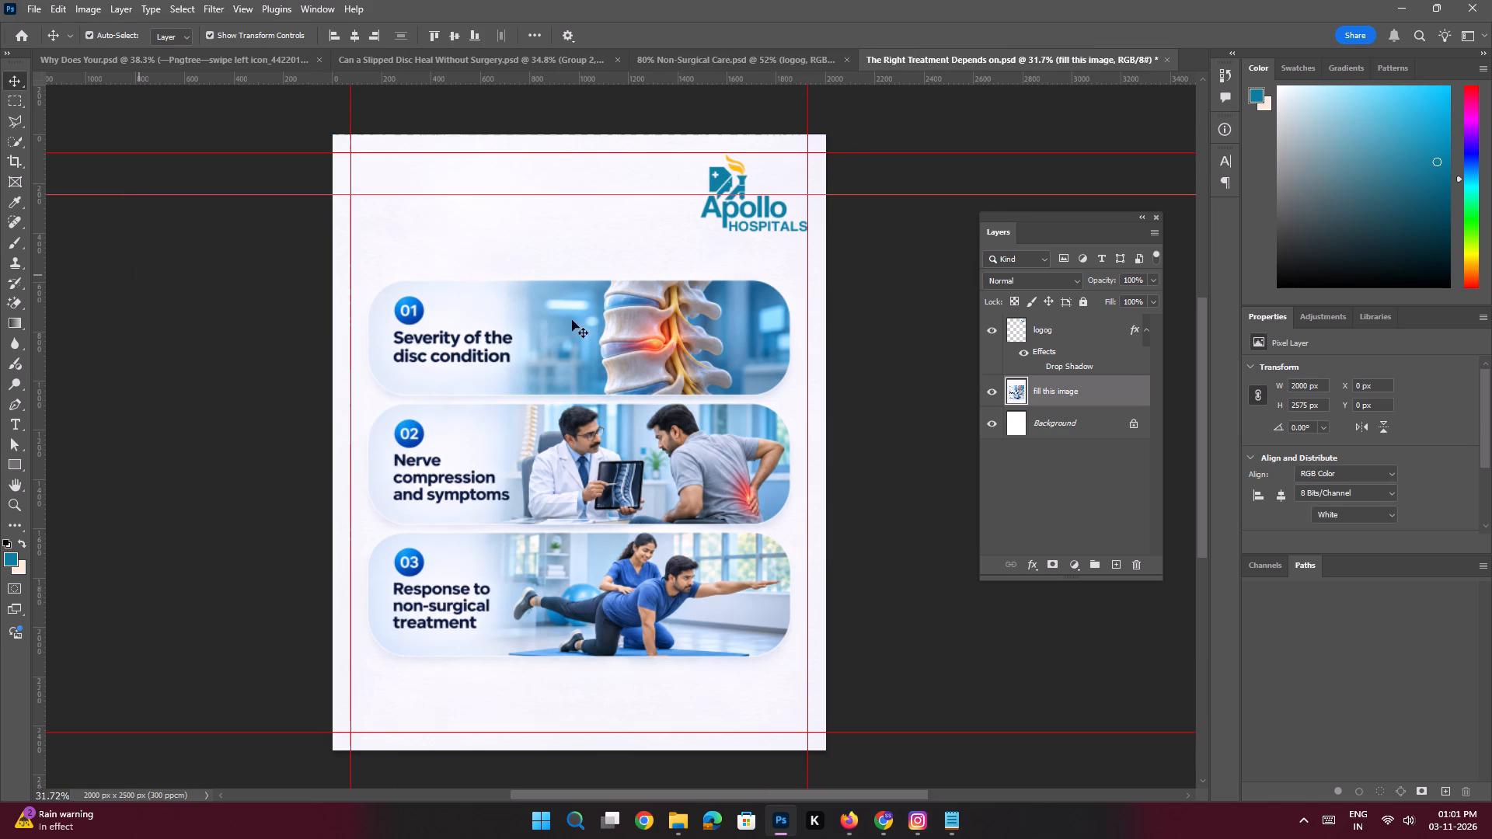
Copy the "*AI-generated visuals for illustrative purposes only." text layer from the slide one document into the 80% Non-Surgical Care document.
key(space)
ctrl+drag(647, 256, 653, 277)
drag(640, 360, 641, 326)
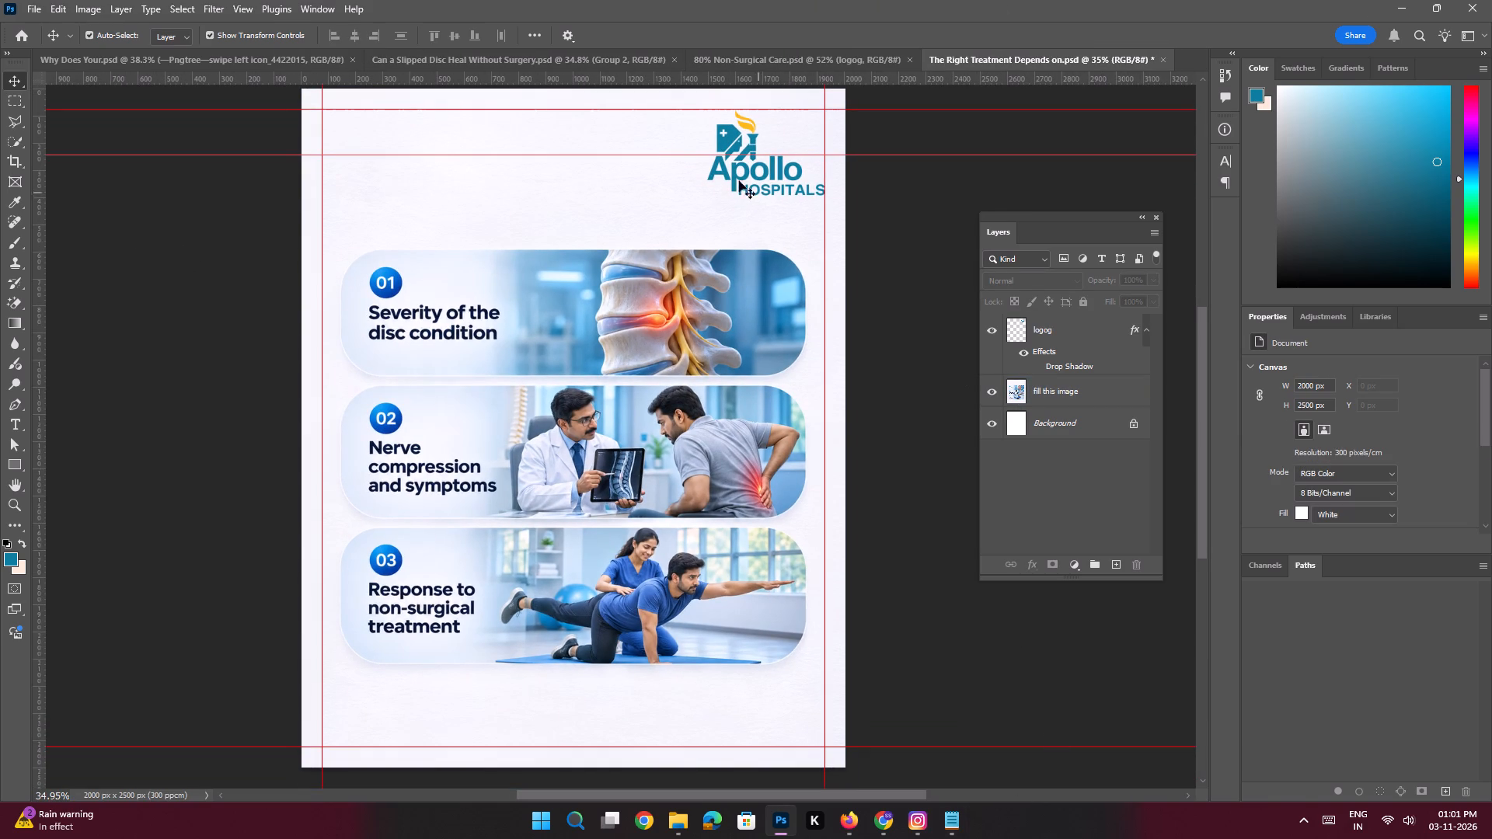
click(734, 51)
key(ctrl+space)
key(ctrl+space)
key(ctrl+space)
key(ctrl+space)
ctrl+drag(680, 374, 624, 360)
drag(629, 430, 636, 413)
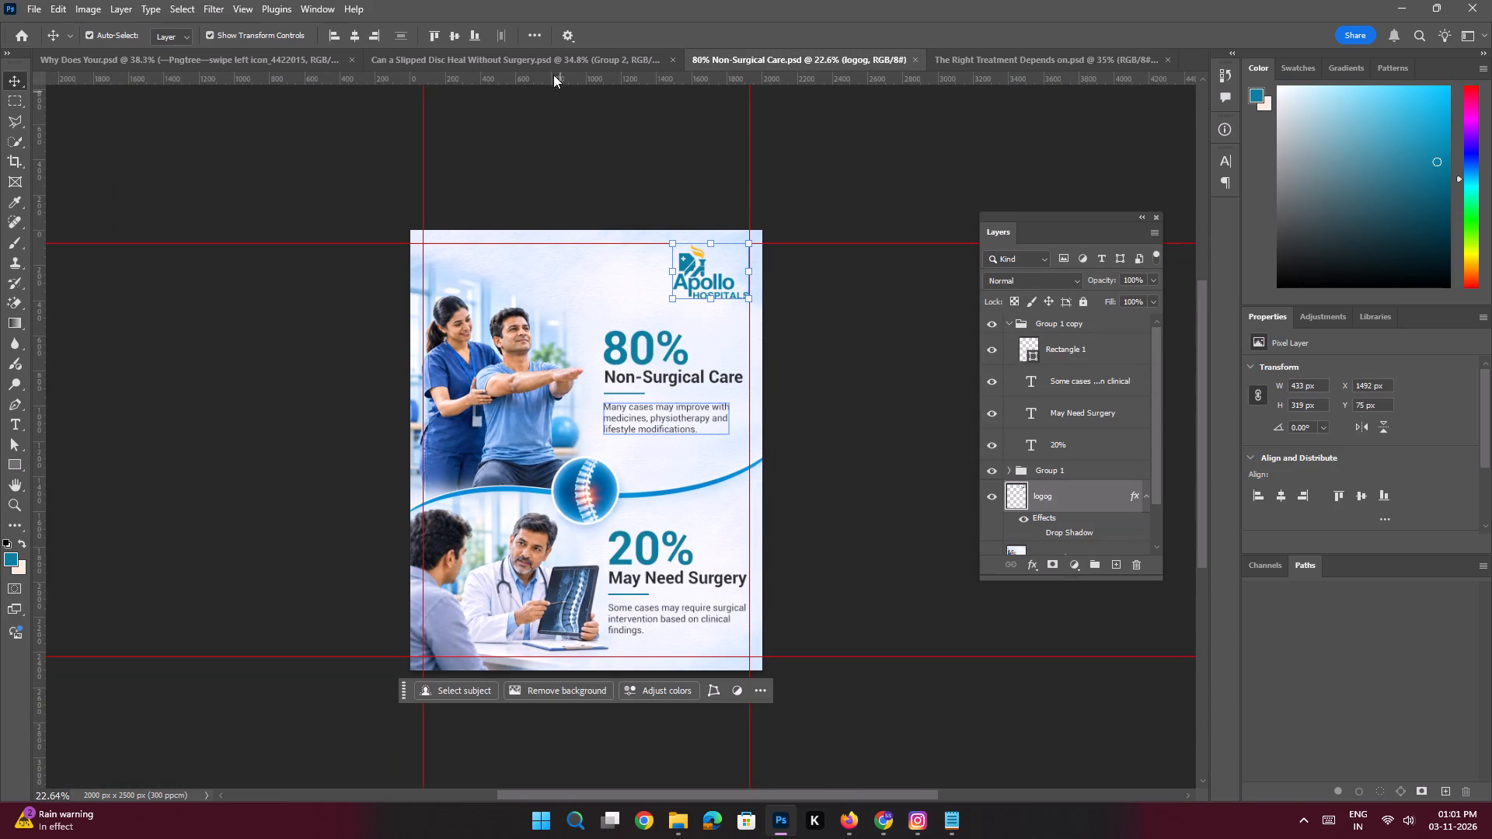
click(553, 69)
key(space)
key(space)
key(space)
key(space)
key(space)
key(space)
key(space)
key(space)
key(space)
key(space)
drag(553, 429, 548, 322)
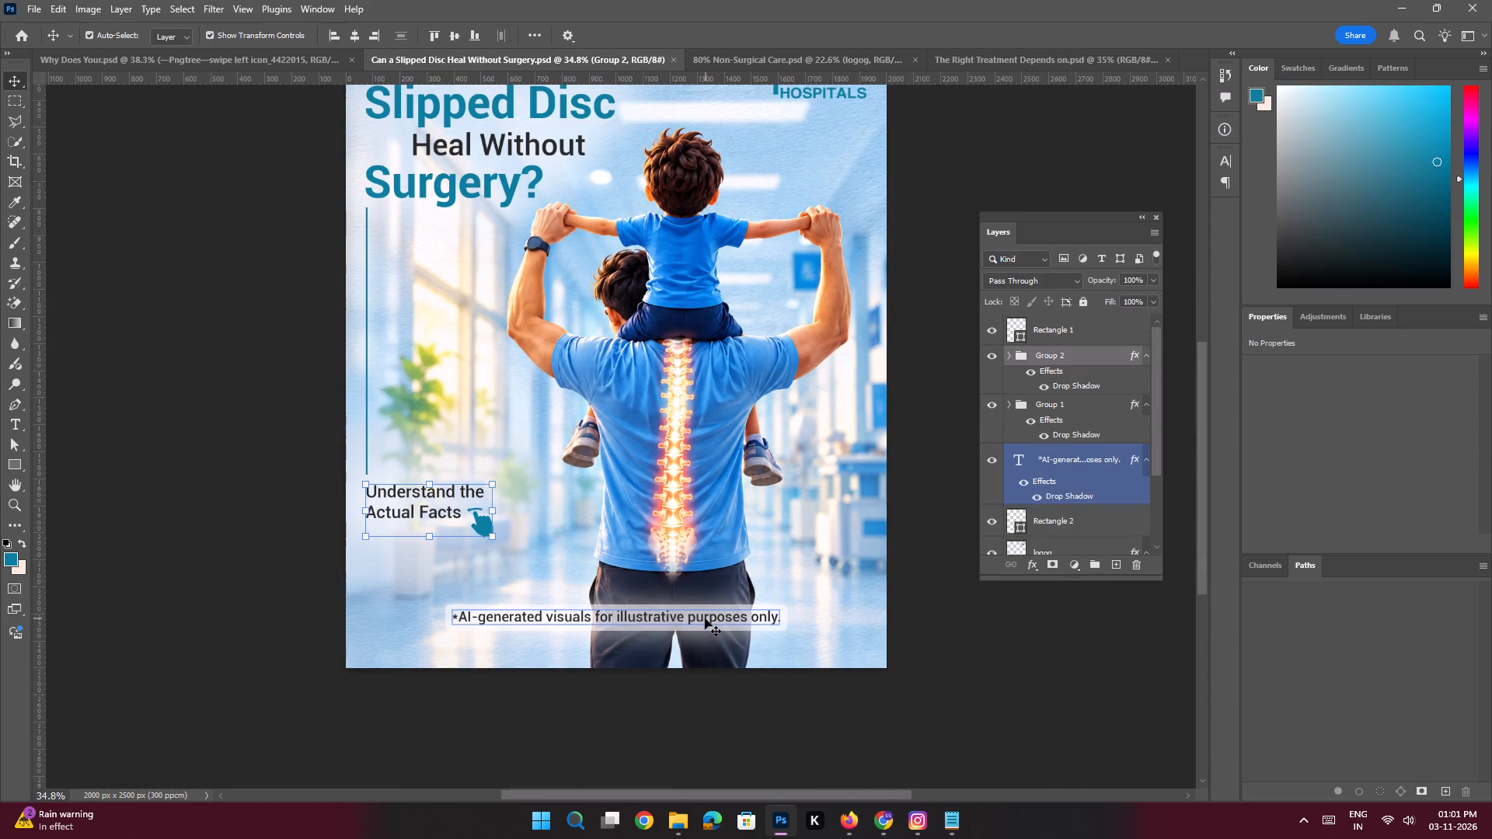
click(700, 617)
drag(1068, 461, 1068, 448)
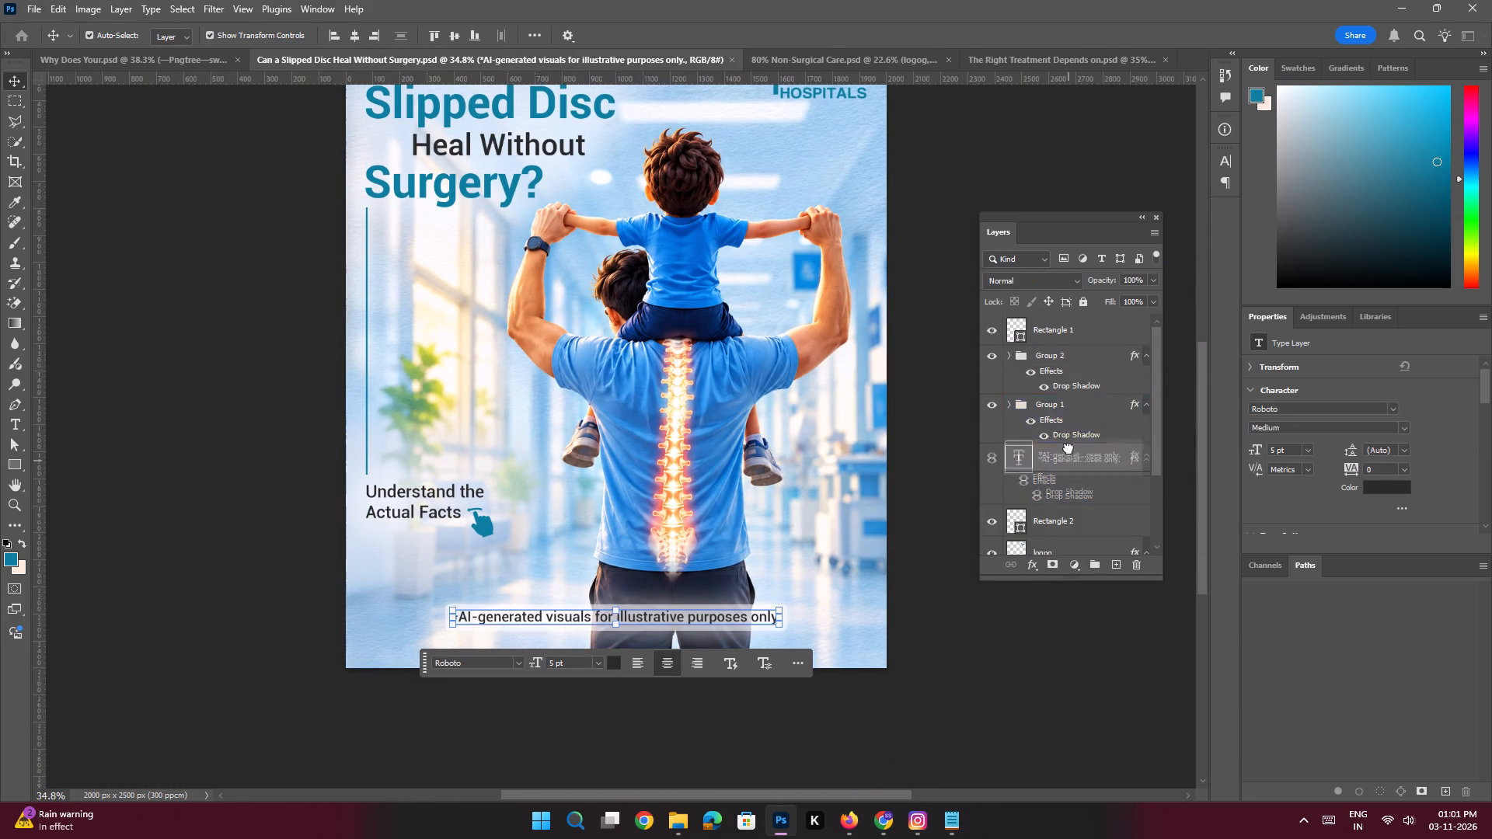
drag(1068, 448, 615, 463)
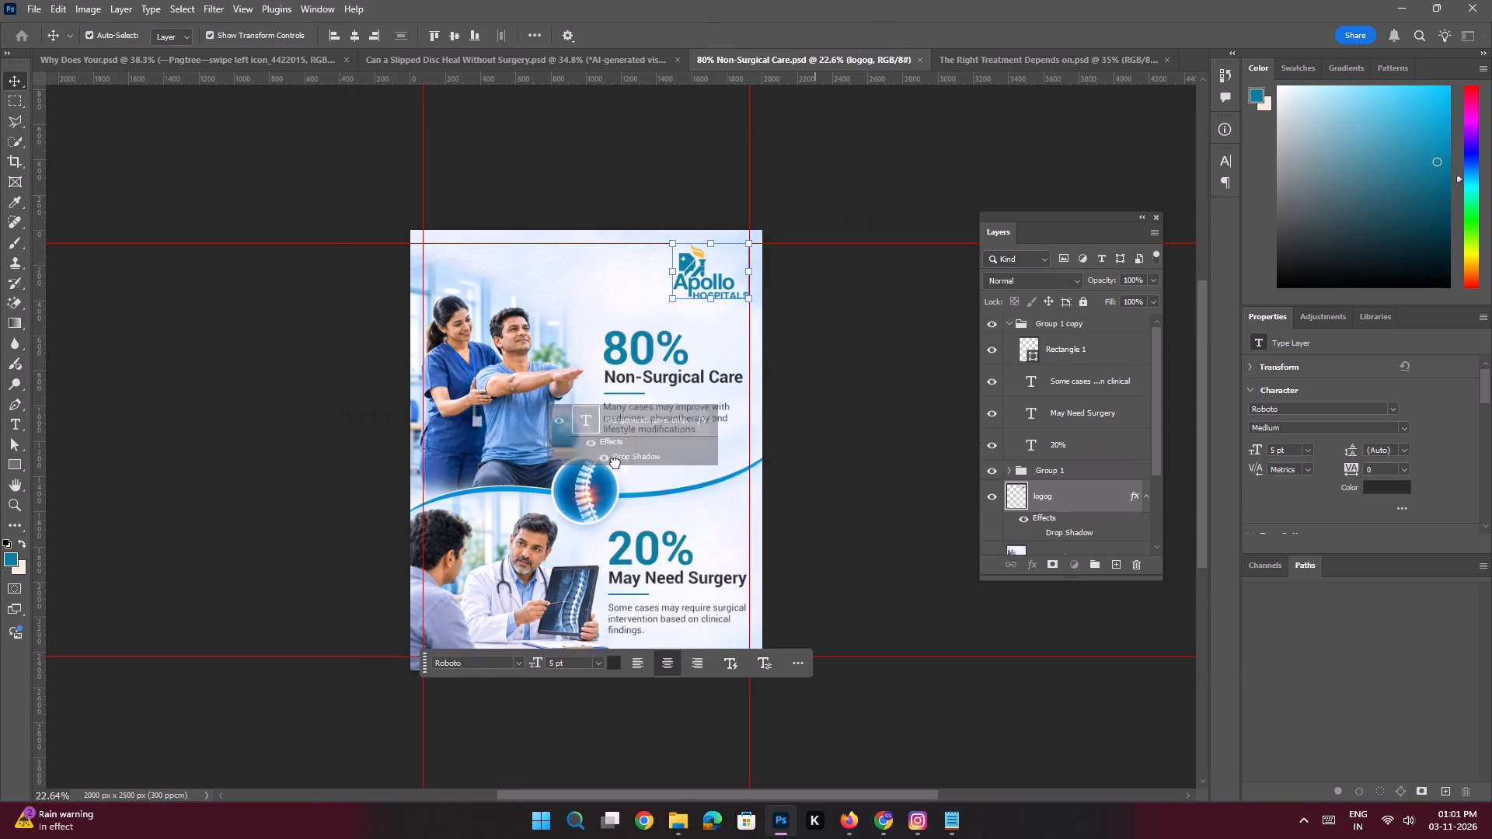
drag(615, 463, 577, 562)
Centre the AI-generated visuals disclaimer horizontally on slide two and move it straight down onto the bottom margin guide.
key(ctrl+space)
key(ctrl+space)
key(ctrl+space)
key(ctrl+space)
key(ctrl+space)
key(ctrl+space)
key(ctrl+space)
key(ctrl+space)
key(ctrl+space)
key(ctrl+space)
key(ctrl+space)
key(ctrl+space)
key(ctrl+space)
key(ctrl+space)
key(ctrl+space)
key(ctrl+space)
key(ctrl+space)
key(ctrl+space)
key(ctrl+space)
key(ctrl+space)
ctrl+drag(588, 537, 655, 591)
drag(653, 586, 709, 352)
double_click(361, 39)
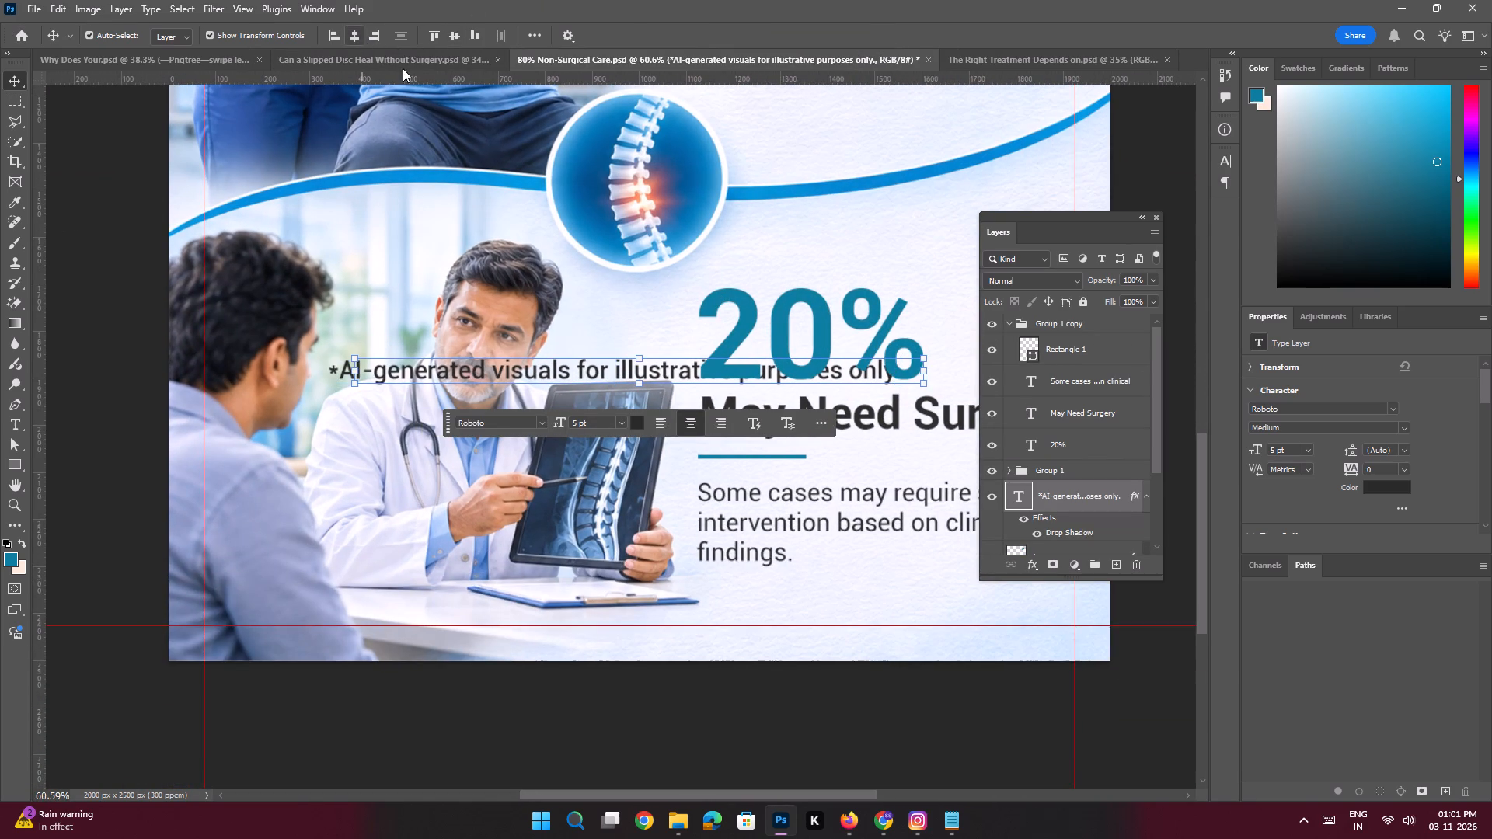
shift+drag(675, 371, 682, 629)
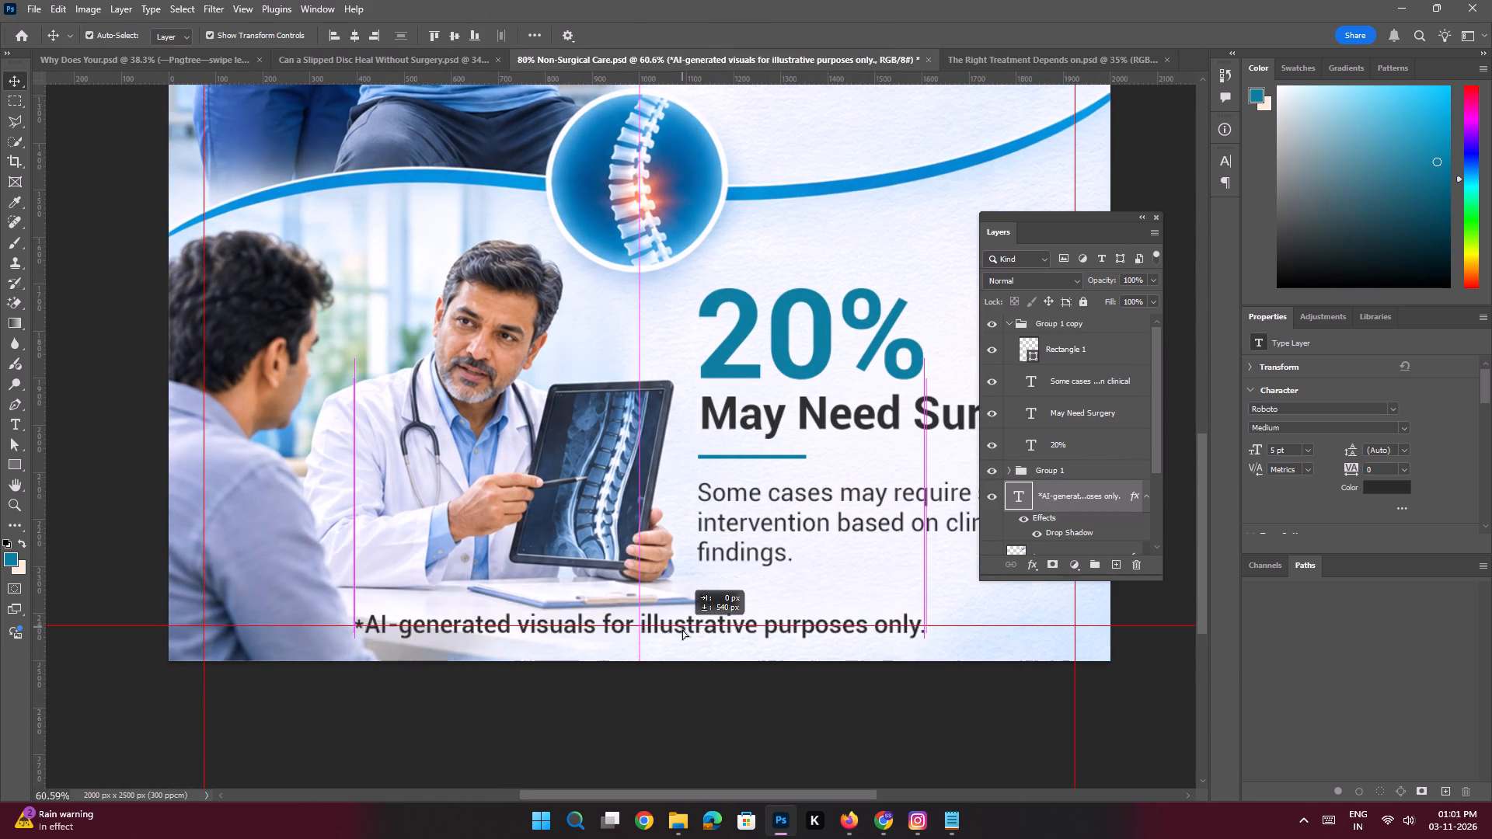
shift+drag(682, 629, 682, 629)
key(space)
ctrl+drag(678, 500, 590, 469)
click(437, 428)
Save the 80% Non-Surgical Care document.
key(space)
ctrl+drag(649, 330, 650, 339)
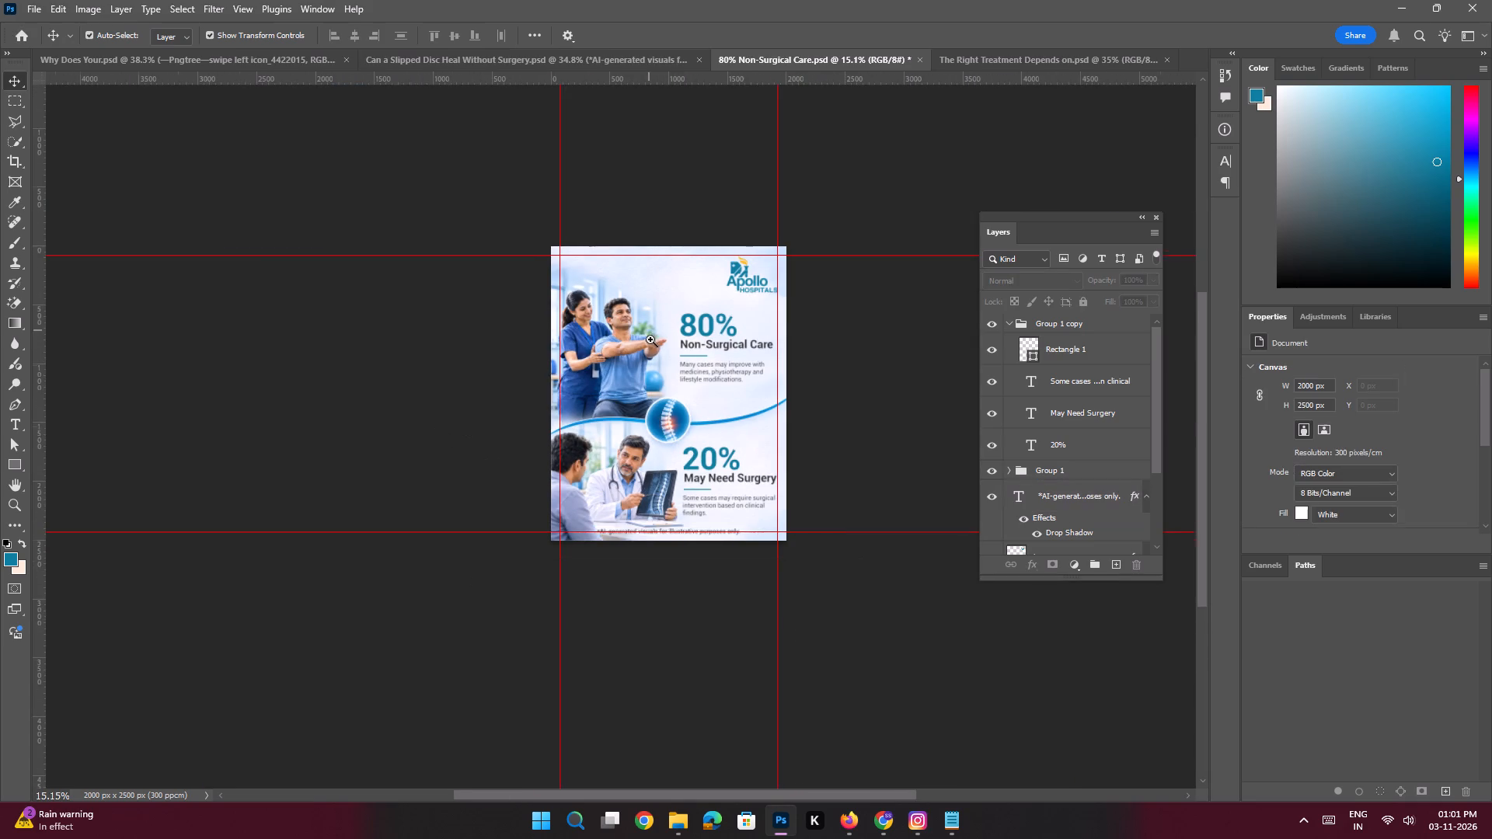
ctrl+drag(650, 339, 673, 378)
drag(771, 347, 740, 350)
key(ctrl+s)
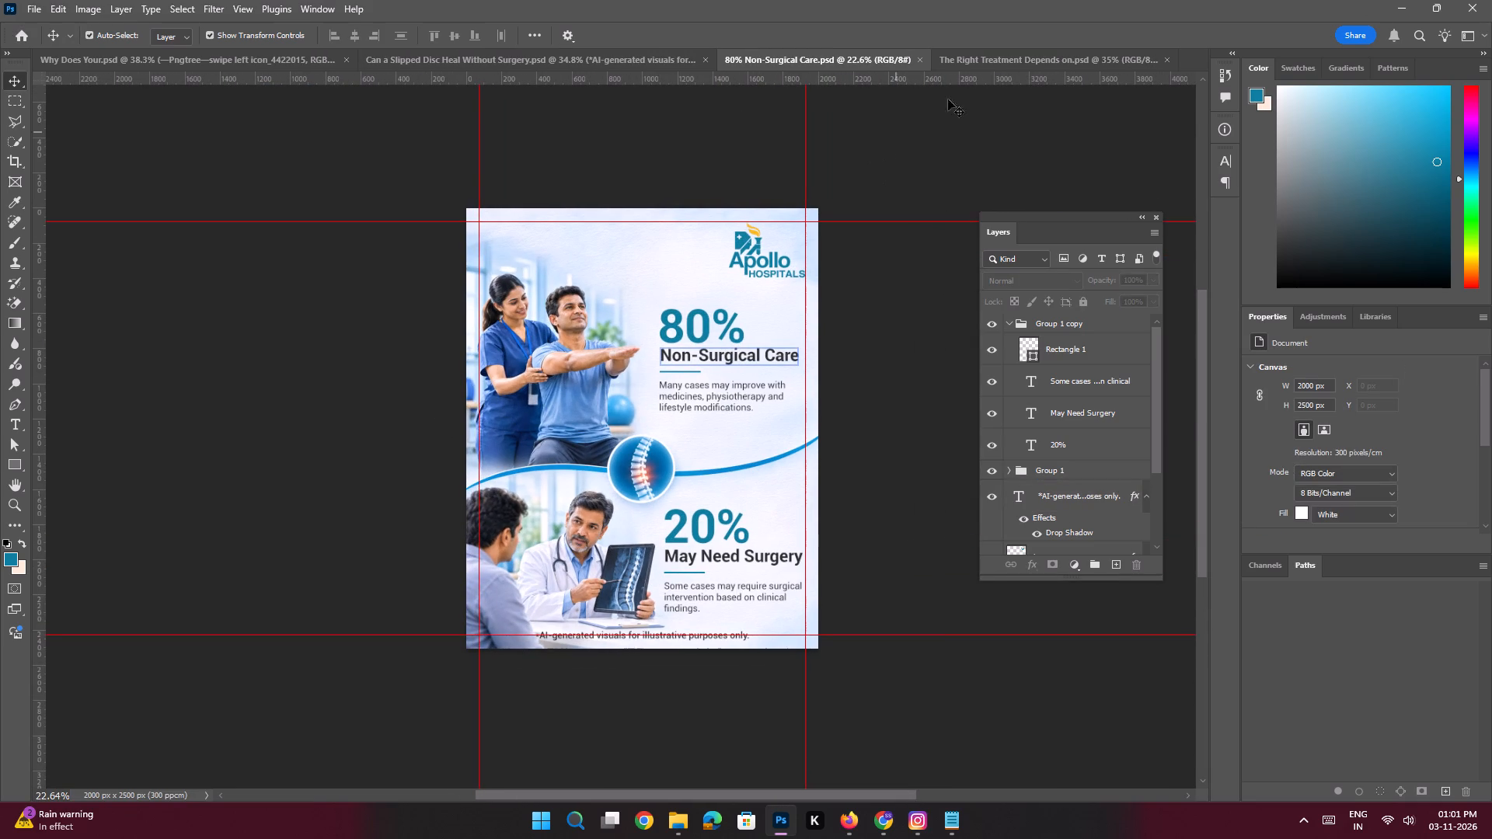
Return to the slide three document and copy the heading "The Right Treatment Depends on:" from the Notepad copy text.
click(975, 57)
key(space)
key(space)
key(space)
key(space)
key(space)
key(space)
key(space)
key(space)
key(space)
key(space)
key(space)
key(space)
key(space)
key(space)
key(space)
key(space)
key(space)
key(space)
key(space)
key(space)
drag(535, 464, 527, 461)
drag(626, 373, 626, 385)
click(950, 823)
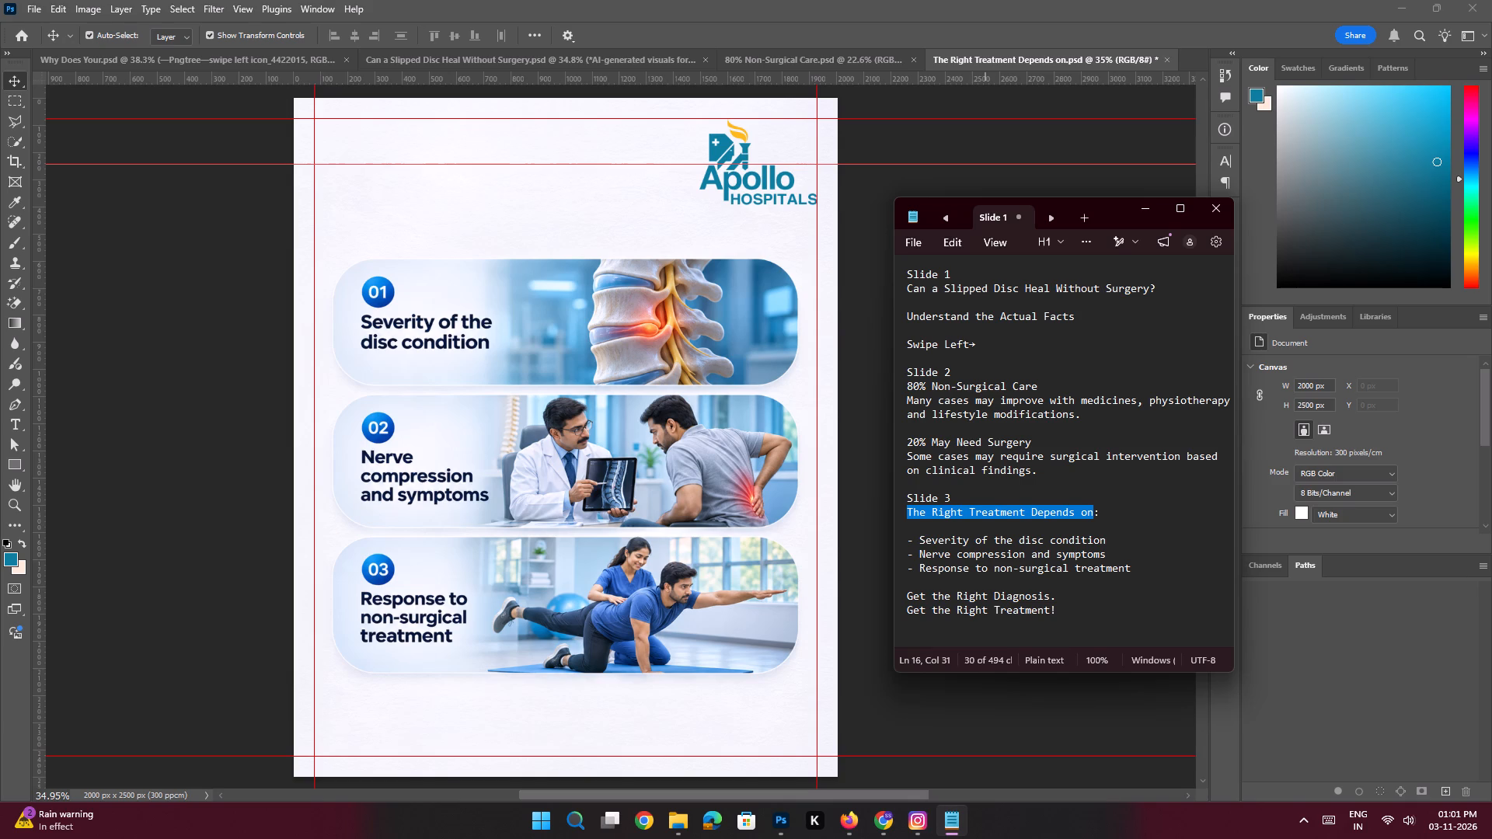
drag(1112, 513, 807, 510)
key(ctrl+c)
key(ctrl+c)
key(ctrl+c)
key(ctrl+c)
click(1150, 206)
Add "The Right Treatment Depends on:" as a new text layer above the logo layer and place it beside the logo.
key(space)
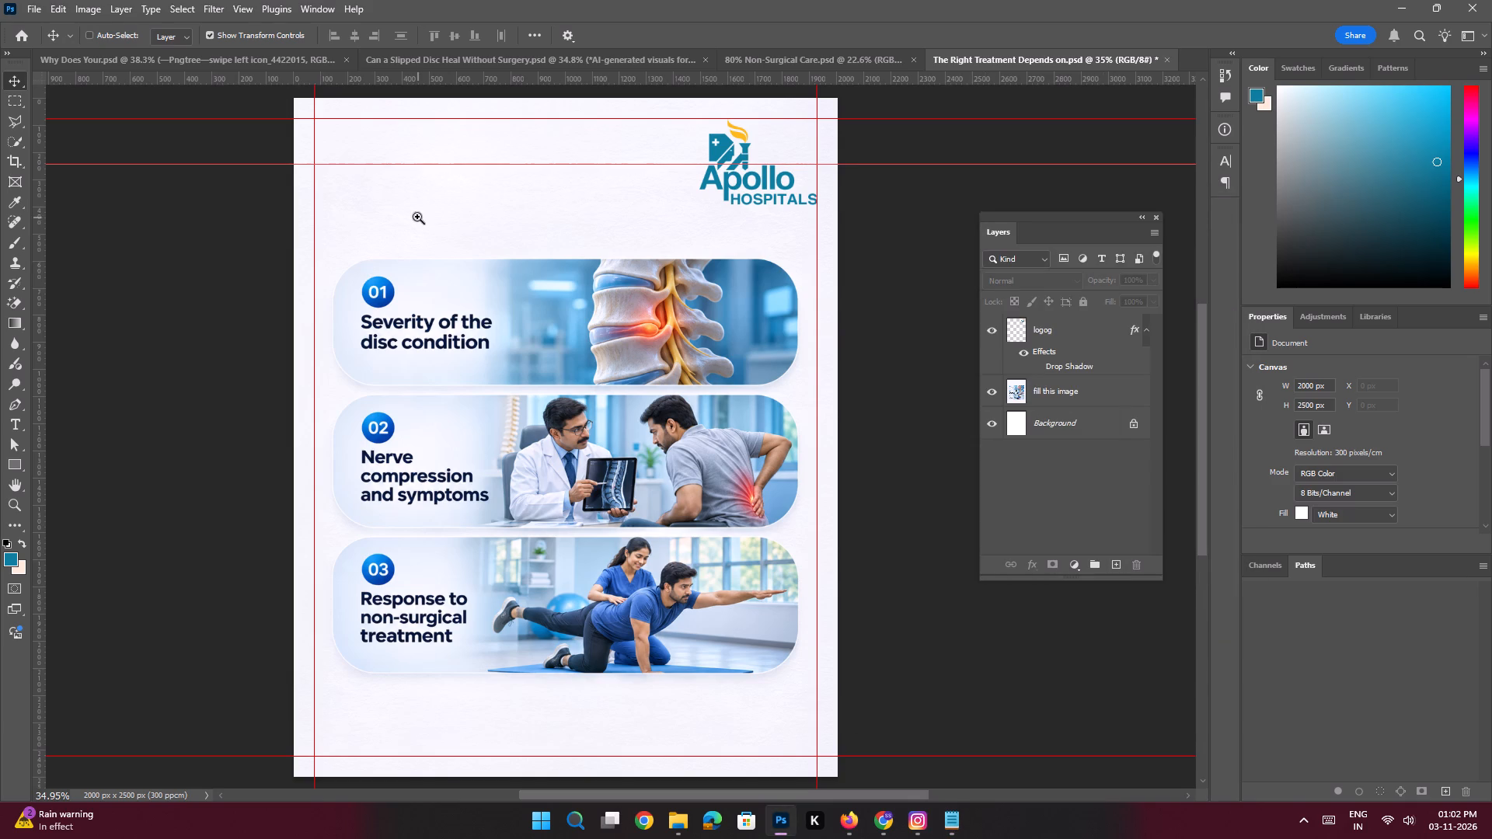
ctrl+drag(417, 217, 434, 280)
drag(445, 266, 468, 370)
click(1046, 328)
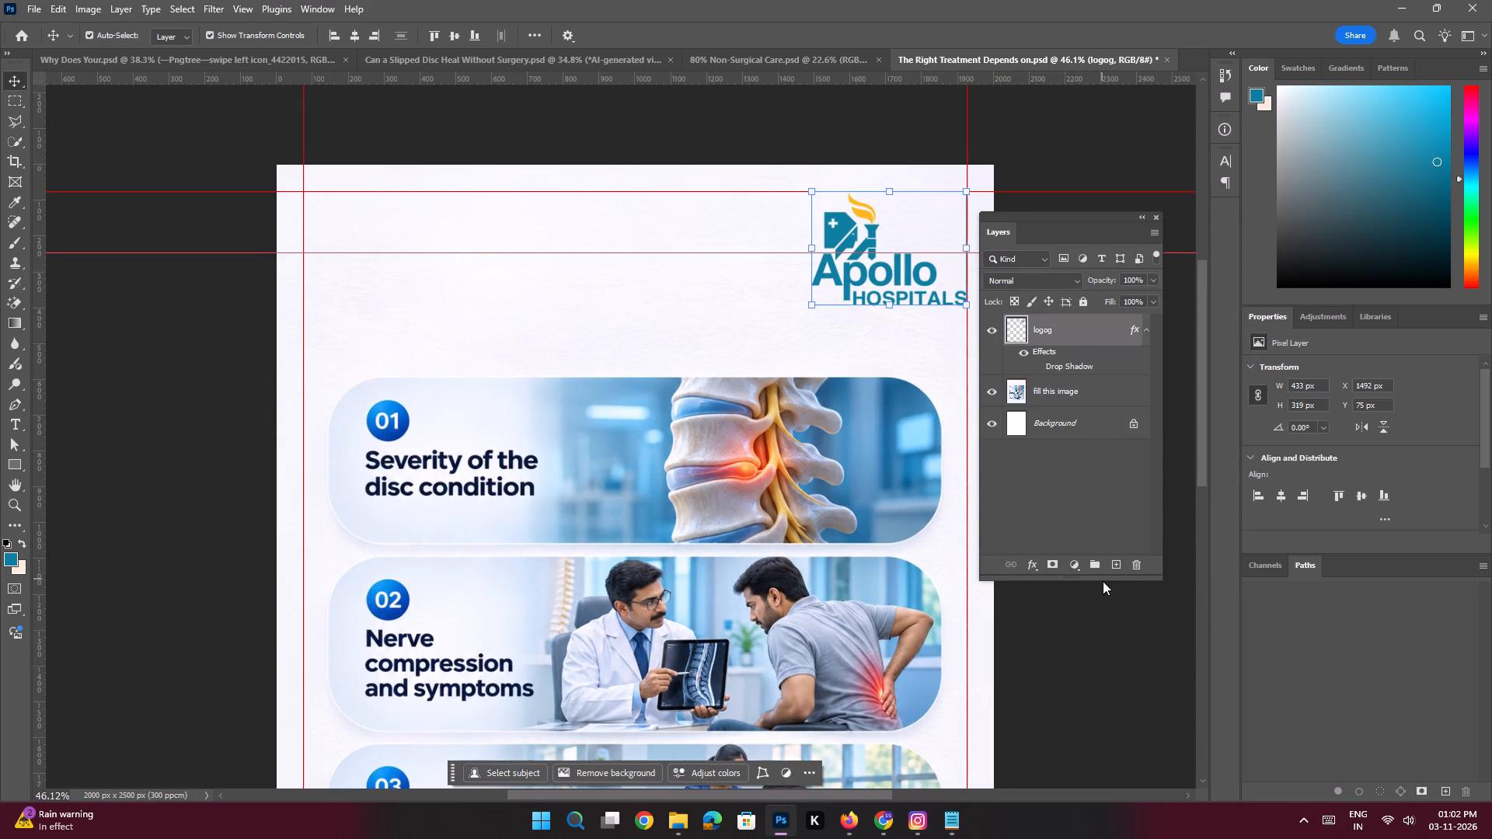
click(1115, 571)
key(space)
ctrl+drag(378, 294, 395, 317)
drag(395, 317, 399, 326)
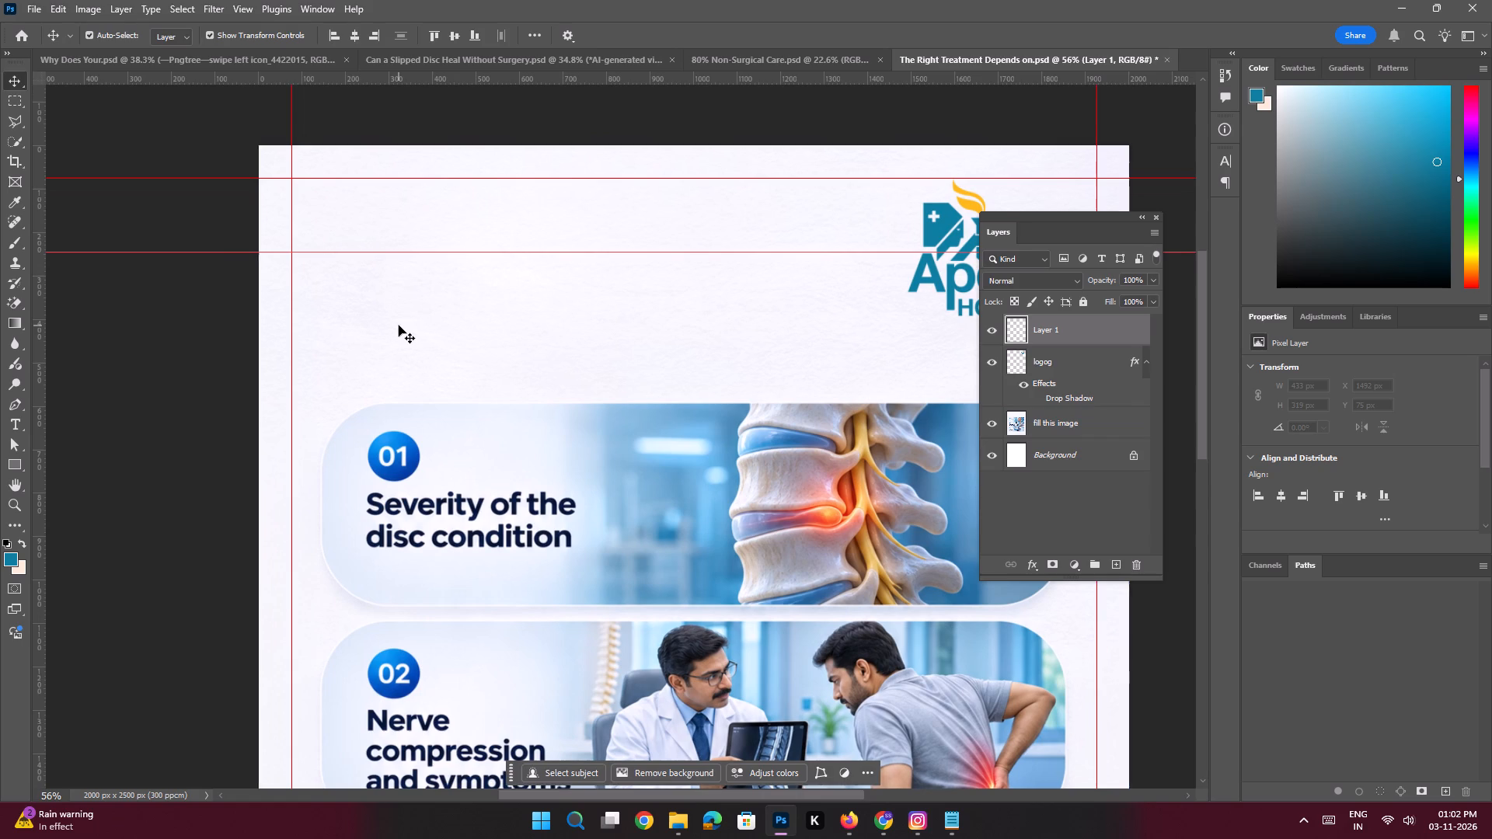
key(t)
click(389, 332)
key(ctrl+v)
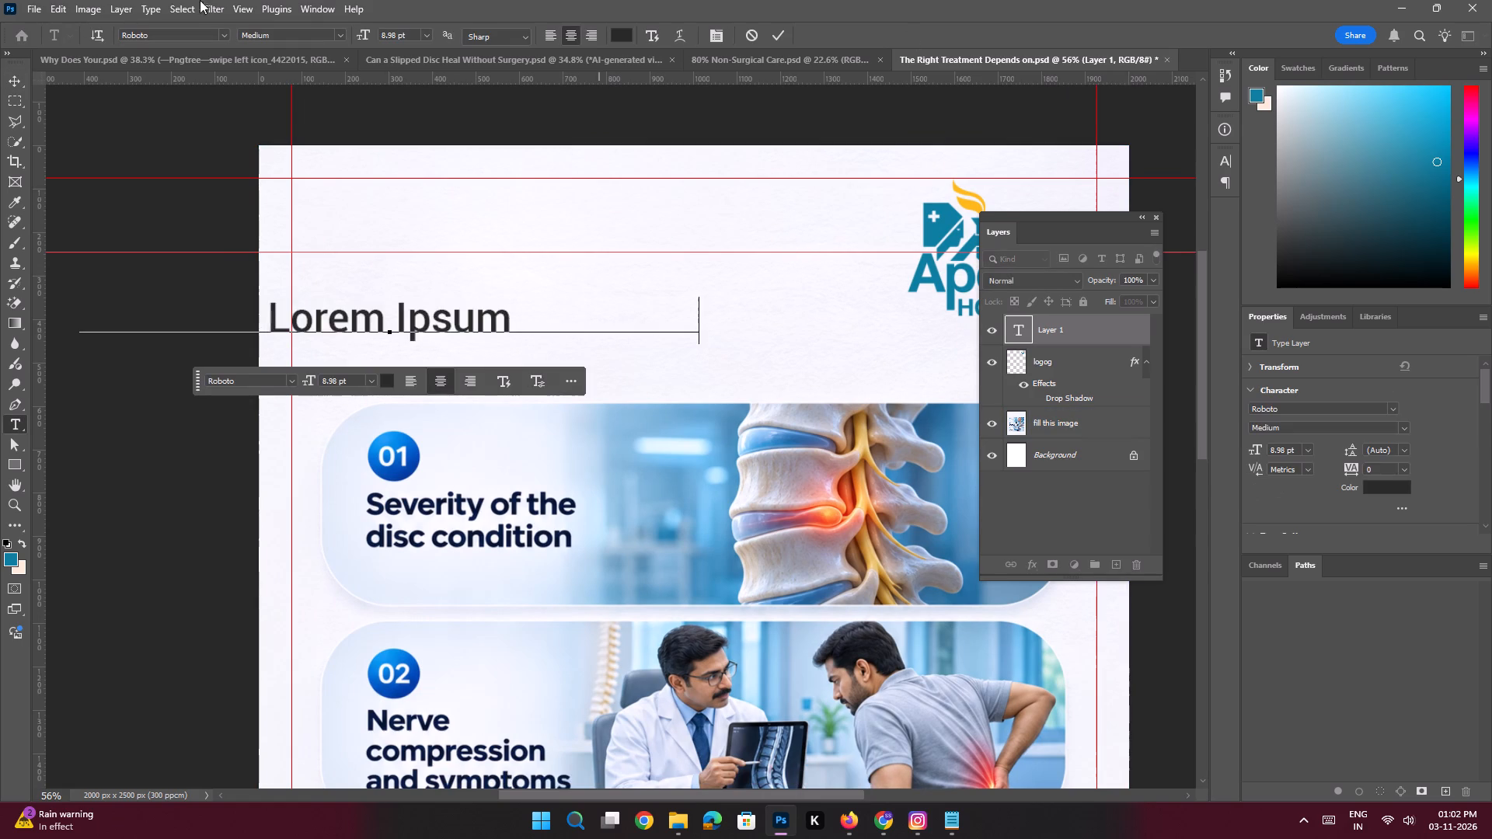
click(20, 79)
drag(420, 318, 614, 281)
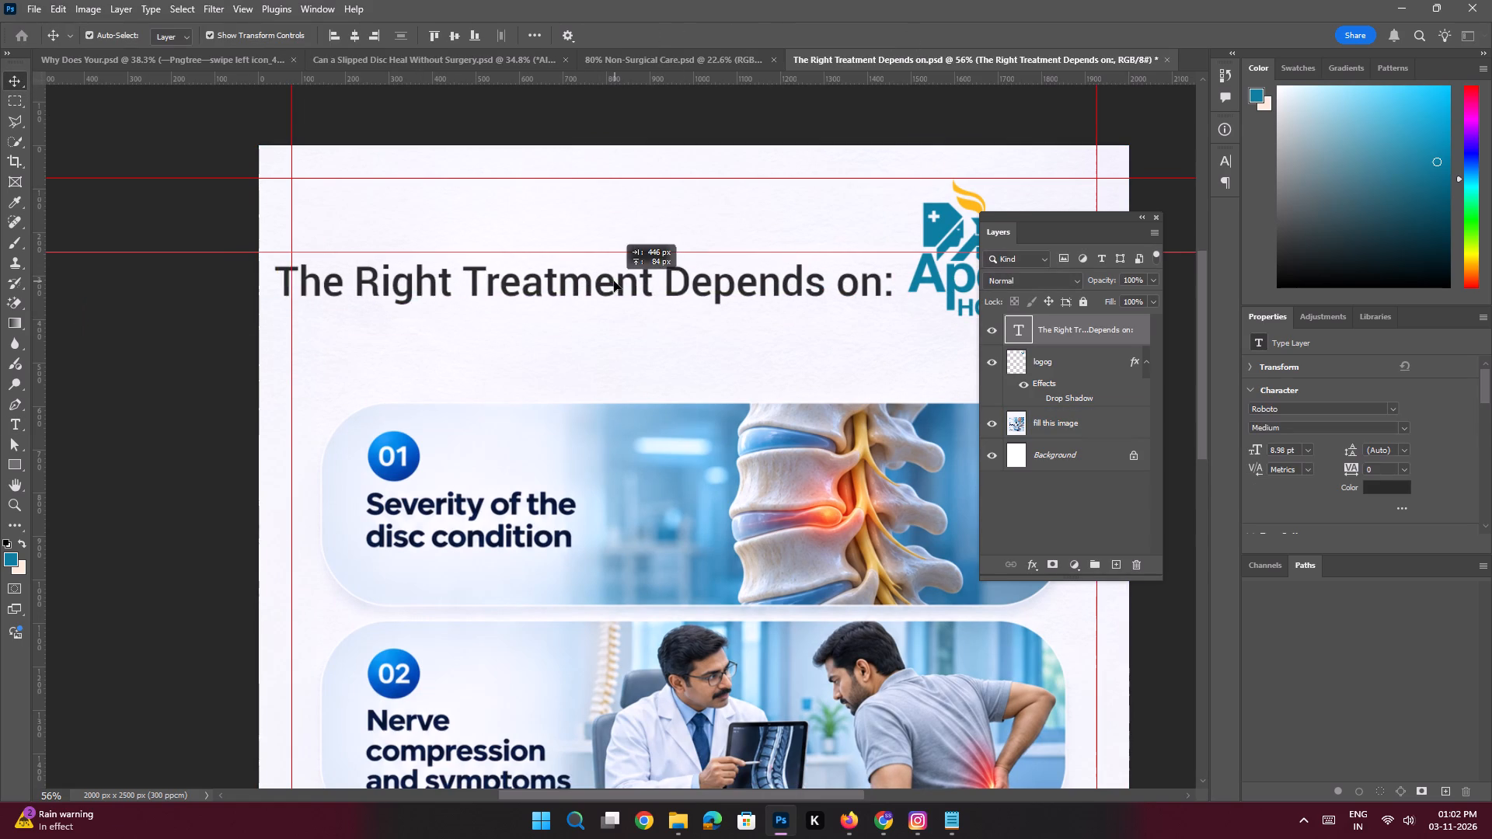
drag(614, 281, 619, 281)
Break the heading onto a second line before "Depends on:" and left-align the text.
double_click(626, 283)
click(669, 270)
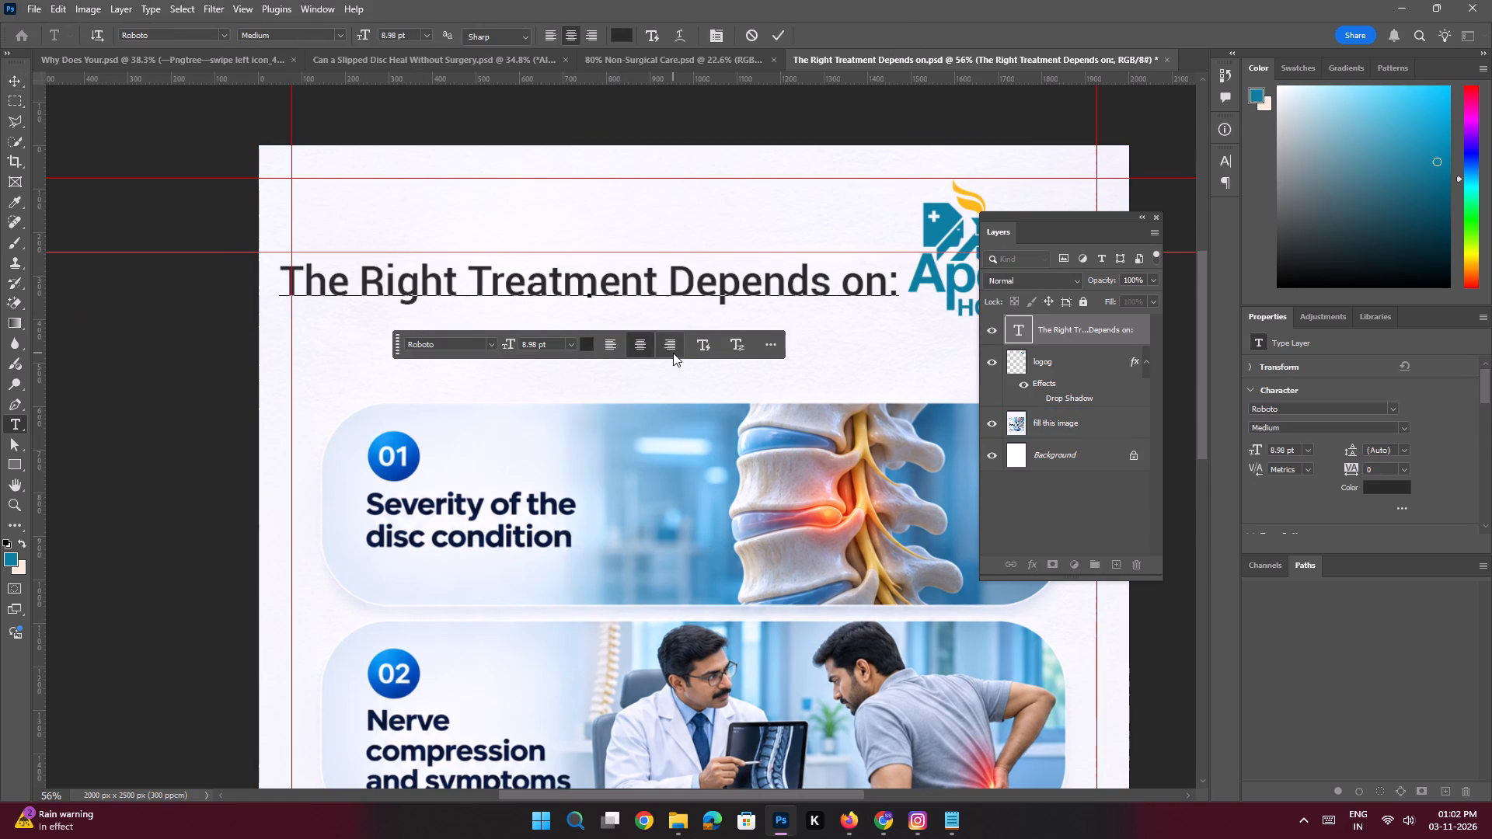
key(Return)
key(Return)
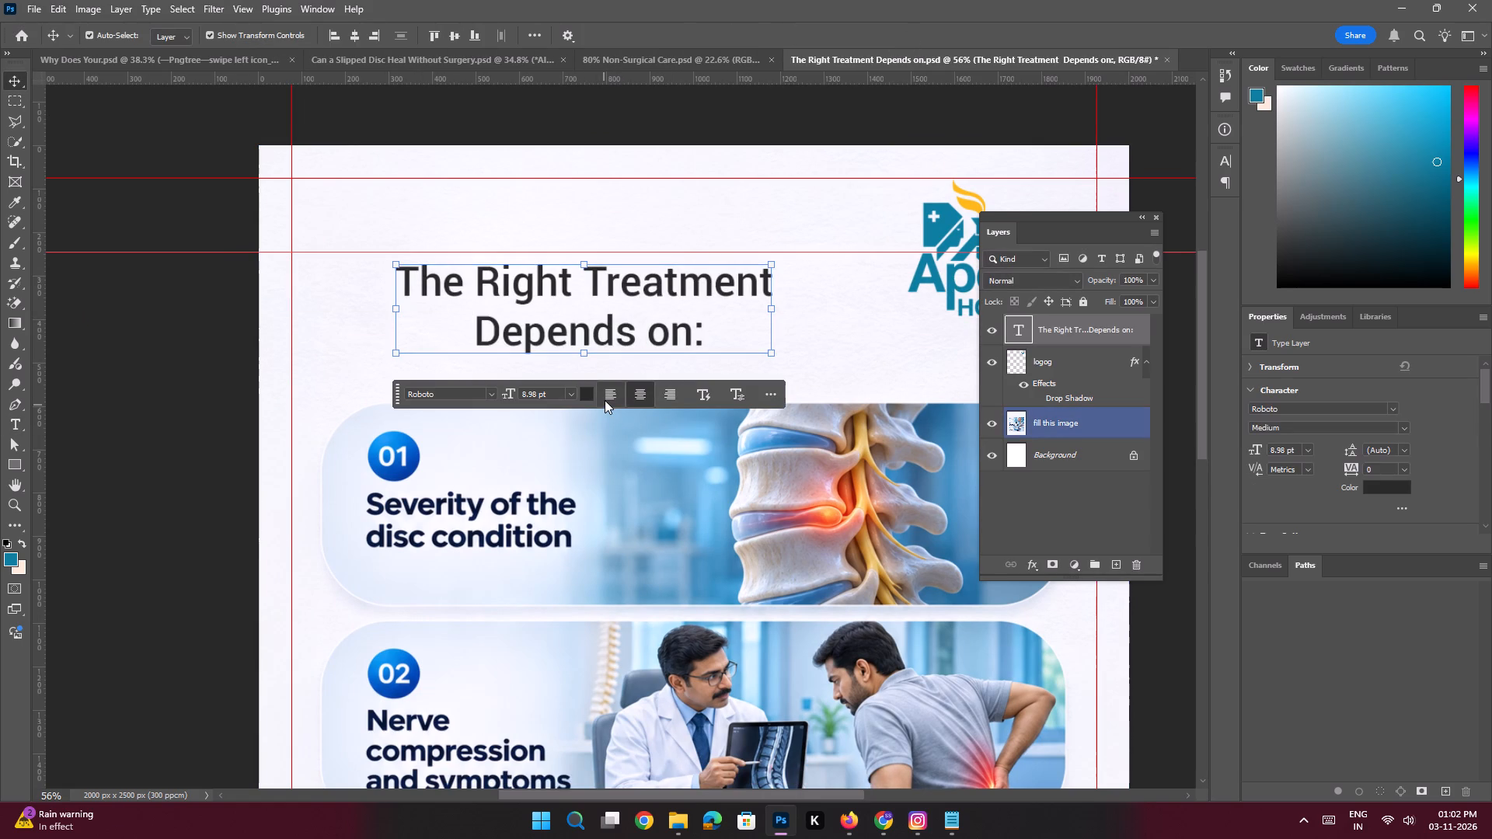
click(605, 400)
key(Return)
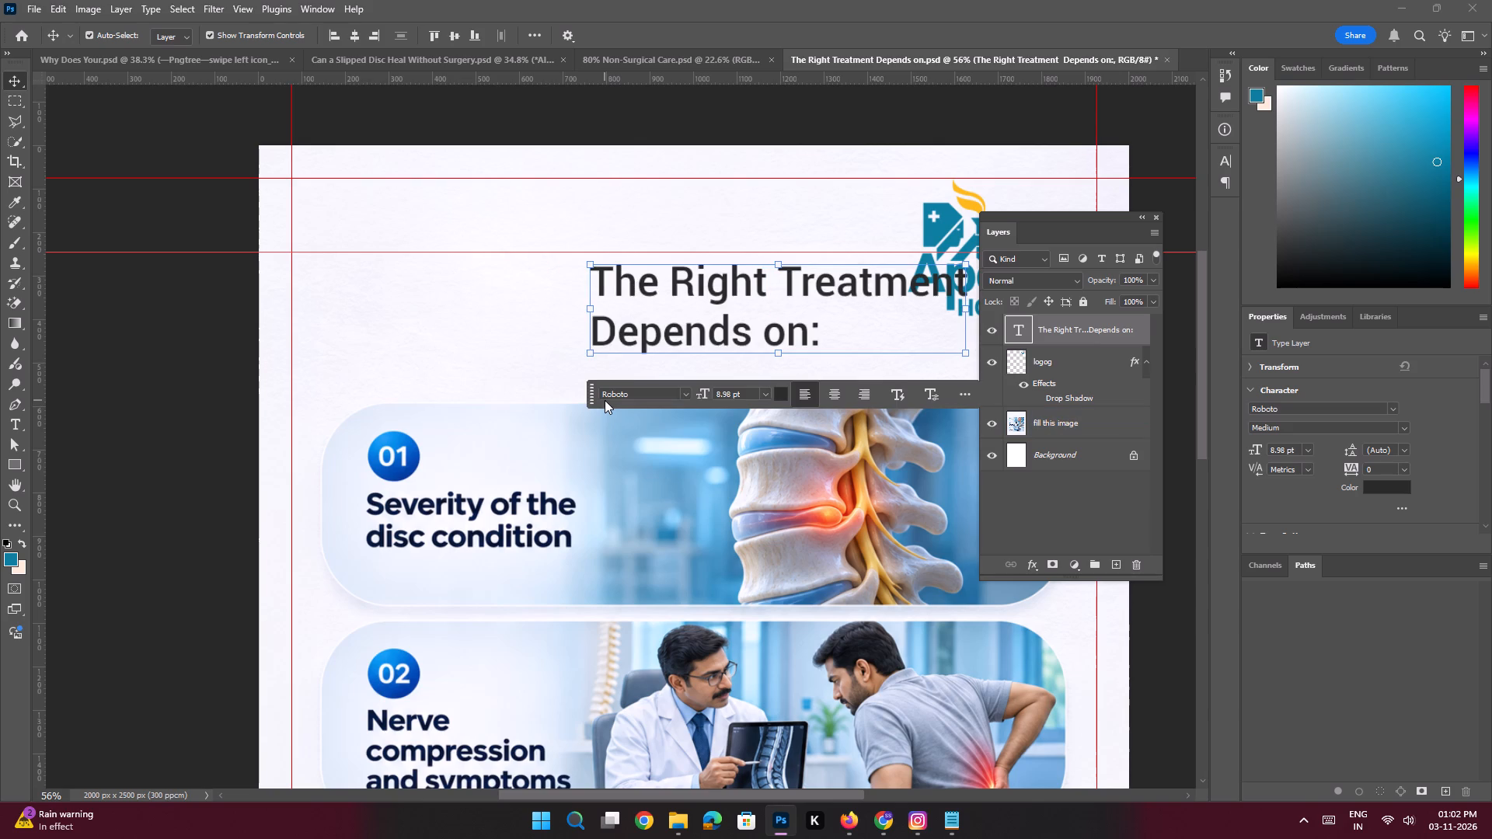
Move the two-line heading against the left margin guide, with its top at the horizontal guide crossing the logo.
shift+drag(624, 319, 329, 301)
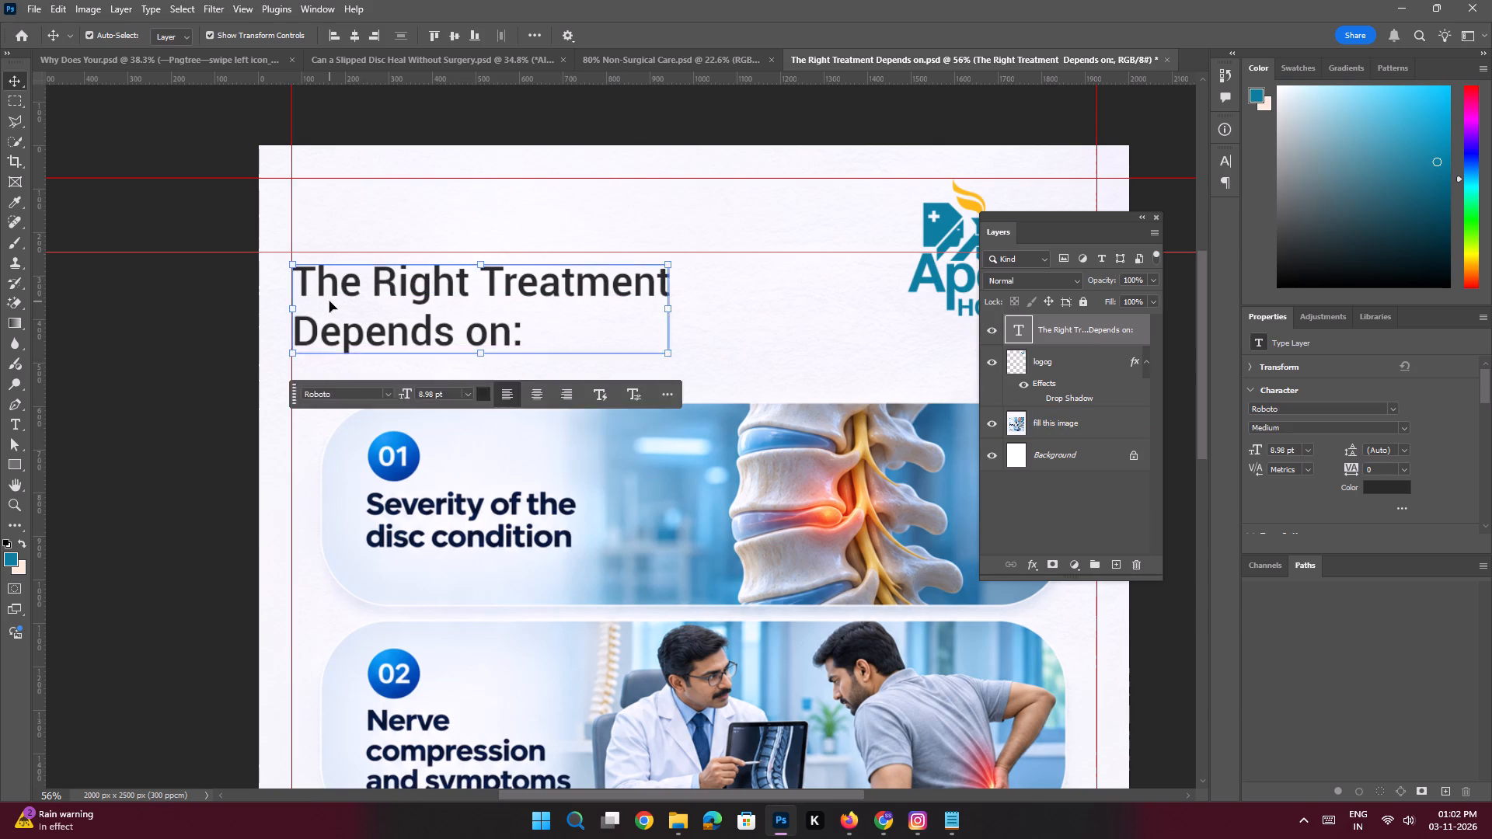
shift+drag(329, 301, 329, 294)
Check "The Right Treatment Depends On" reference image in Downloads and set the "Depends on:" line to Roboto Bold at 10 pt.
key(space)
key(space)
key(space)
key(space)
key(space)
key(space)
key(space)
key(space)
key(space)
key(space)
key(space)
key(space)
key(space)
key(space)
key(space)
key(space)
key(space)
drag(459, 272, 421, 305)
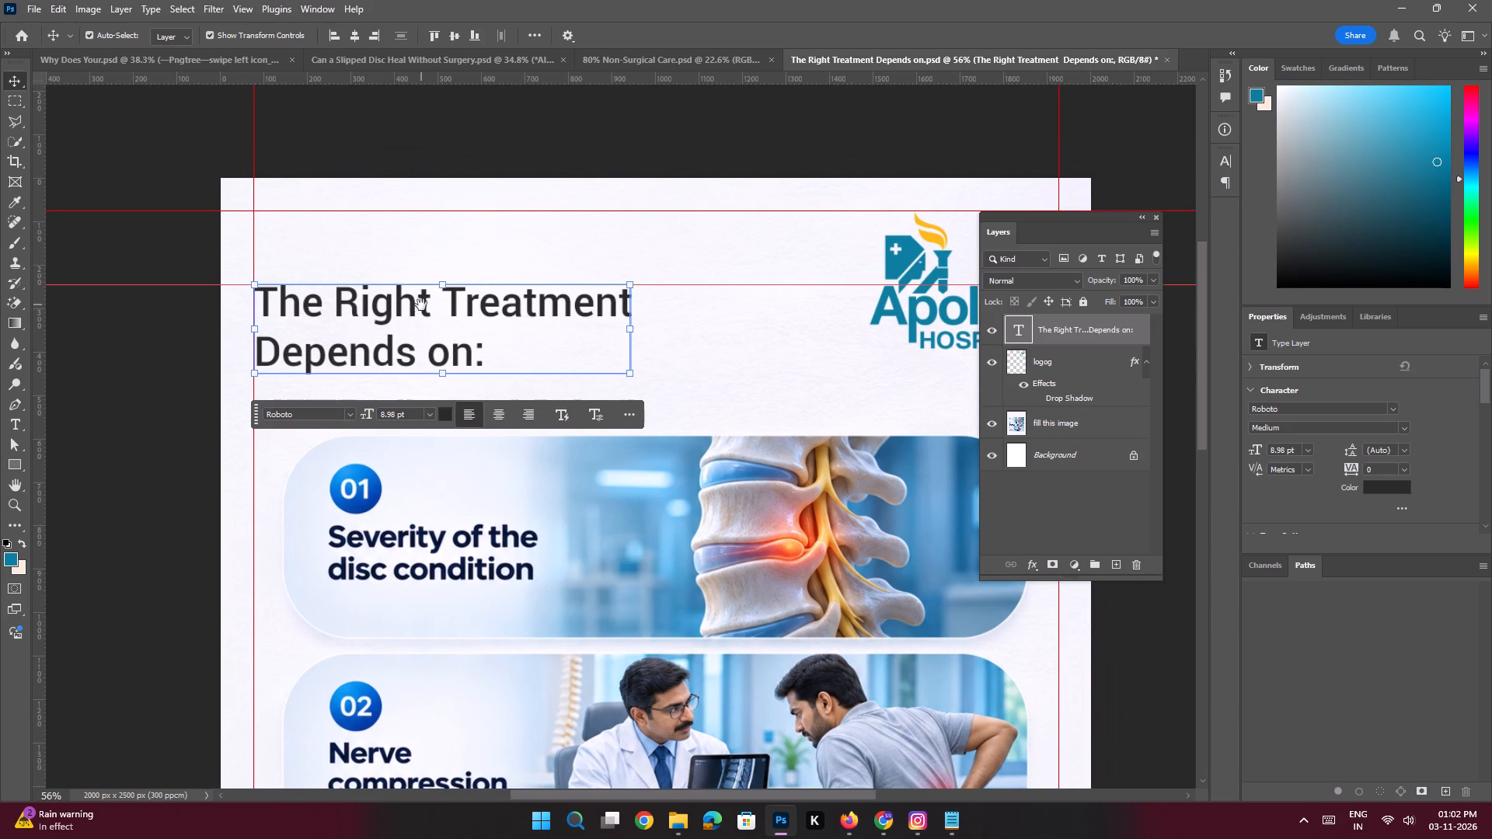
click(673, 778)
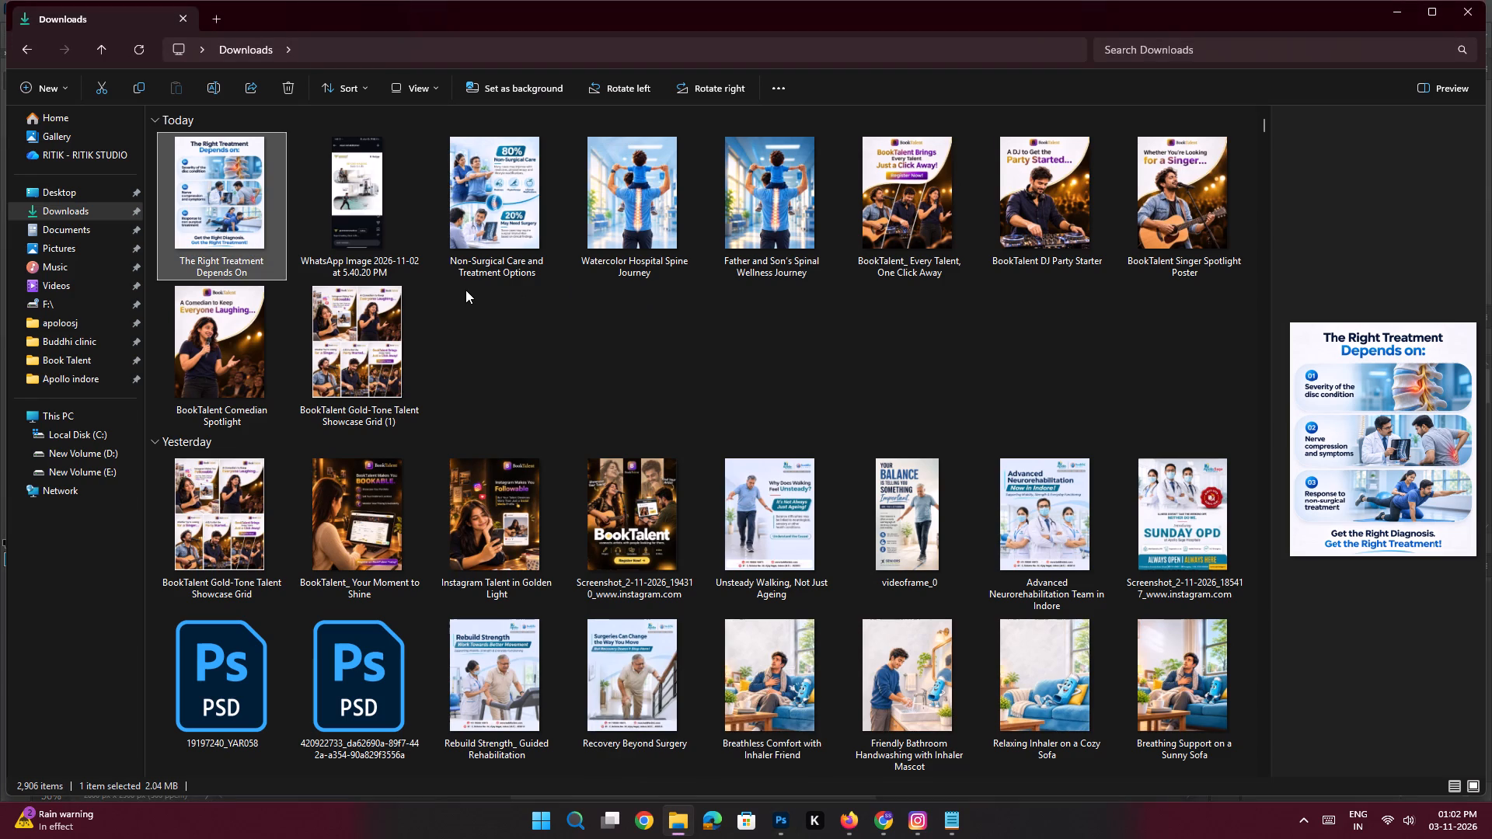
key(alt+Tab)
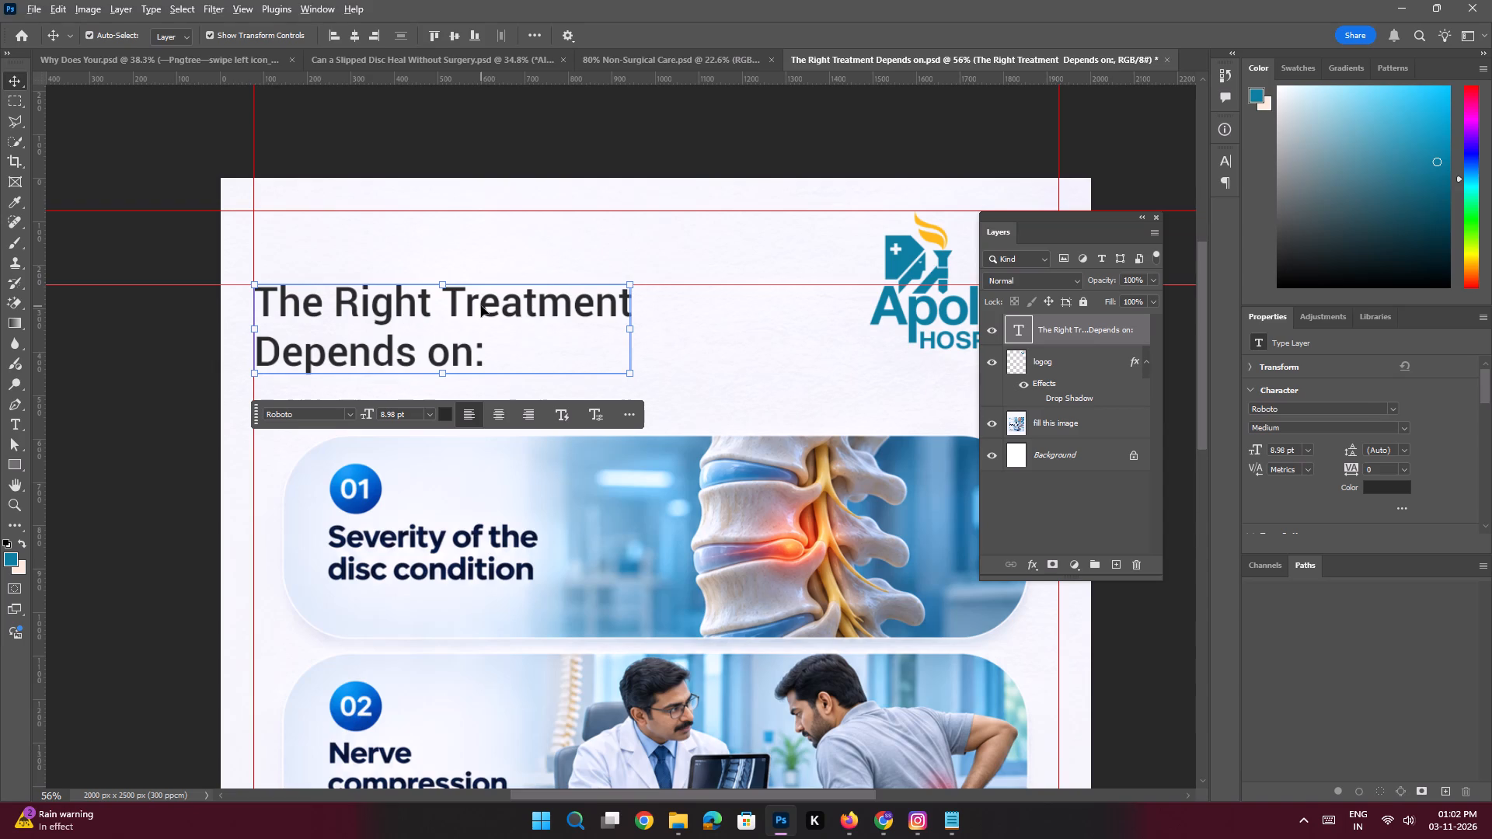
key(alt+Tab)
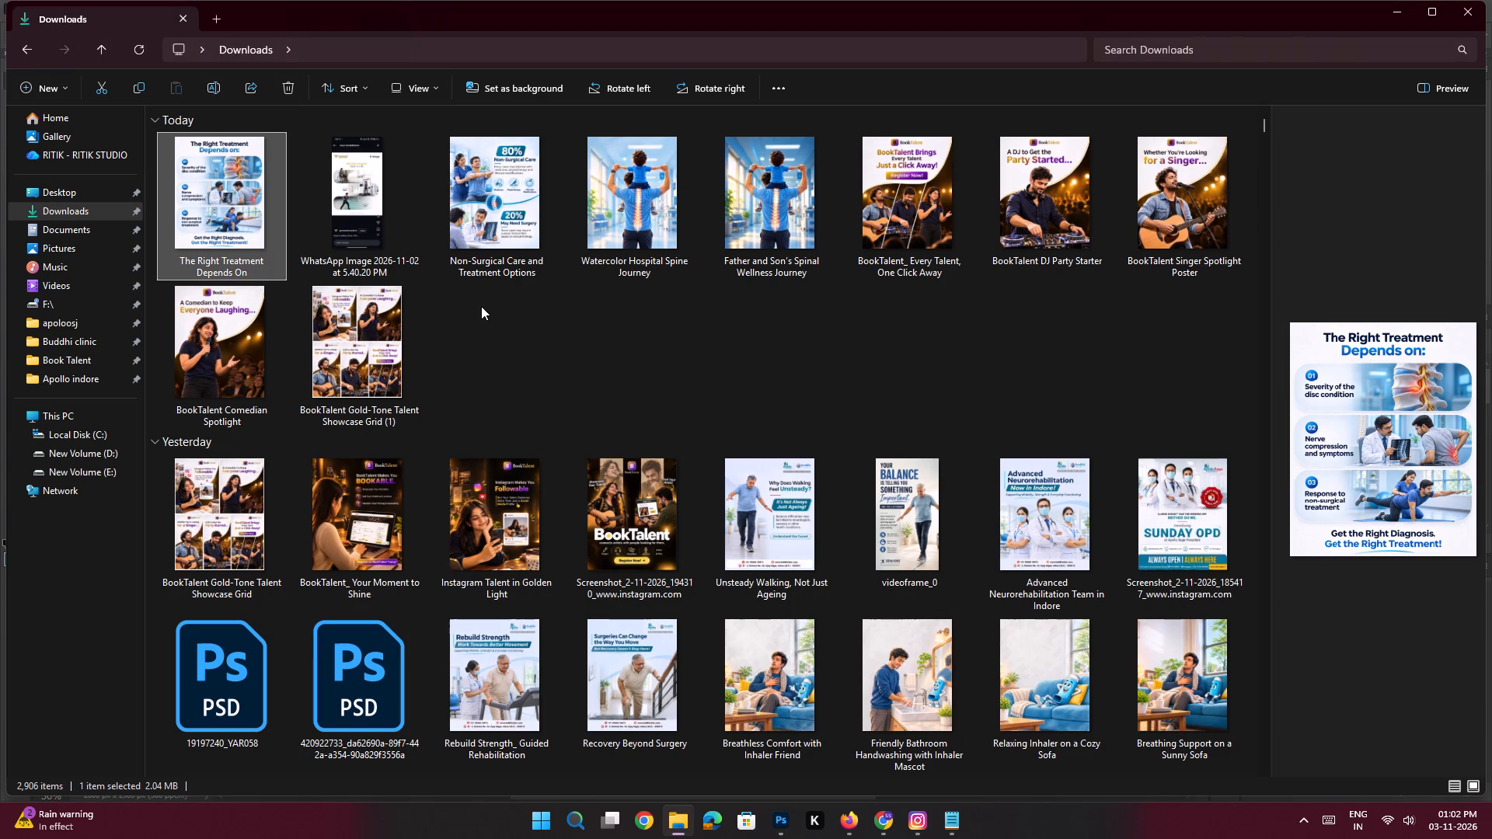
key(alt+Tab)
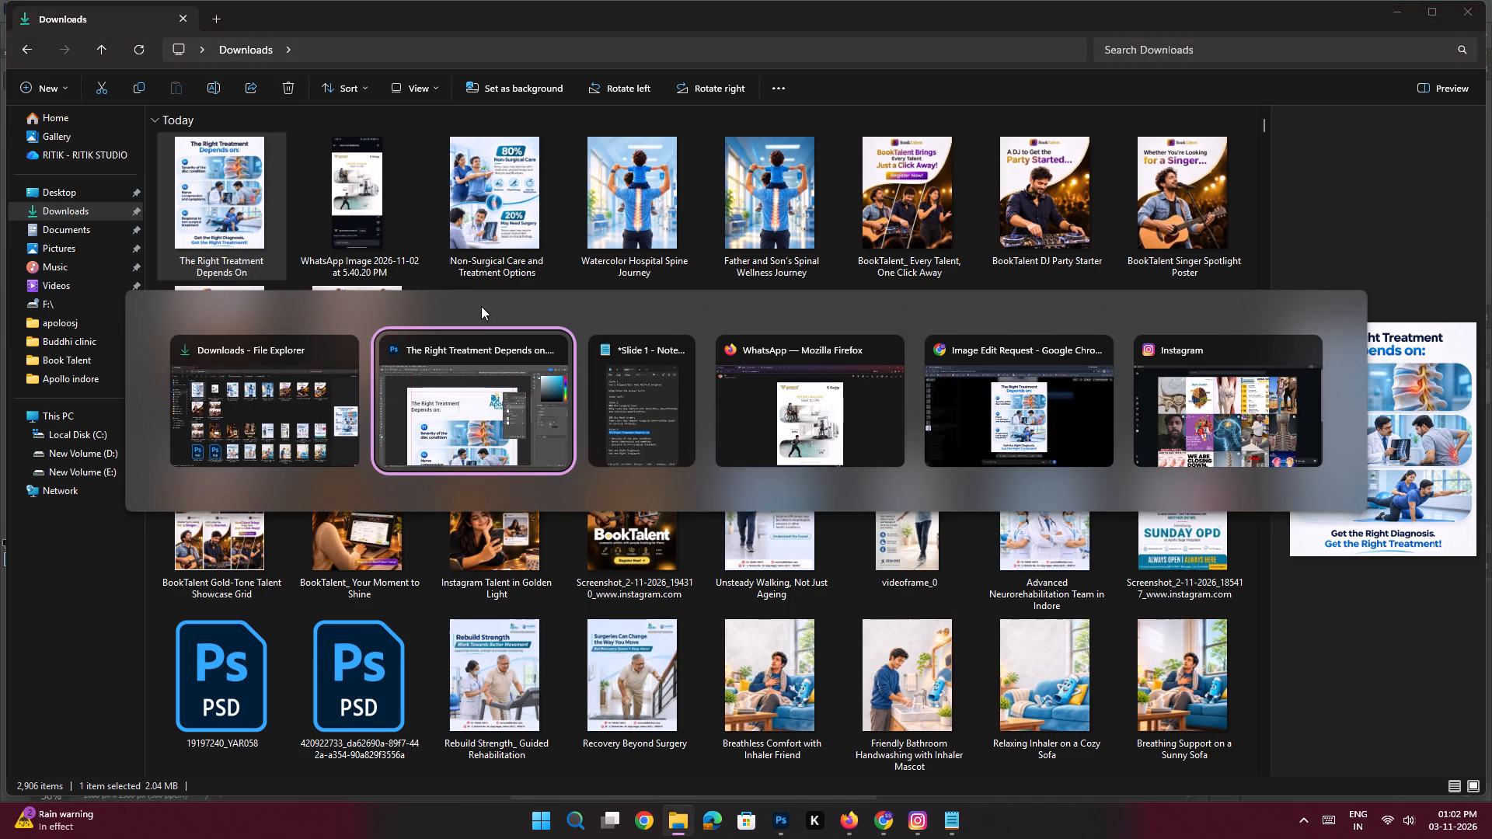
double_click(400, 357)
click(454, 344)
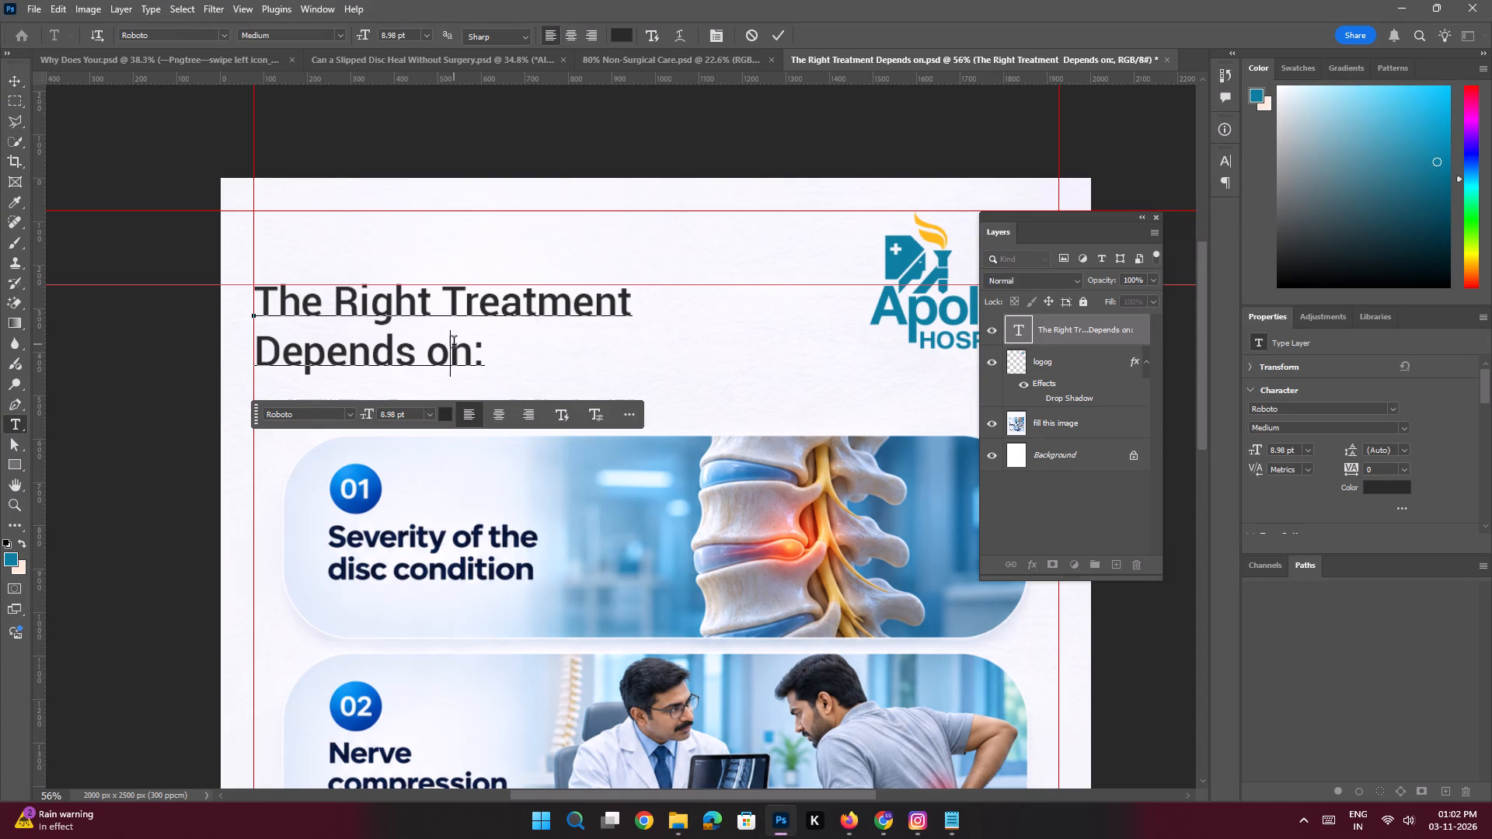
drag(483, 352, 92, 343)
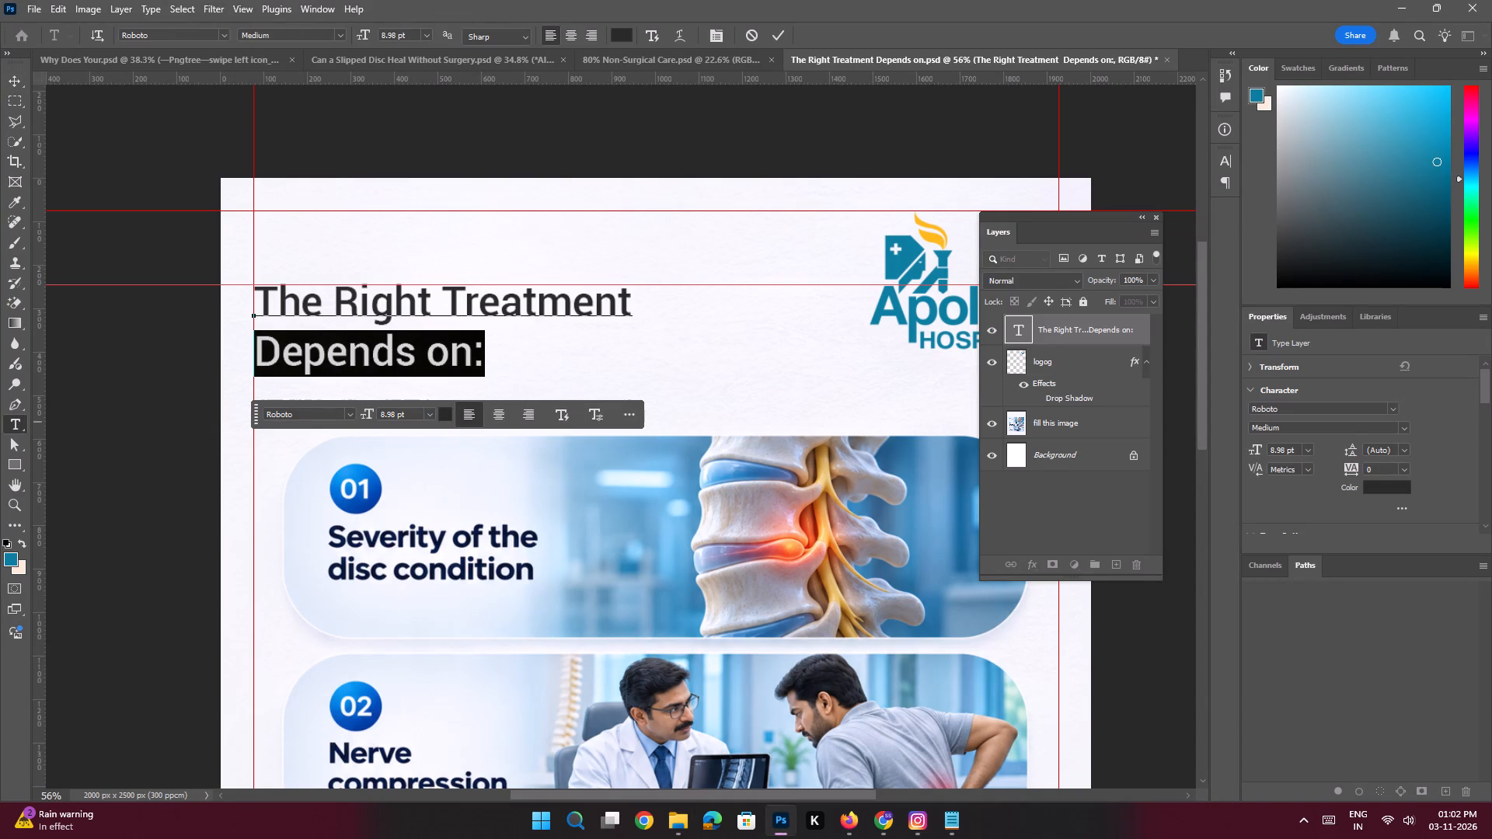
click(1400, 426)
click(1330, 728)
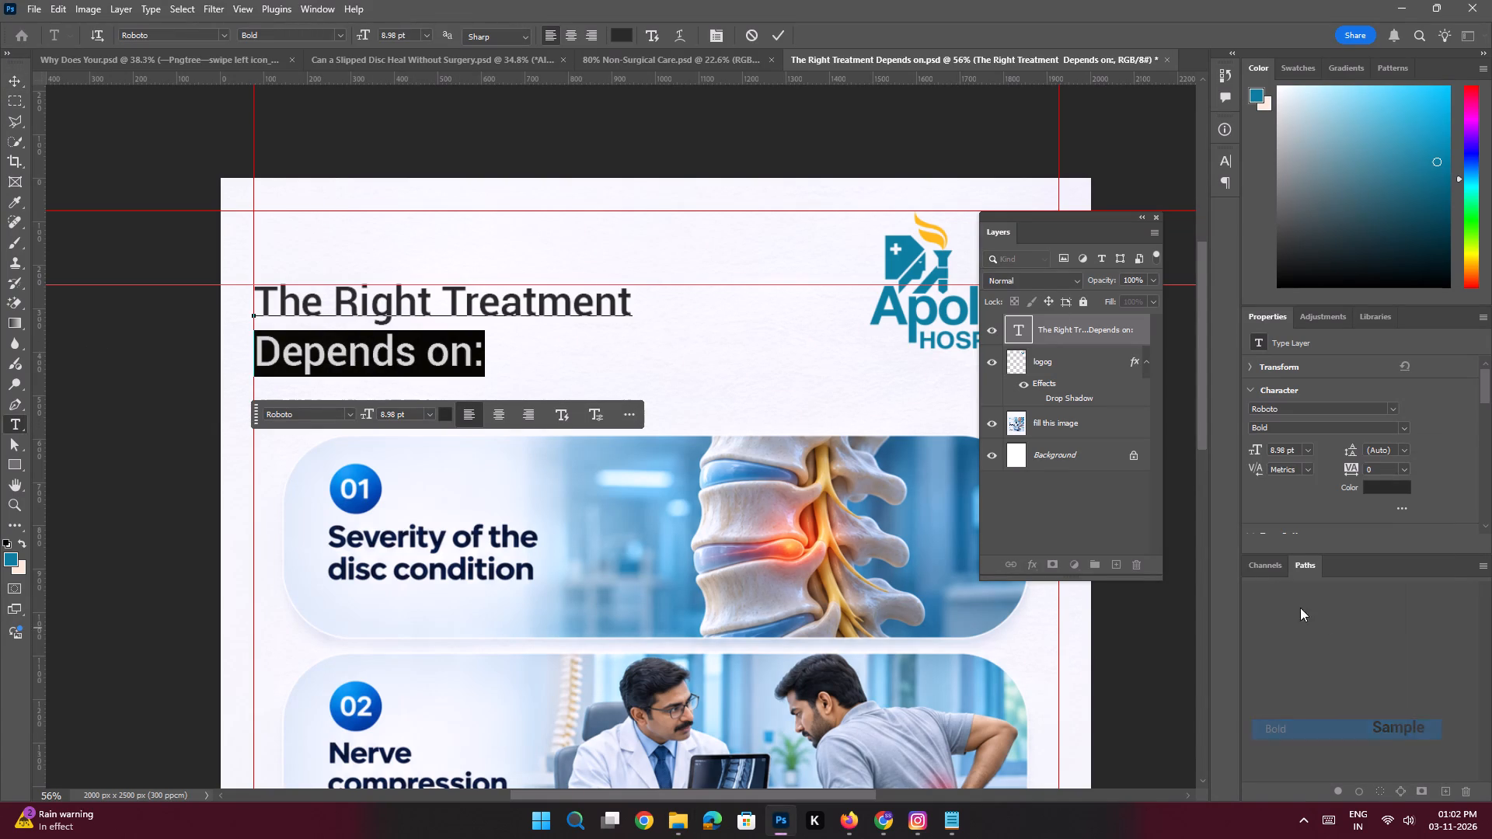
drag(1287, 448, 1222, 435)
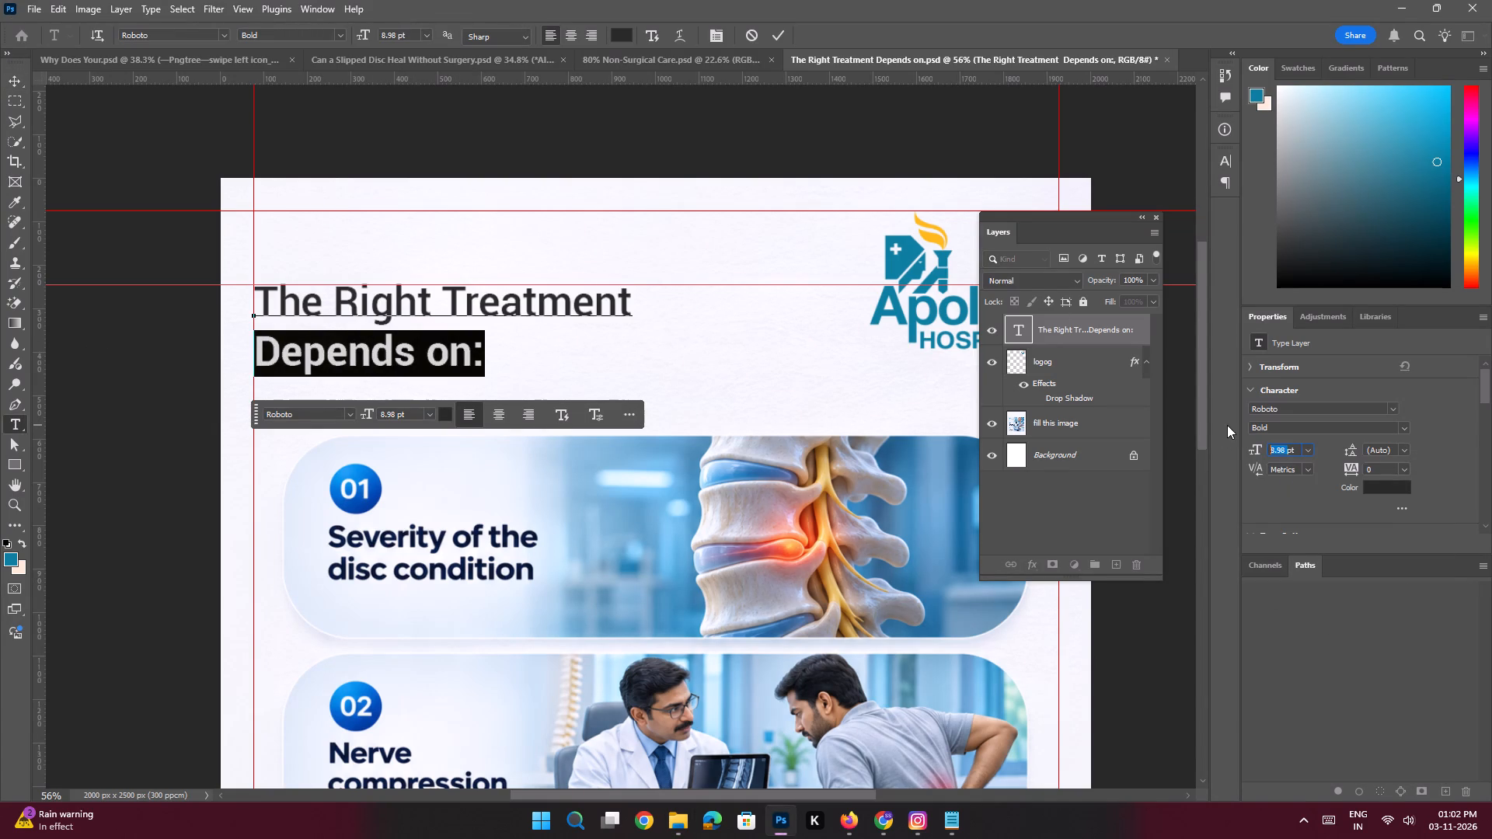
text(10)
key(Return)
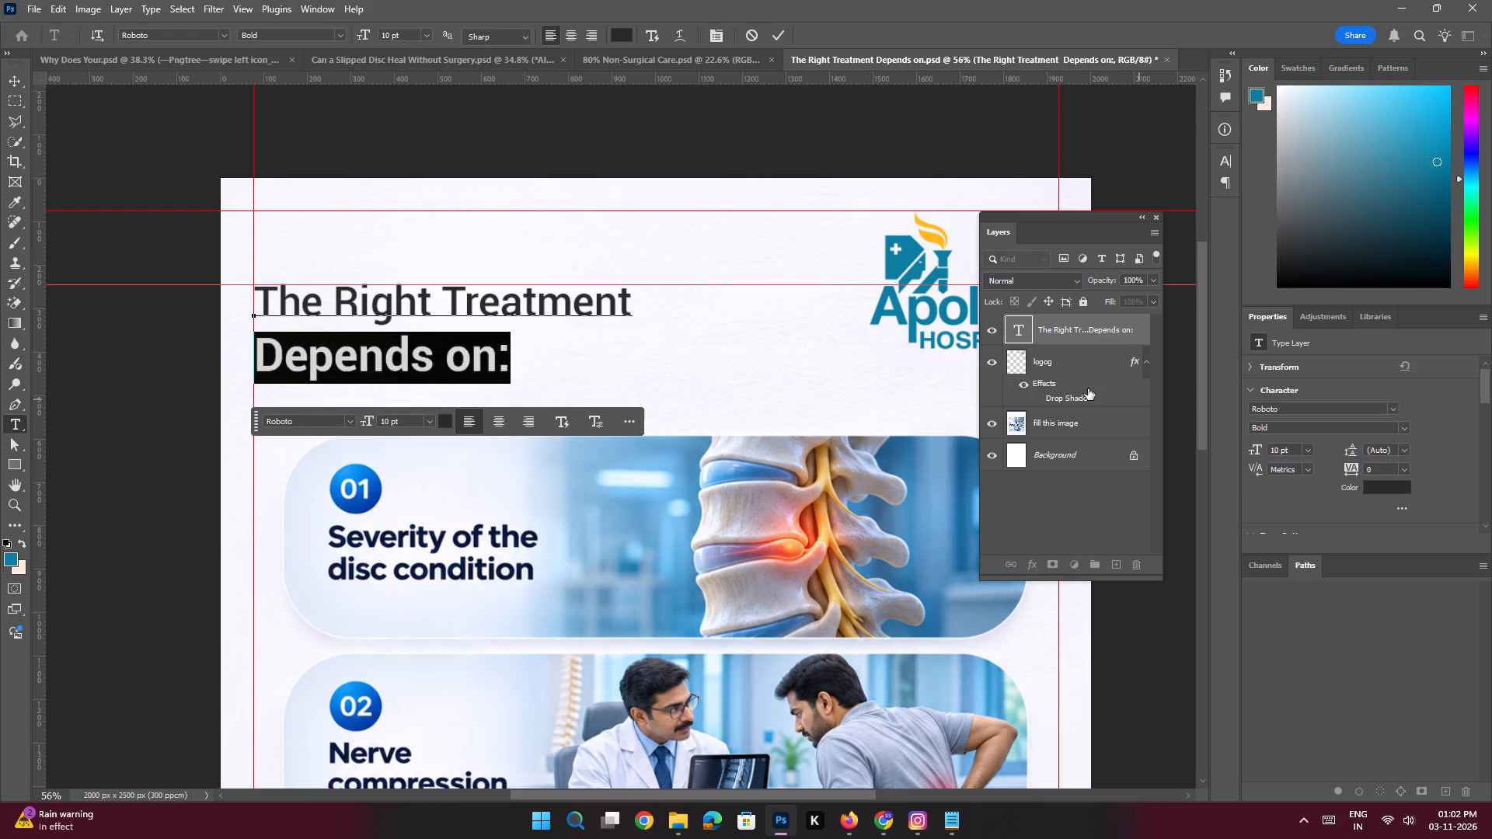
Colour the heading's "Depends on:" line with the teal sampled from the Apollo logo, #0c7e9f.
click(444, 421)
click(905, 258)
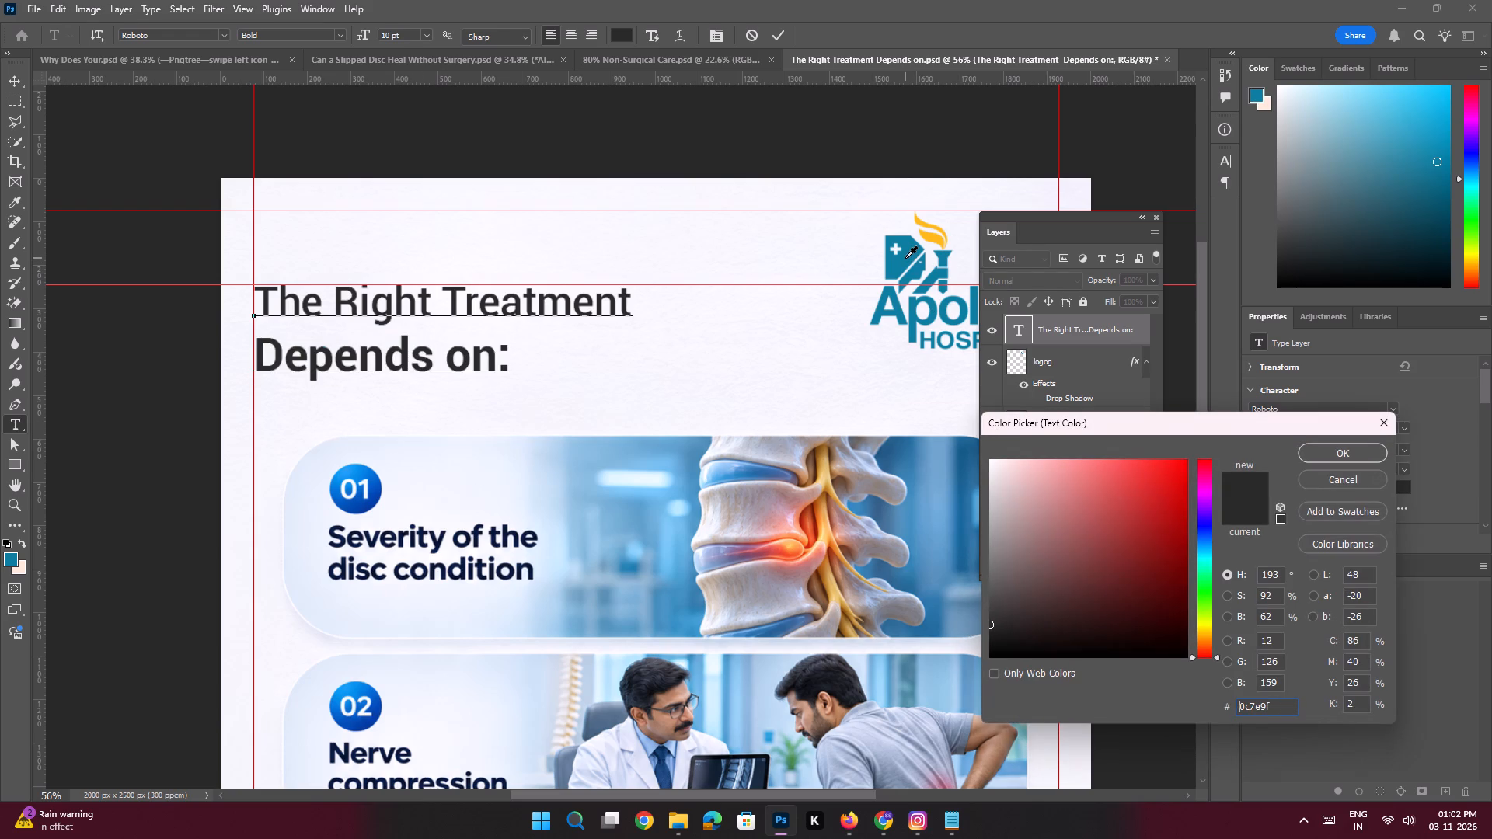
key(Return)
key(Return)
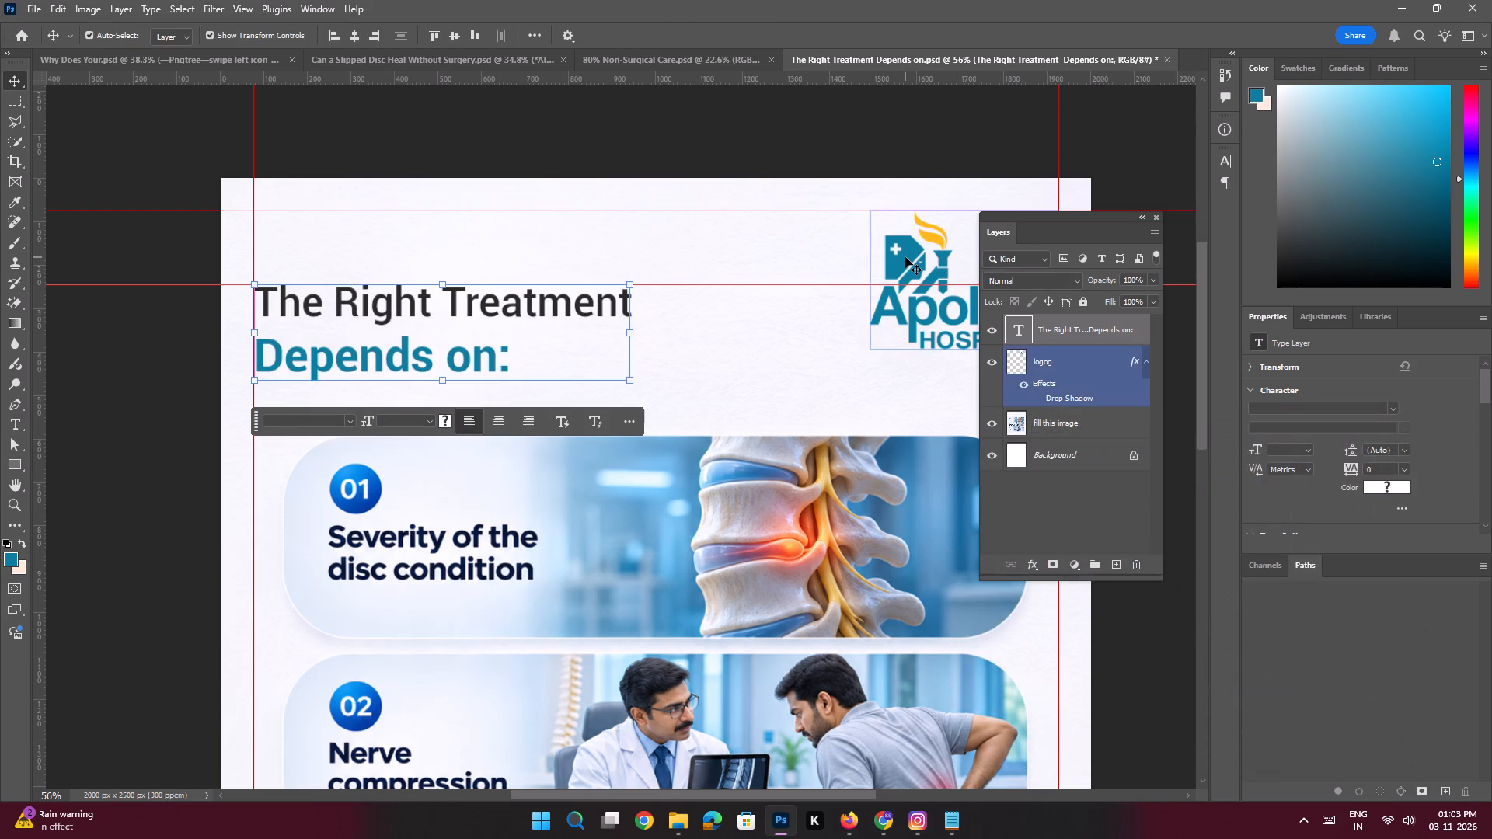
Set the two-line heading's leading to 10 pt.
click(1350, 449)
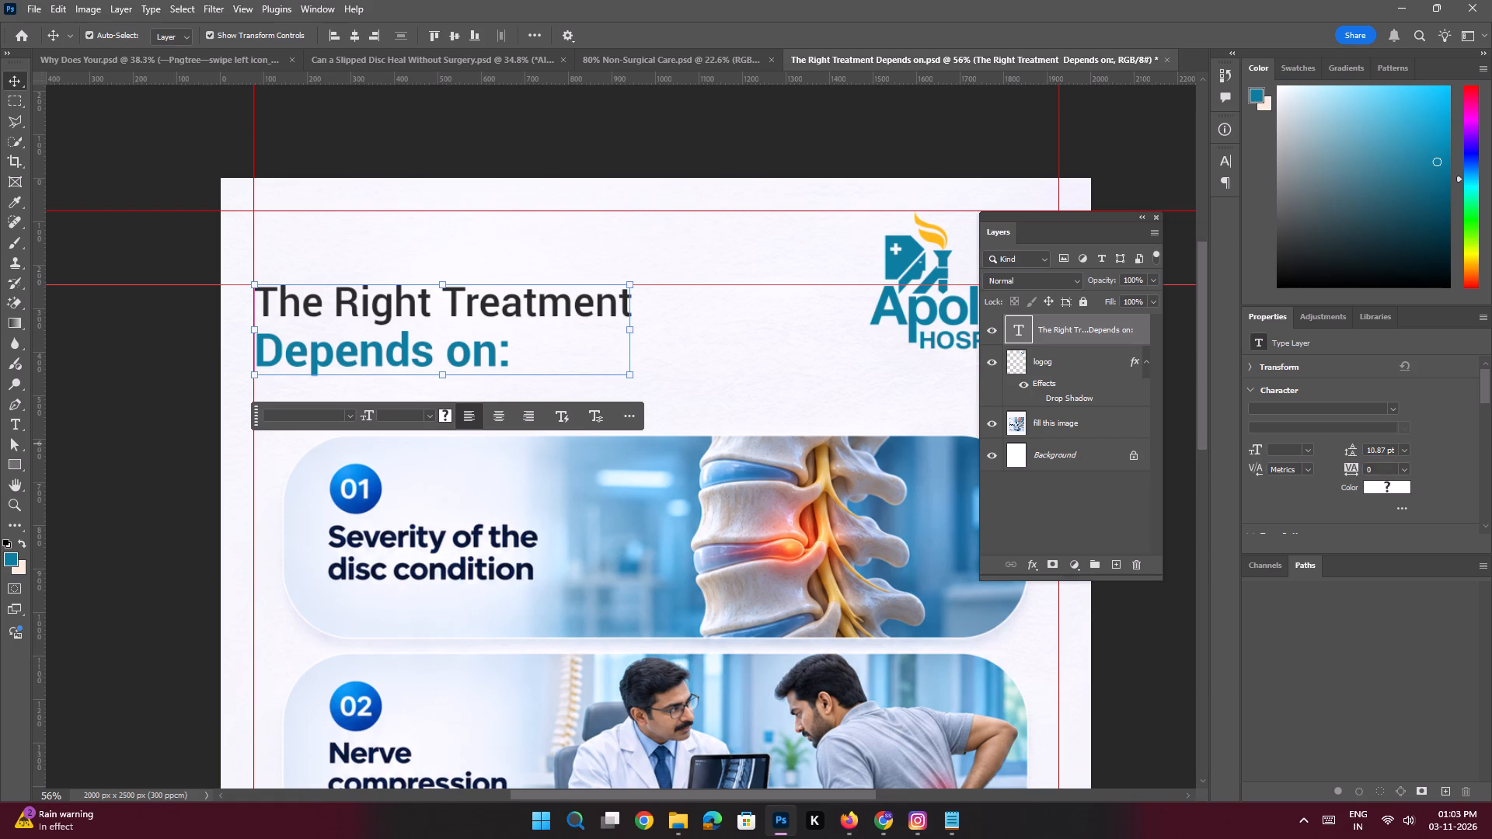
drag(1386, 449, 1304, 423)
text(10)
key(Return)
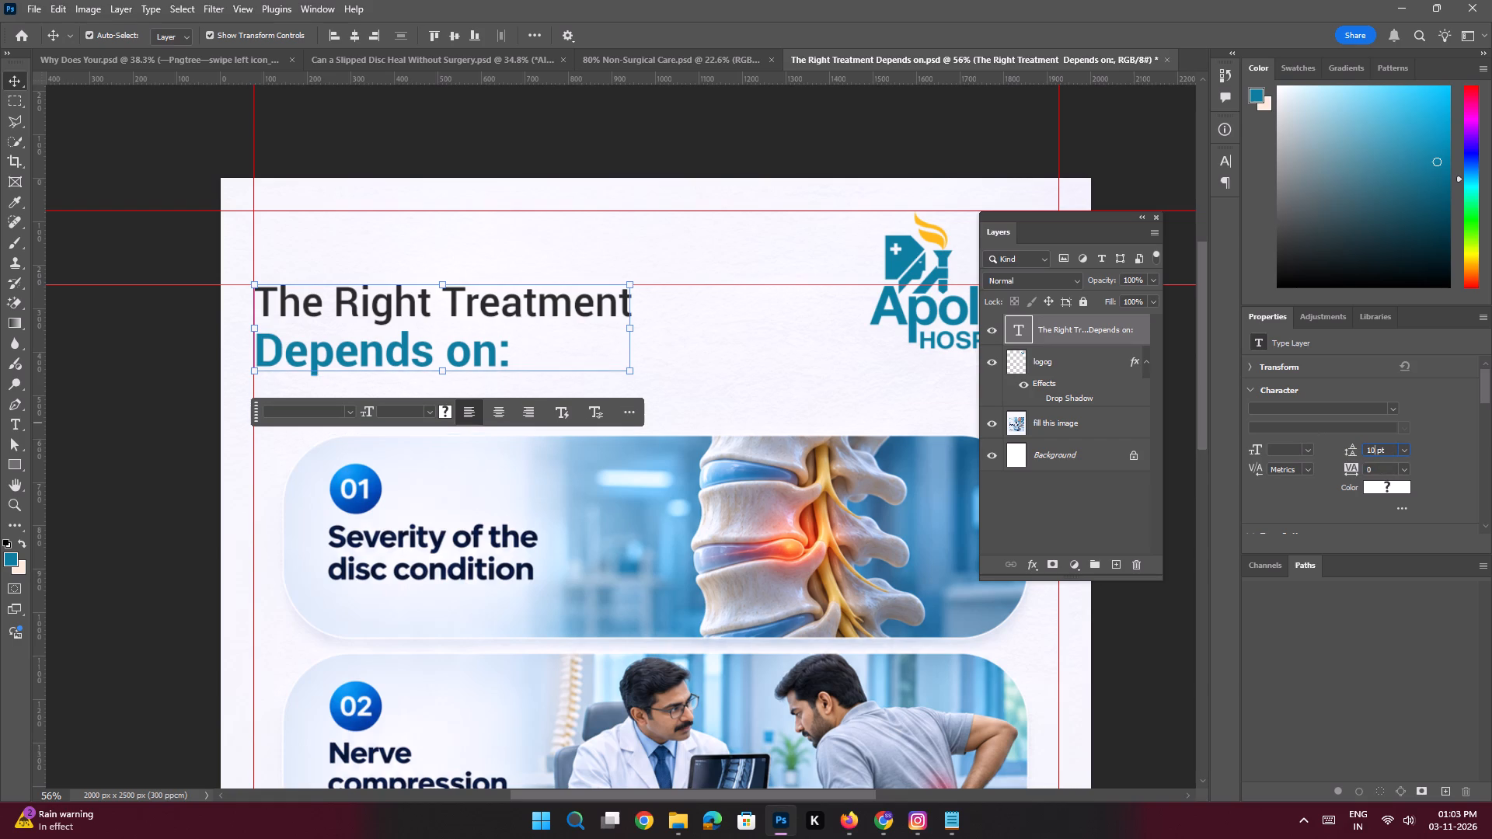
Nudge the heading so its top meets the horizontal guide crossing the logo and its left edge stays on the margin guide.
key(space)
ctrl+drag(284, 290, 295, 338)
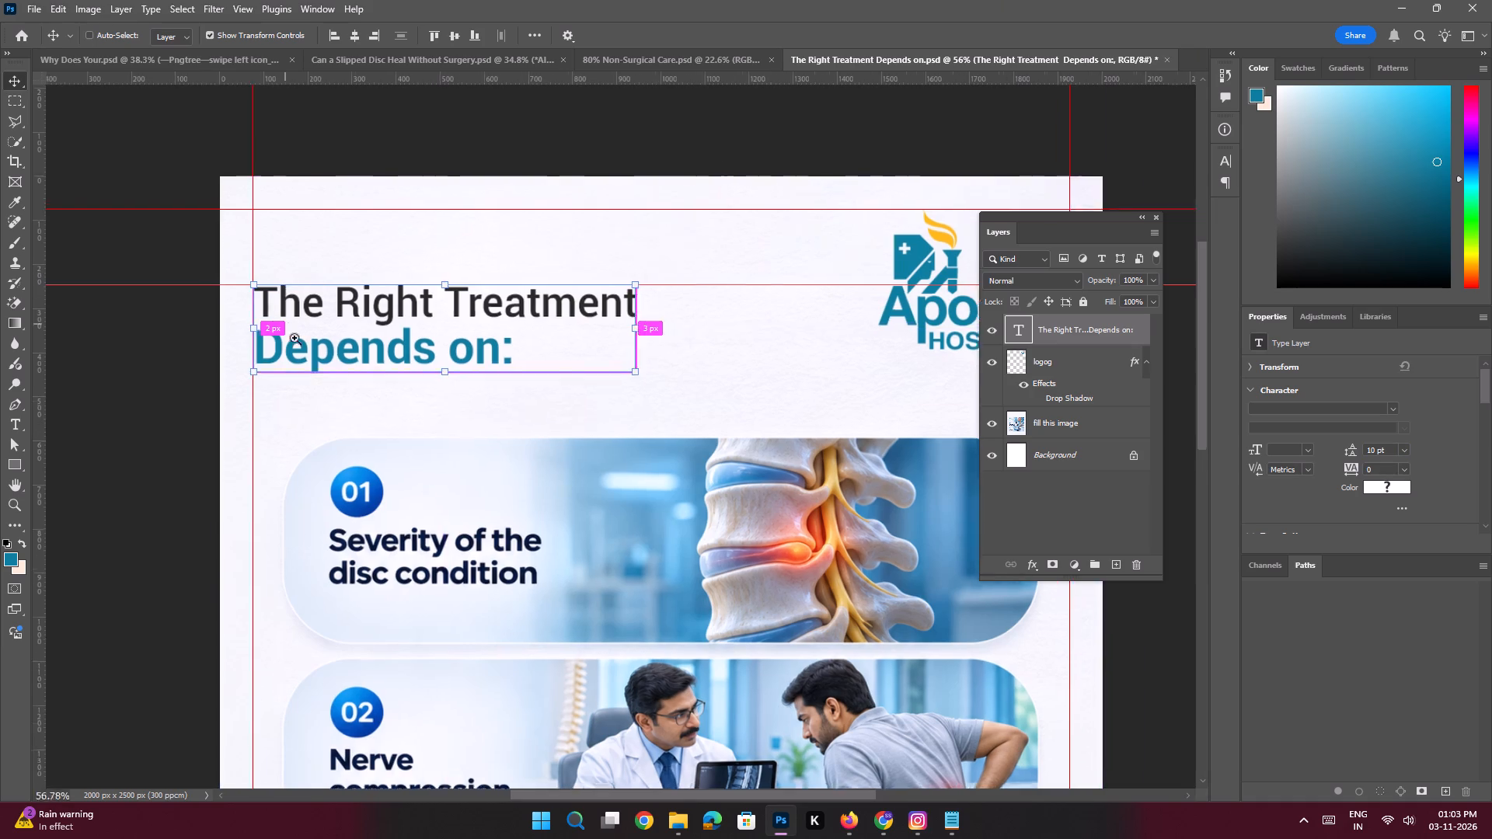
ctrl+drag(295, 338, 343, 420)
click(306, 324)
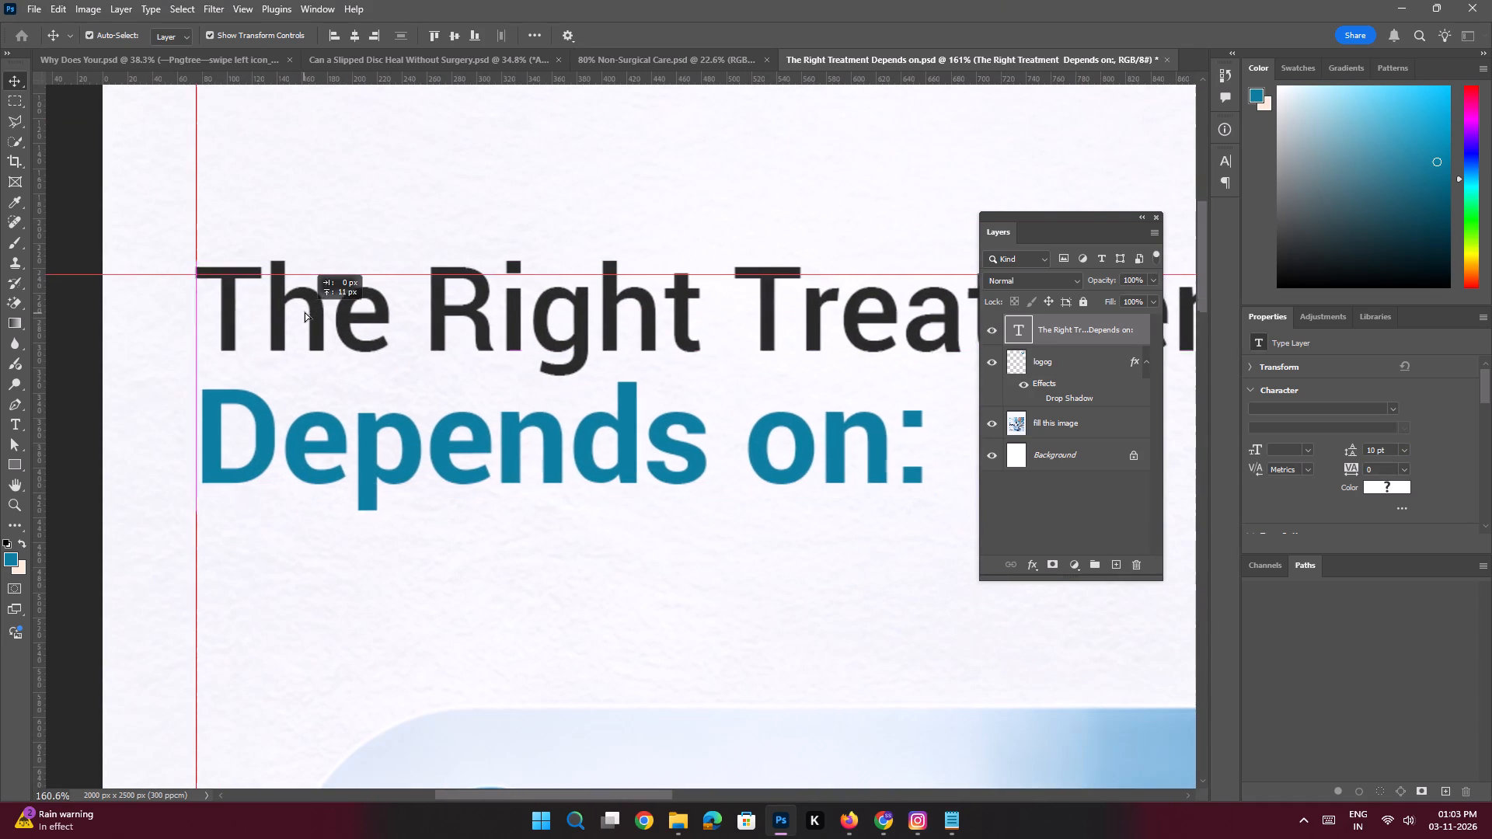
key(Up)
key(Up)
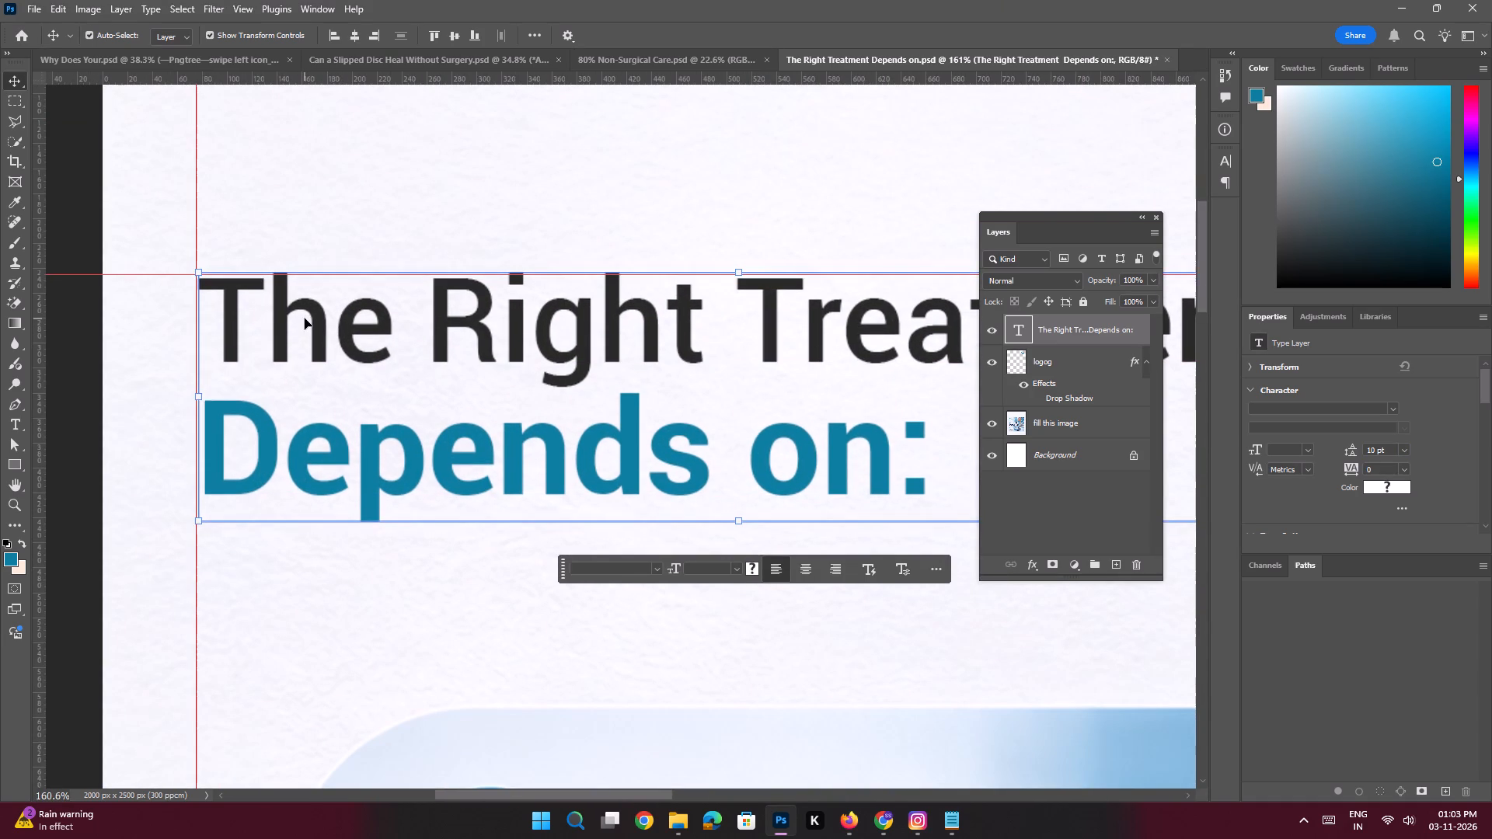
key(ctrl+0)
click(182, 297)
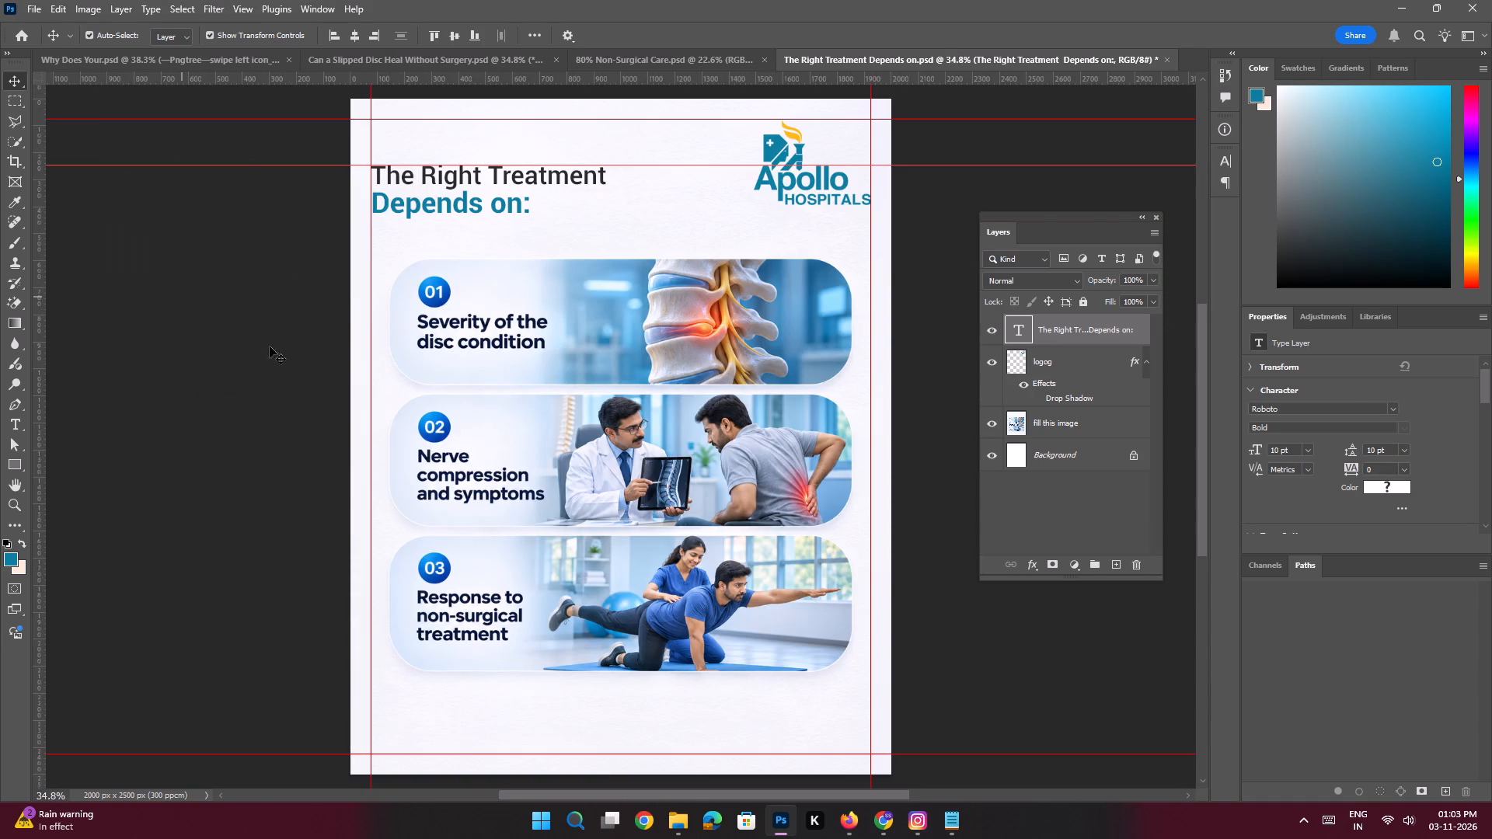
Copy the closing lines "Get the Right Diagnosis. Get the Right Treatment!" from slide 3 of the Notepad copy.
click(958, 820)
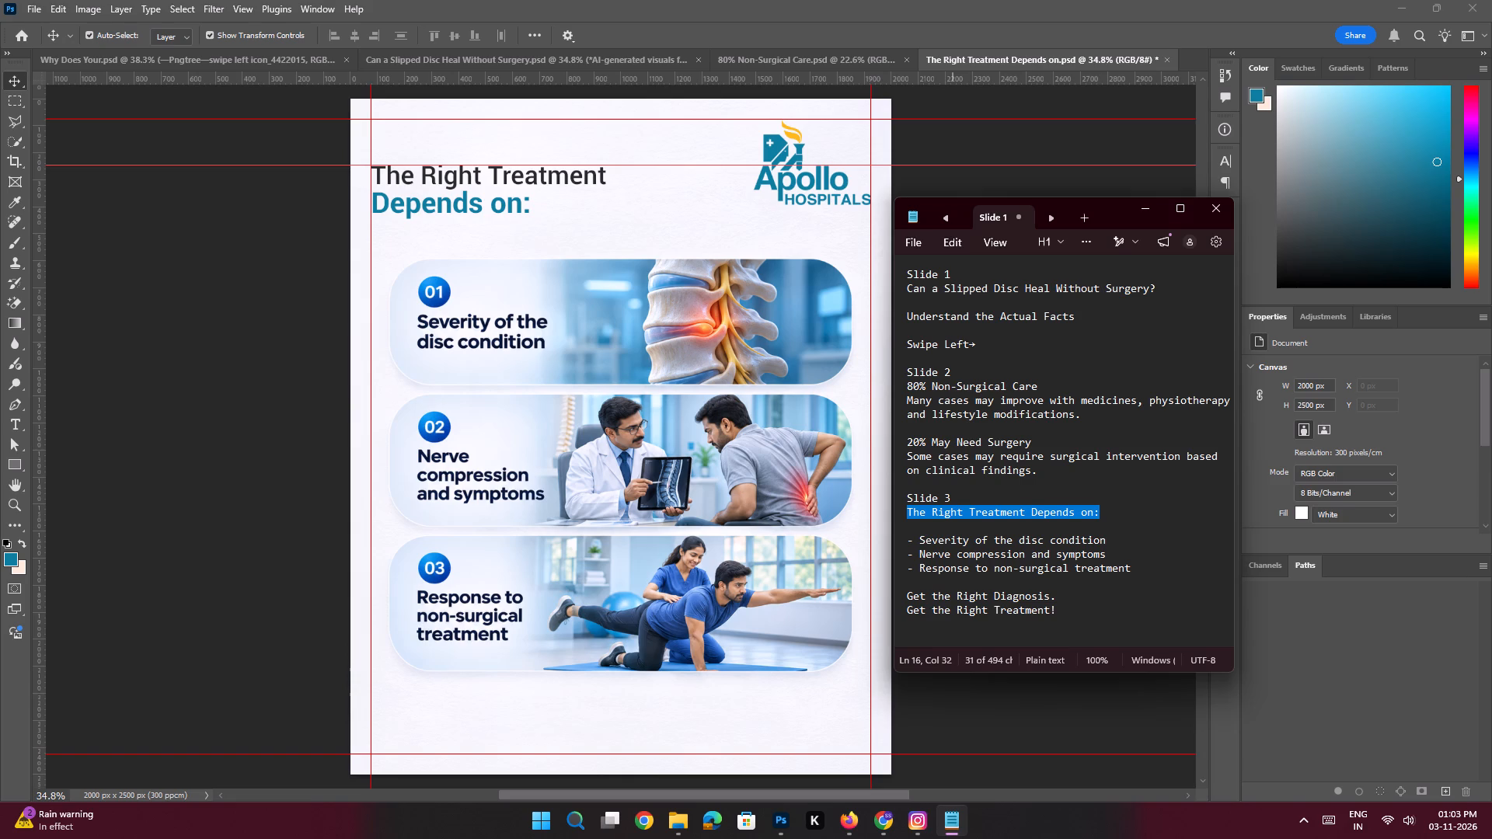
drag(1073, 611, 865, 600)
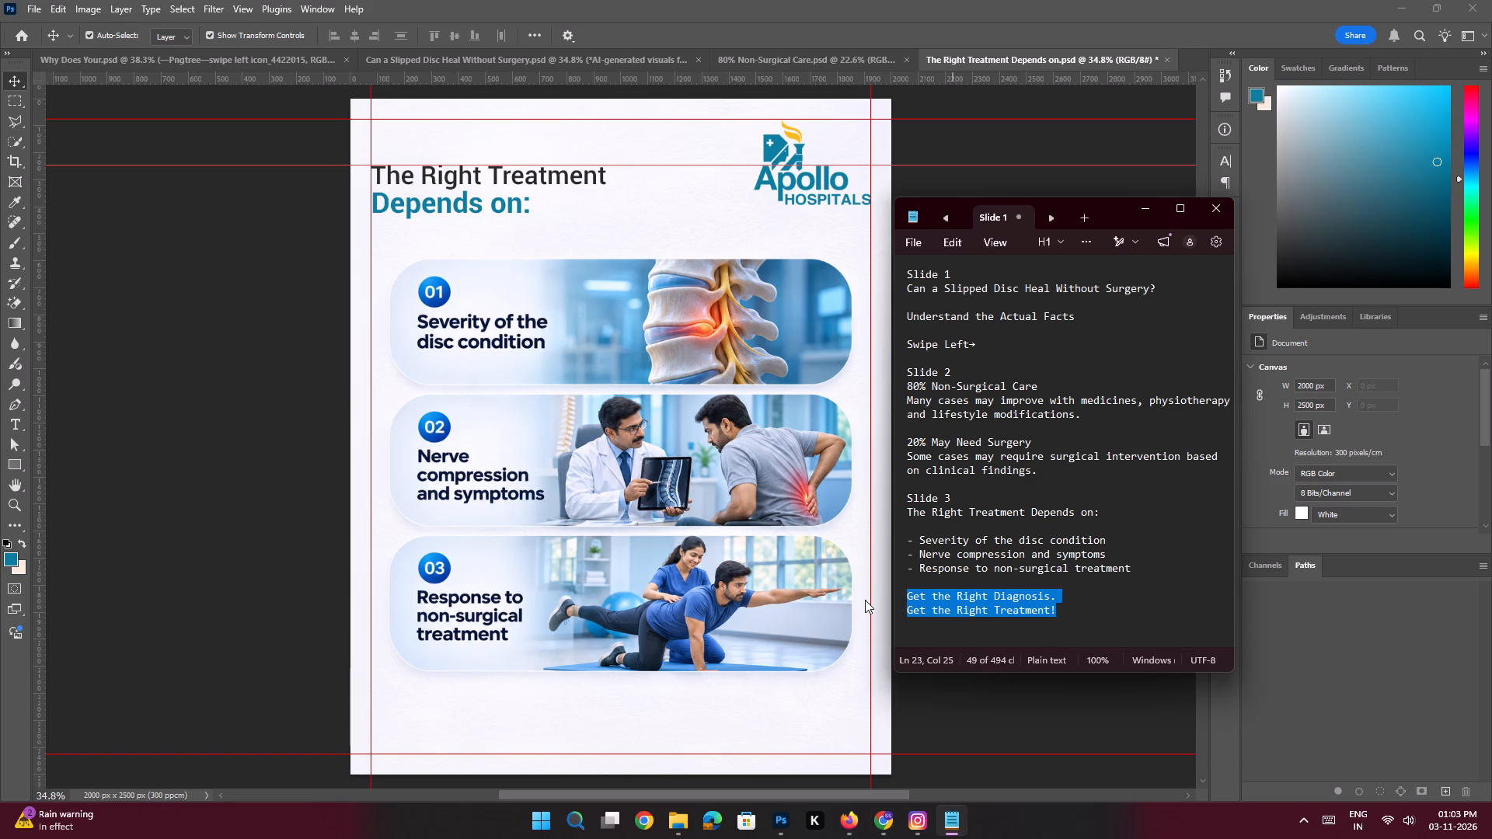
key(ctrl+c)
key(ctrl+c)
key(ctrl+c)
click(1149, 214)
Add the copied closing lines as a new text layer above the heading layer, placed below the third card.
key(space)
key(space)
key(space)
key(space)
key(space)
key(space)
key(space)
key(space)
drag(609, 415, 606, 367)
click(605, 381)
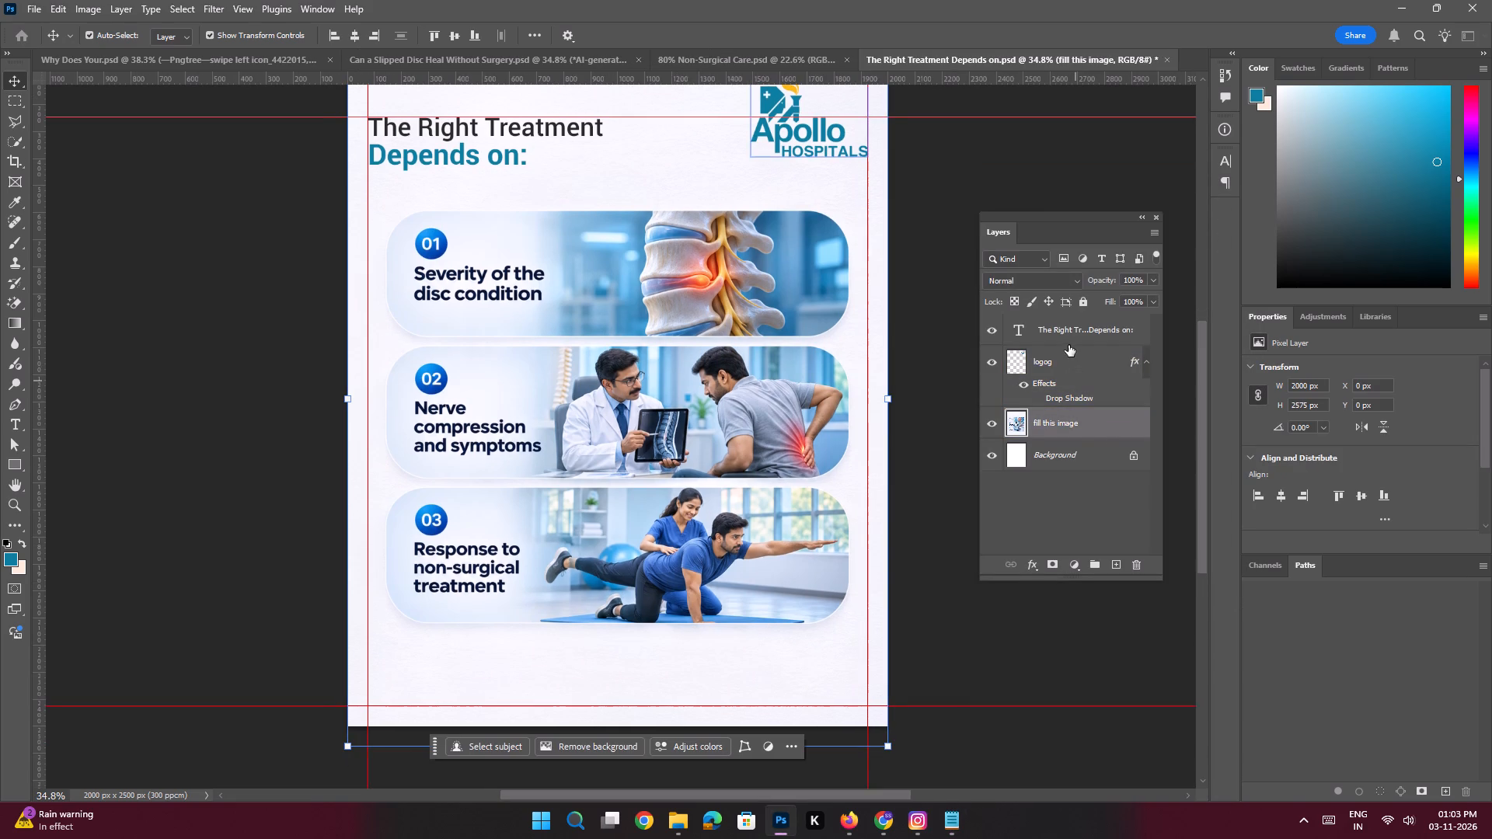
click(1068, 343)
click(1114, 570)
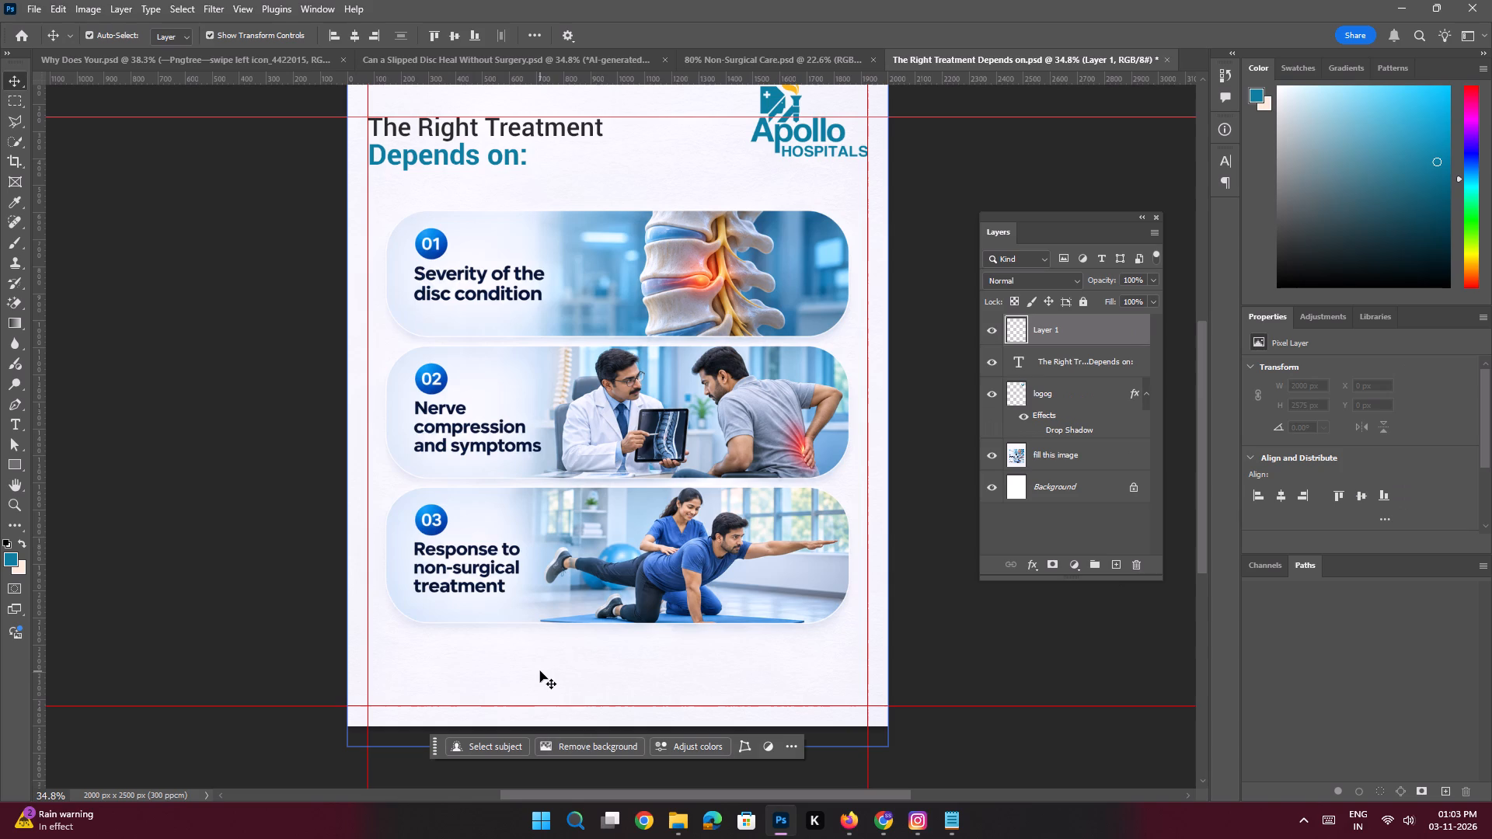
key(t)
click(556, 672)
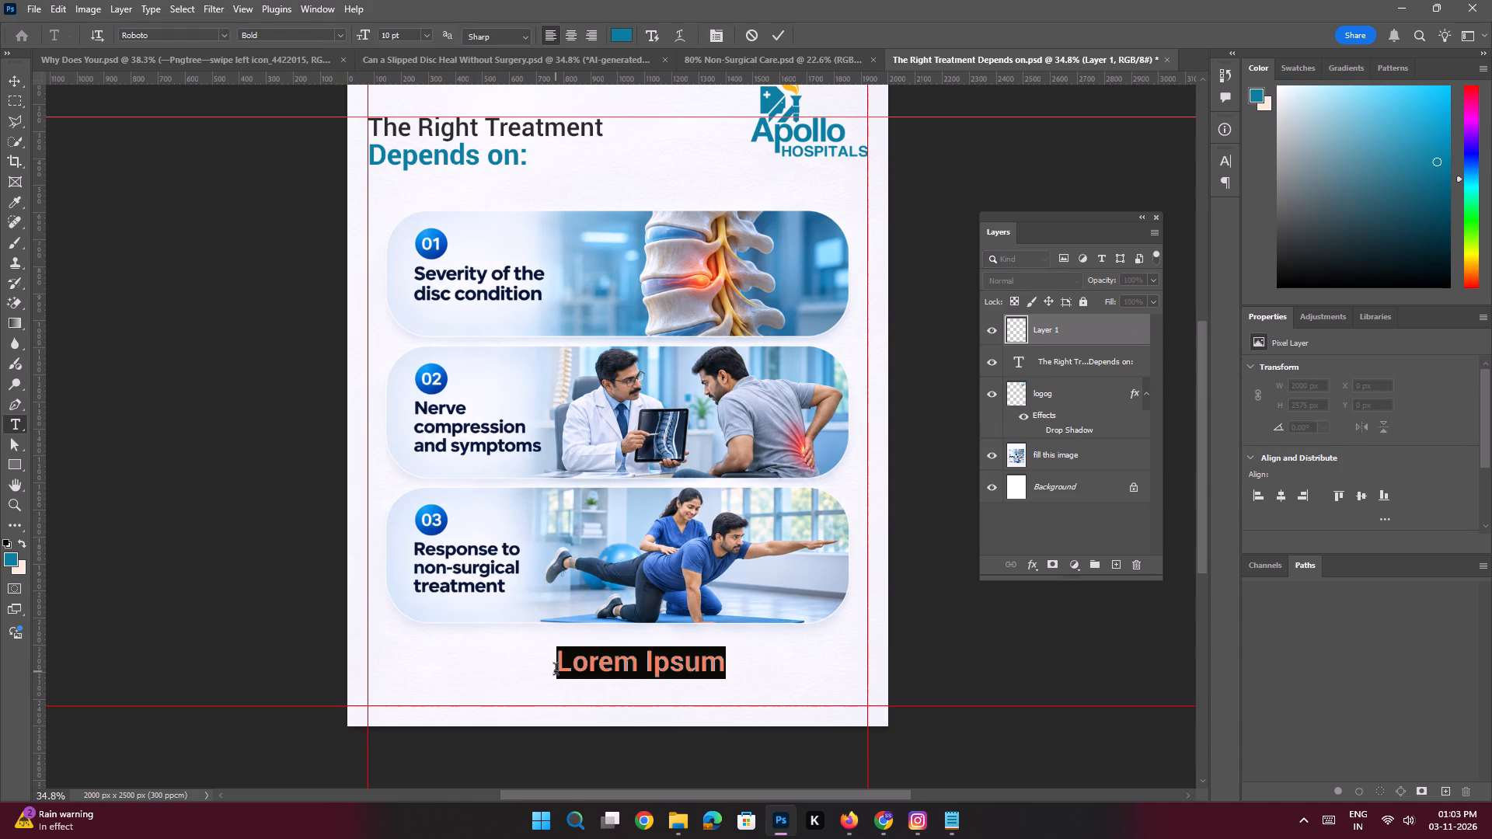
key(ctrl+v)
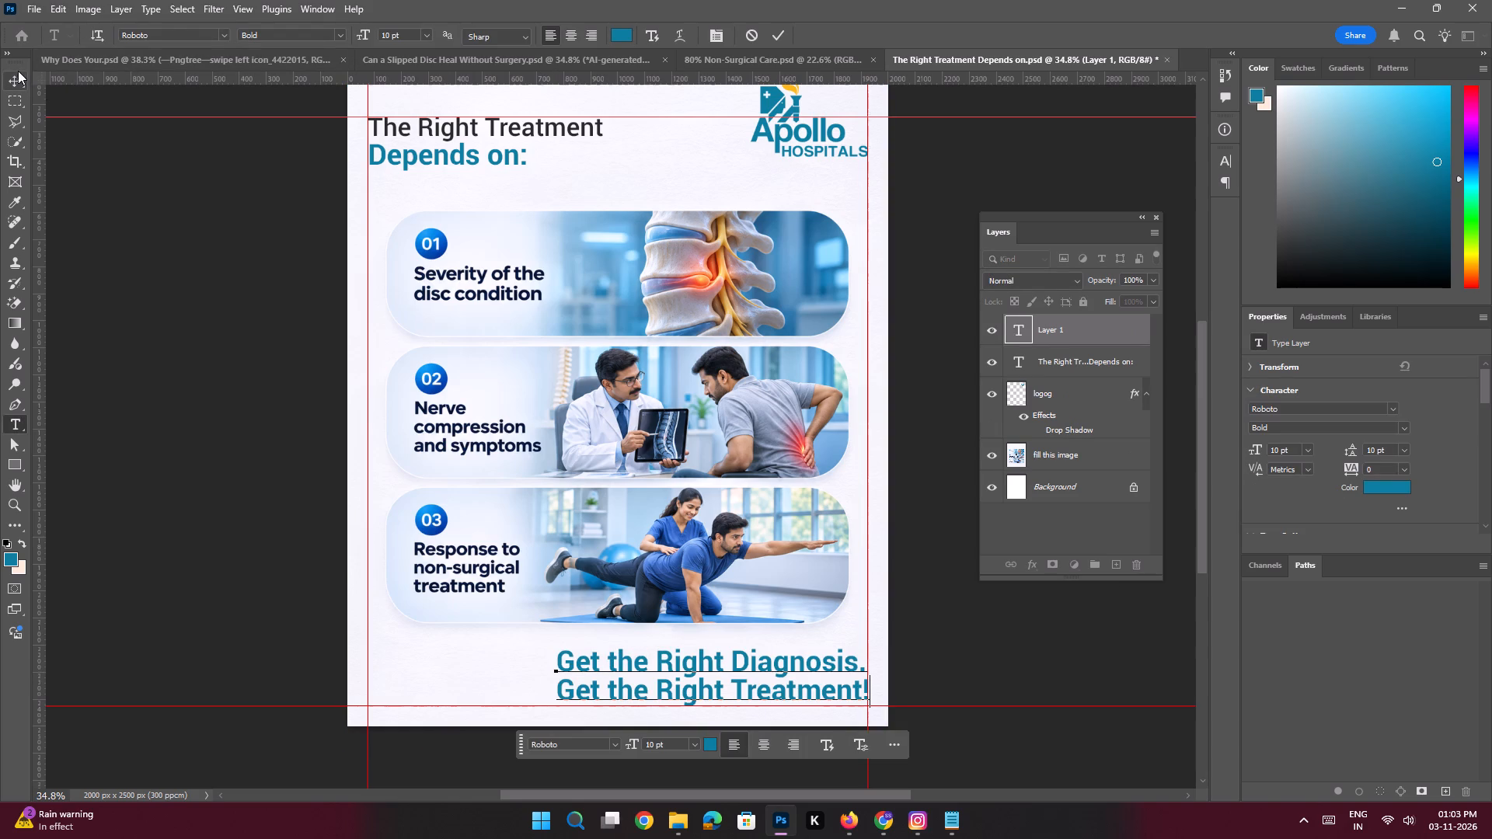
click(17, 71)
Centre-align the closing lines, centre them horizontally on the page and move them slightly closer to the third card.
scroll(1286, 455, down, 9)
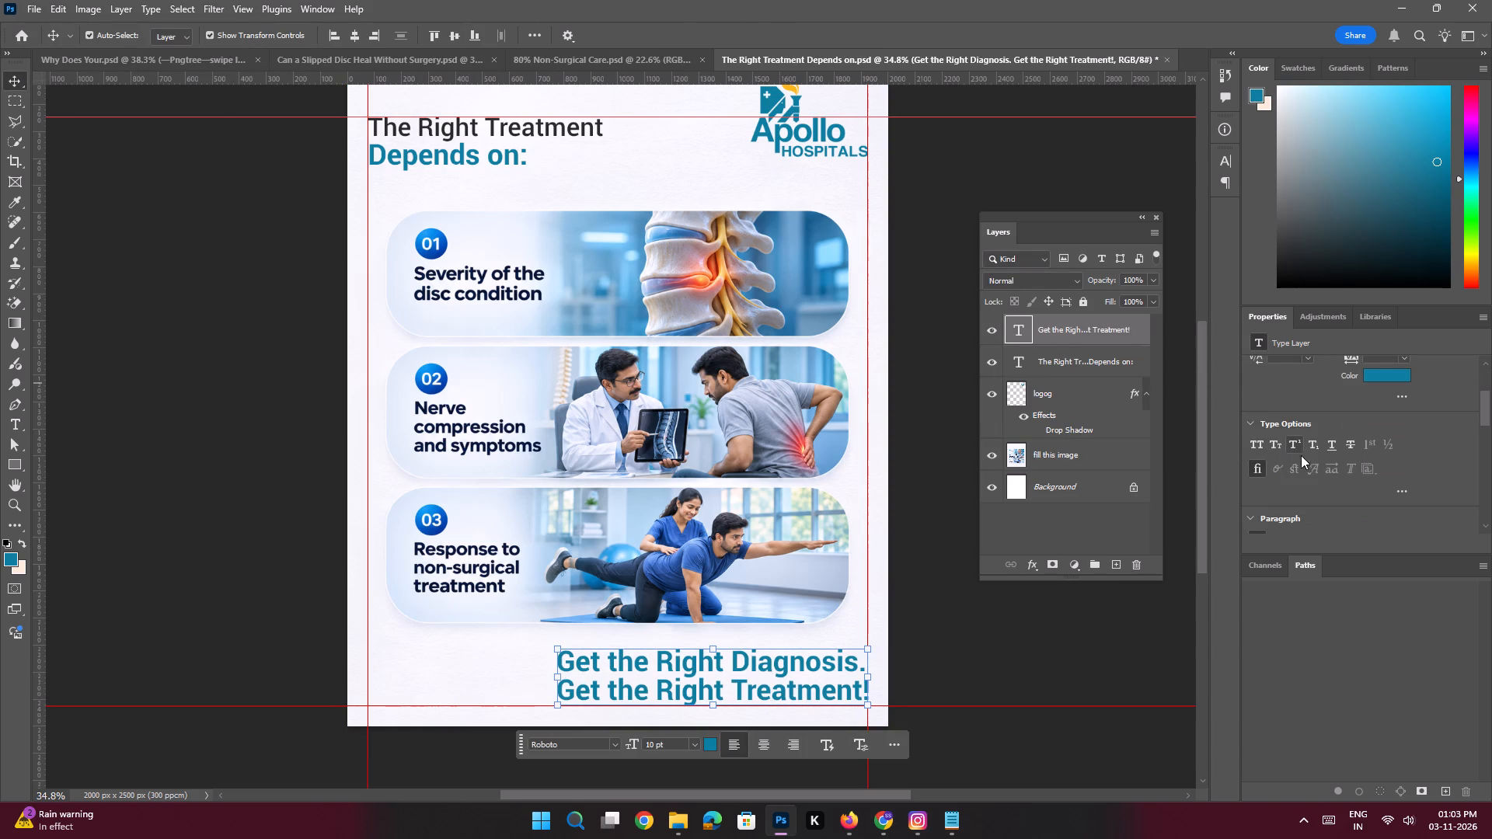
click(765, 747)
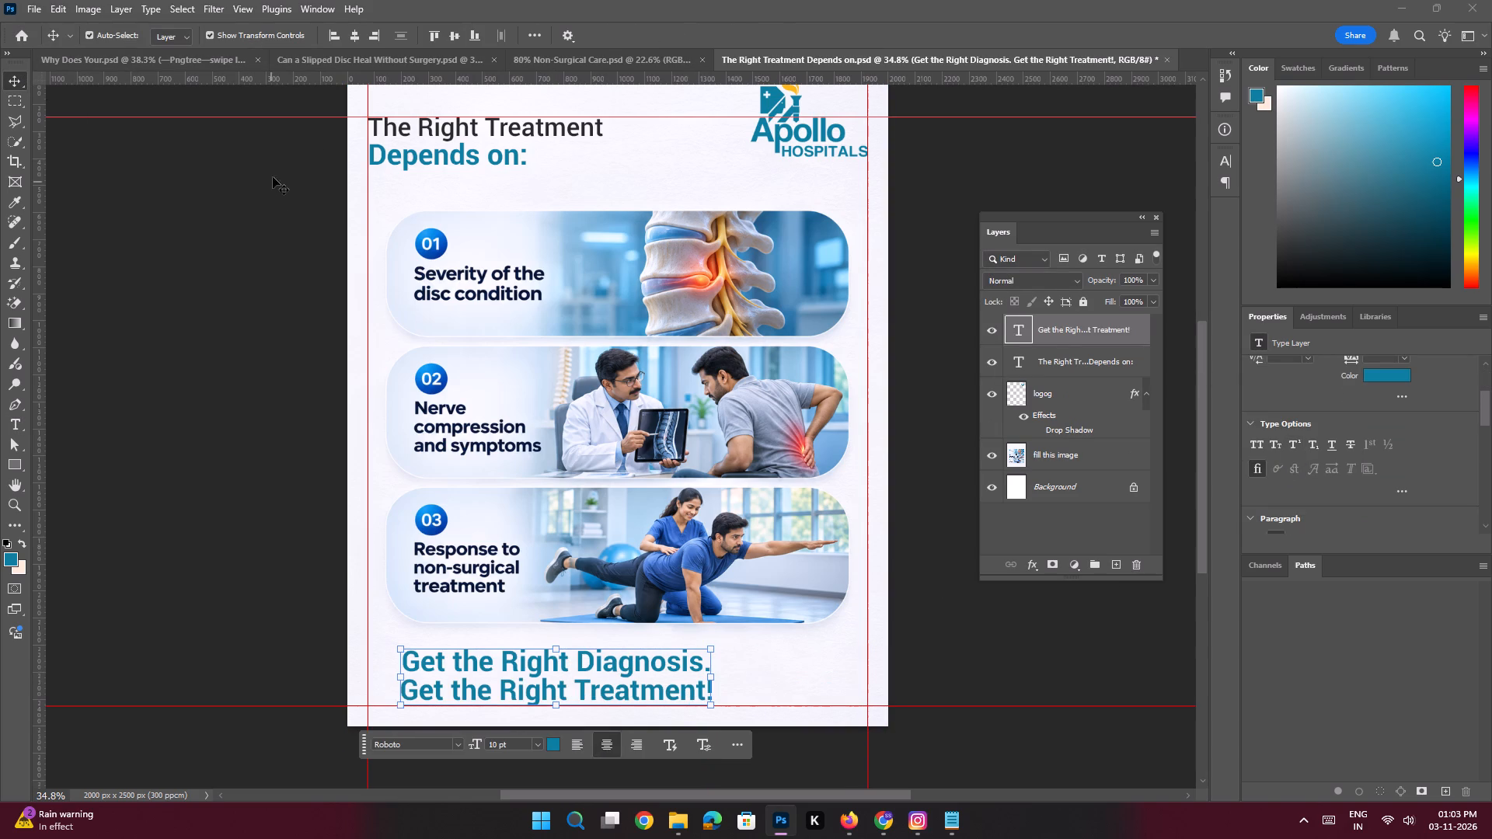
click(352, 37)
shift+drag(612, 673, 615, 660)
Set the closing lines to Roboto Medium at 8 pt with 8 pt leading.
scroll(1300, 433, up, 3)
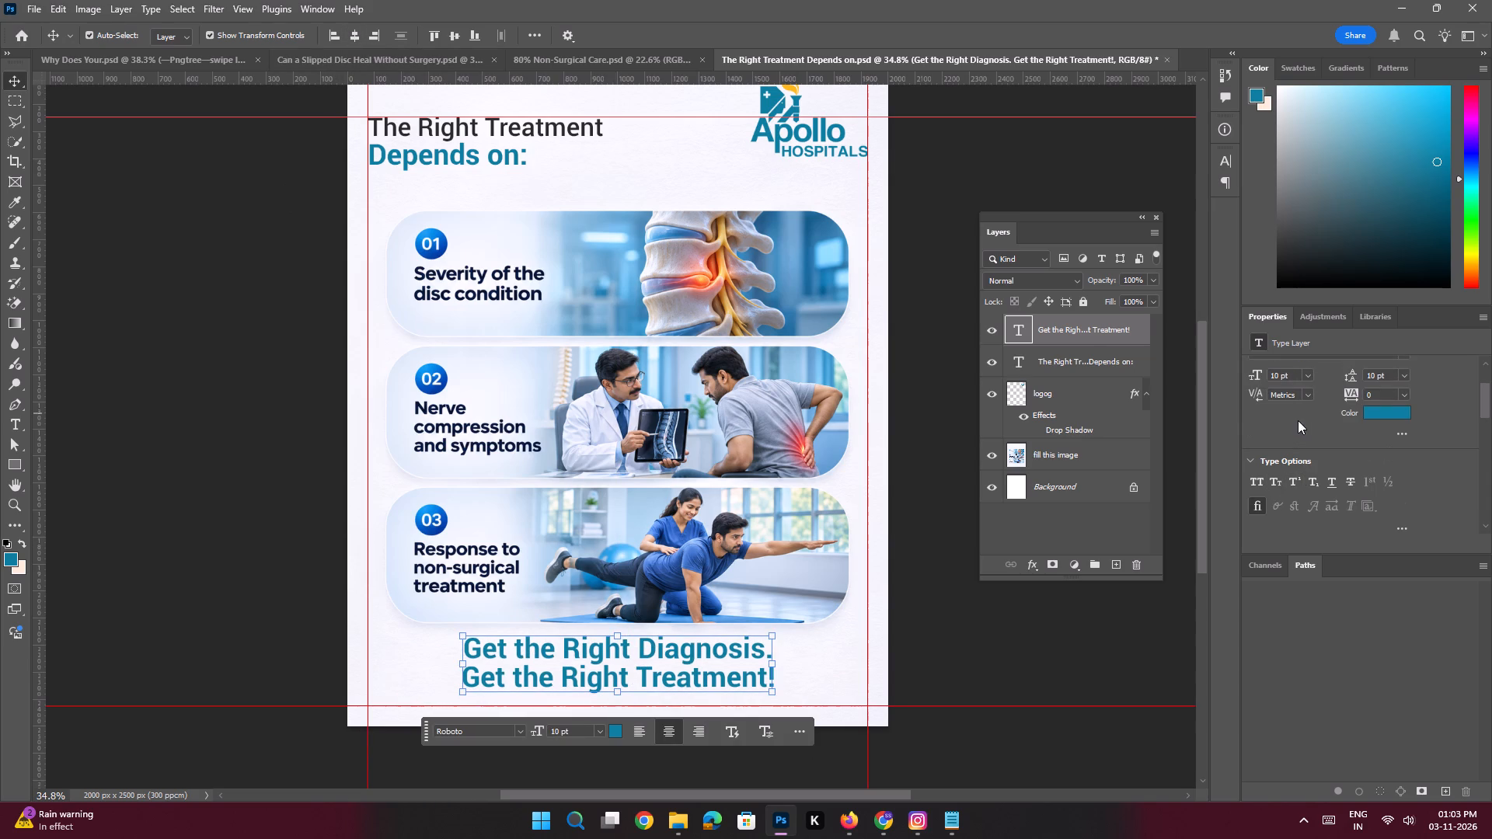
drag(1279, 377, 1237, 364)
key(8)
key(Return)
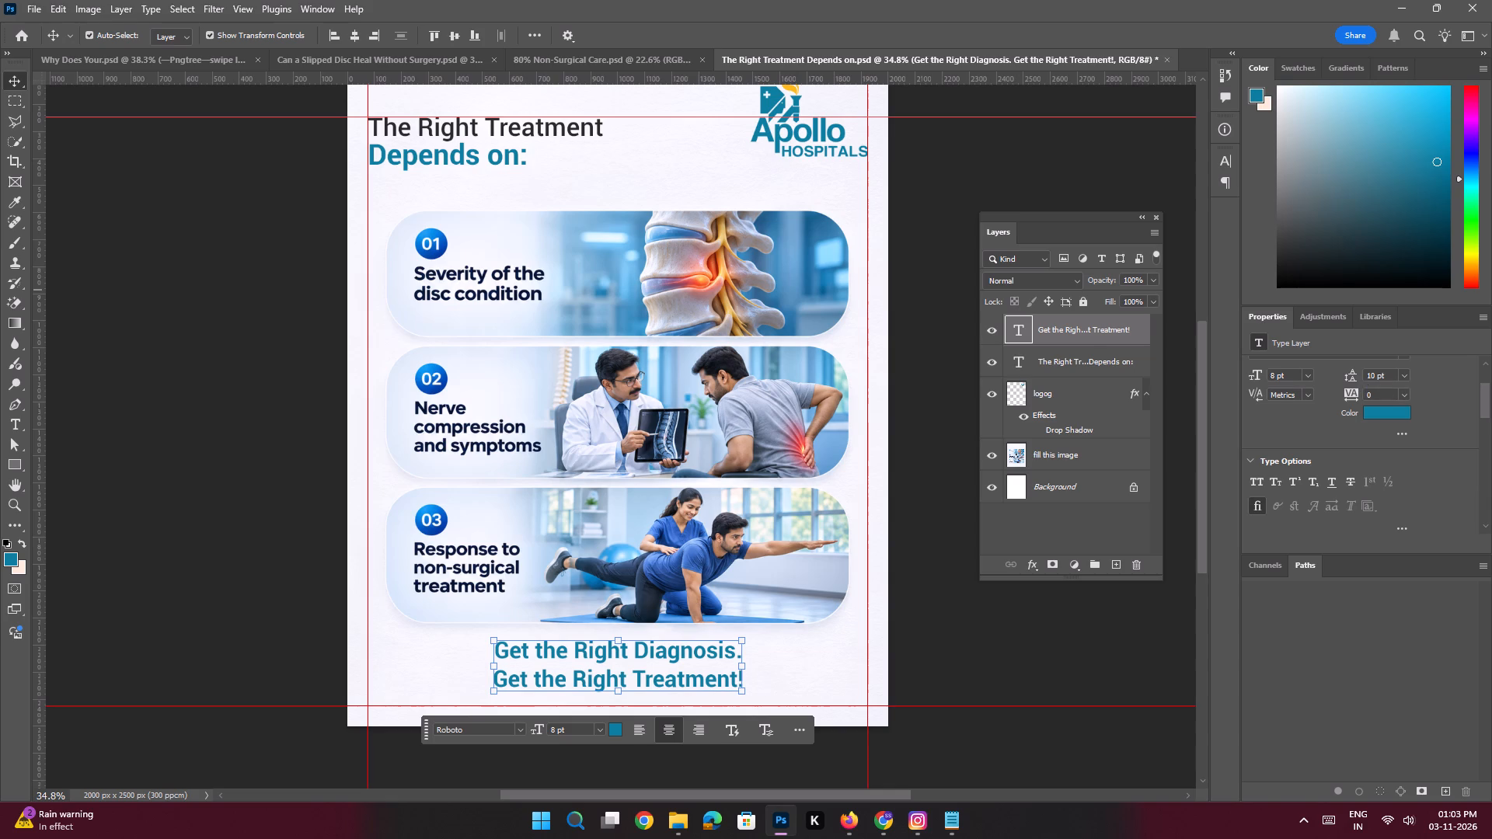
drag(1376, 378, 1354, 367)
key(8)
key(Return)
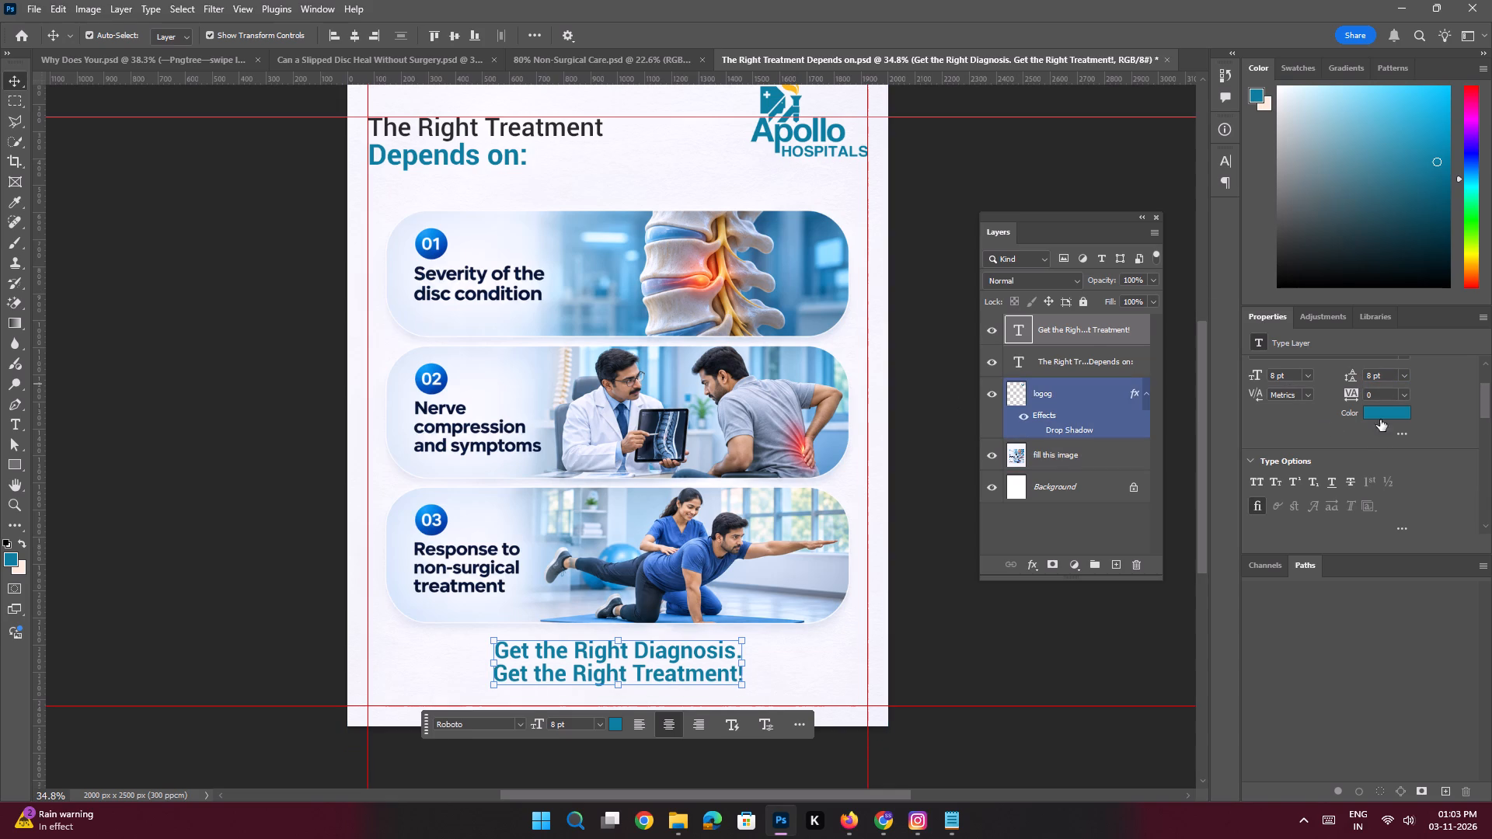
scroll(1393, 413, up, 6)
click(1400, 426)
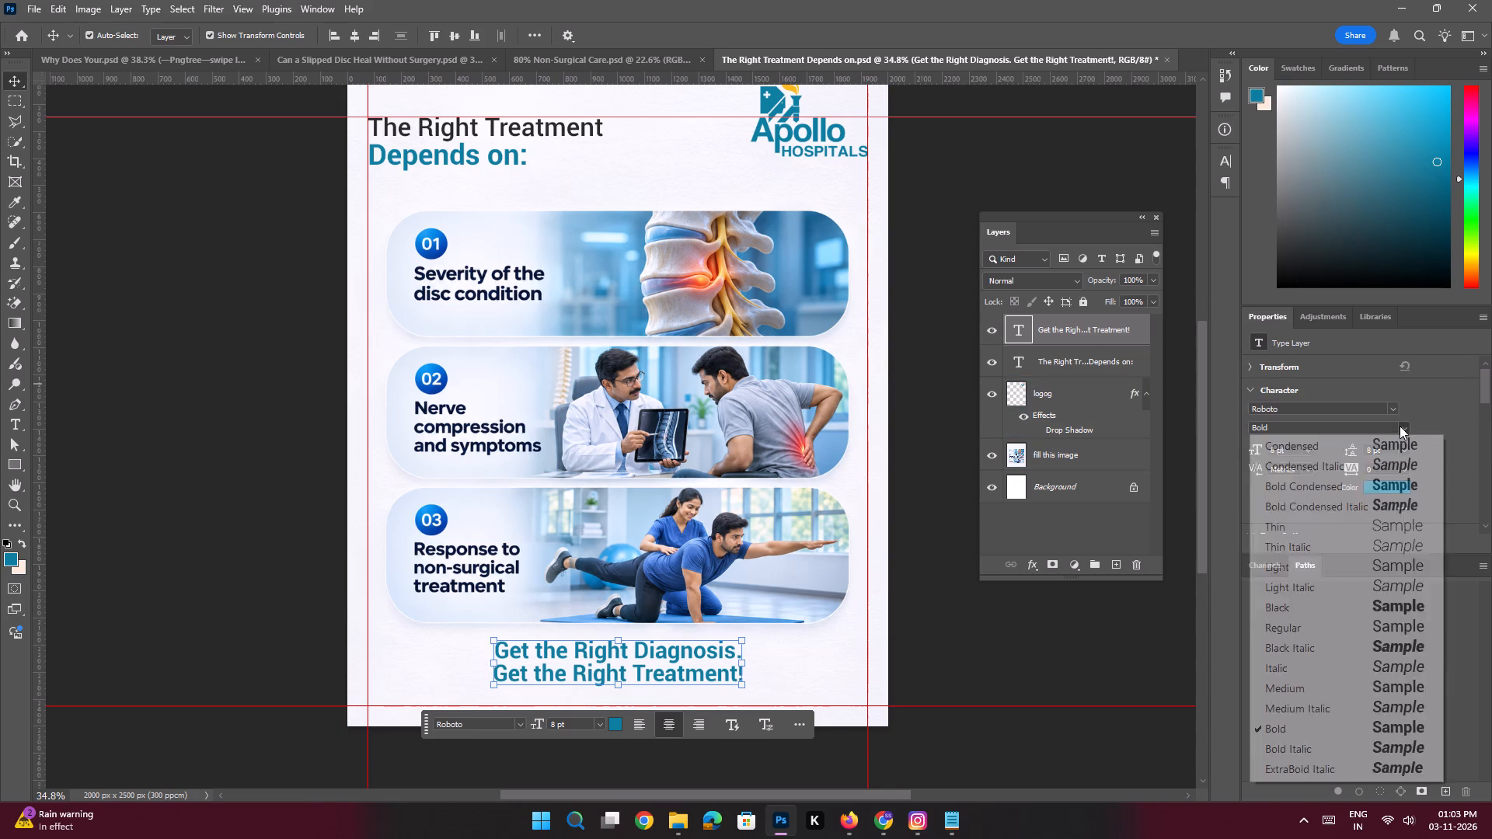
click(1288, 695)
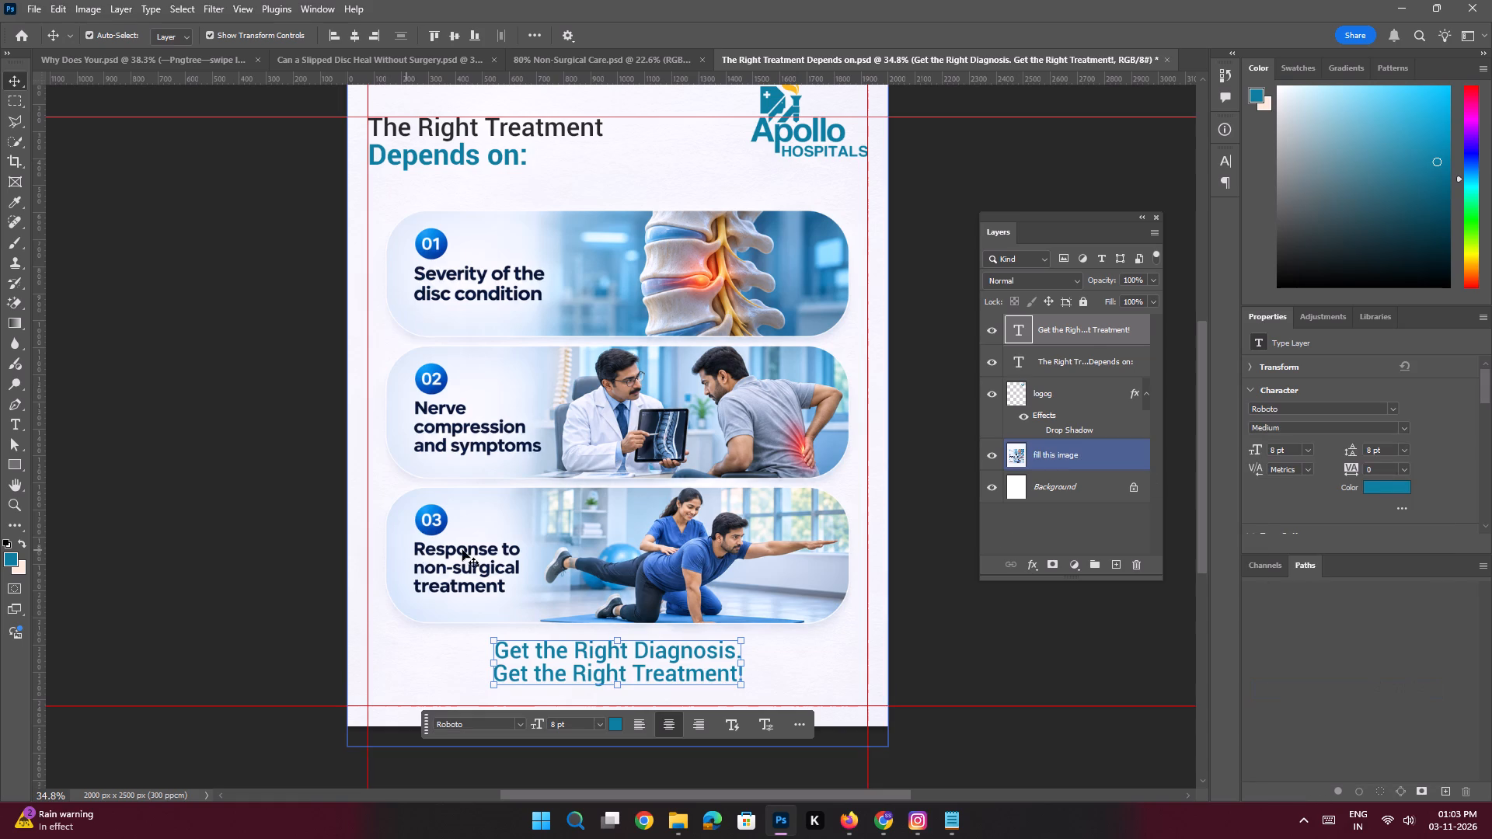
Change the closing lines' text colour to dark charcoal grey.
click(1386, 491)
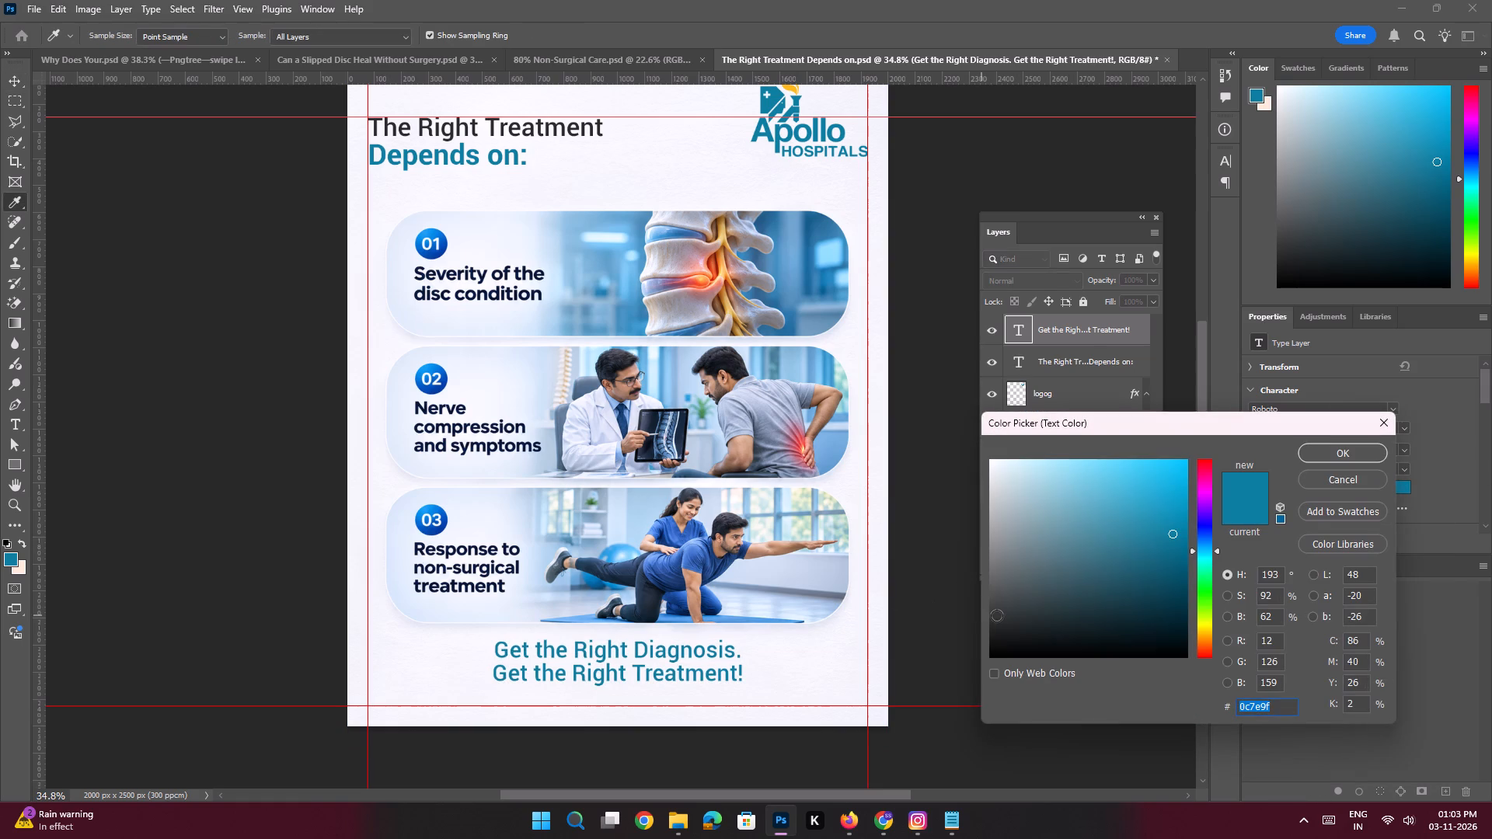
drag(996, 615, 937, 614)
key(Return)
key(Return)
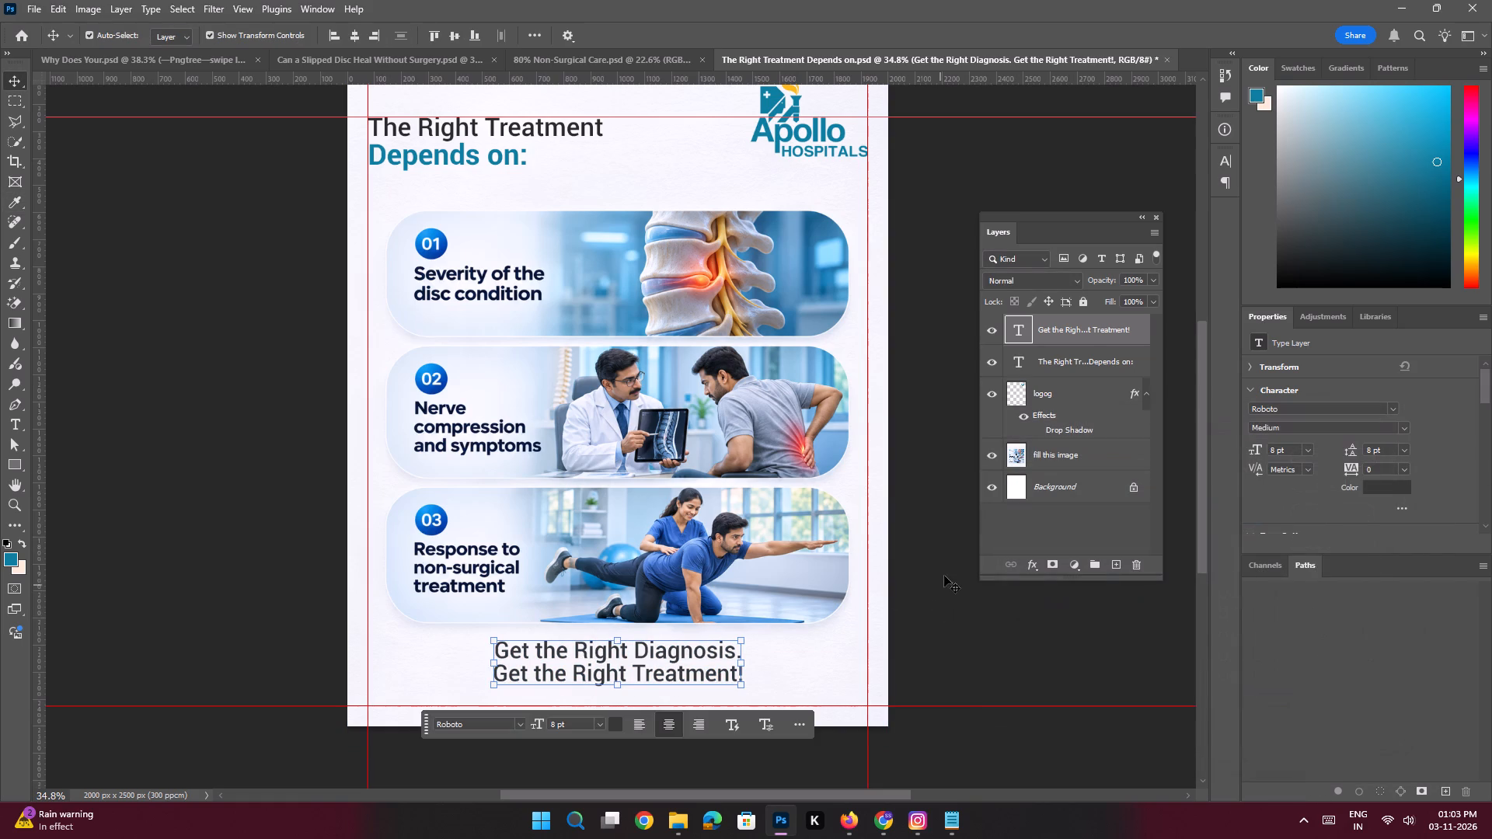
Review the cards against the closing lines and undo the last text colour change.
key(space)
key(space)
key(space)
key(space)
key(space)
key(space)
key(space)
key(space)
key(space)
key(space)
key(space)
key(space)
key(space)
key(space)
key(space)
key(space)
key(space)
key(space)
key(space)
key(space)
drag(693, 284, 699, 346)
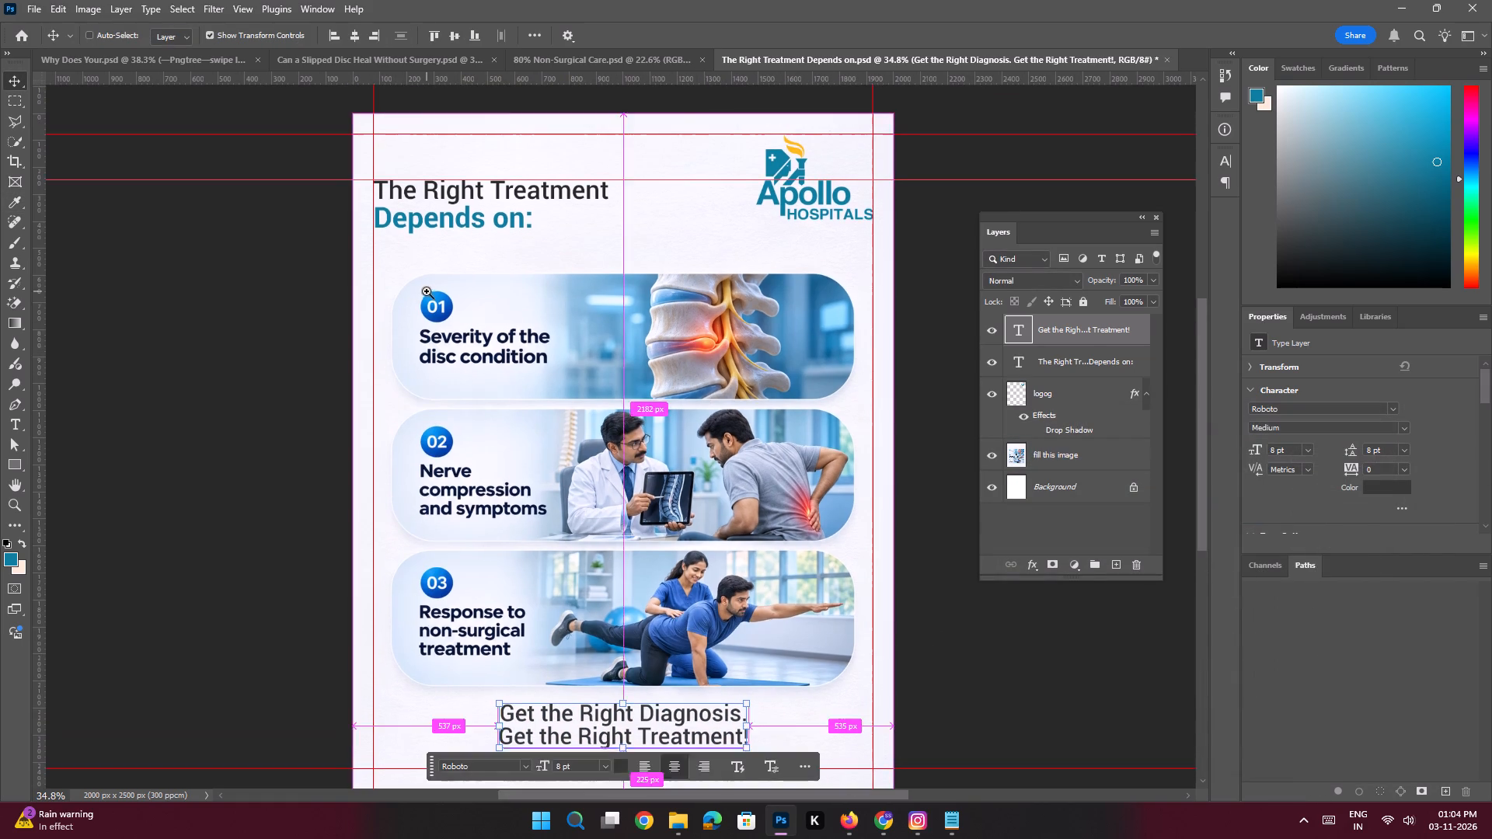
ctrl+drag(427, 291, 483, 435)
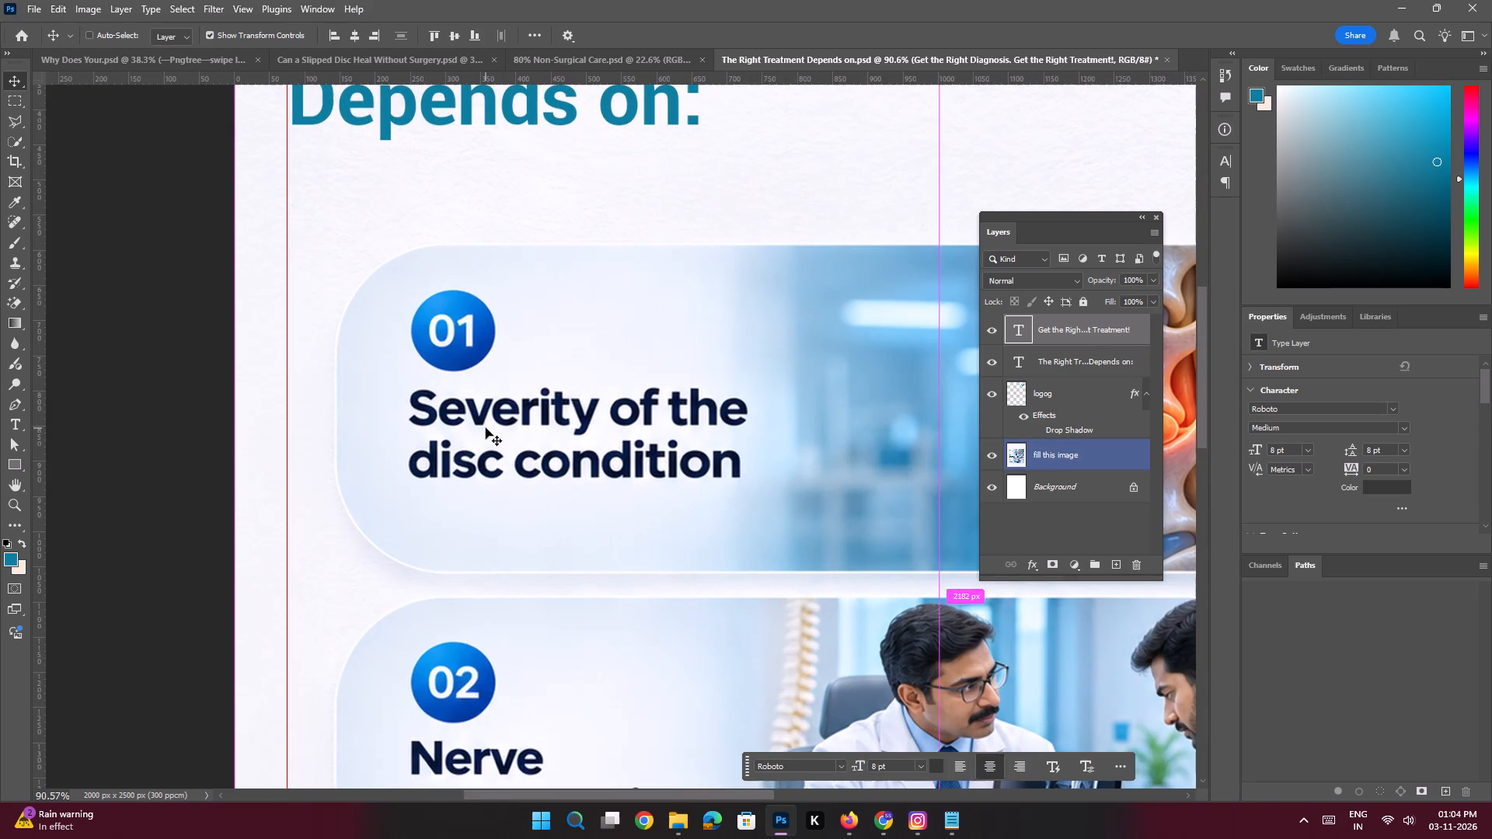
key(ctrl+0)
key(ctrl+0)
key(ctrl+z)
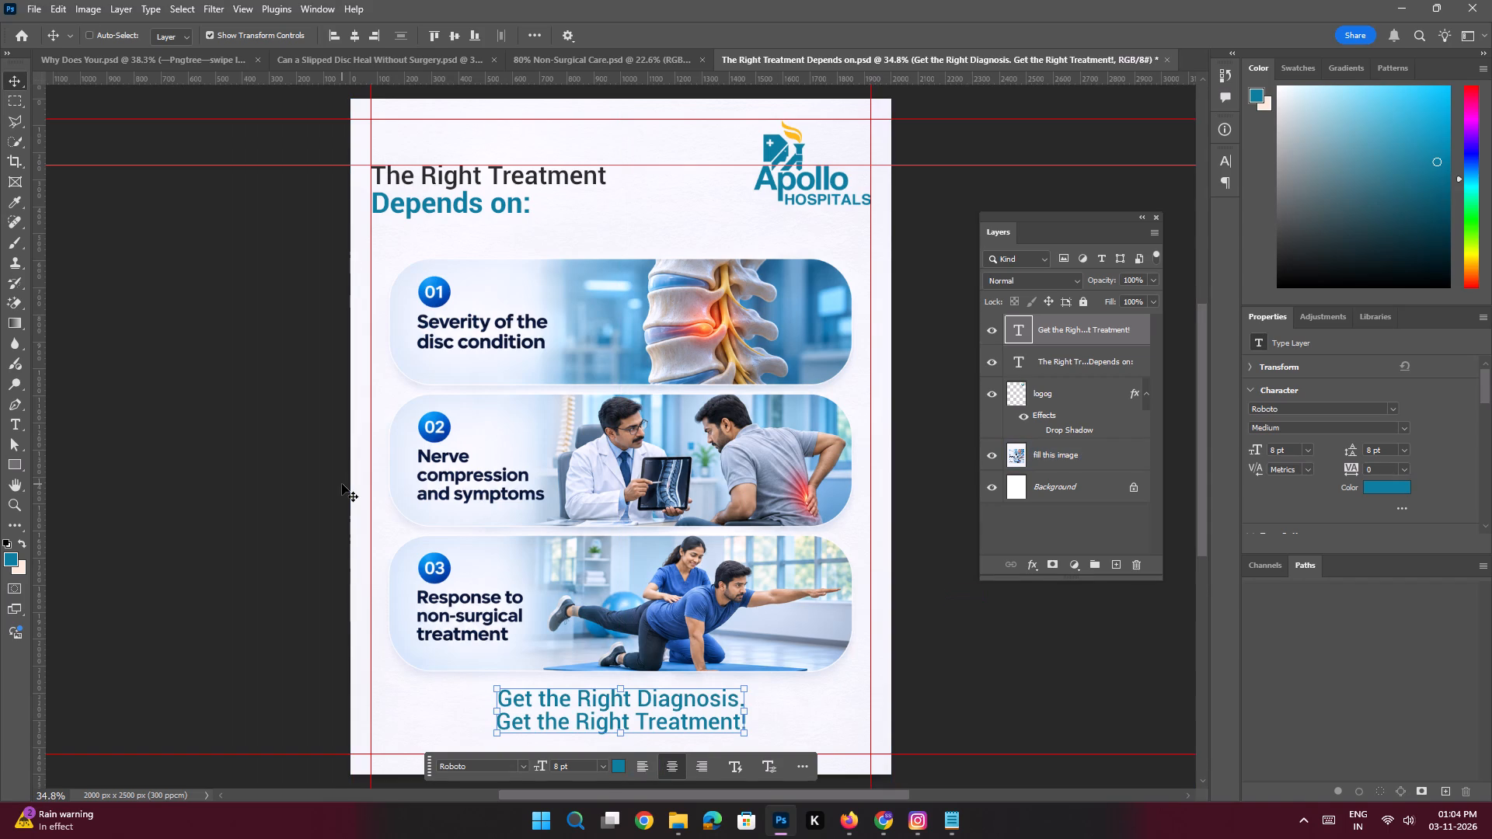
On the "fill this image" layer, lasso the first card's 01 badge and caption and run Generative Fill with the prompt "Remove this".
key(space)
key(space)
key(space)
key(space)
key(space)
key(space)
key(space)
key(space)
key(space)
key(space)
key(space)
key(space)
key(space)
drag(490, 325, 493, 399)
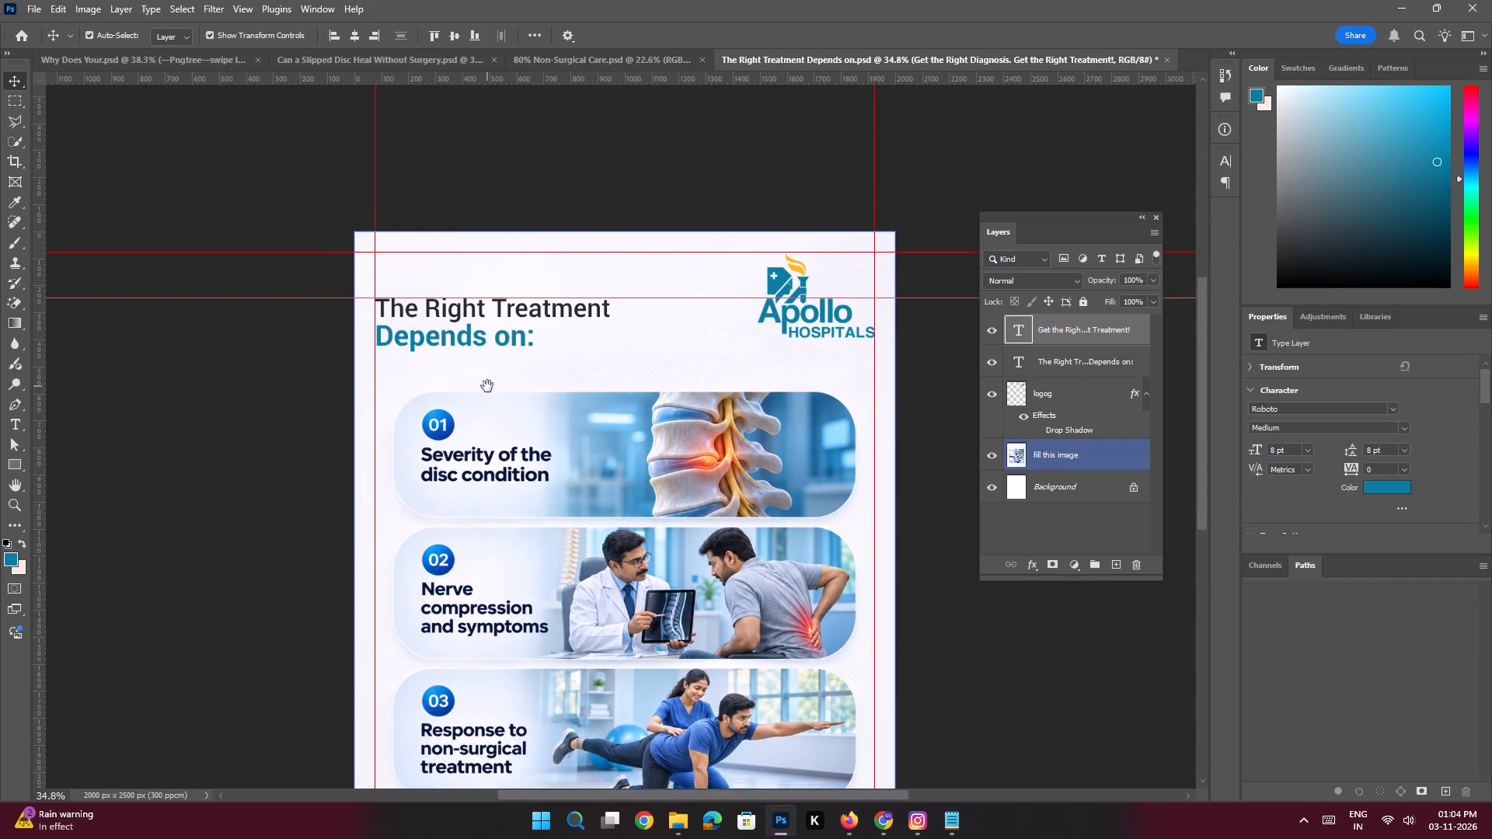
ctrl+drag(481, 408, 511, 491)
drag(517, 503, 522, 429)
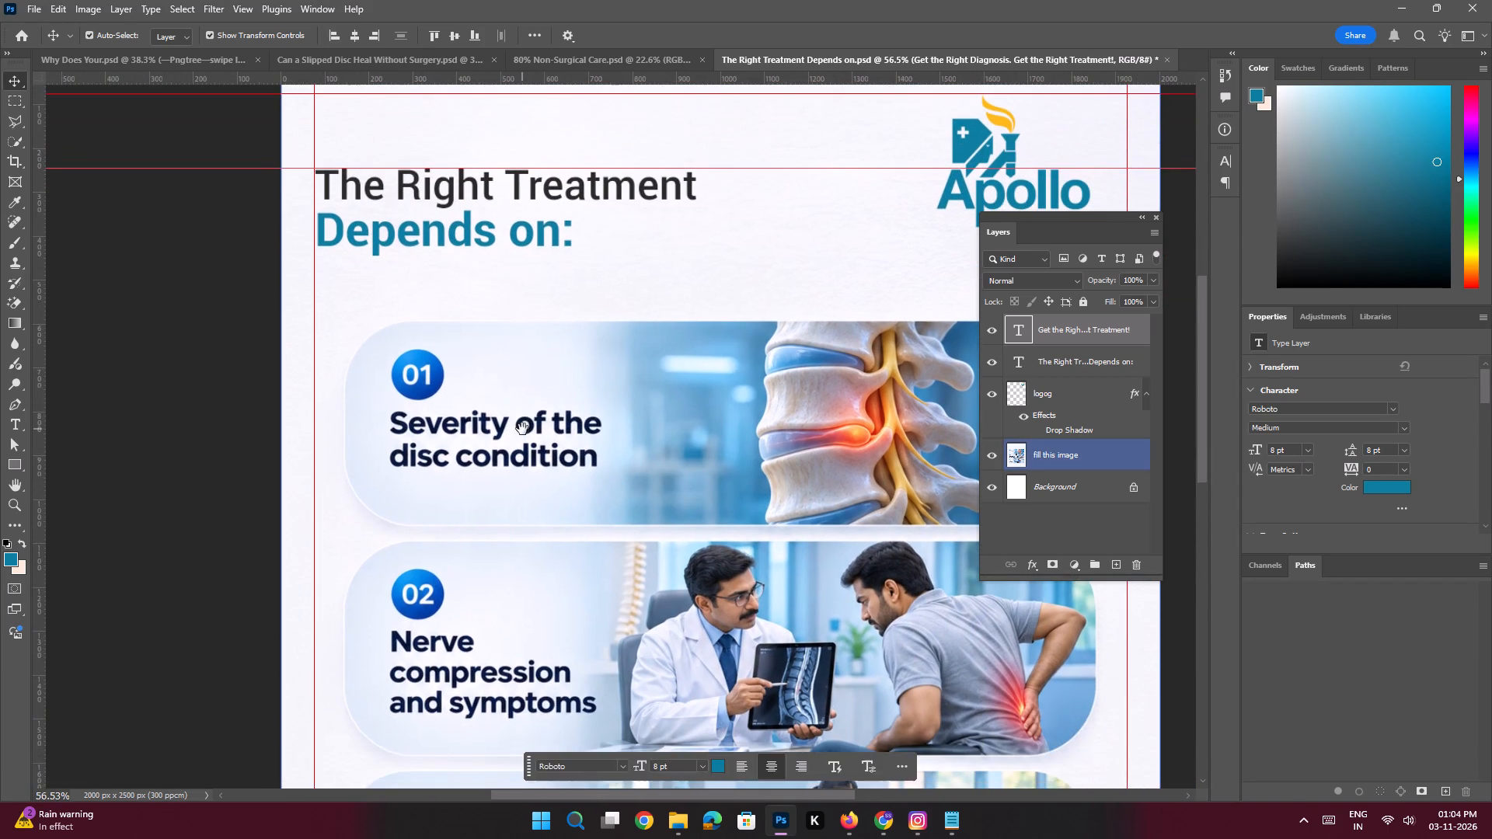
ctrl+drag(462, 378, 478, 412)
drag(571, 381, 572, 390)
click(572, 390)
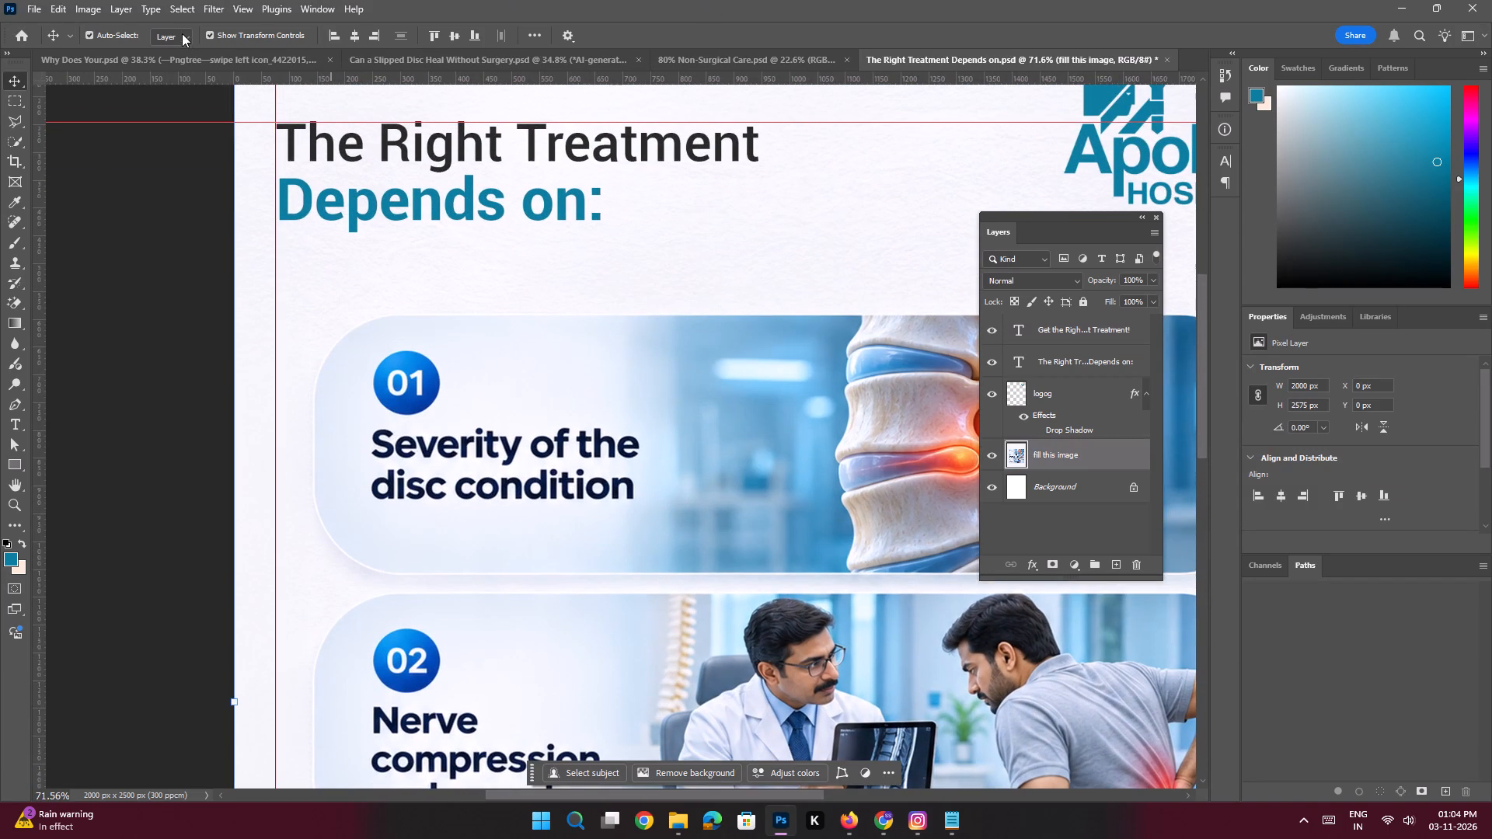
click(20, 117)
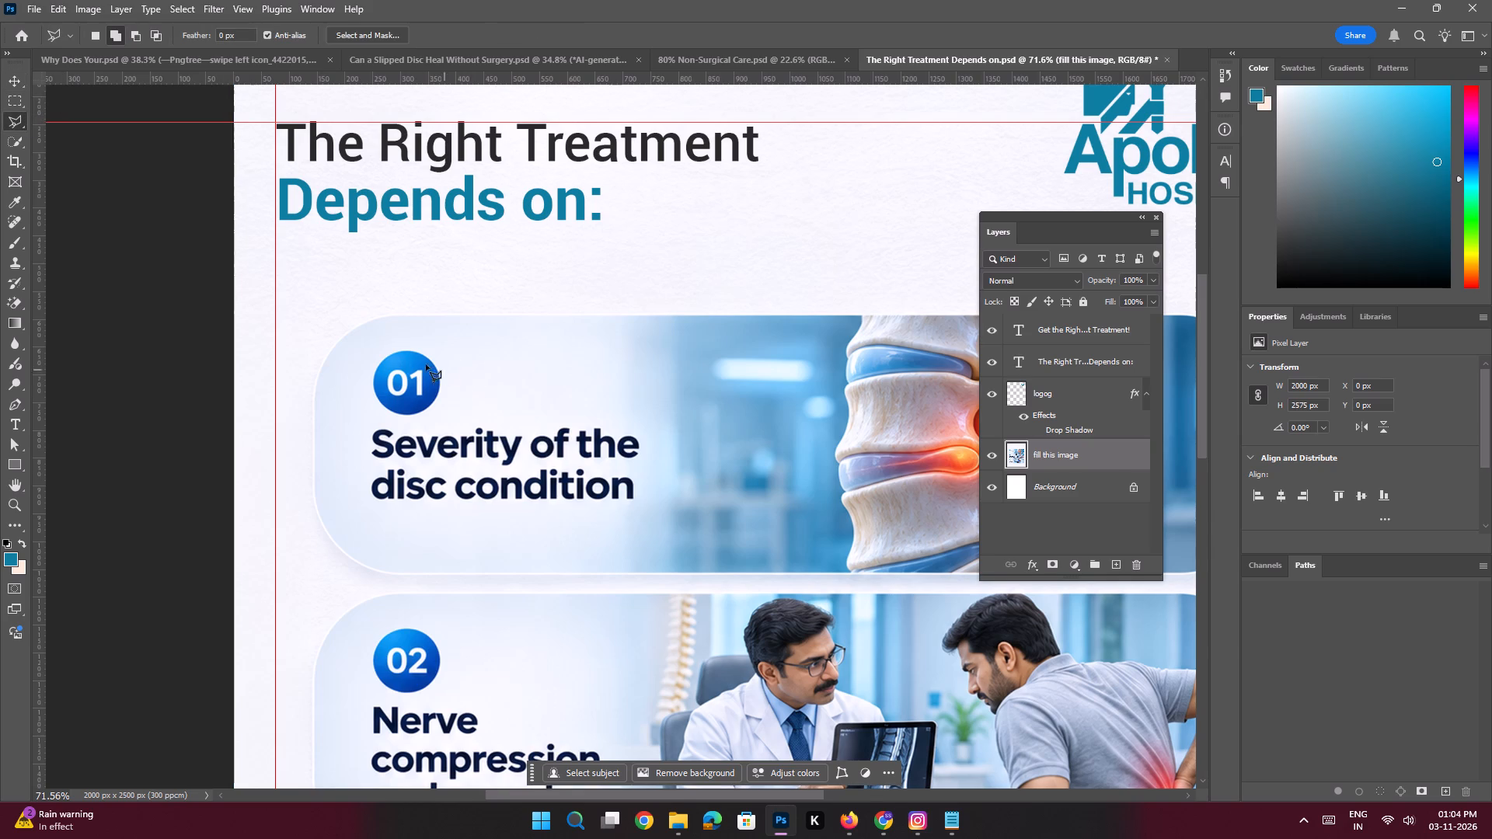
click(400, 340)
click(444, 350)
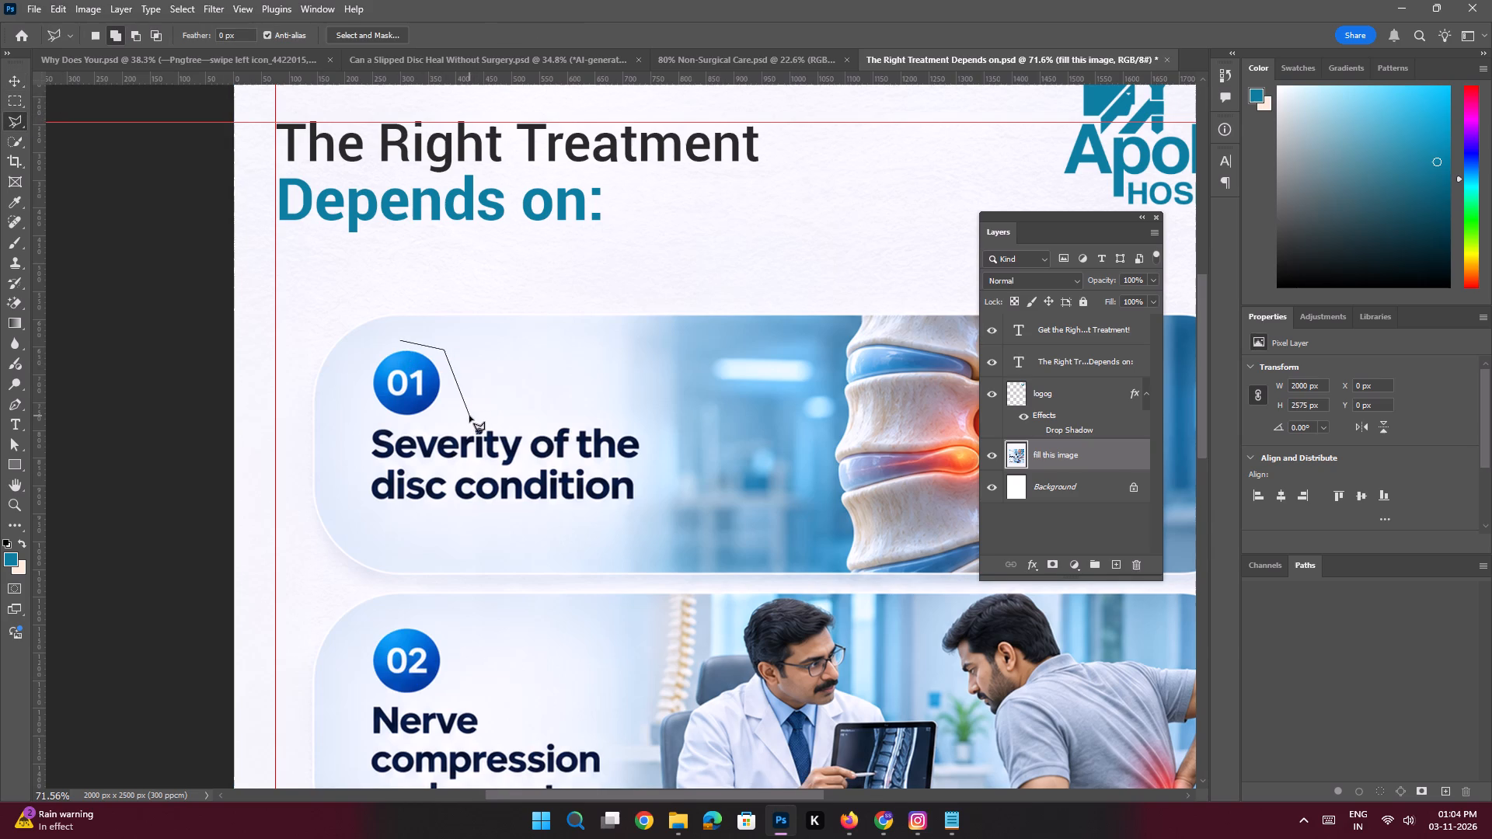
click(469, 416)
shift+click(619, 423)
click(655, 432)
click(644, 467)
click(644, 510)
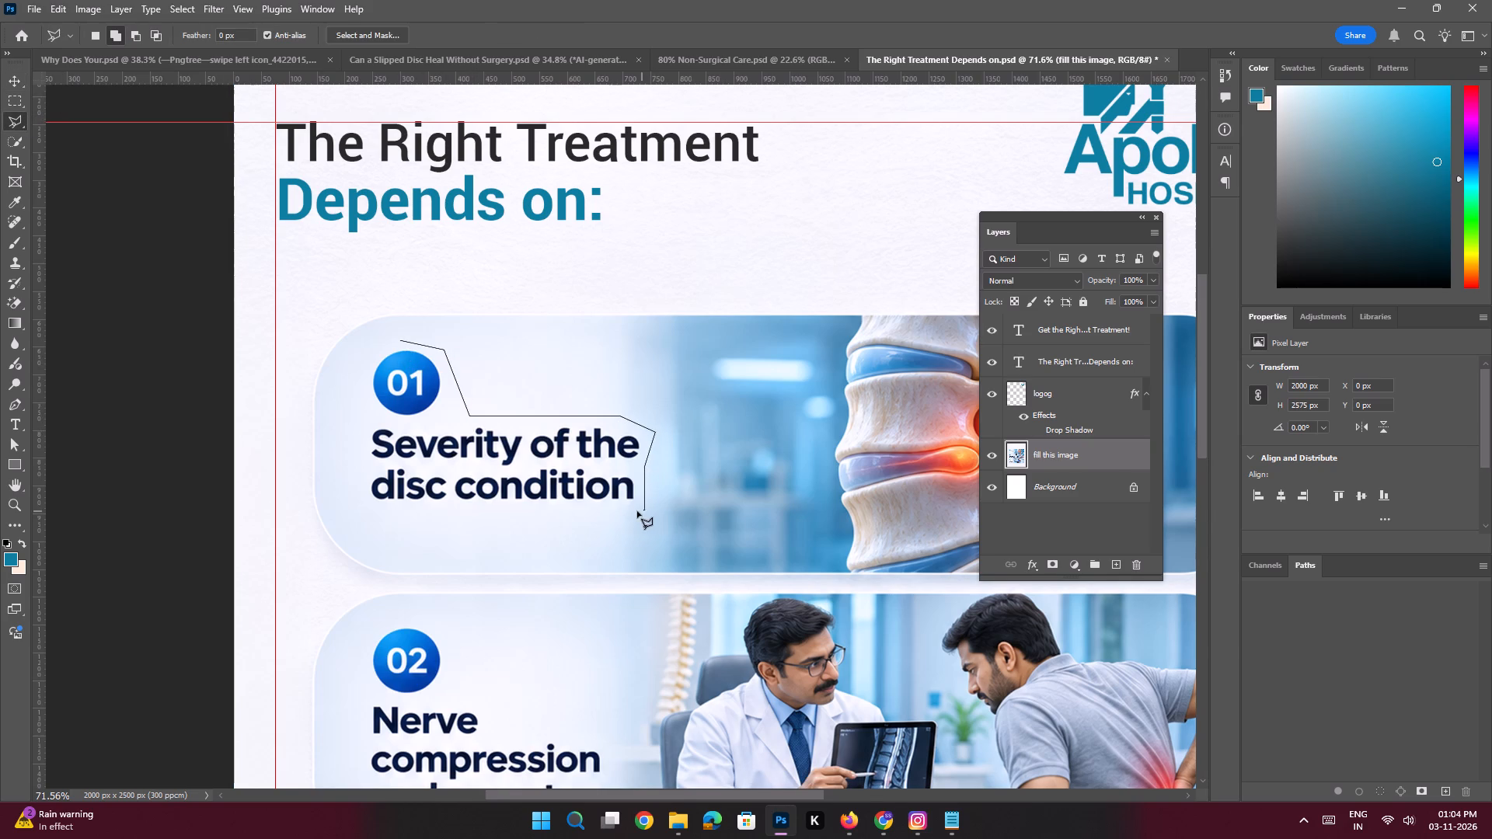
click(622, 509)
shift+click(379, 513)
click(370, 510)
click(363, 465)
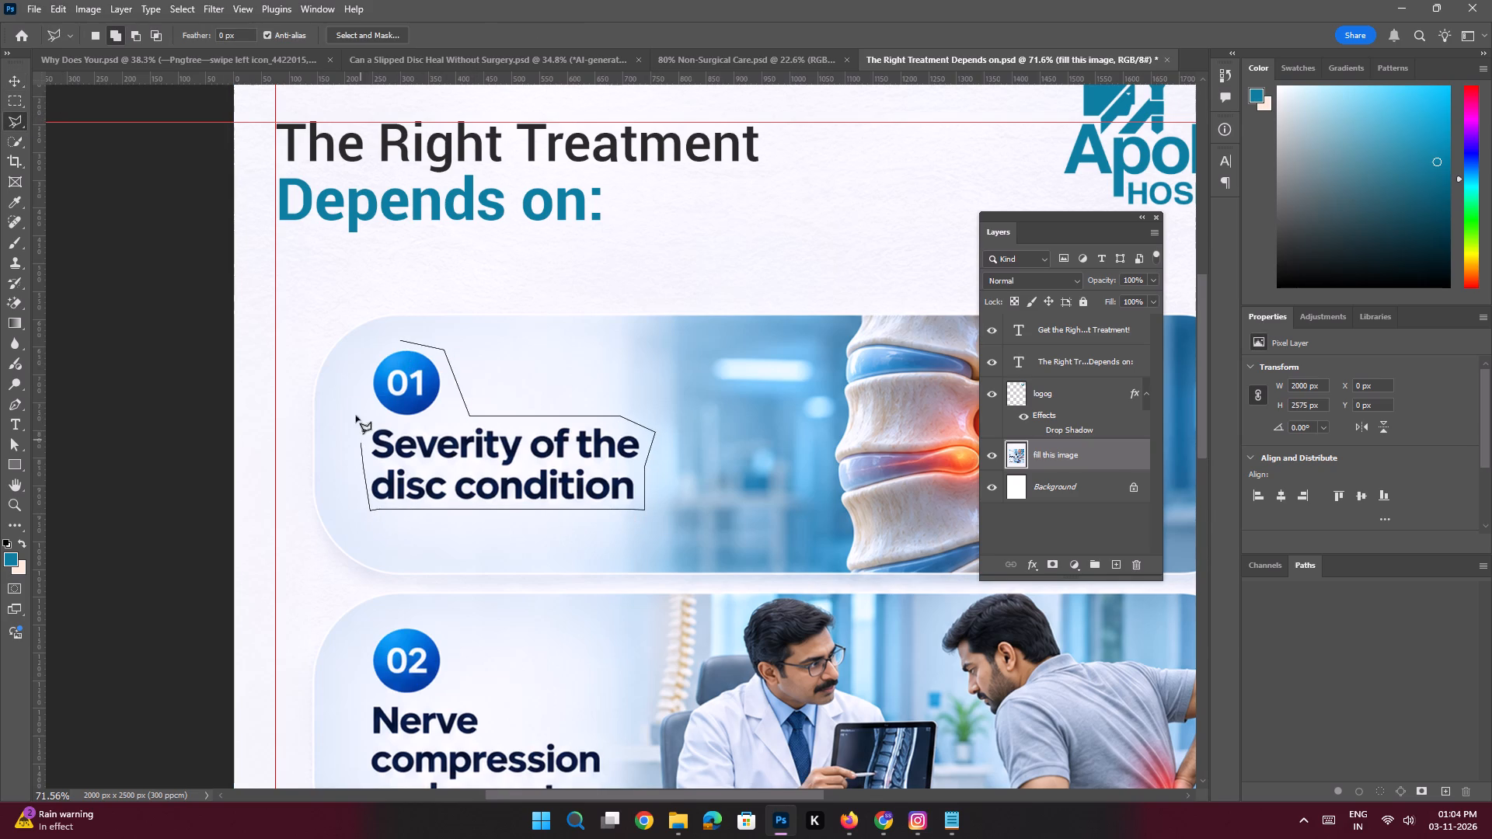
click(354, 398)
click(363, 362)
click(380, 339)
triple_click(398, 336)
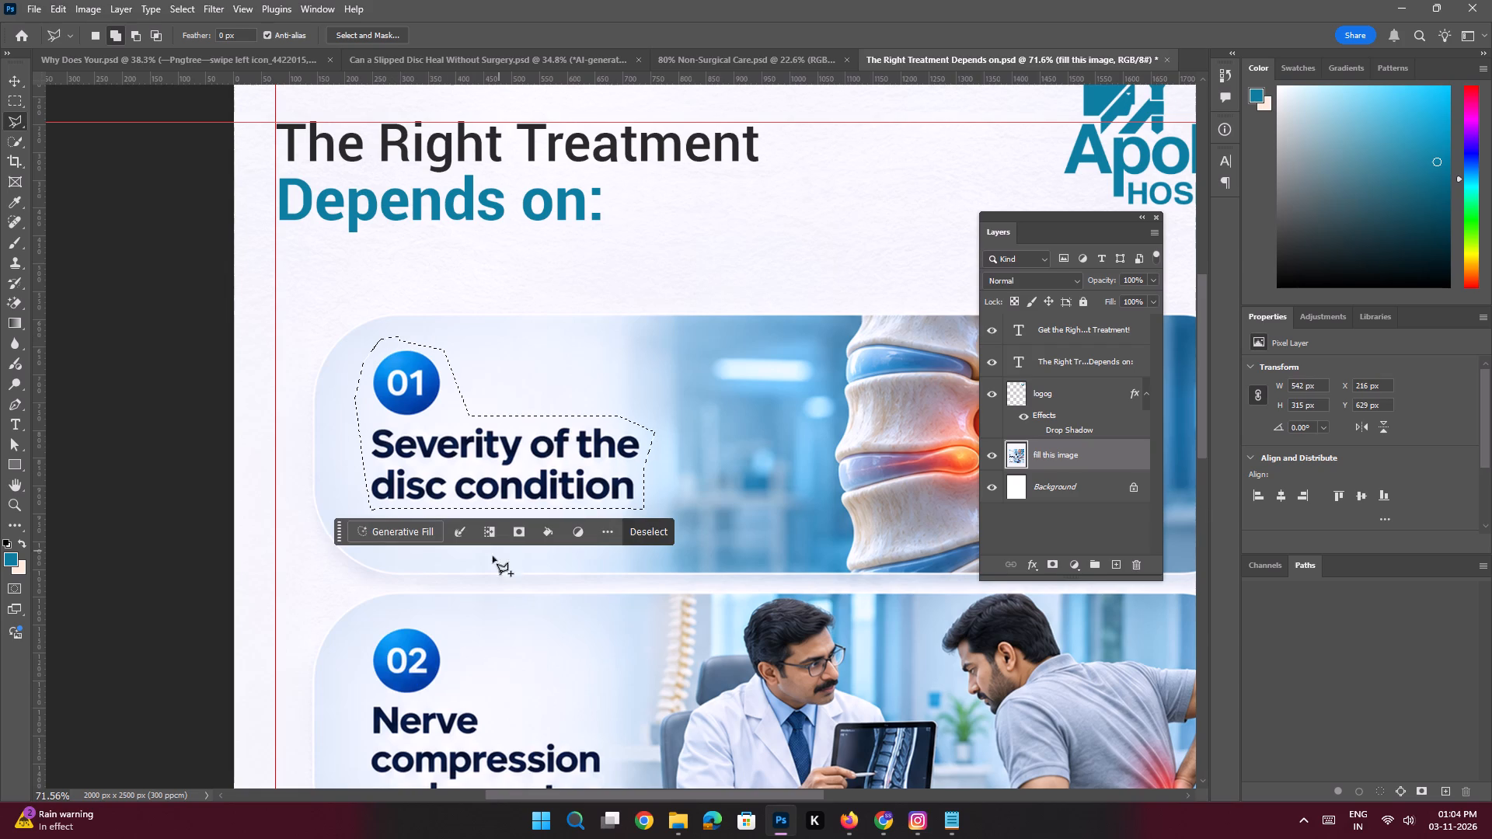
click(423, 535)
text(Remove this)
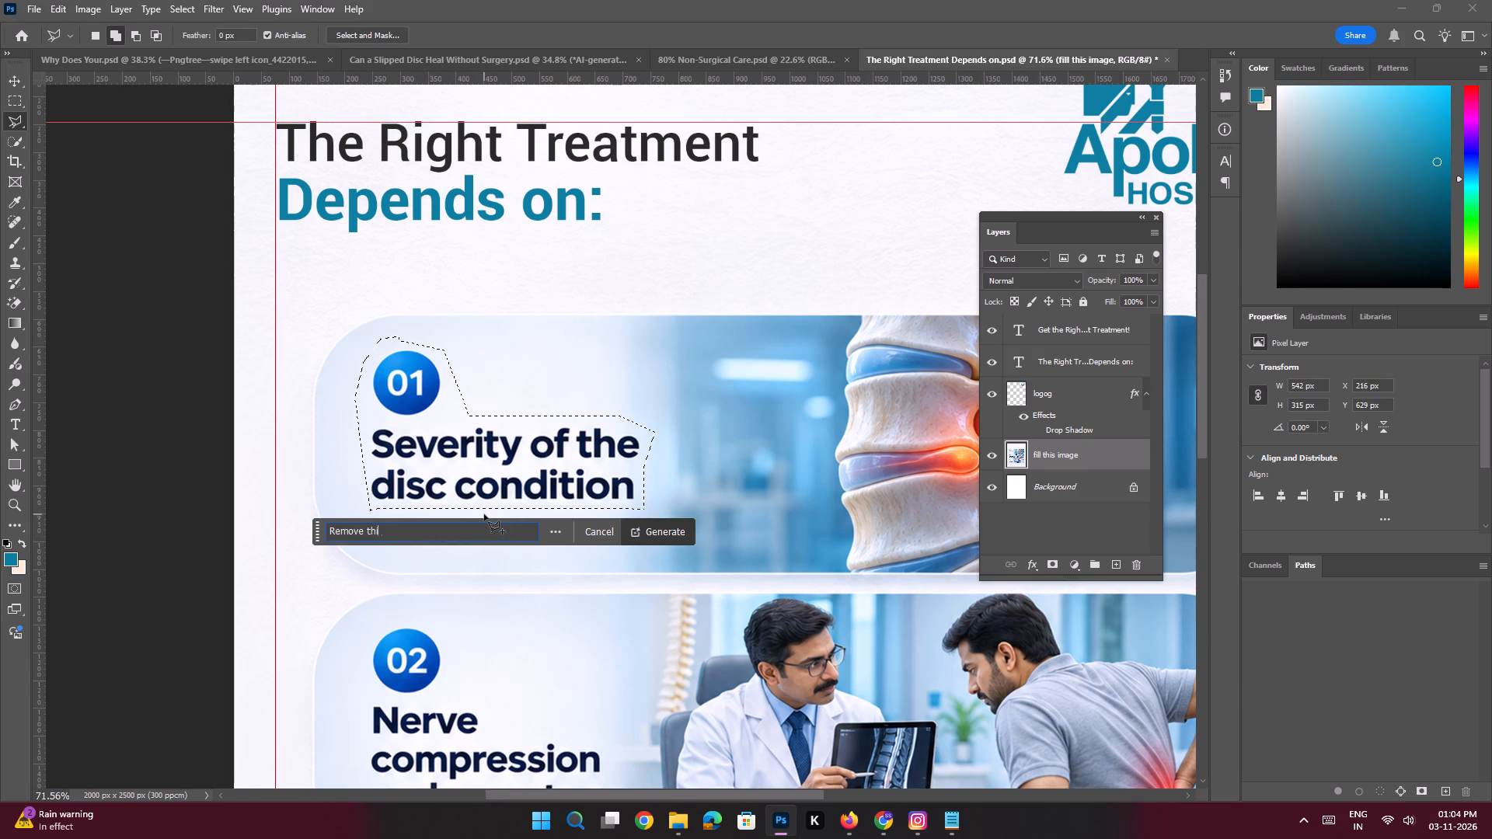
key(space)
key(Return)
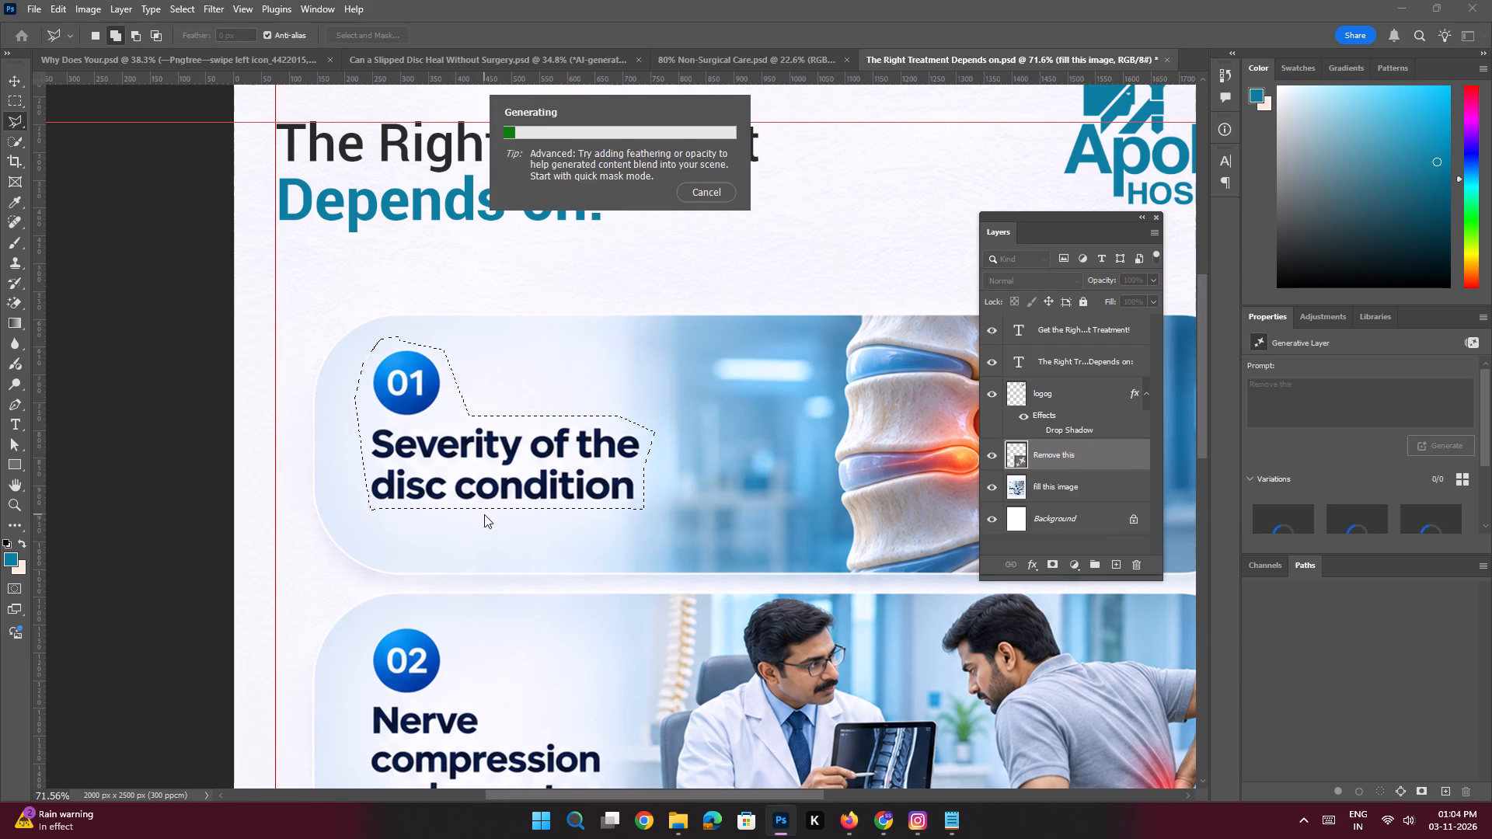
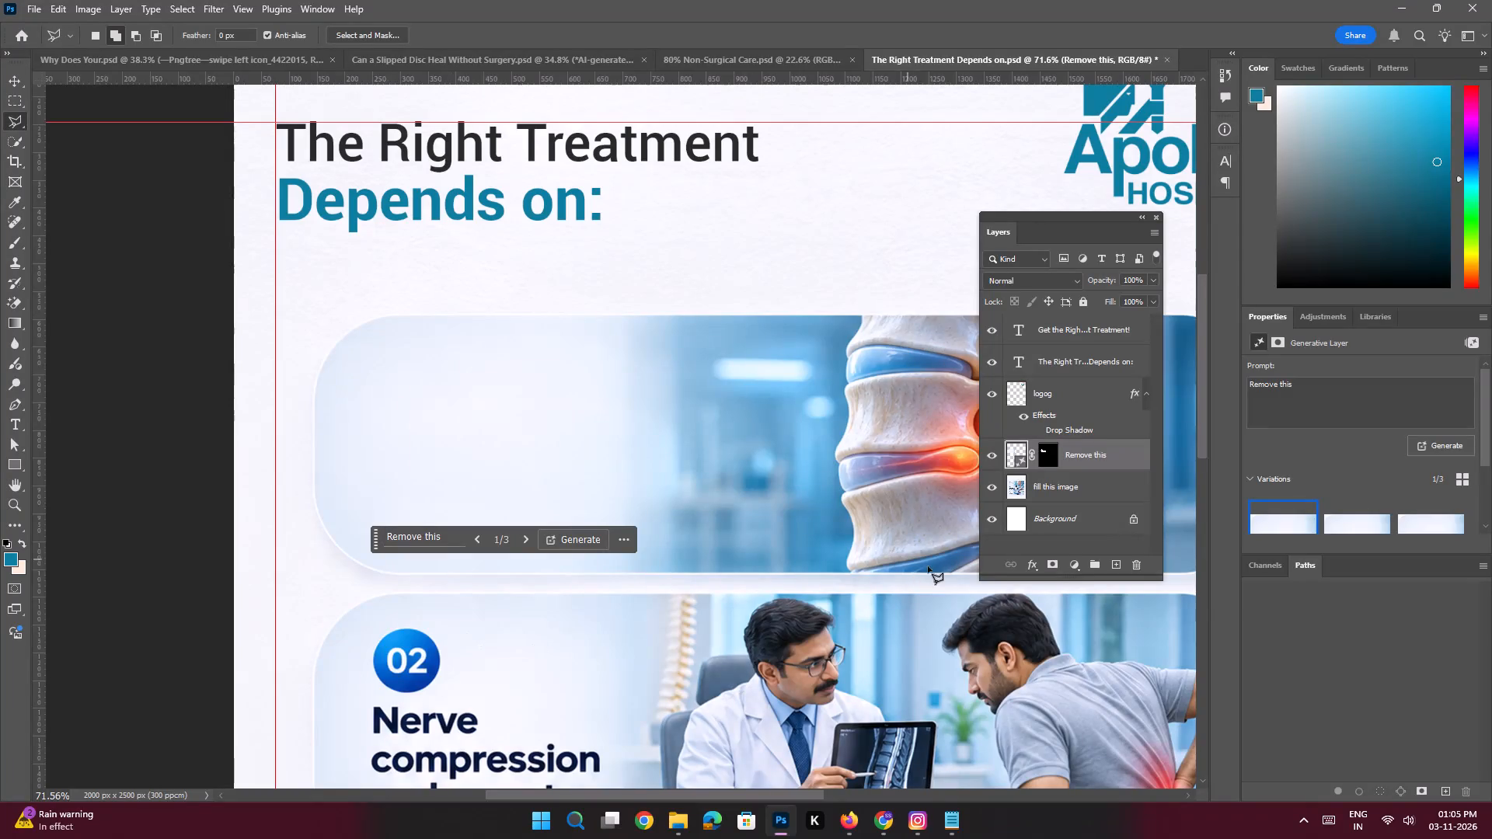
Copy "Severity of the disc condition" from the notes and place it as a new text layer over the empty first card.
click(953, 812)
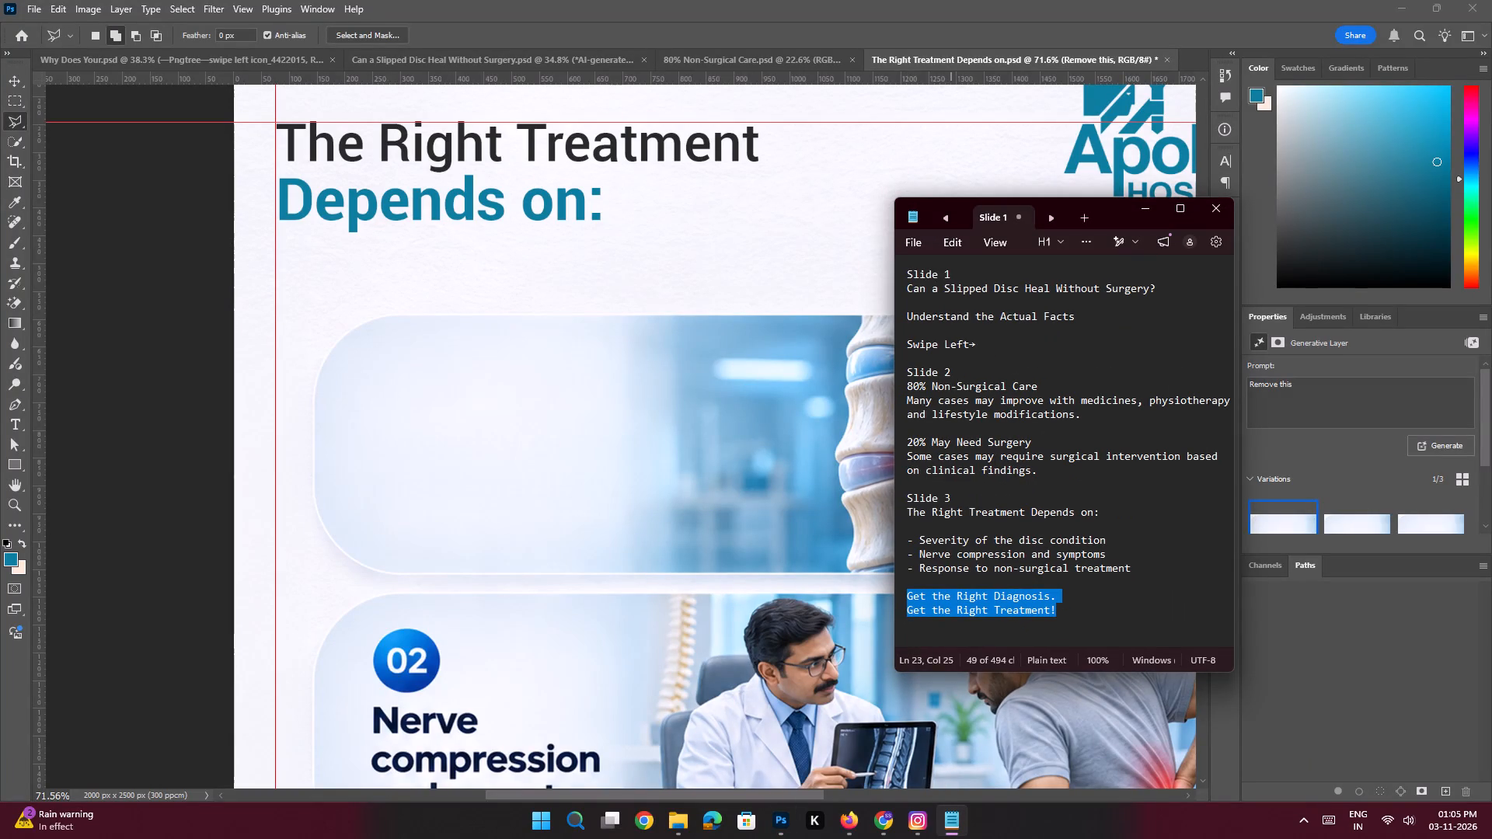
drag(1112, 540, 921, 542)
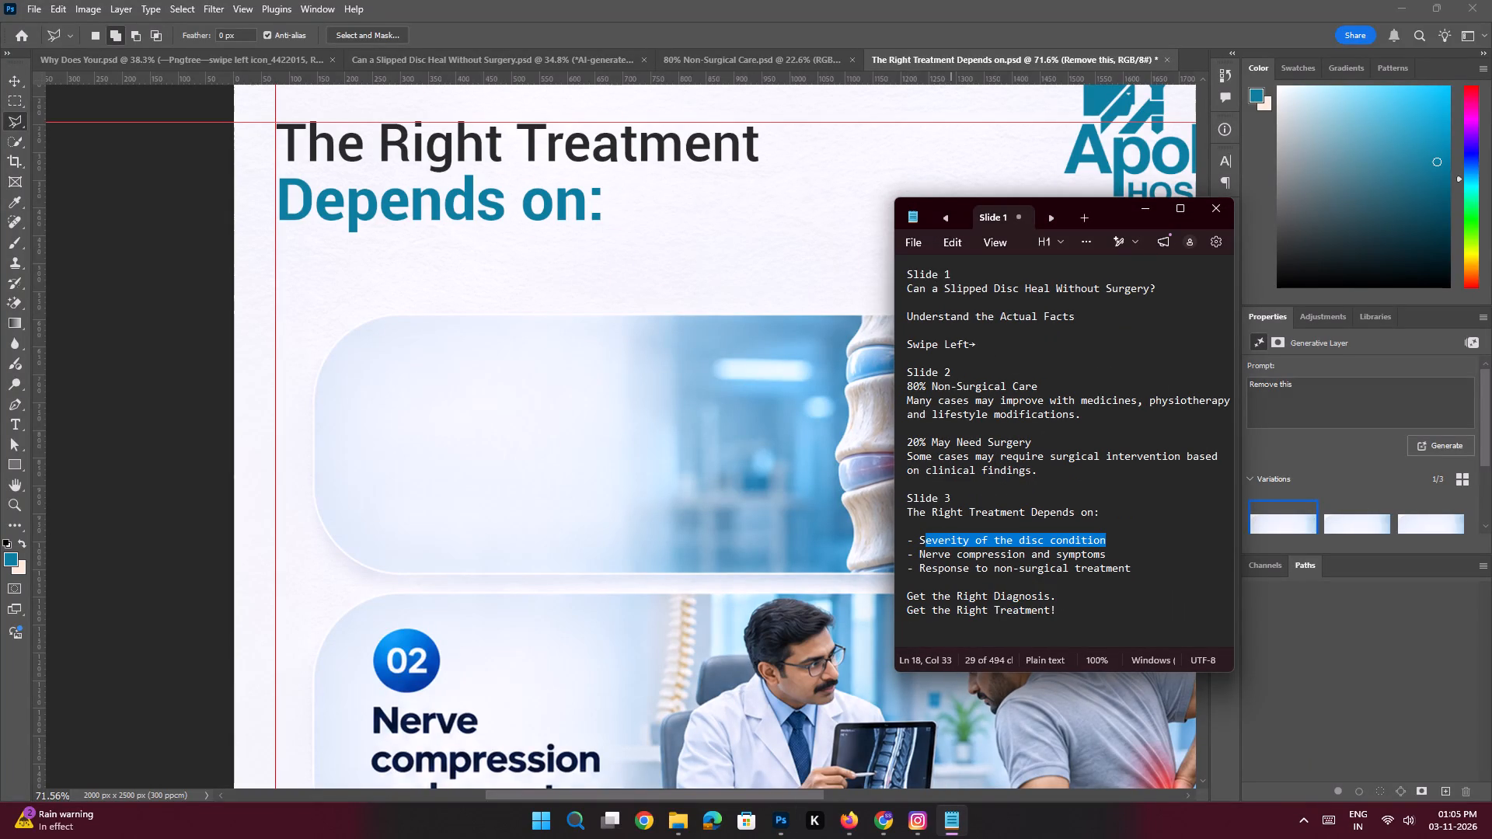
drag(921, 542, 919, 541)
key(ctrl+c)
key(ctrl+c)
click(1142, 207)
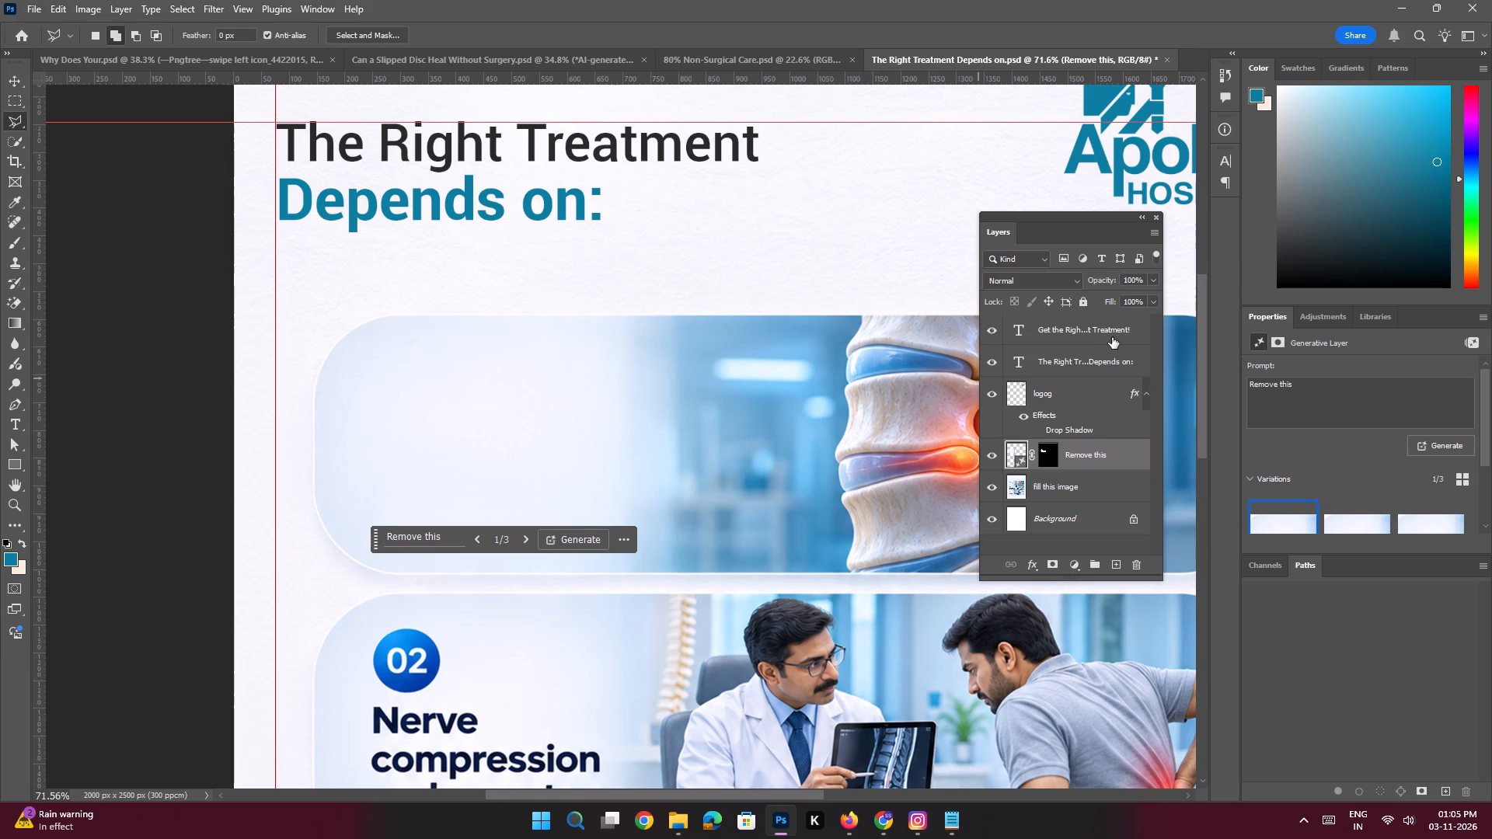
click(1104, 335)
click(1124, 562)
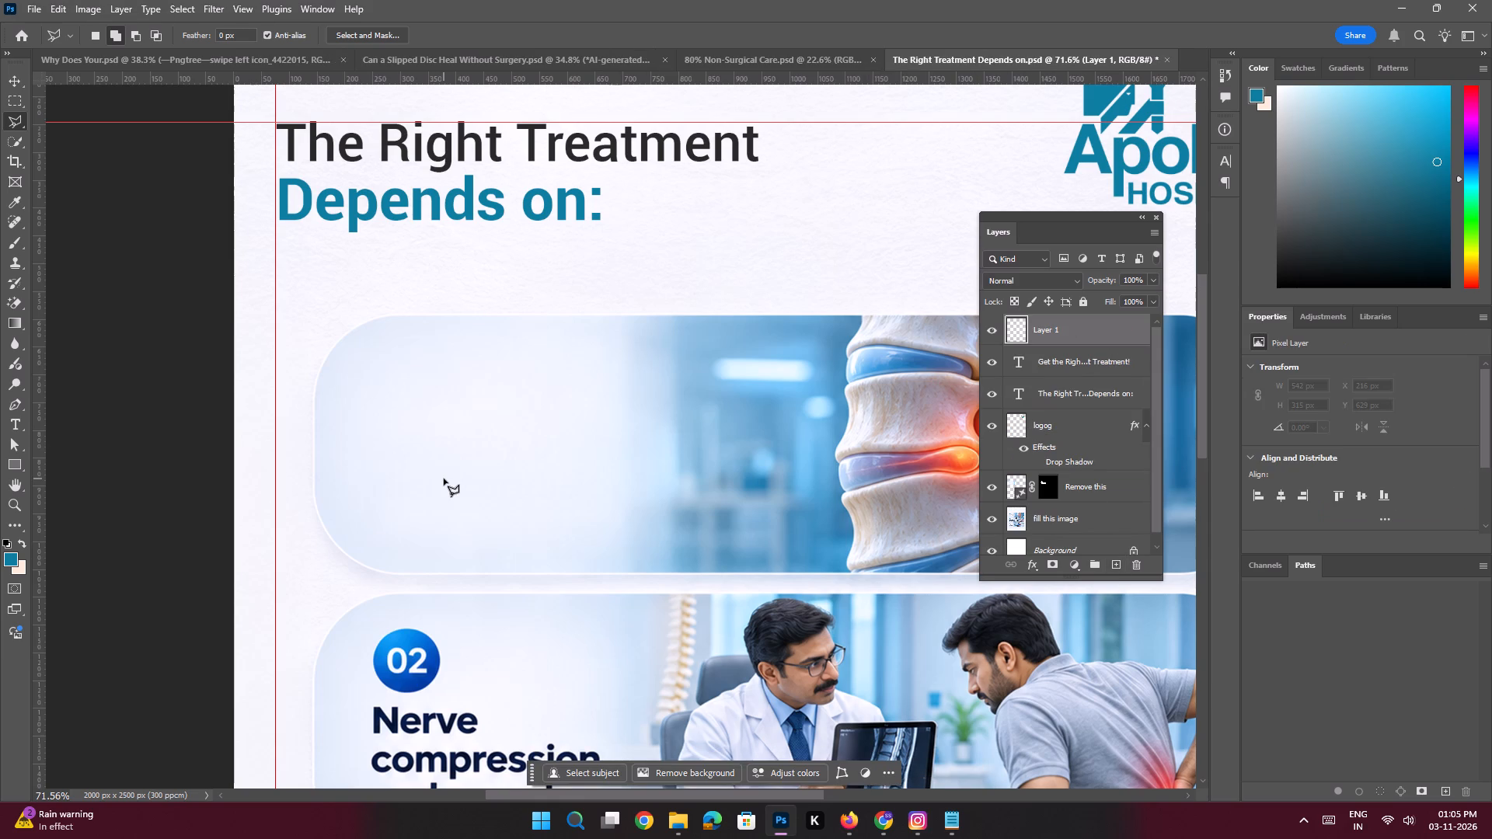
key(t)
click(437, 422)
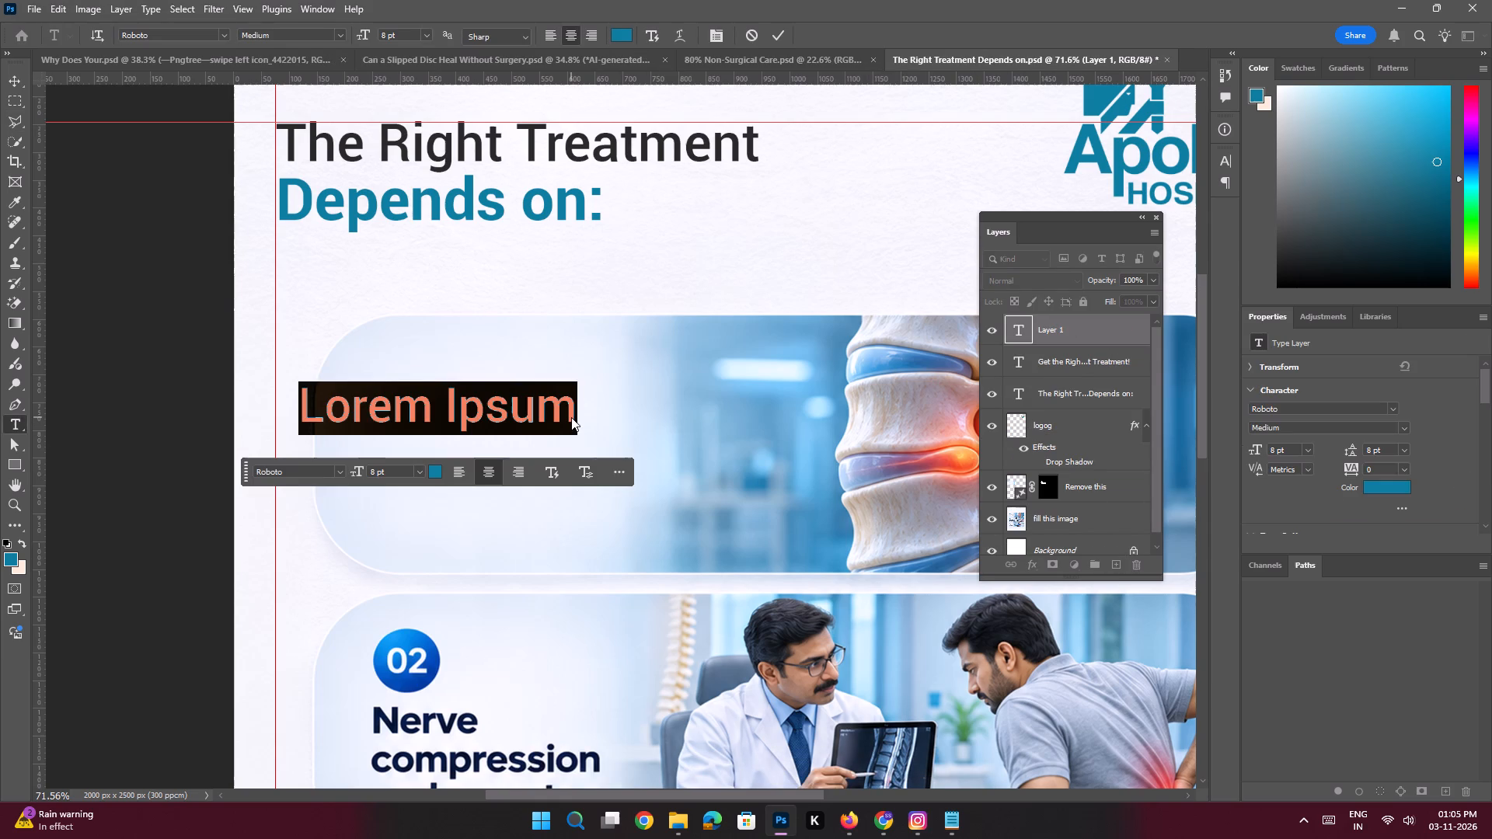
key(ctrl+v)
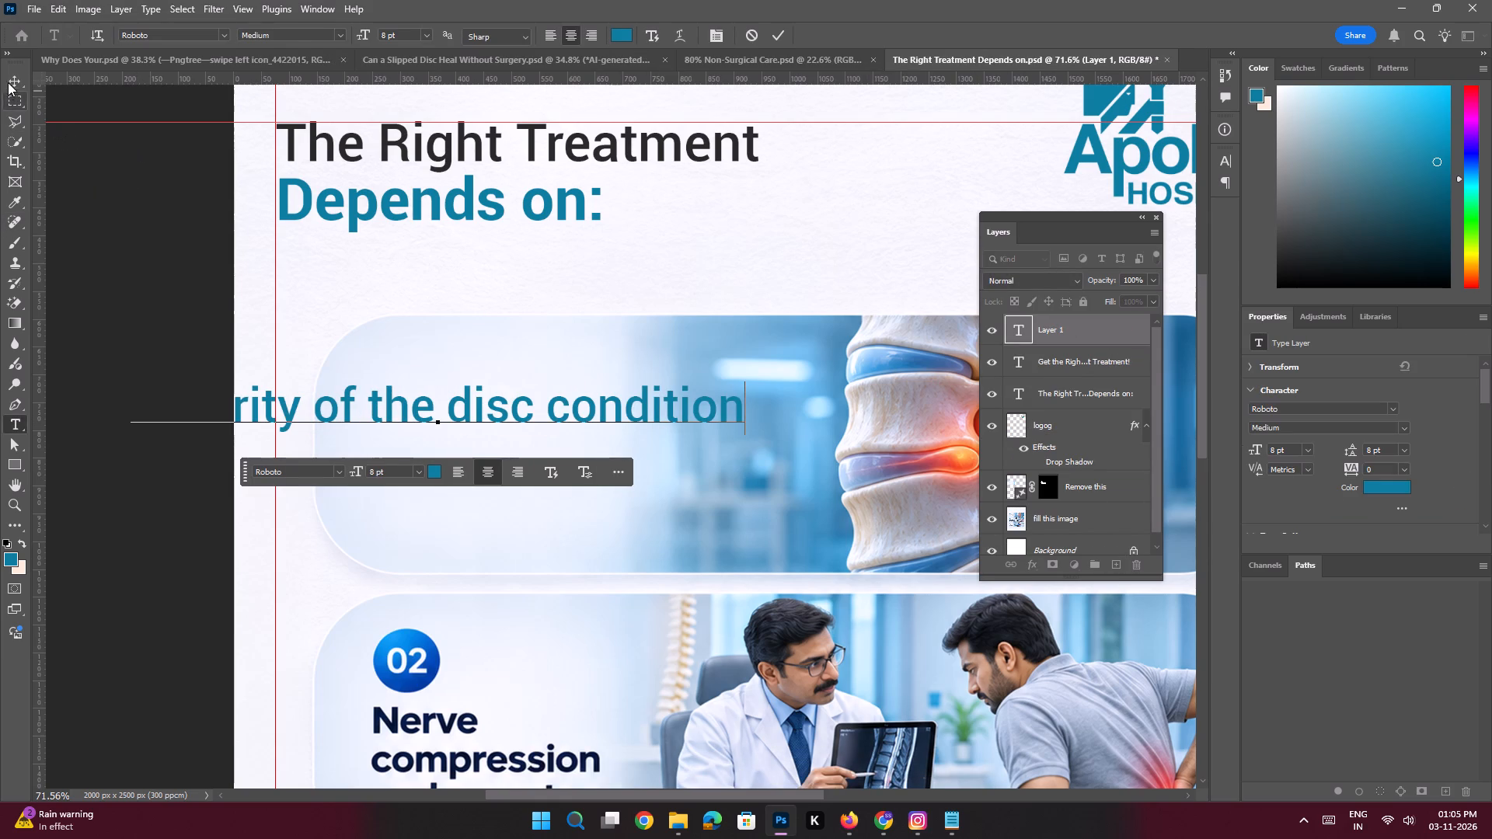
click(8, 79)
drag(529, 399, 662, 413)
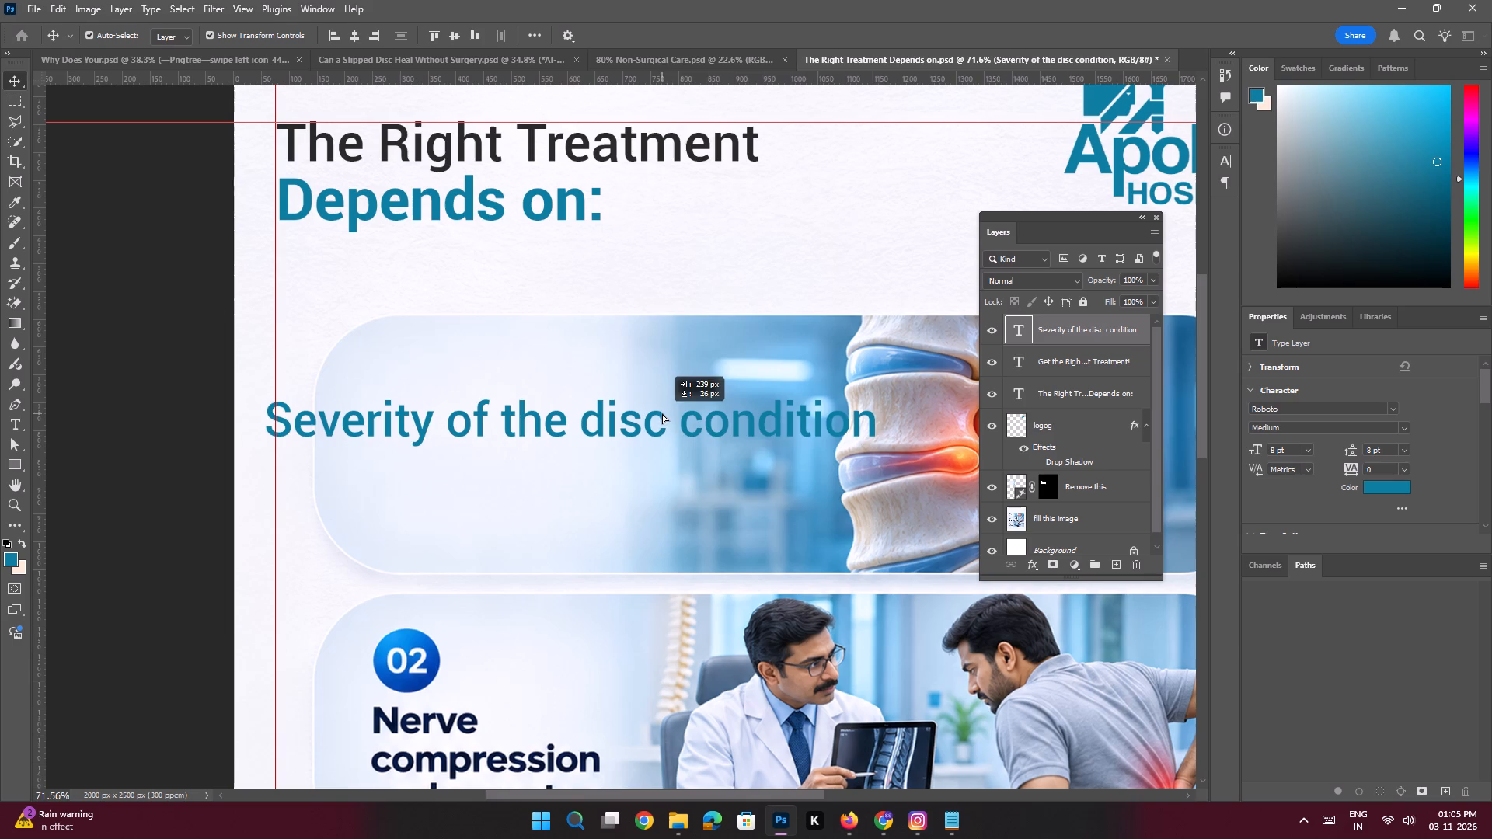
drag(662, 413, 680, 411)
Break the first card's text into two lines after "the", left-align it and place it in the card's blank area.
double_click(590, 413)
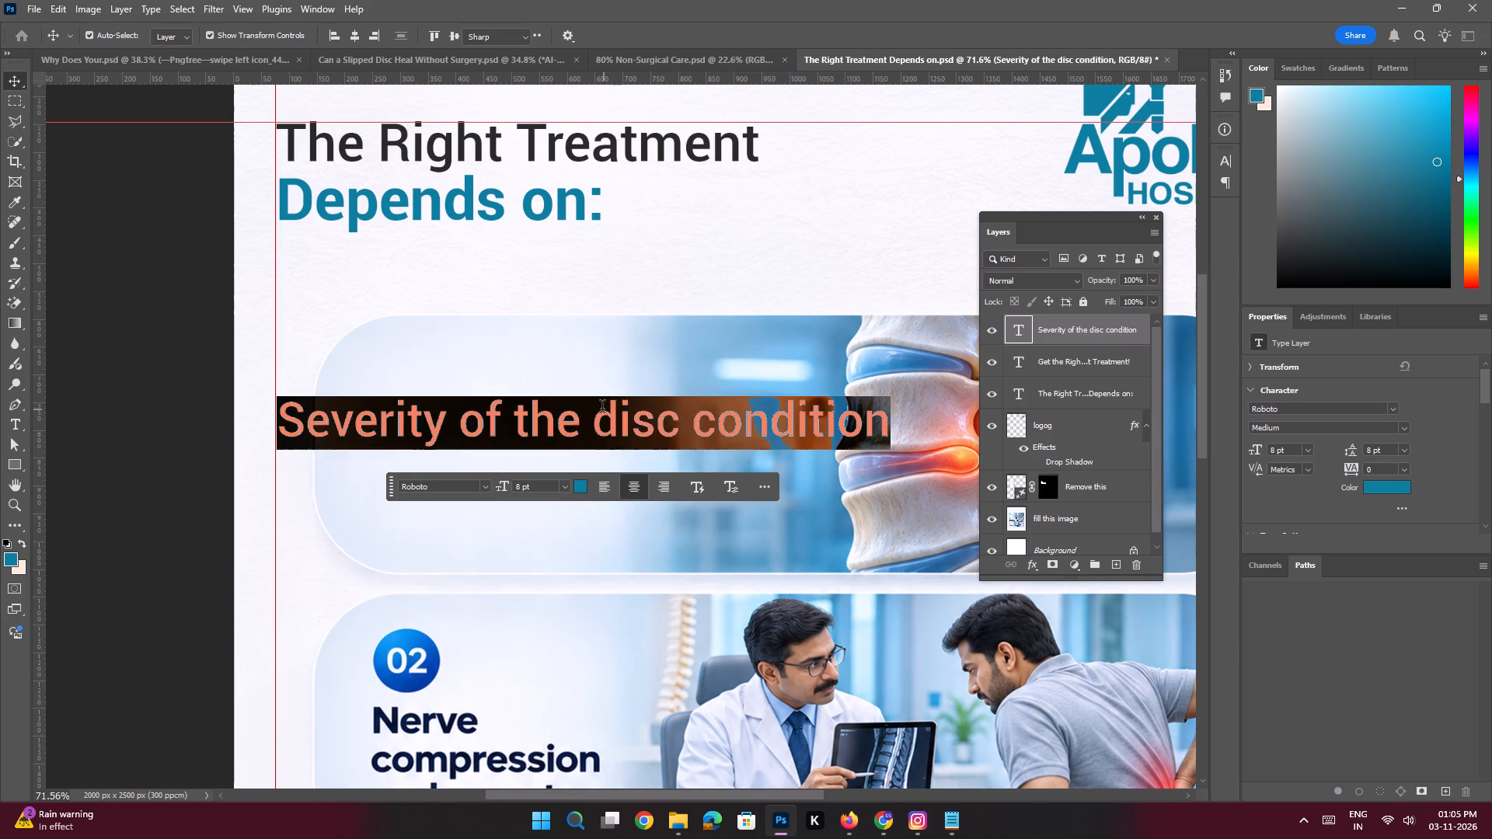
click(596, 409)
key(Return)
key(Return)
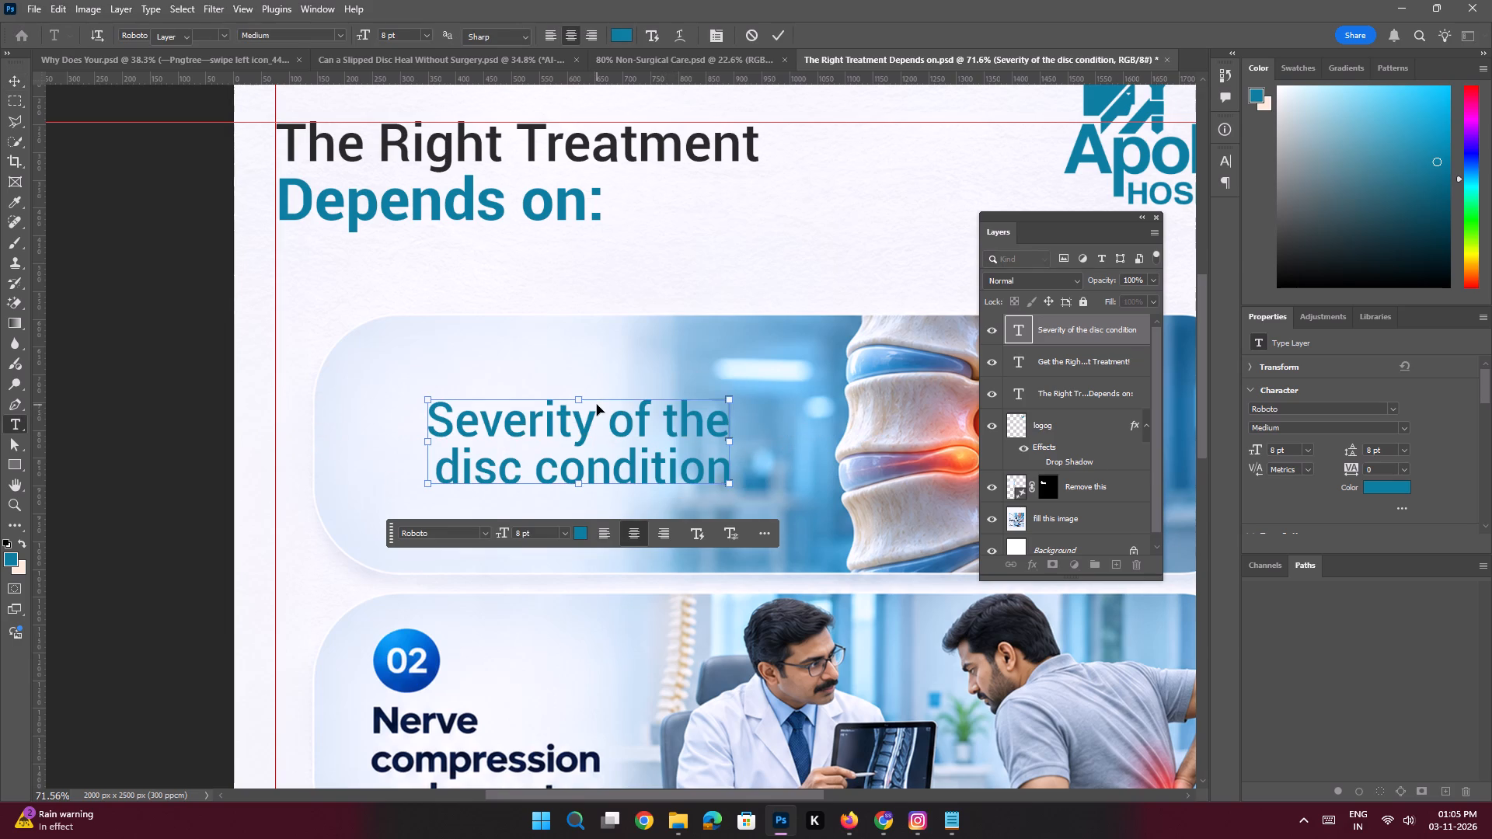
click(603, 529)
shift+drag(635, 445, 401, 447)
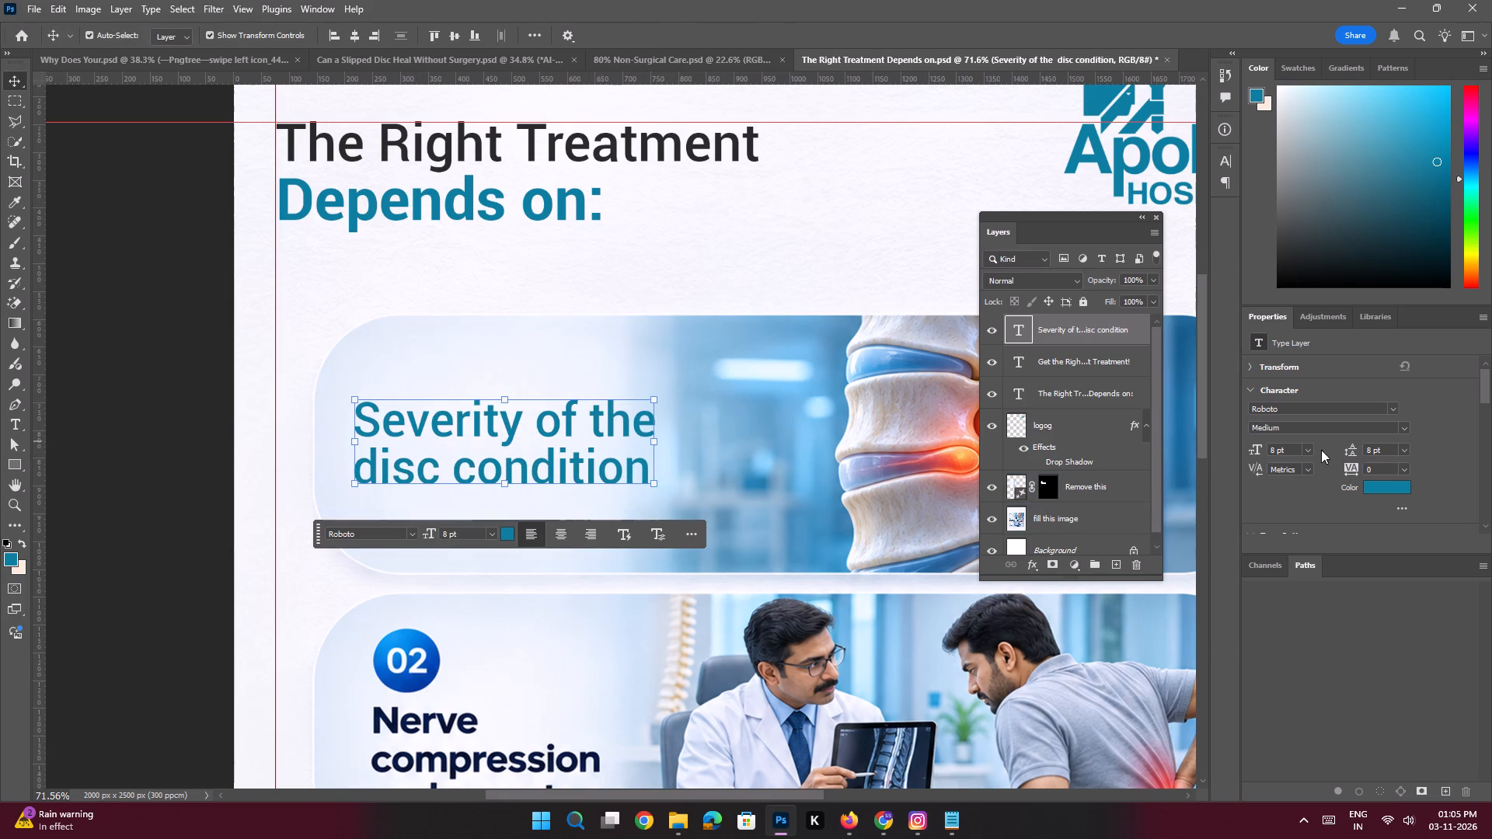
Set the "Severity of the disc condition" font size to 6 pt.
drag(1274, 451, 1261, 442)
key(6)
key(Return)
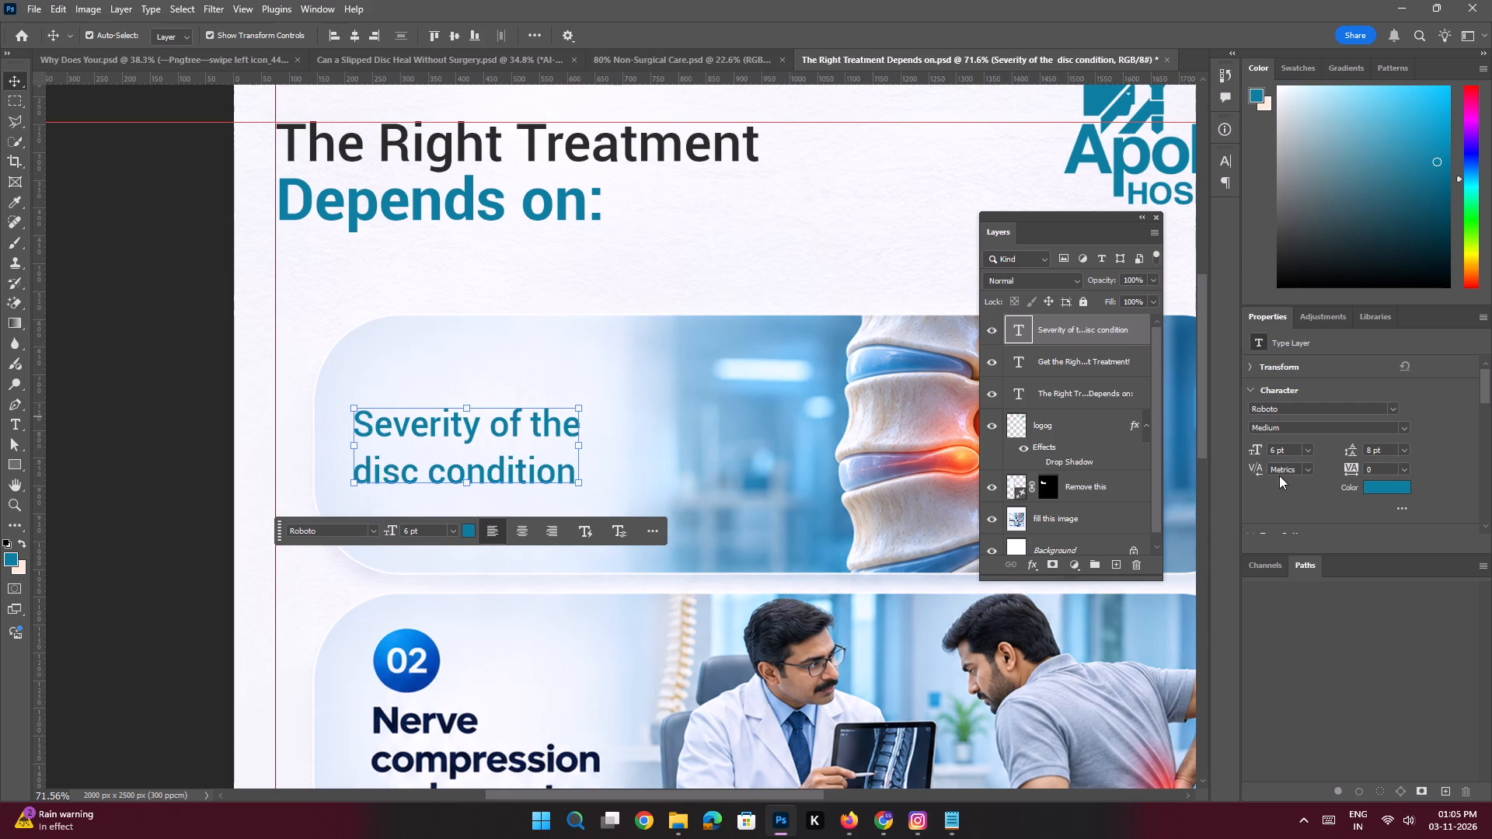
Set both the font size and the leading of the first card's text to 7 pt.
drag(1277, 447, 1257, 442)
key(7)
key(Return)
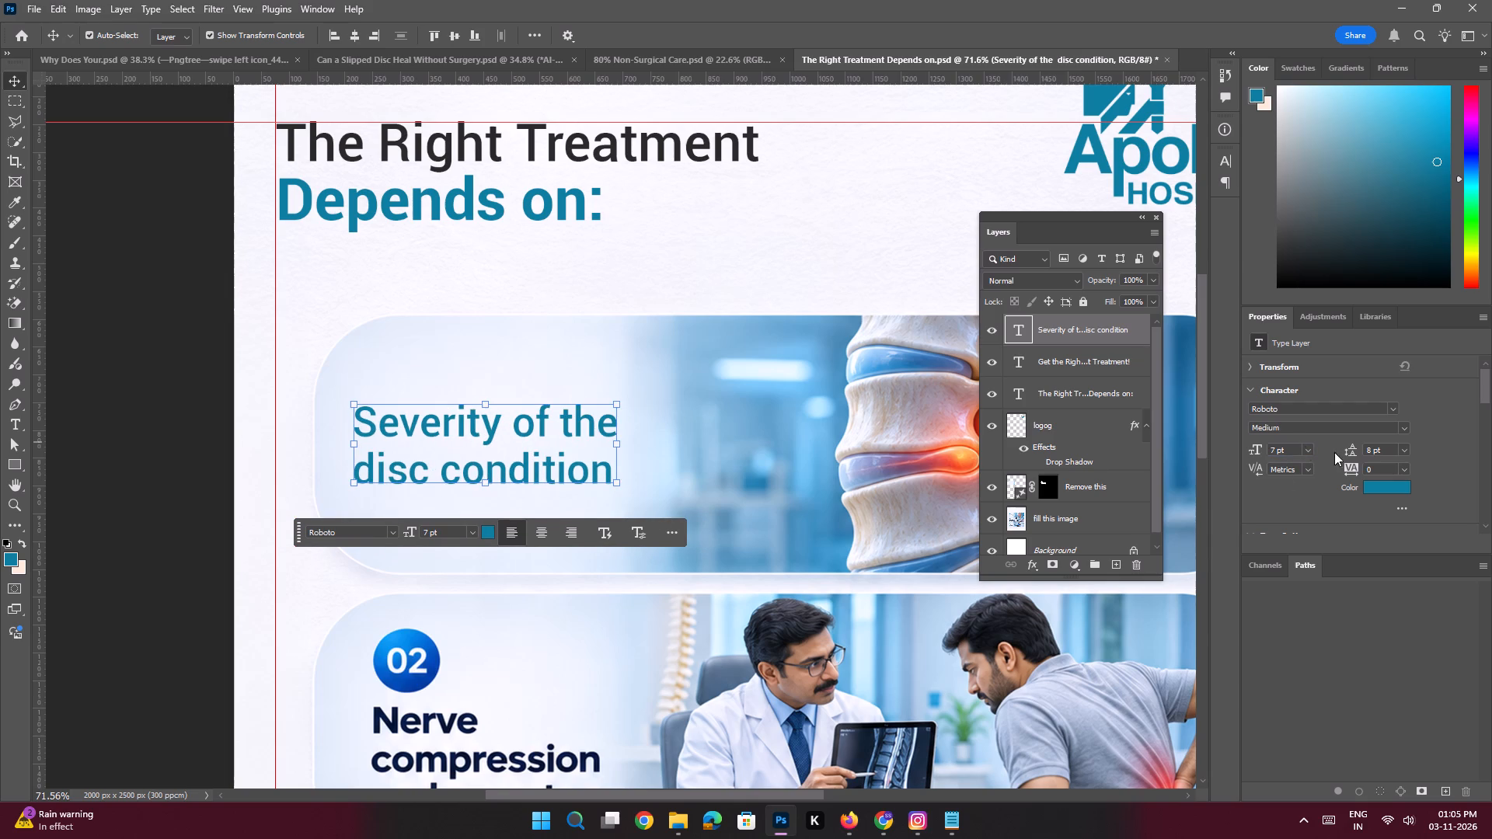
drag(1372, 452, 1338, 435)
key(7)
key(Return)
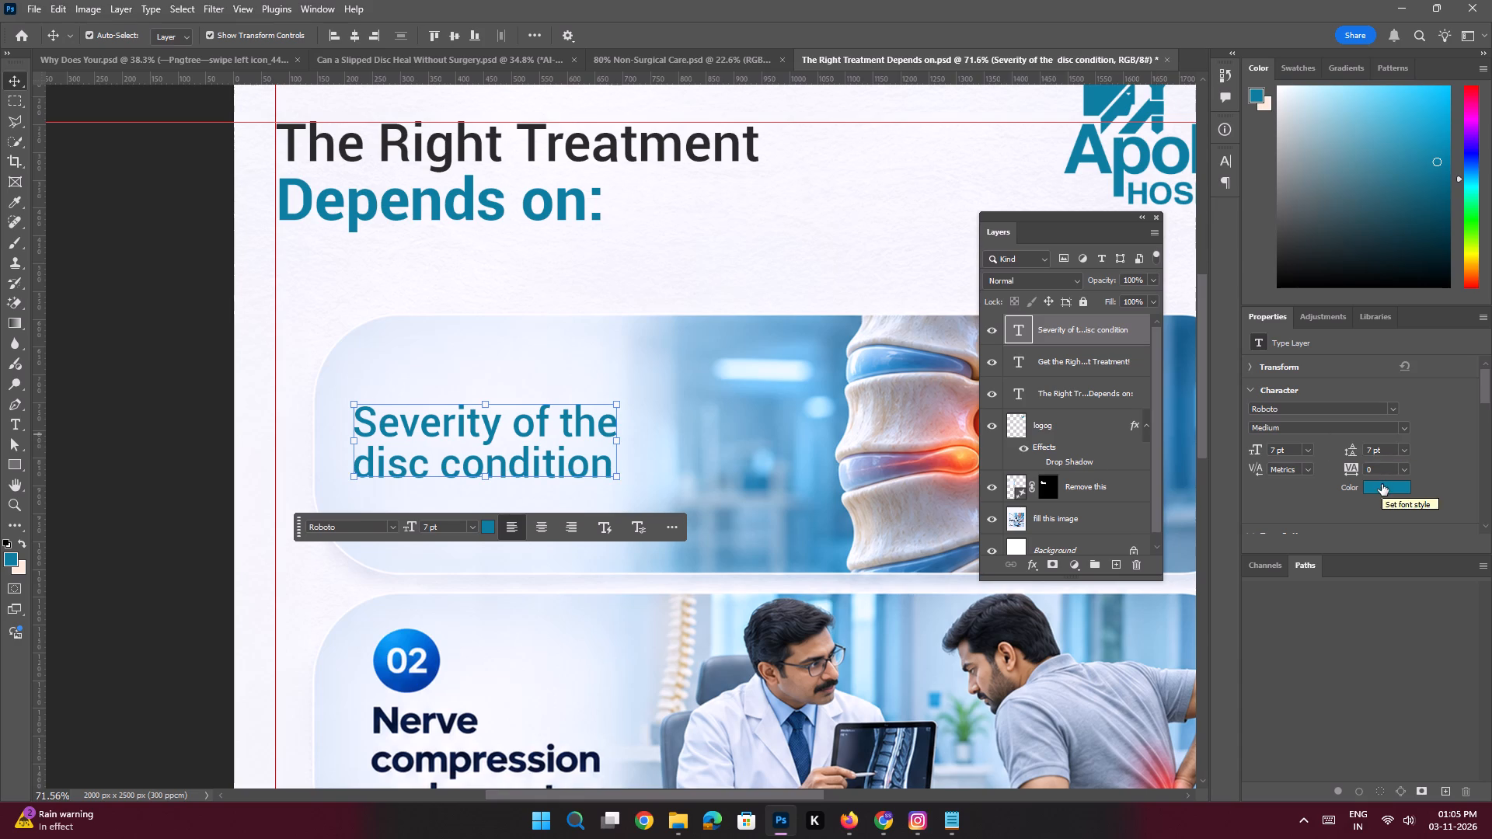
Change the colour of the "Severity of the disc condition" text to a near-black dark grey.
click(1382, 484)
drag(1105, 614, 876, 621)
key(Return)
Lasso the 02 badge and "Nerve compression and symptoms" lettering on the "fill this image" layer and erase them with Generative Fill, prompt "Remove this".
key(space)
key(space)
key(space)
key(space)
key(space)
key(space)
key(space)
key(space)
key(space)
key(space)
key(space)
key(space)
key(space)
key(space)
key(space)
key(space)
key(space)
key(space)
key(space)
key(space)
drag(668, 401, 690, 287)
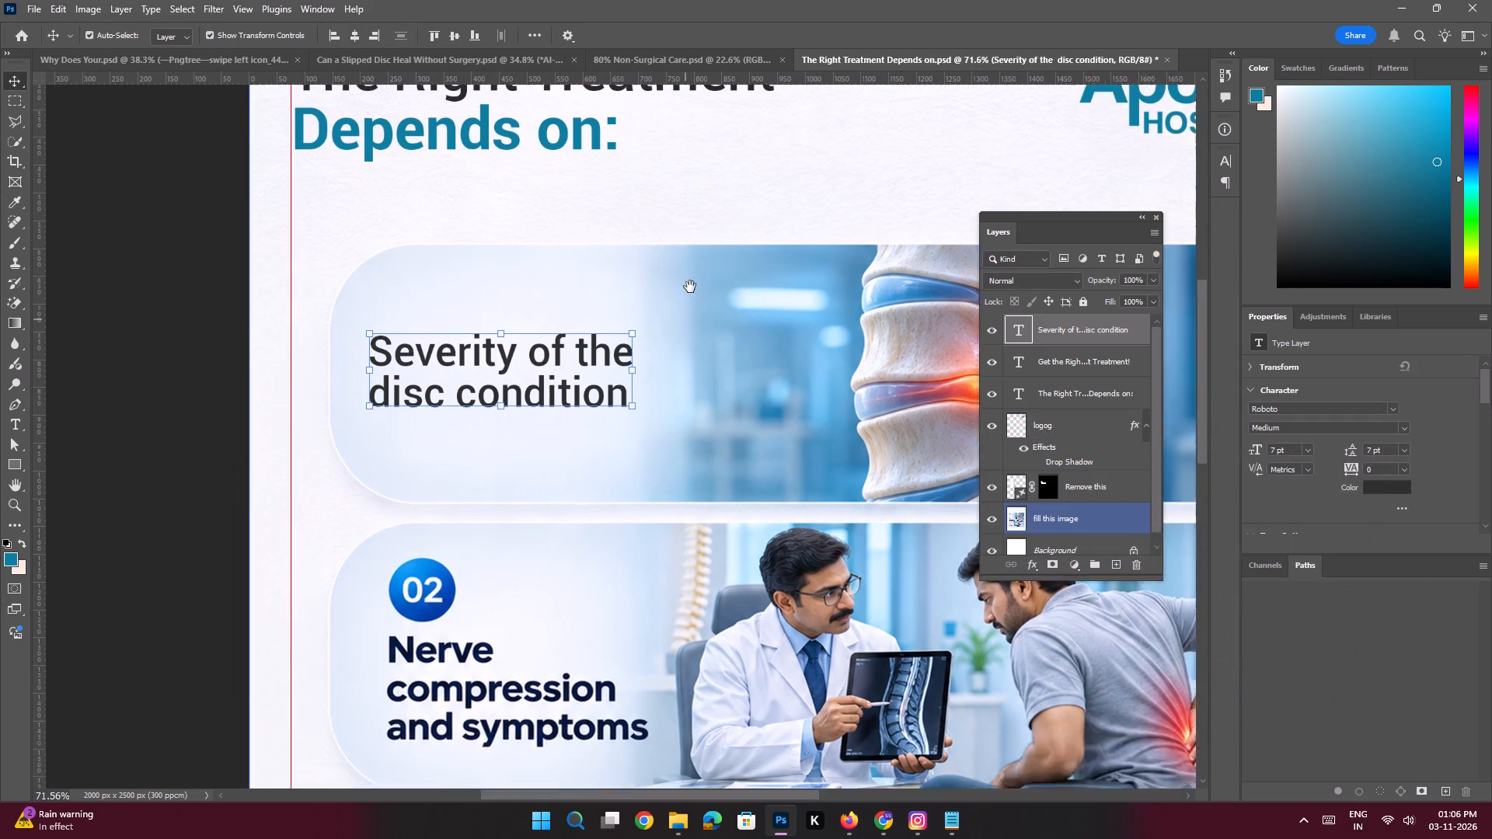
drag(690, 287, 692, 275)
click(517, 590)
key(space)
key(space)
key(space)
key(space)
key(space)
key(space)
key(space)
key(space)
key(space)
key(space)
key(space)
key(space)
drag(572, 557, 559, 512)
click(21, 119)
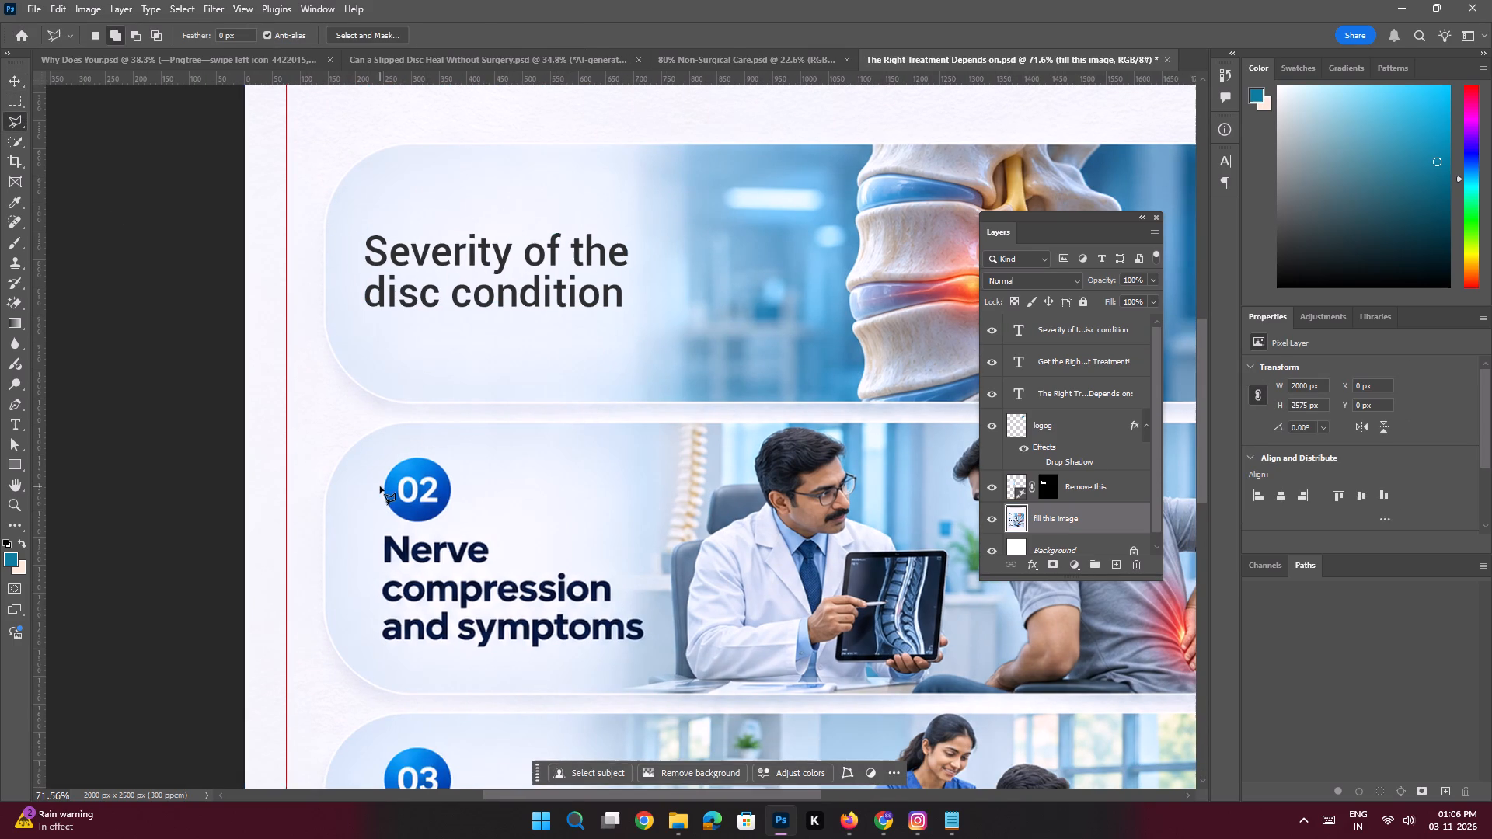
click(371, 477)
click(410, 452)
click(448, 453)
click(476, 482)
click(478, 516)
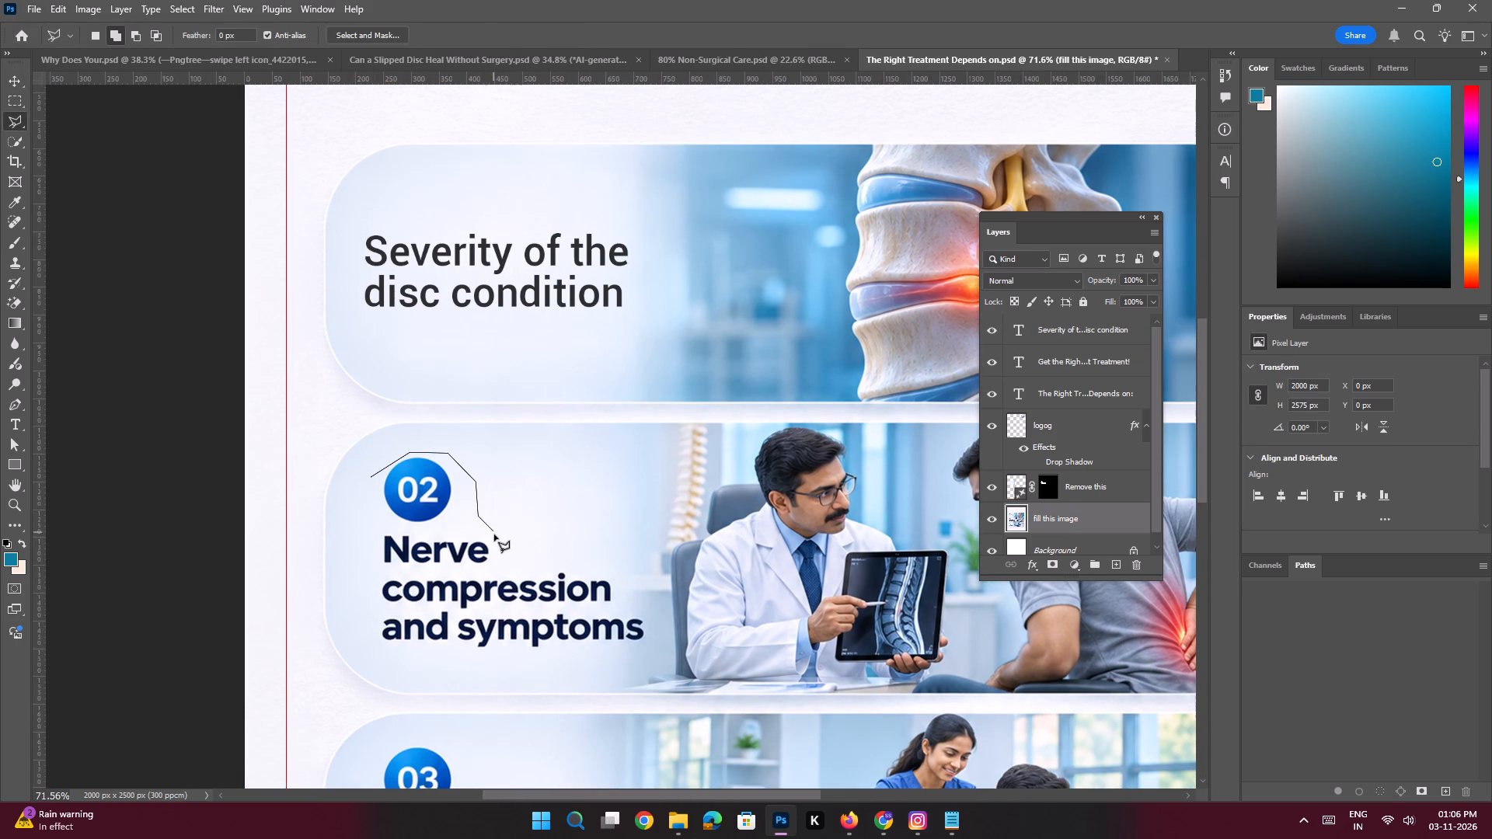
click(504, 538)
click(510, 562)
shift+click(599, 555)
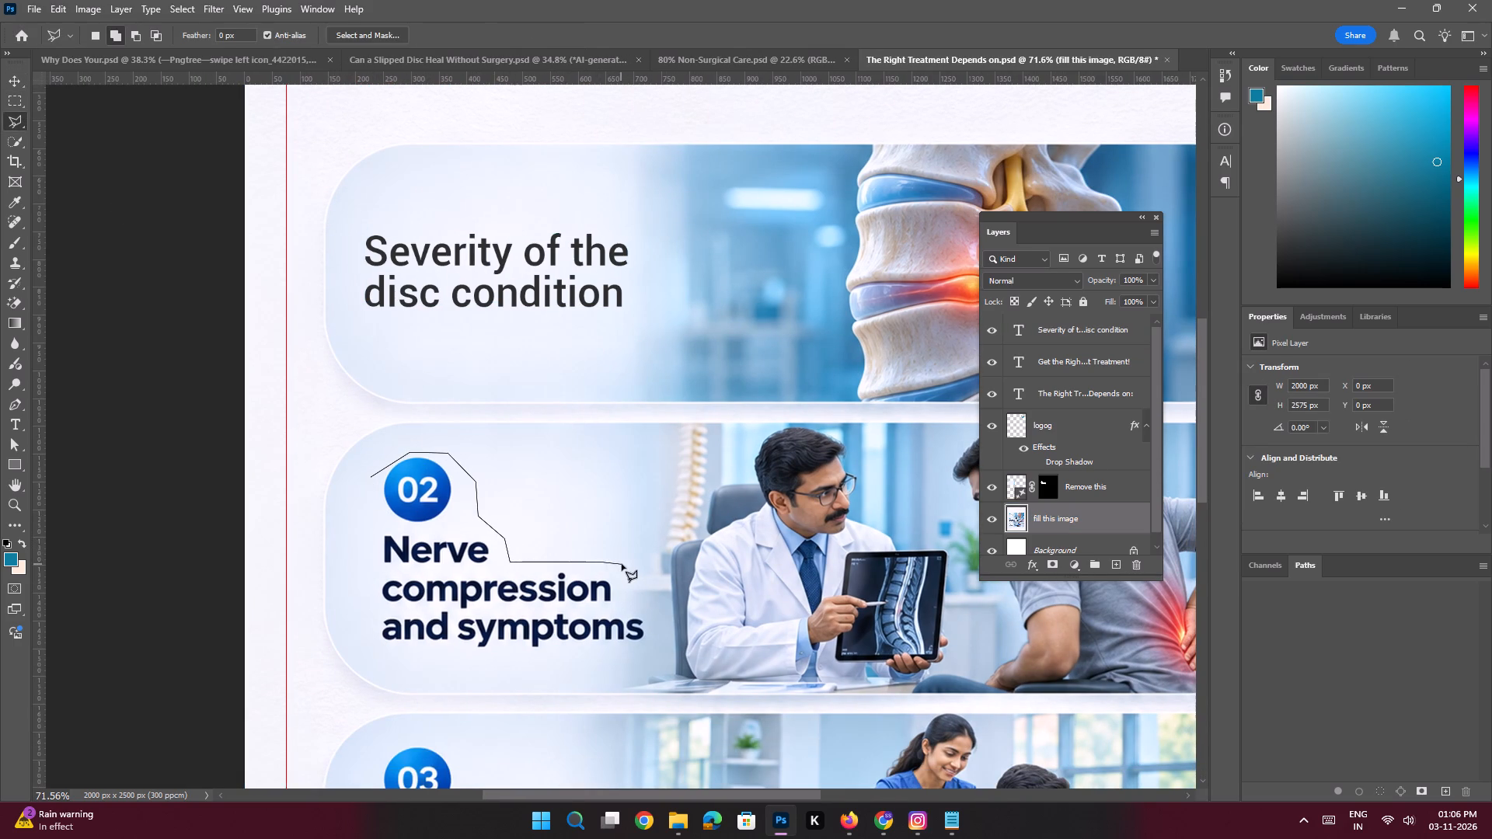
click(622, 564)
click(633, 590)
click(650, 618)
click(651, 632)
click(648, 645)
click(600, 642)
click(548, 656)
click(519, 656)
shift+click(380, 662)
click(354, 631)
click(364, 521)
double_click(372, 473)
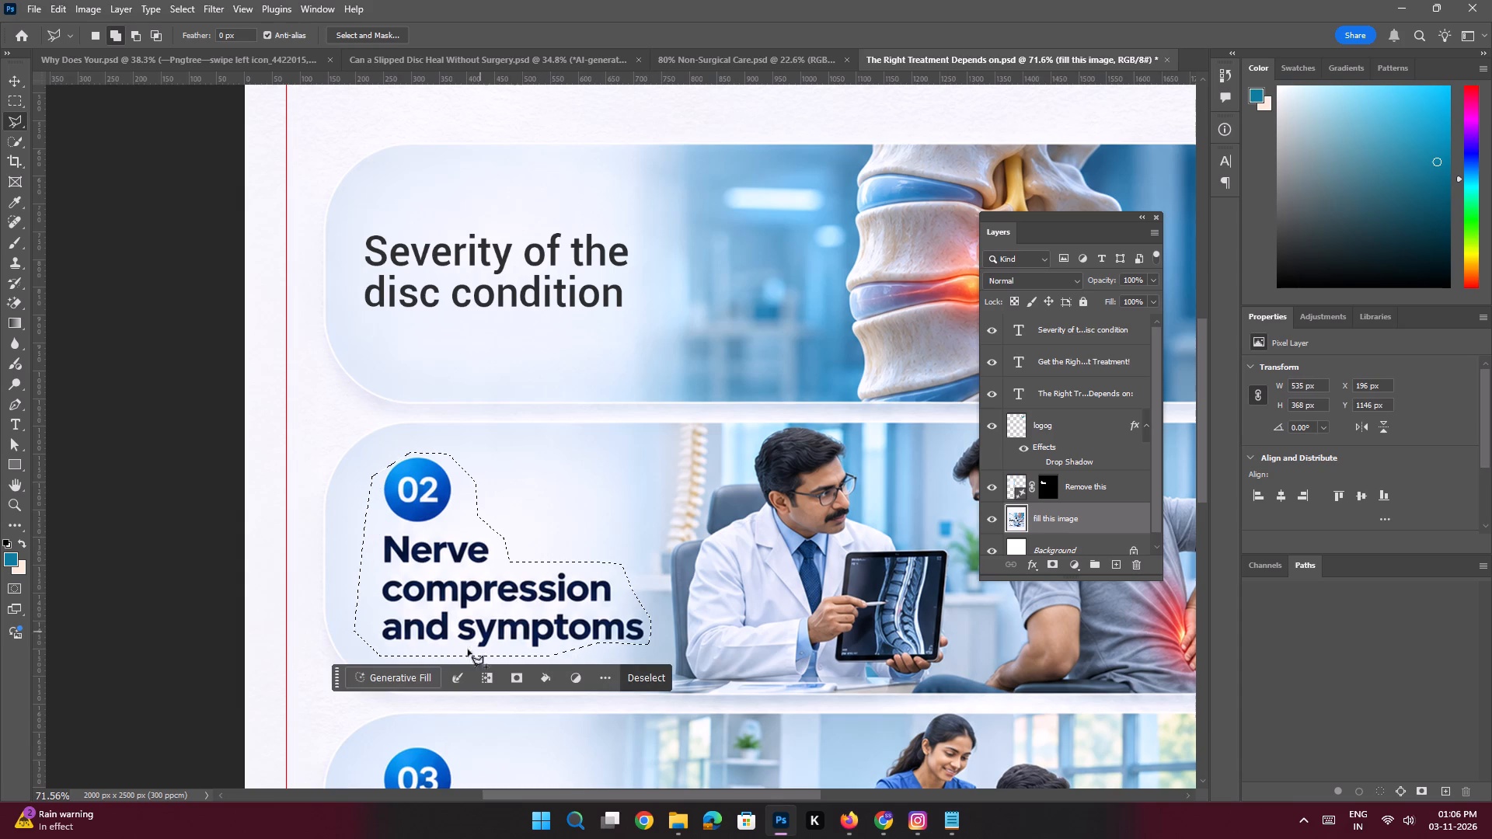
click(414, 674)
text(Remove this)
key(space)
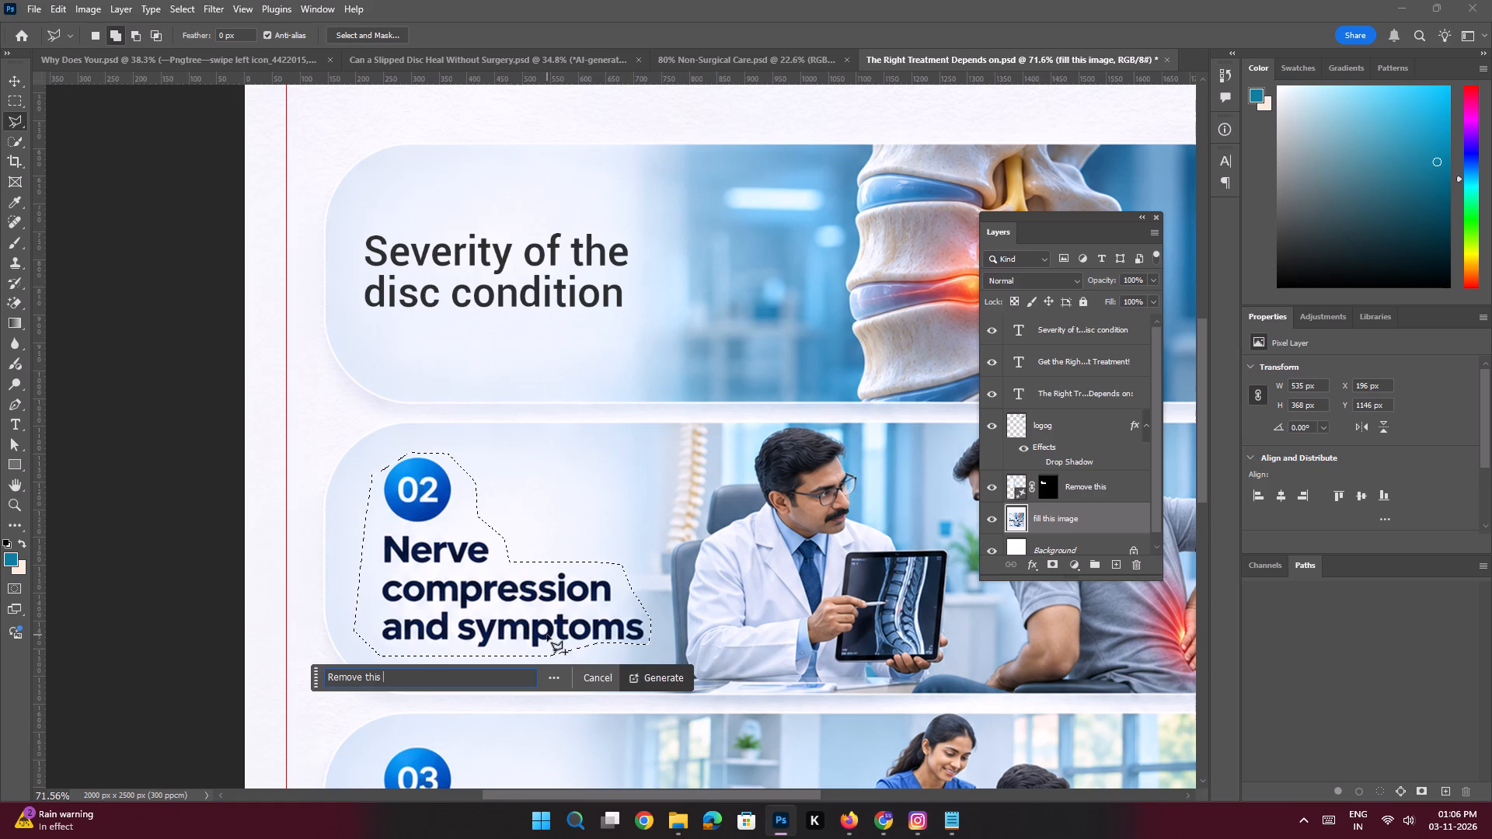
key(Return)
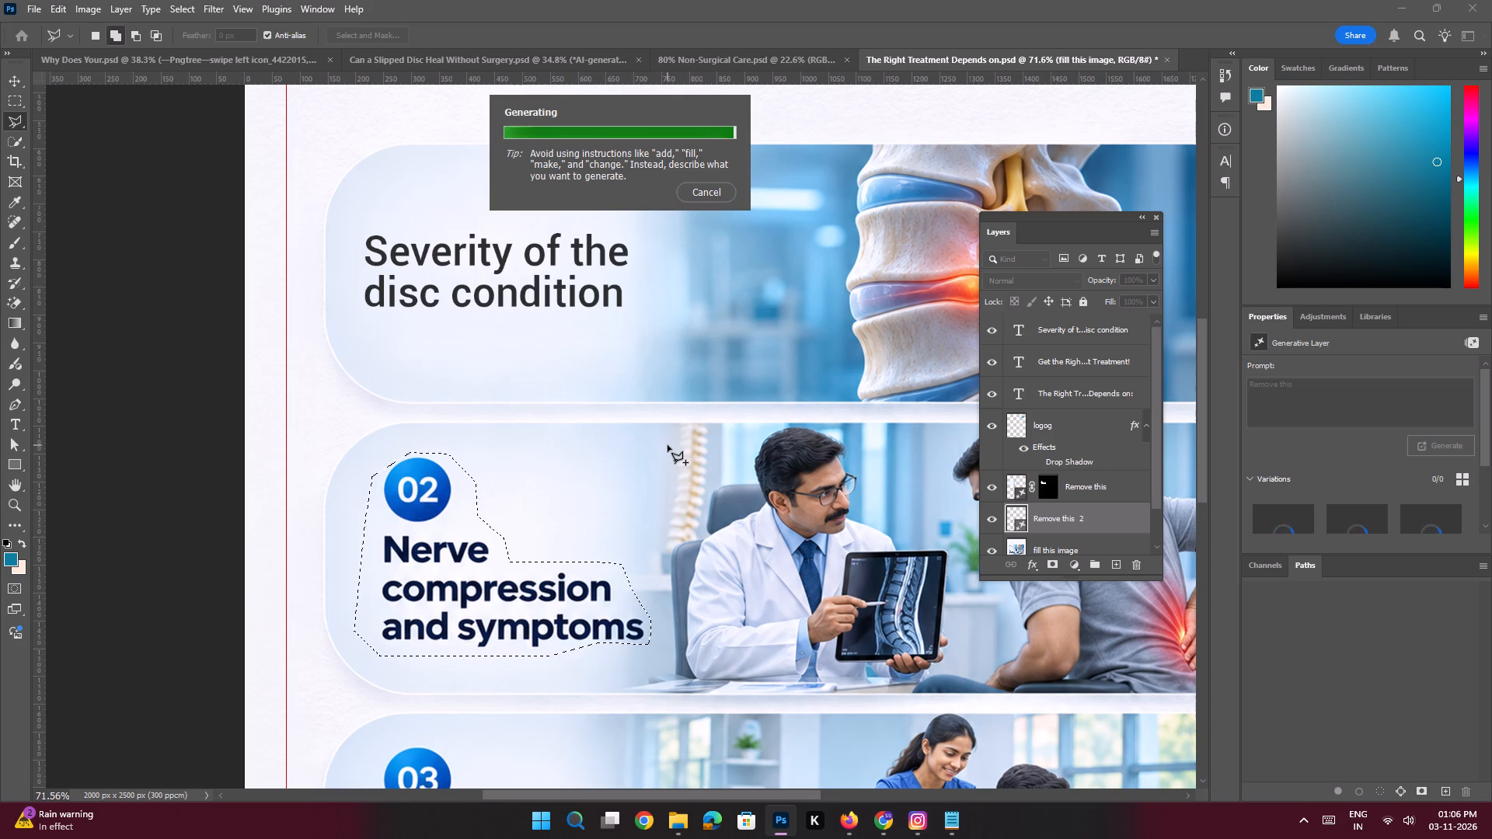
click(17, 84)
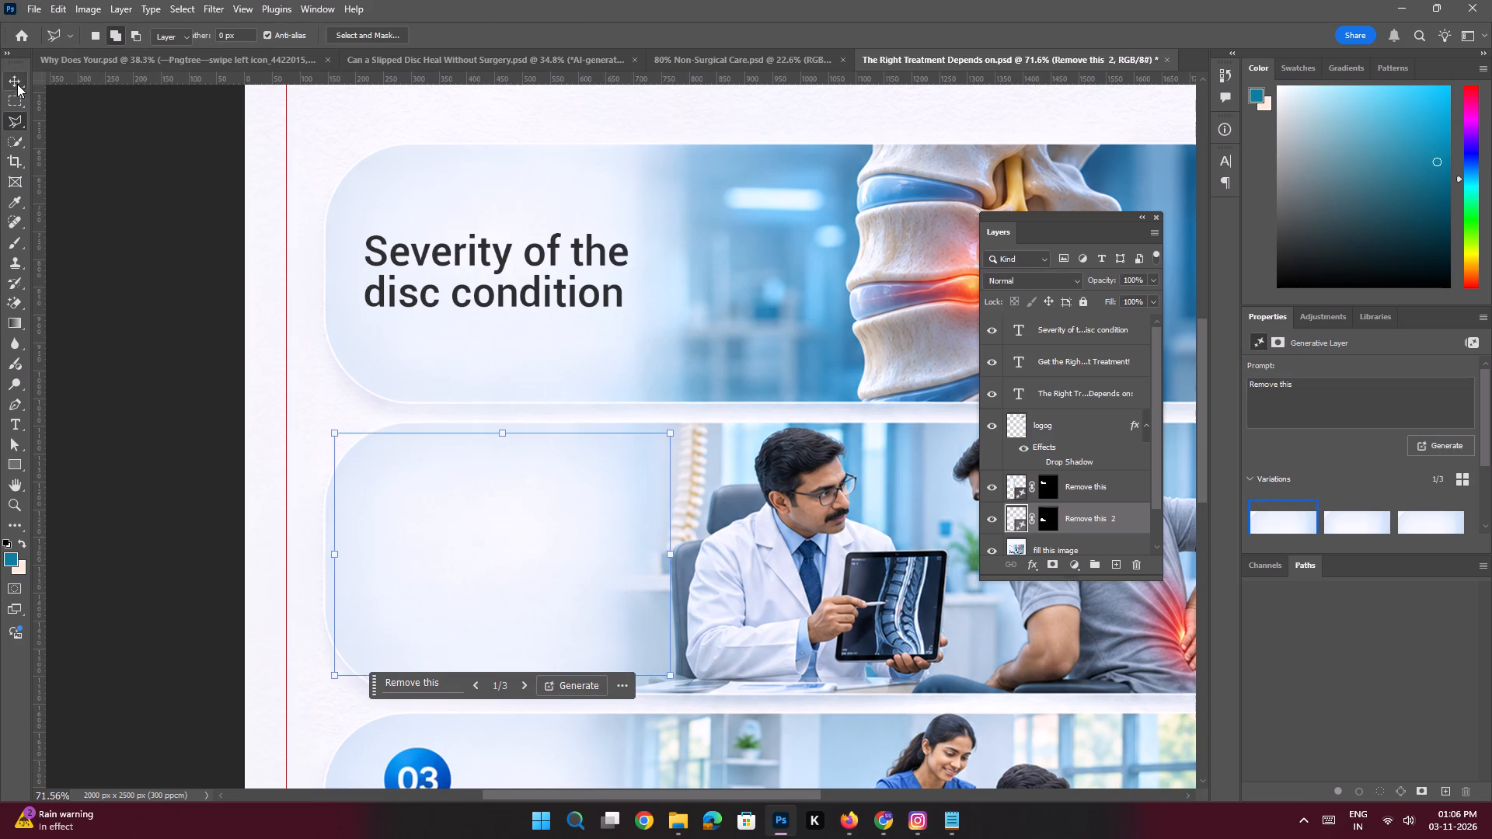
click(86, 157)
Duplicate the first card's text onto the second card and replace its wording with "Nerve compression and symptoms" copied from the notes.
click(946, 825)
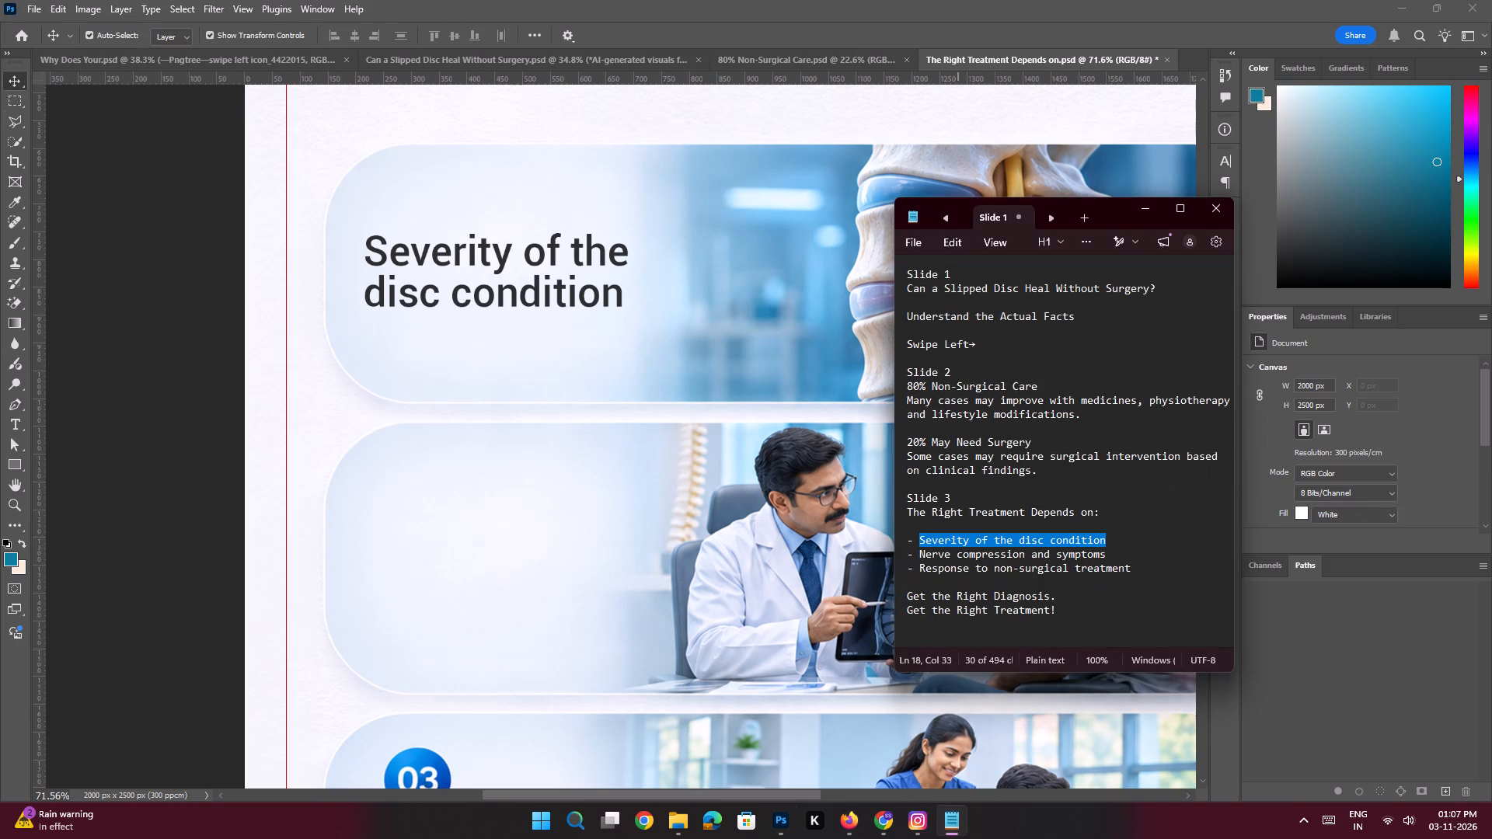
drag(1112, 558, 920, 559)
key(ctrl+c)
key(ctrl+c)
key(ctrl+c)
click(1150, 208)
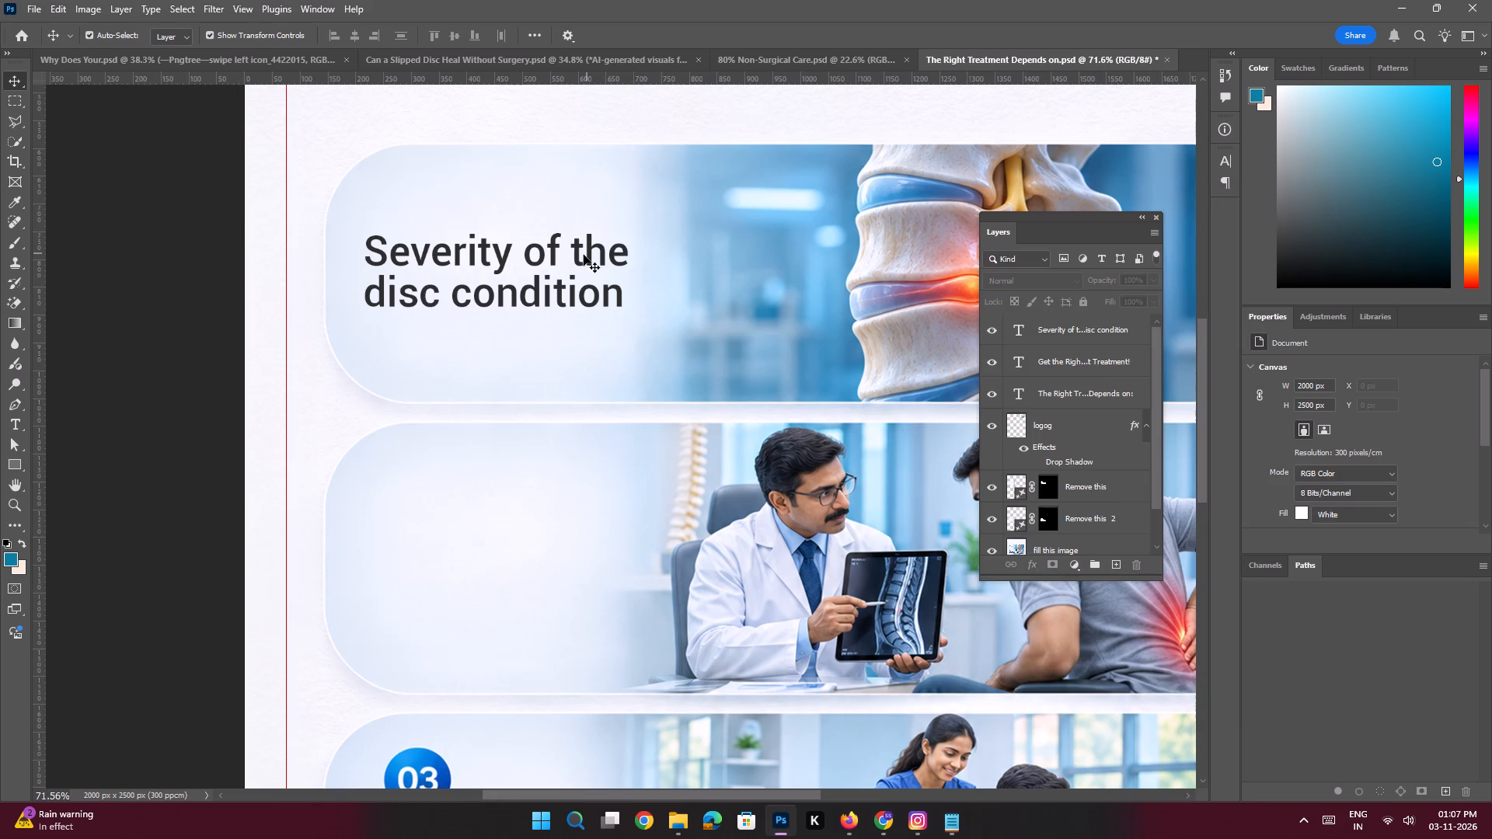
click(457, 268)
alt+shift+drag(465, 256, 465, 496)
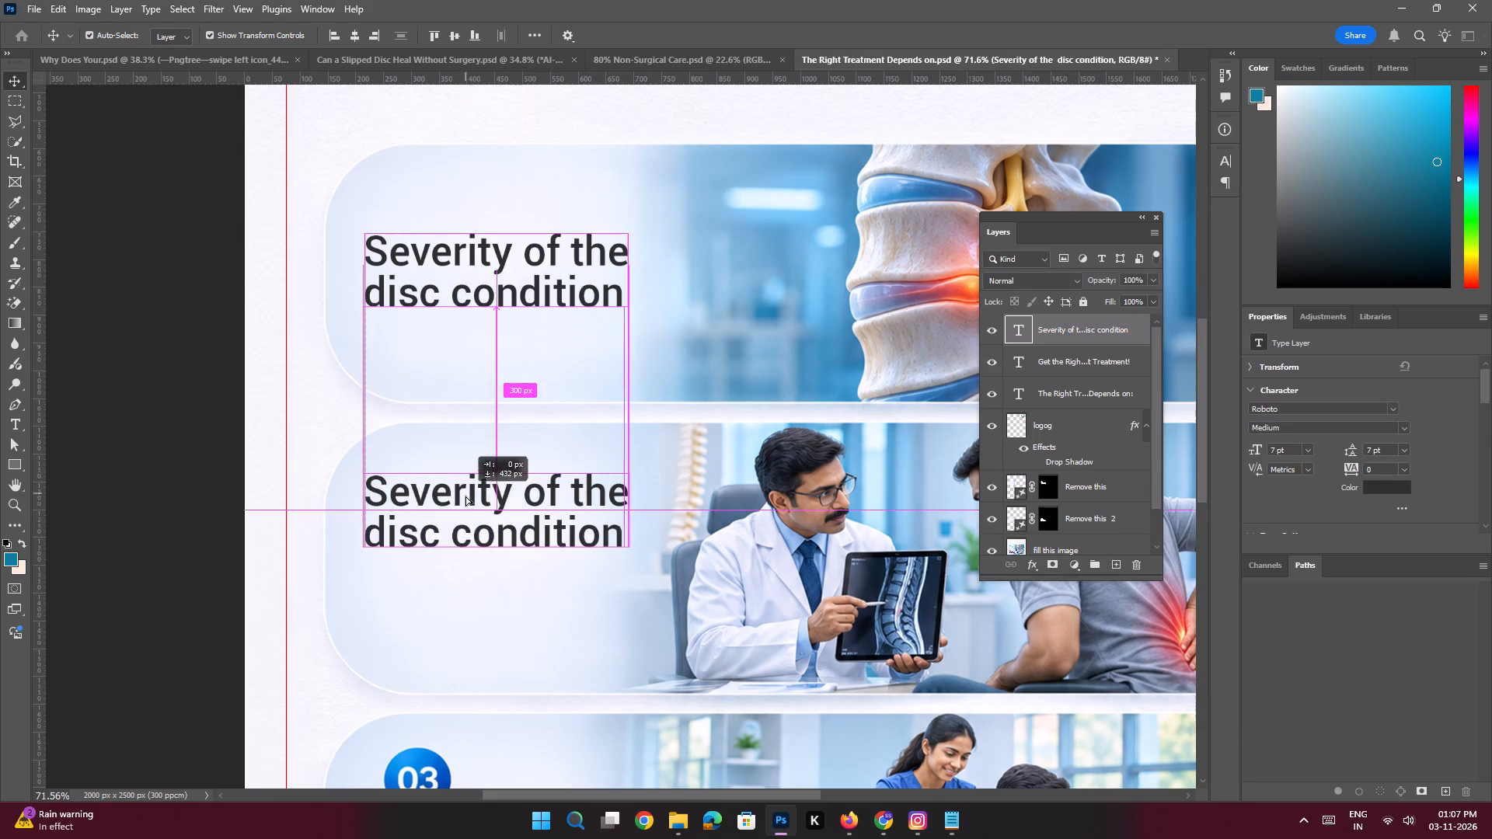
alt+shift+drag(465, 496, 460, 540)
double_click(460, 540)
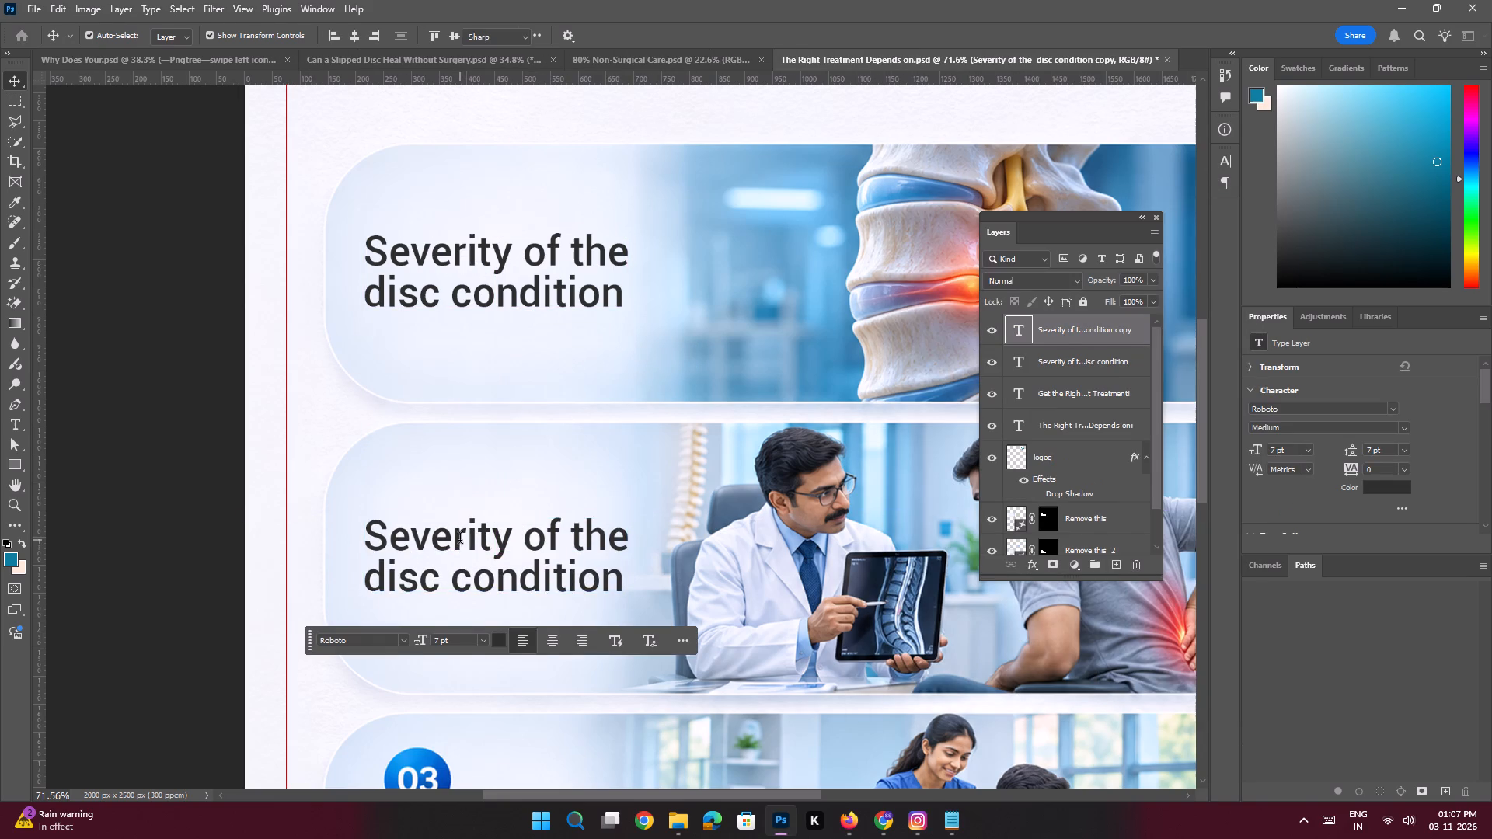
key(ctrl+v)
key(Return)
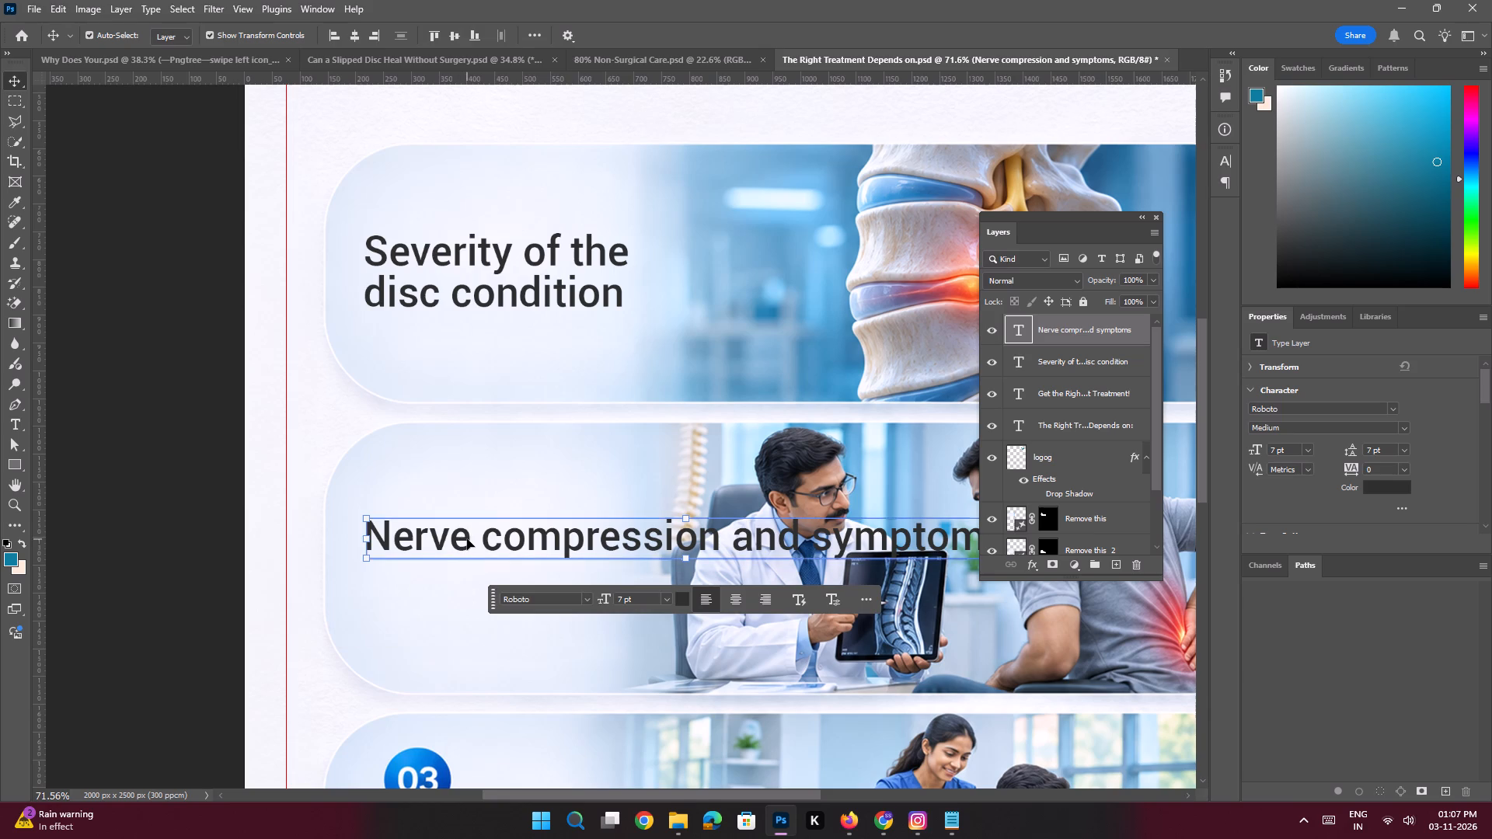
Break the second card's text into three lines, "Nerve / compression / and symptoms", and move it slightly up within the card.
double_click(467, 539)
click(477, 531)
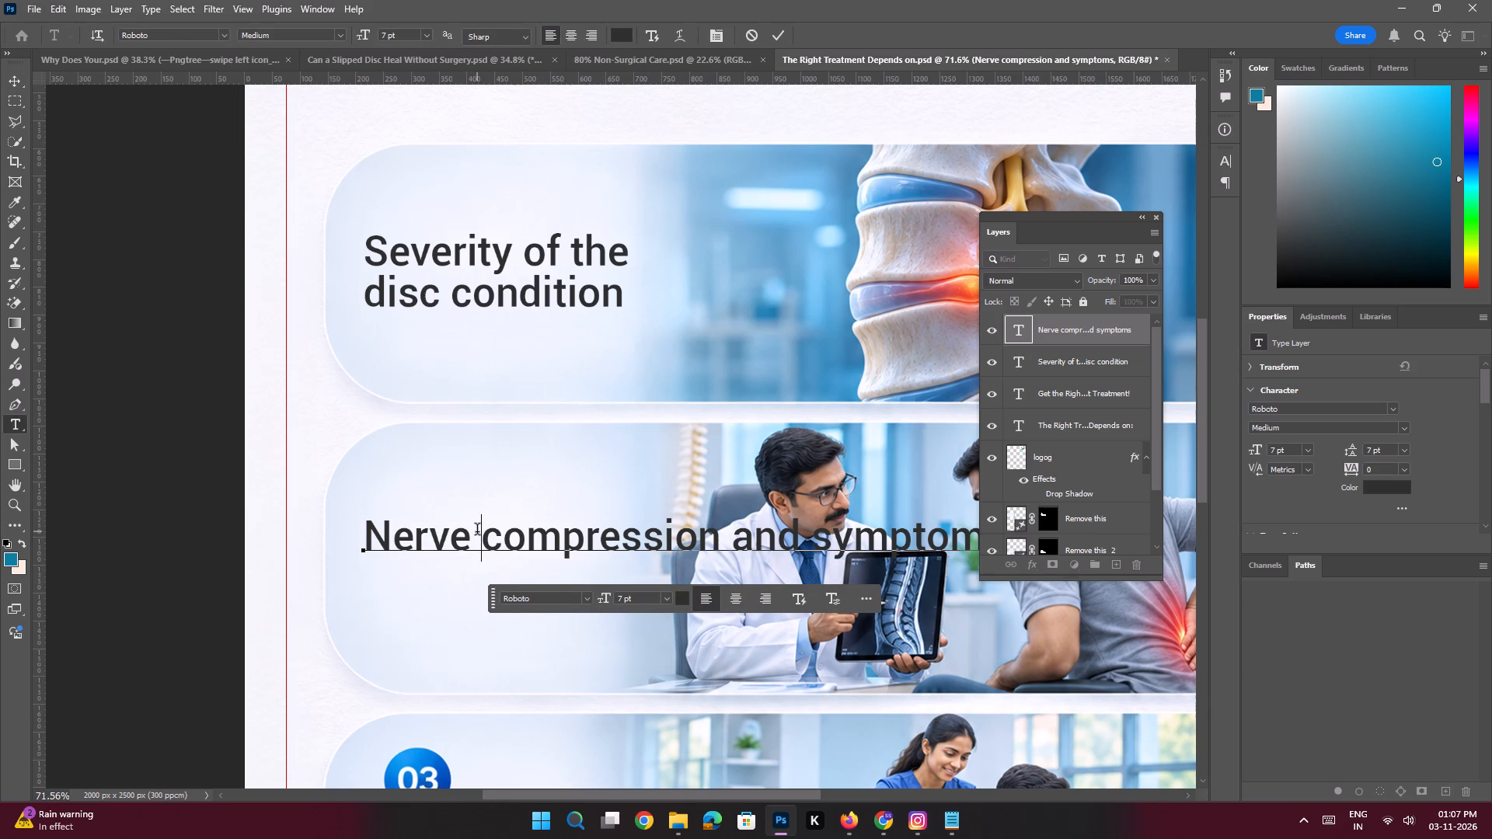
key(Return)
click(610, 569)
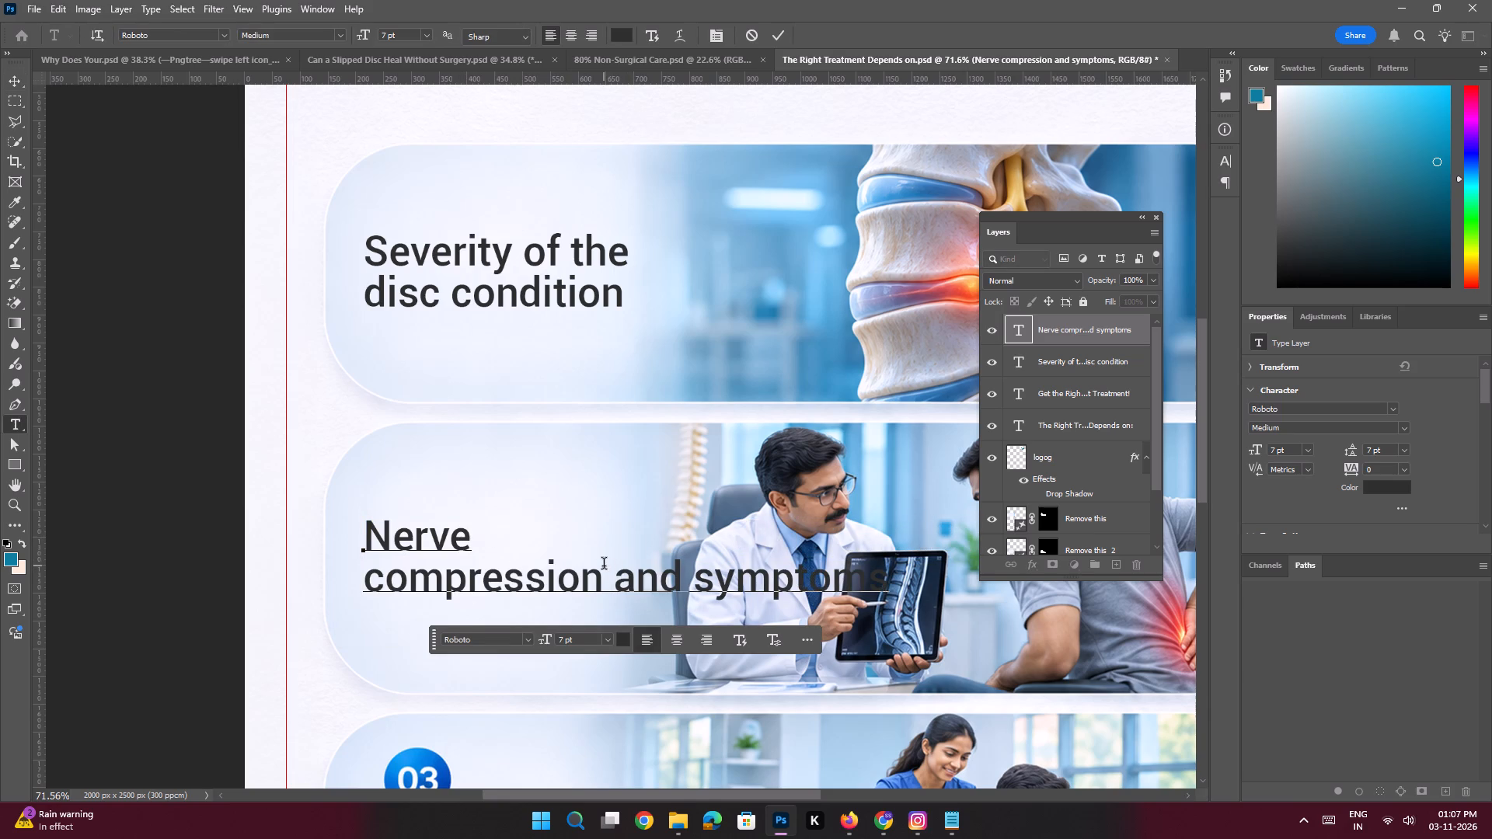
key(Return)
key(Return)
shift+drag(490, 587, 491, 570)
key(space)
ctrl+drag(588, 504, 554, 496)
drag(558, 513, 559, 377)
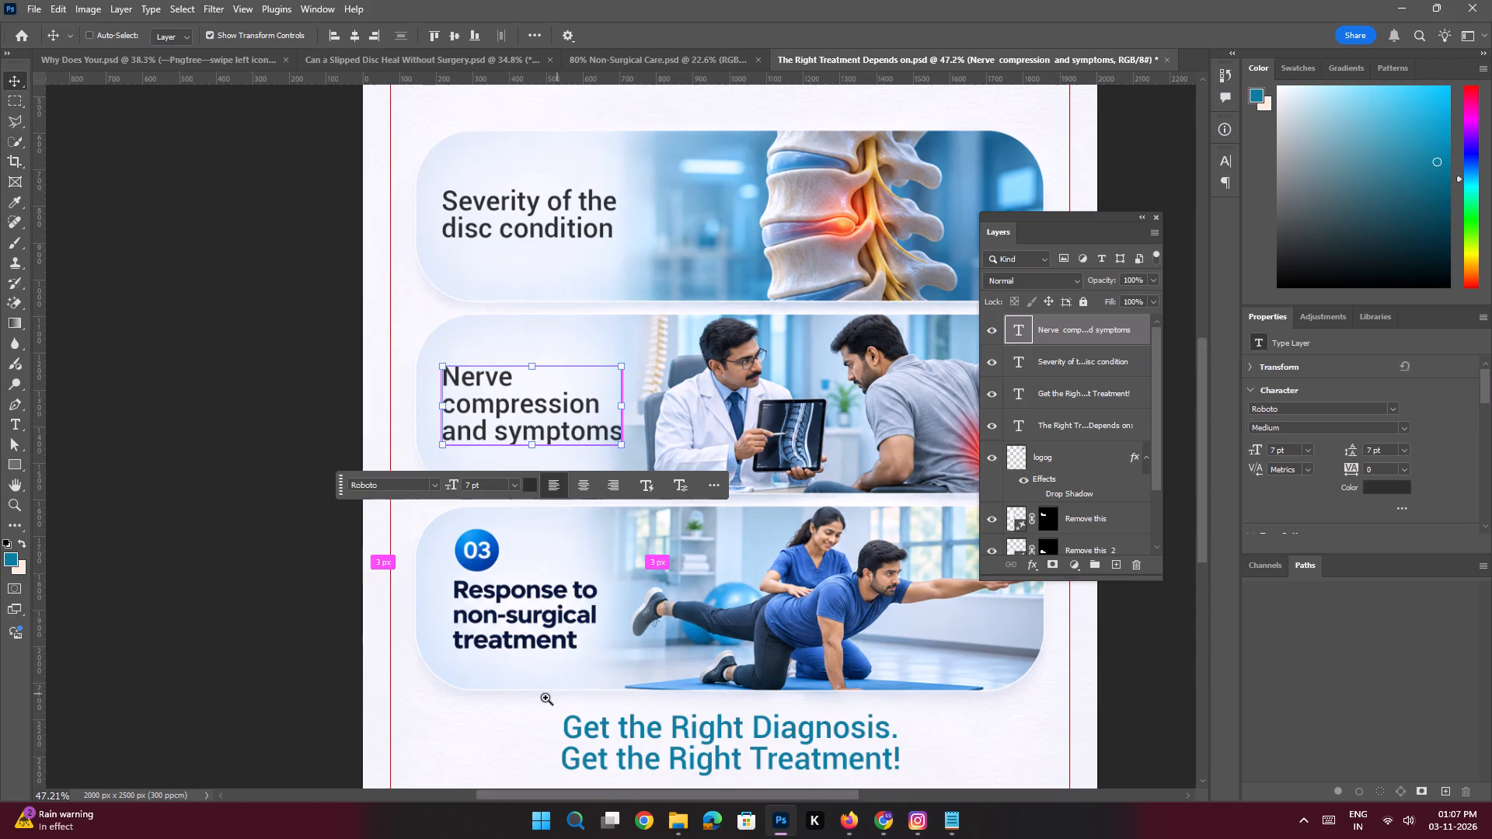
Select the "fill this image" layer that holds the third card's artwork.
ctrl+drag(503, 580, 539, 624)
click(608, 580)
click(580, 544)
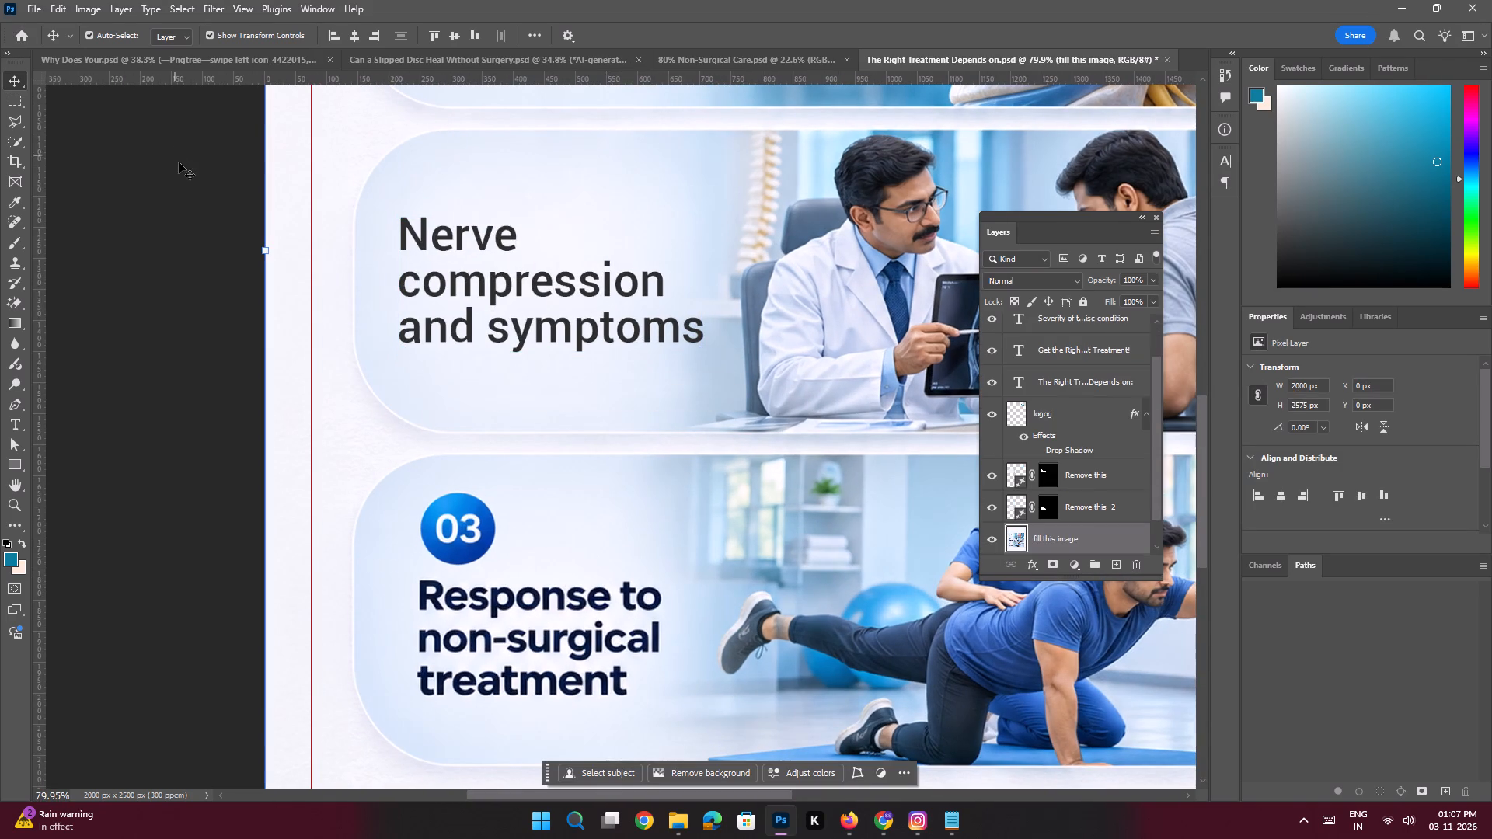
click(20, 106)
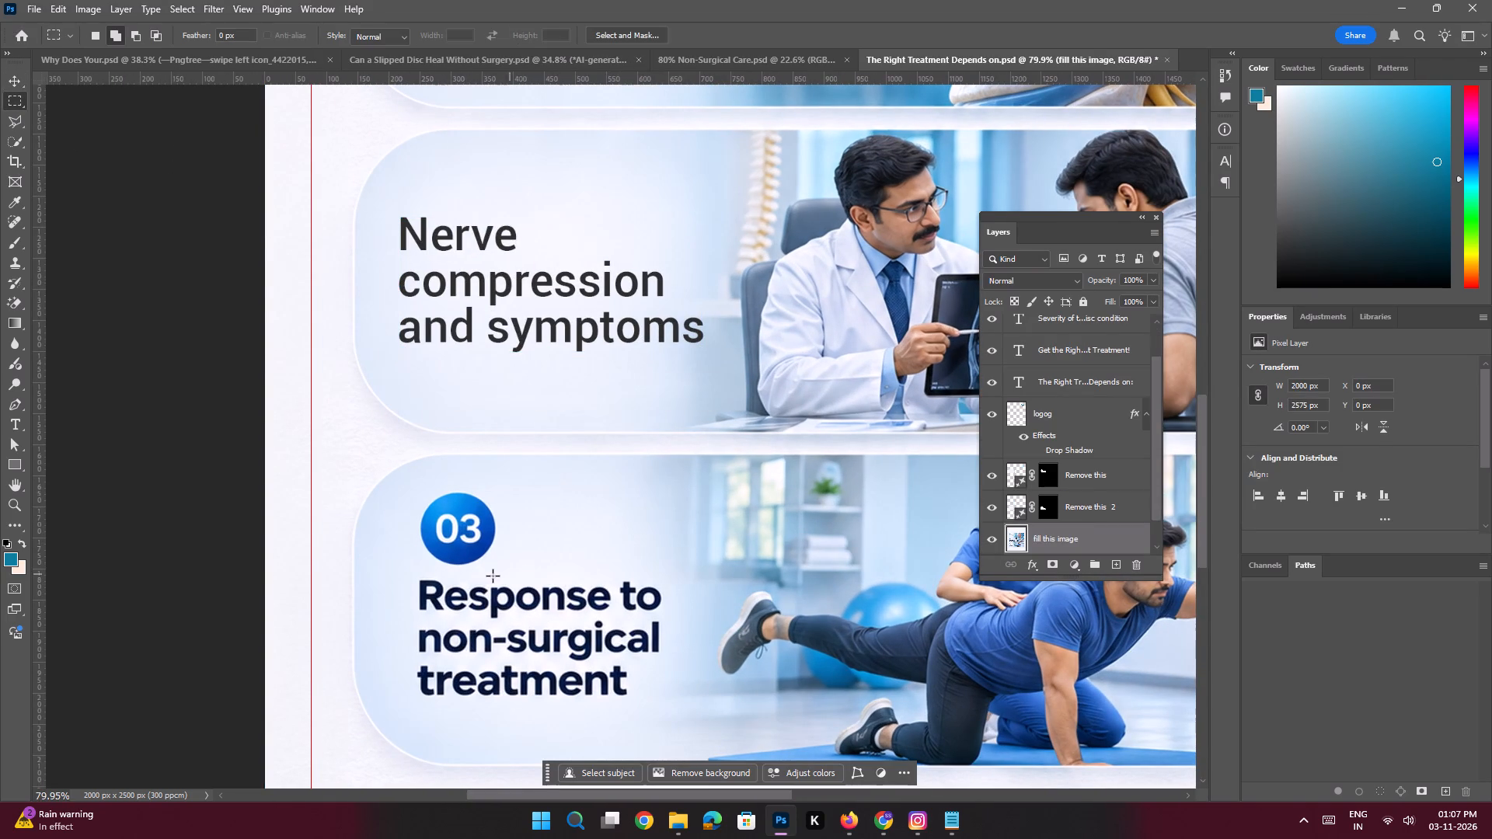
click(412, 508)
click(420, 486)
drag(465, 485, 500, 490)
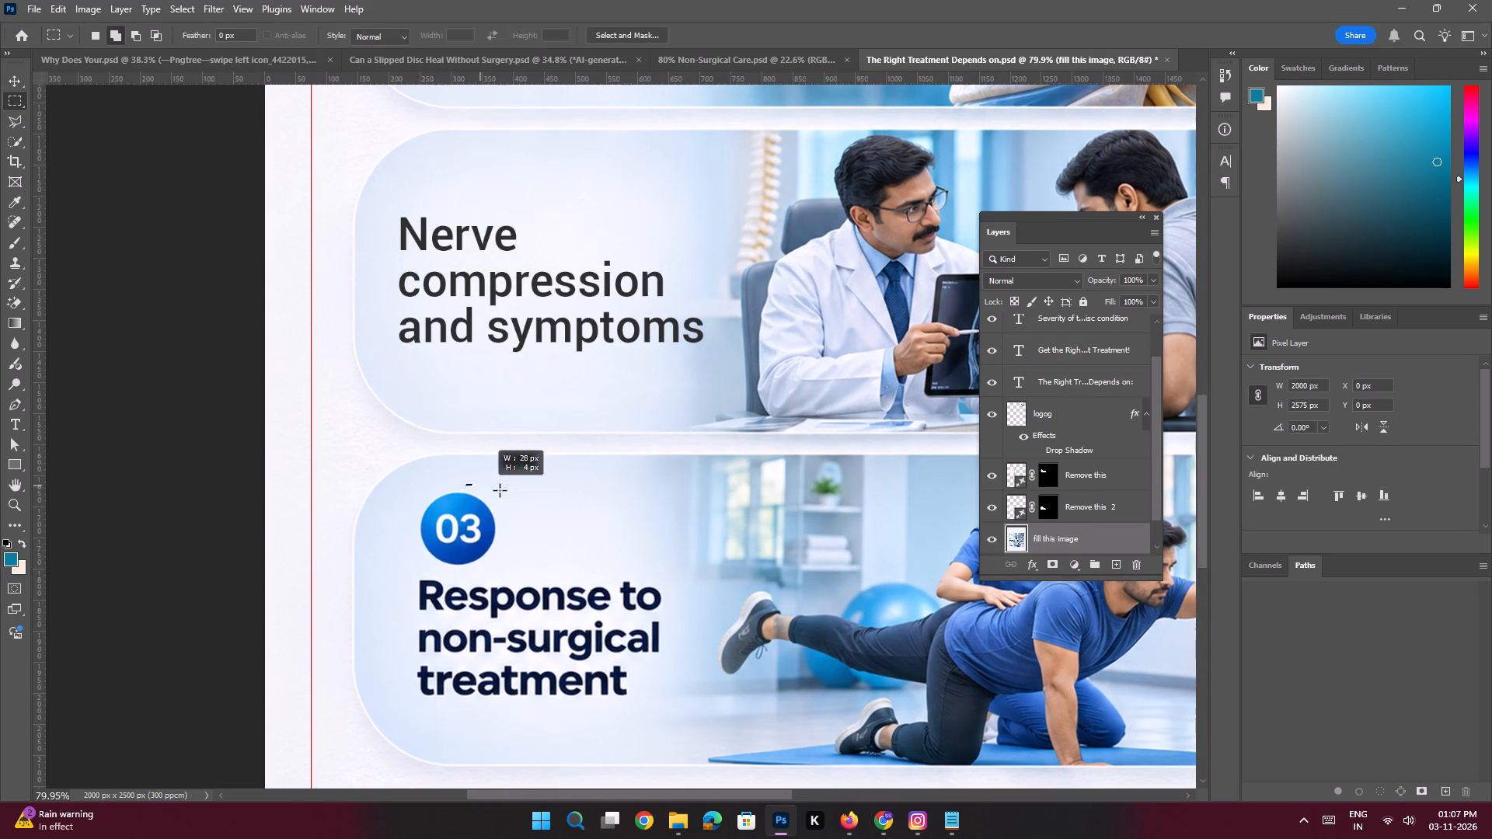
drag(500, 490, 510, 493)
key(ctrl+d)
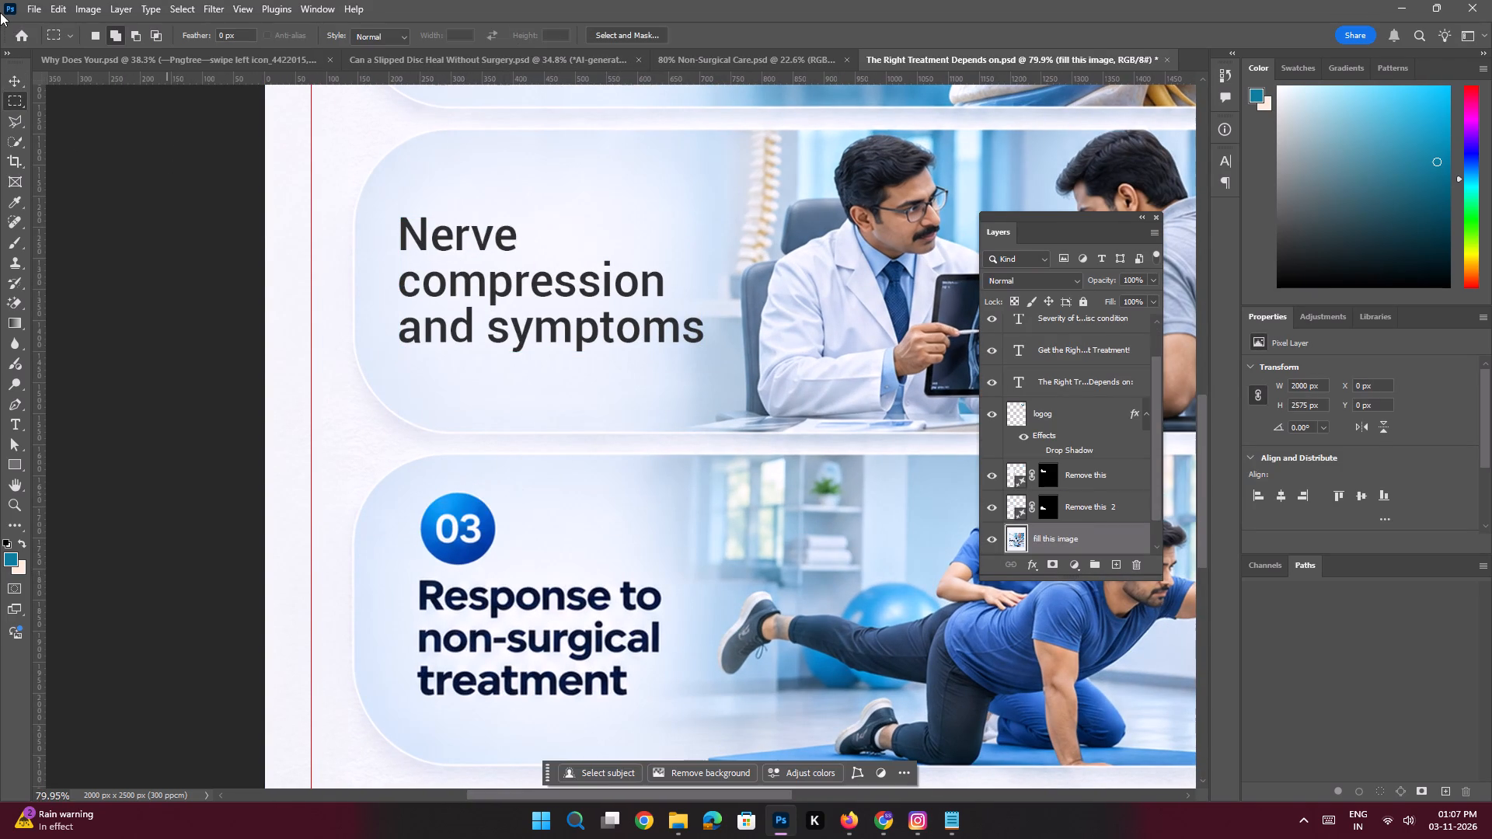
Lasso the 03 badge and "Response to non-surgical treatment" lettering on the third card and erase them with Generative Fill, prompt "Remove this".
click(21, 118)
key(space)
ctrl+drag(506, 520, 514, 545)
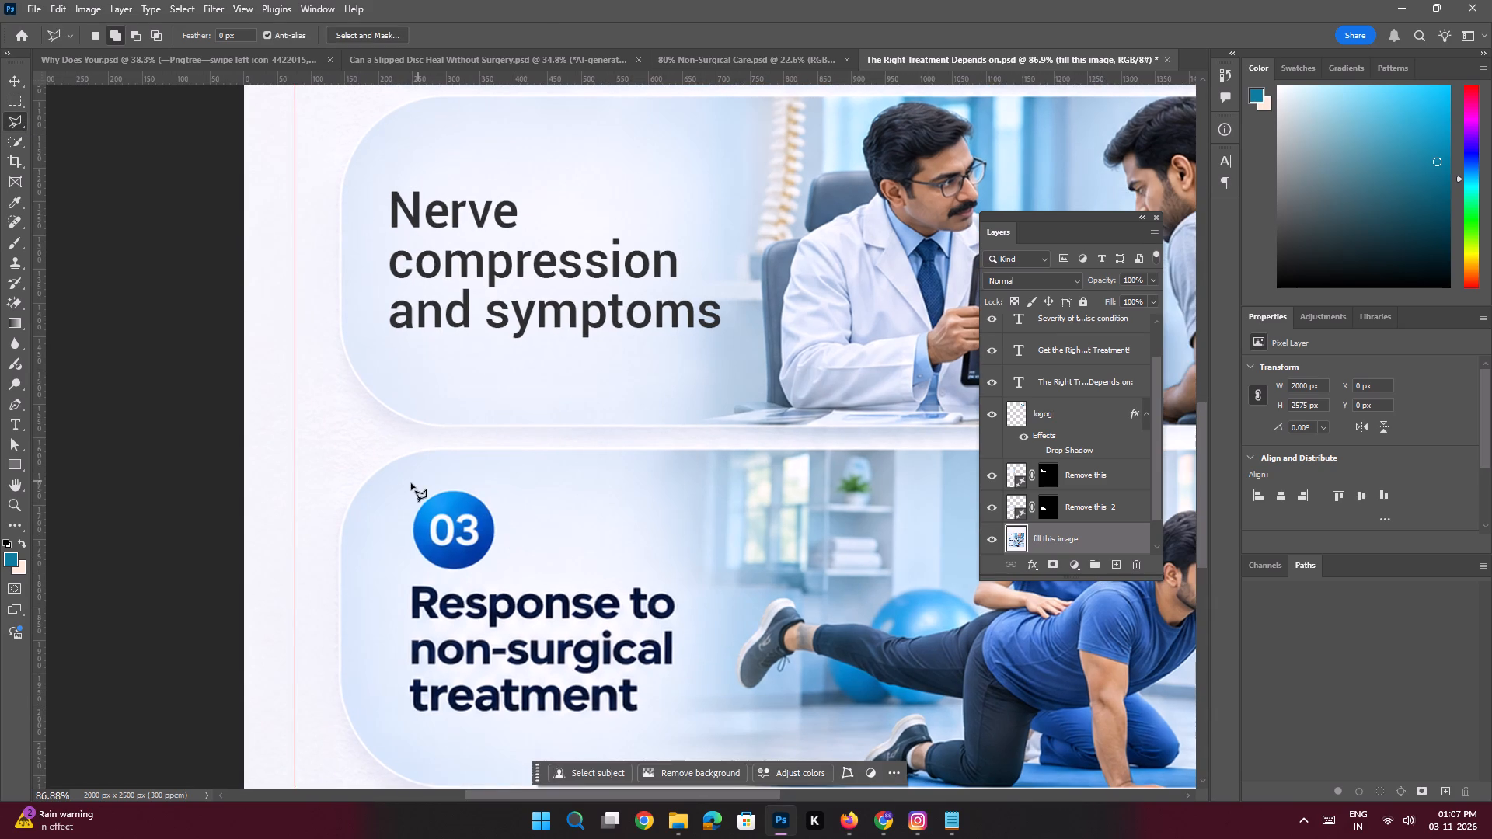
click(403, 502)
click(446, 479)
drag(504, 481, 507, 488)
click(529, 541)
click(527, 572)
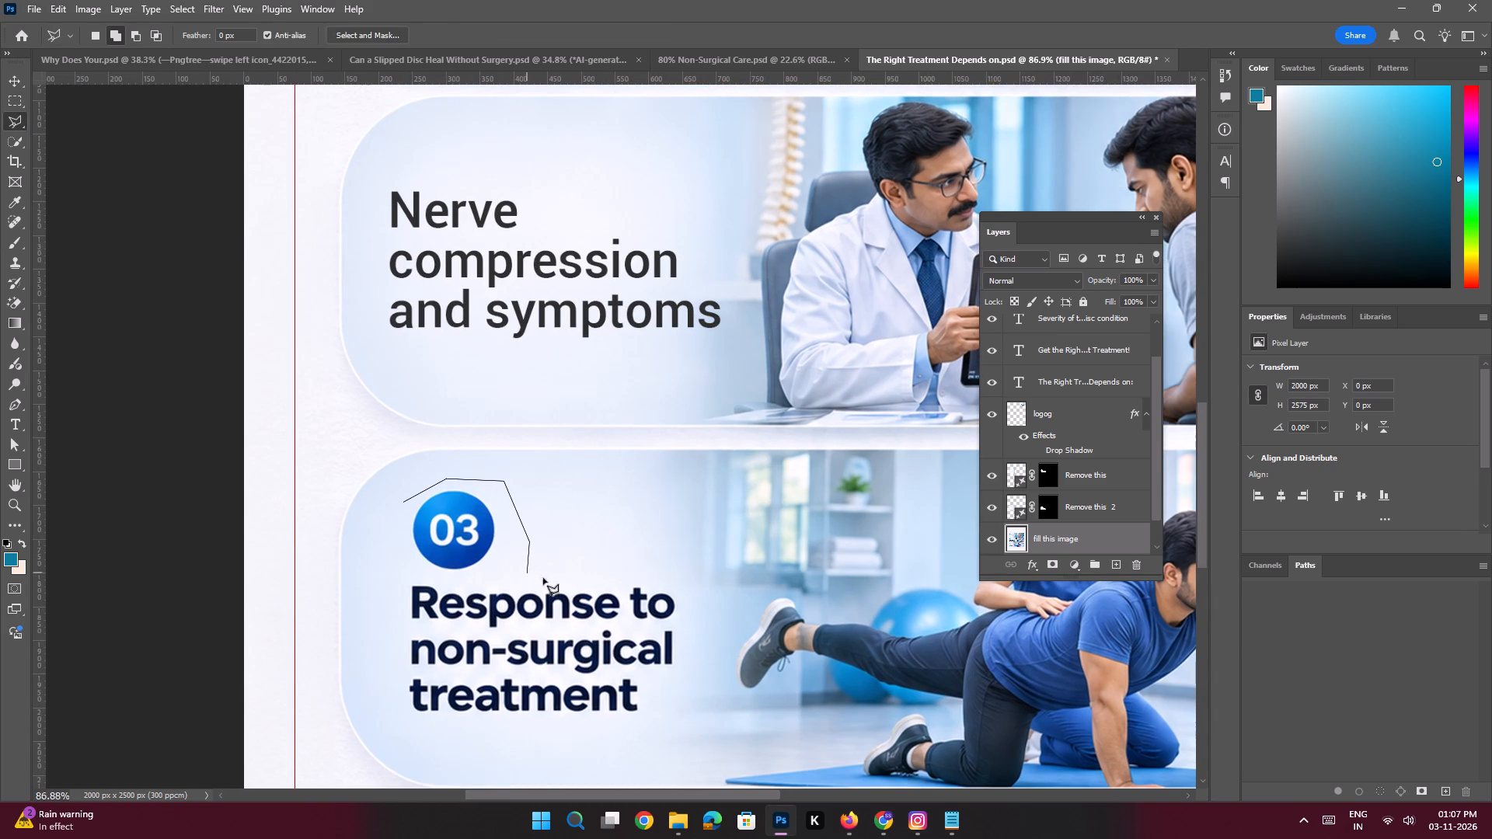
shift+click(675, 590)
click(694, 591)
click(685, 639)
click(691, 700)
drag(661, 721, 645, 722)
click(612, 724)
shift+click(397, 729)
click(391, 536)
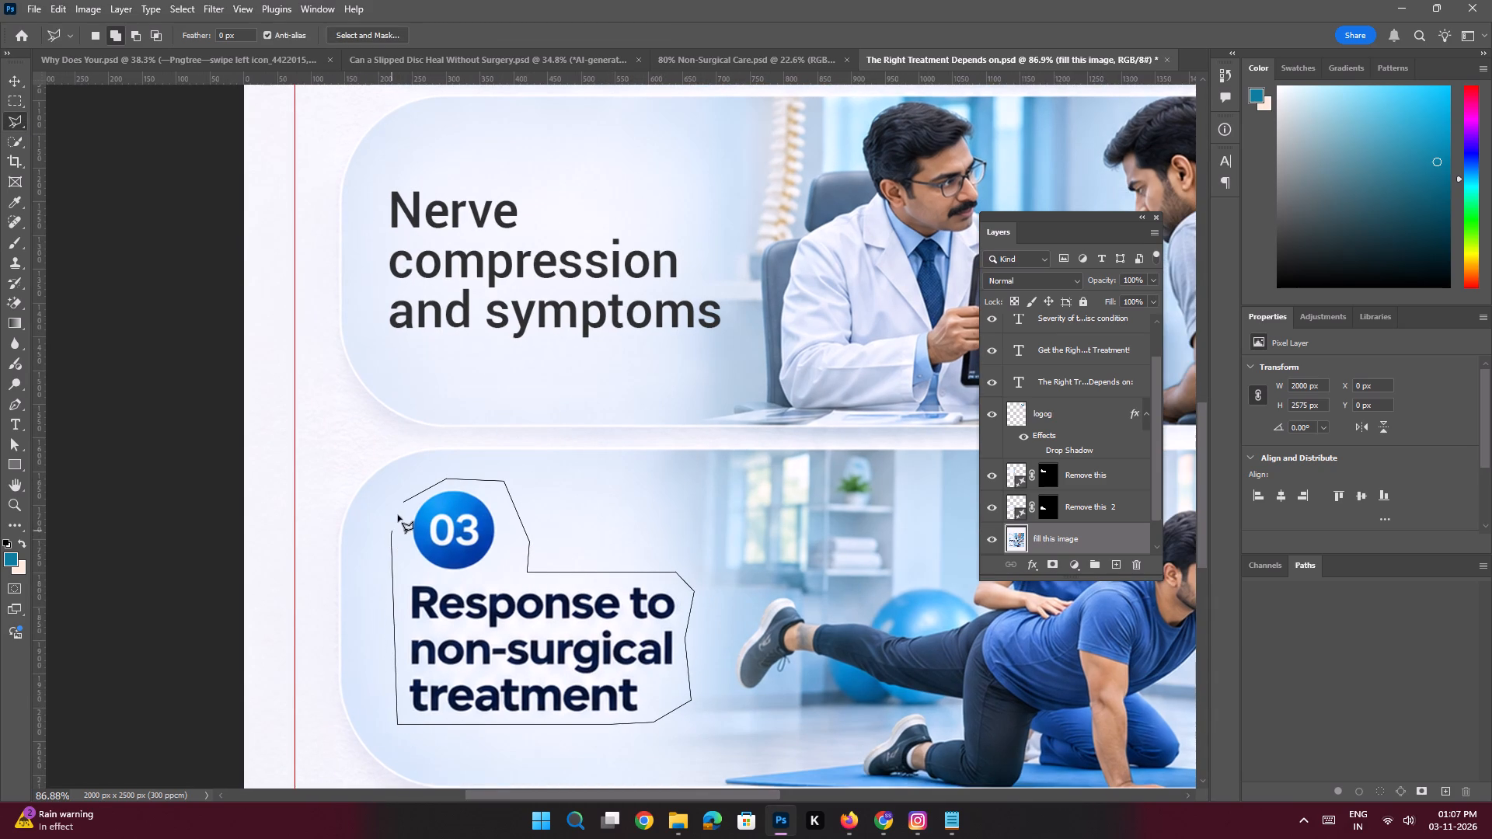
double_click(400, 501)
click(444, 744)
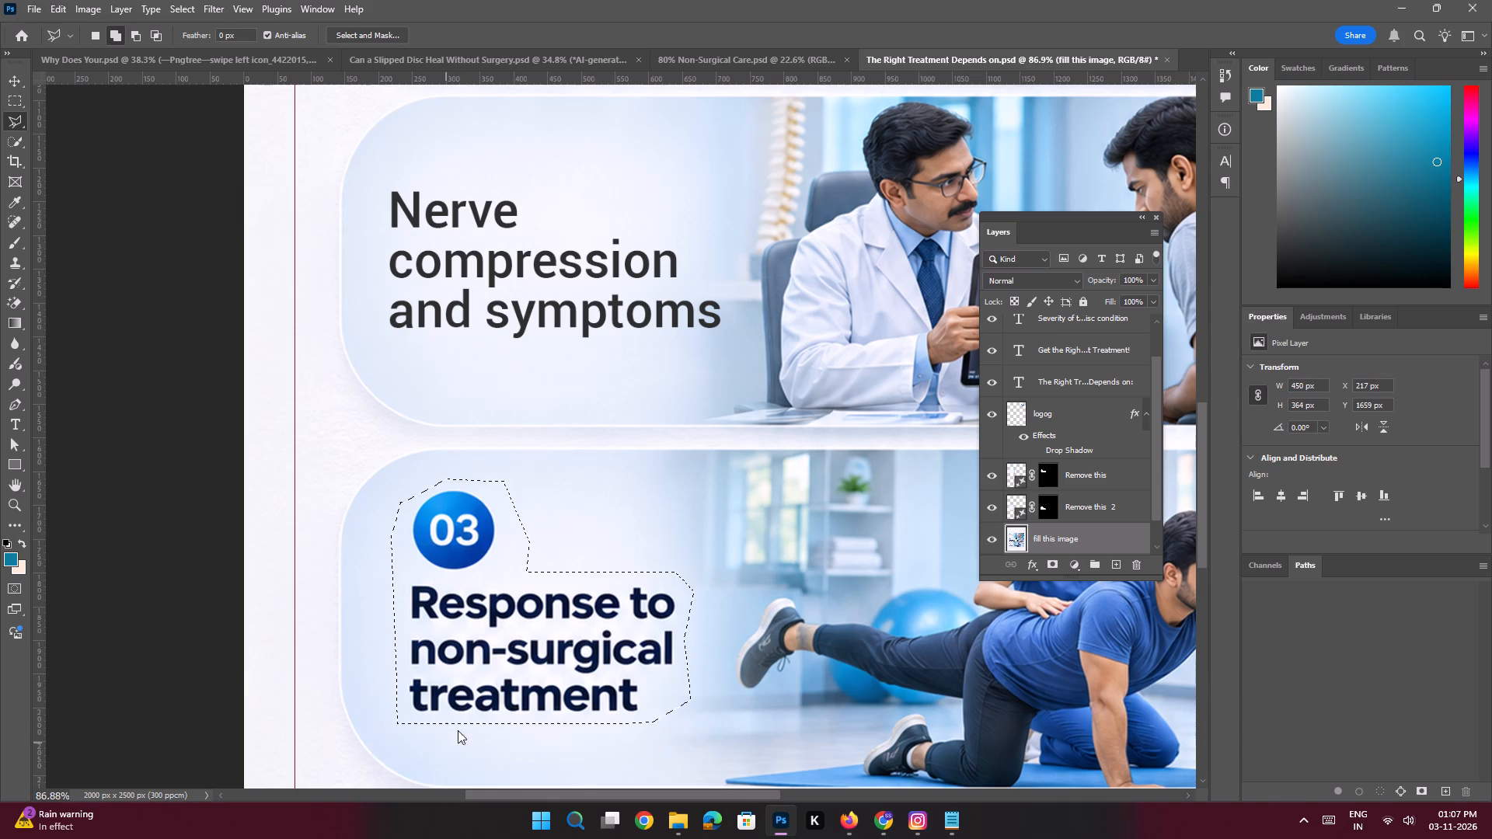
text(Remove this)
key(space)
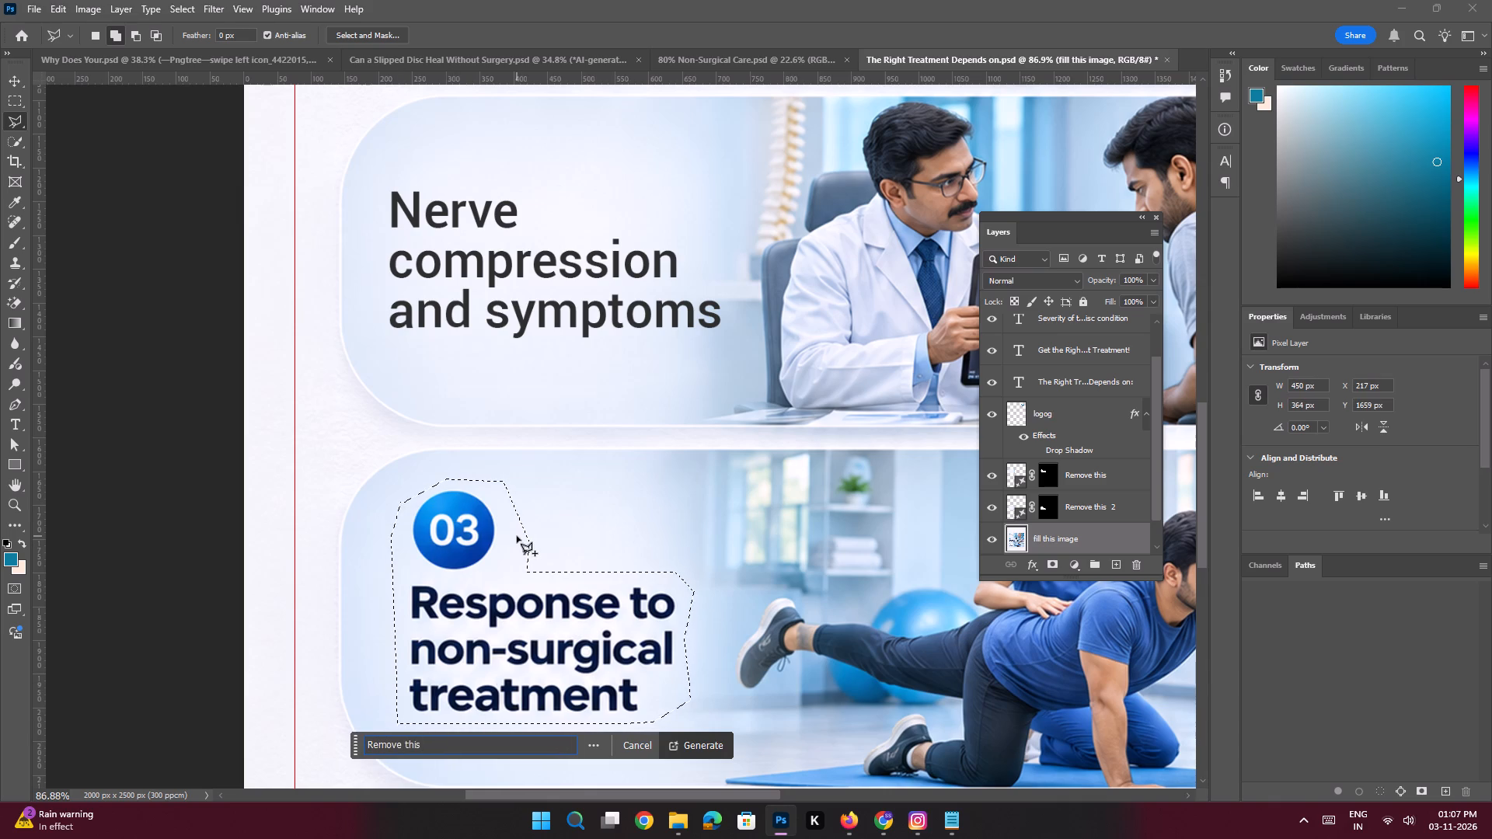
key(Return)
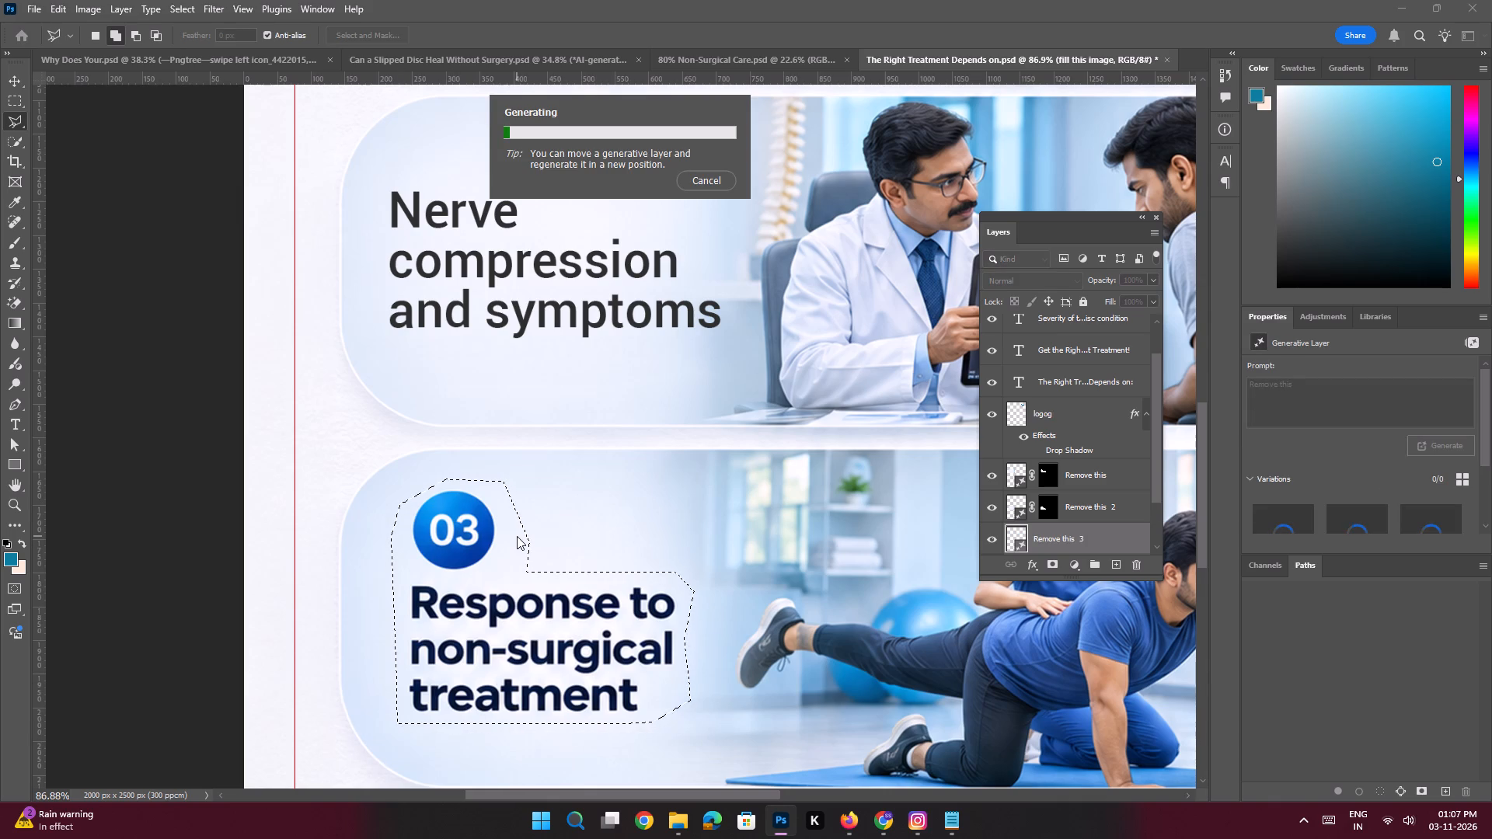
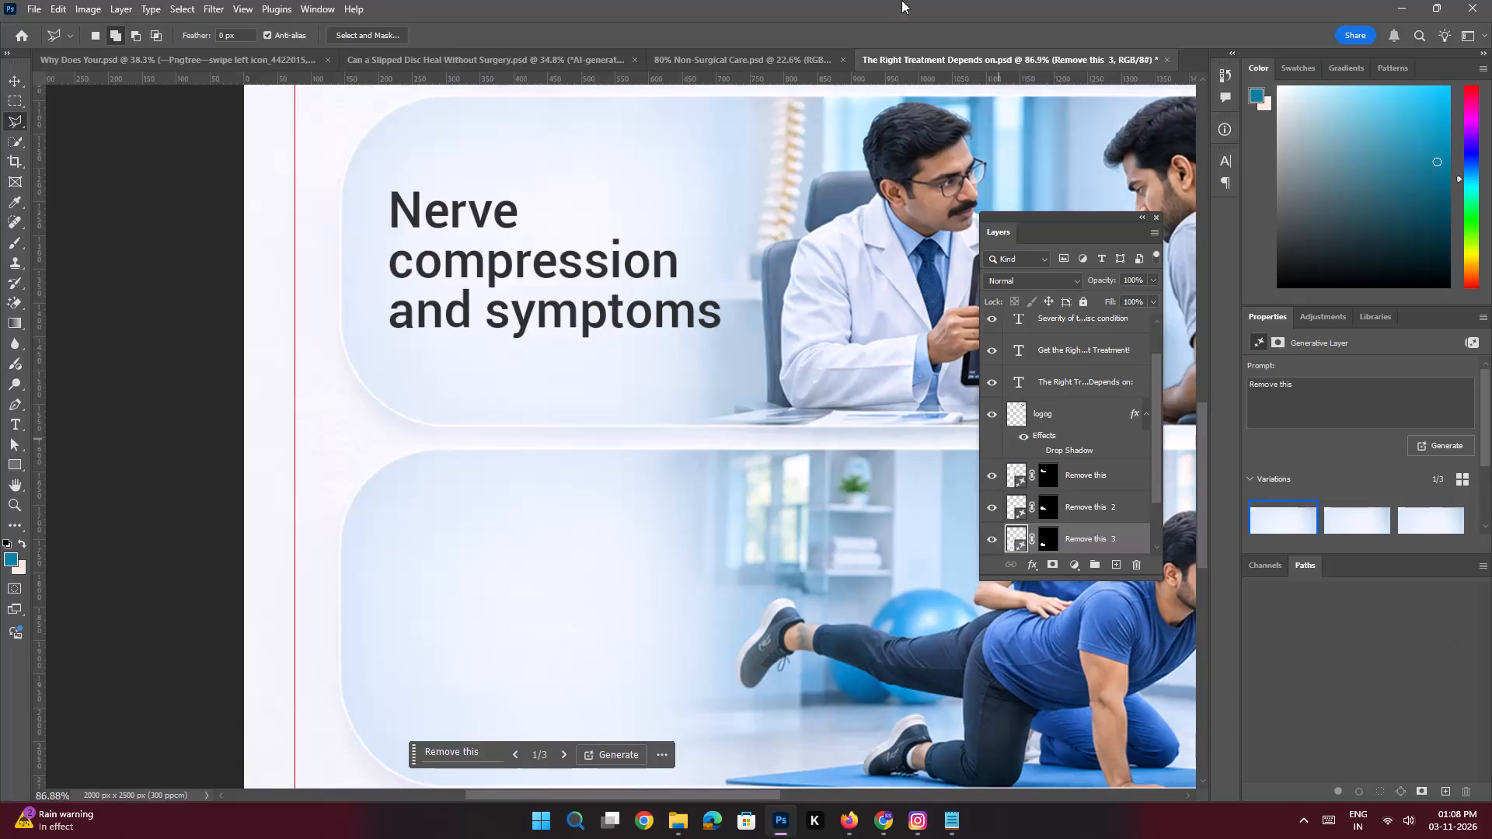
Copy the line "Response to non-surgical treatment" from the Slide 3 notes in Notepad.
click(24, 78)
click(66, 214)
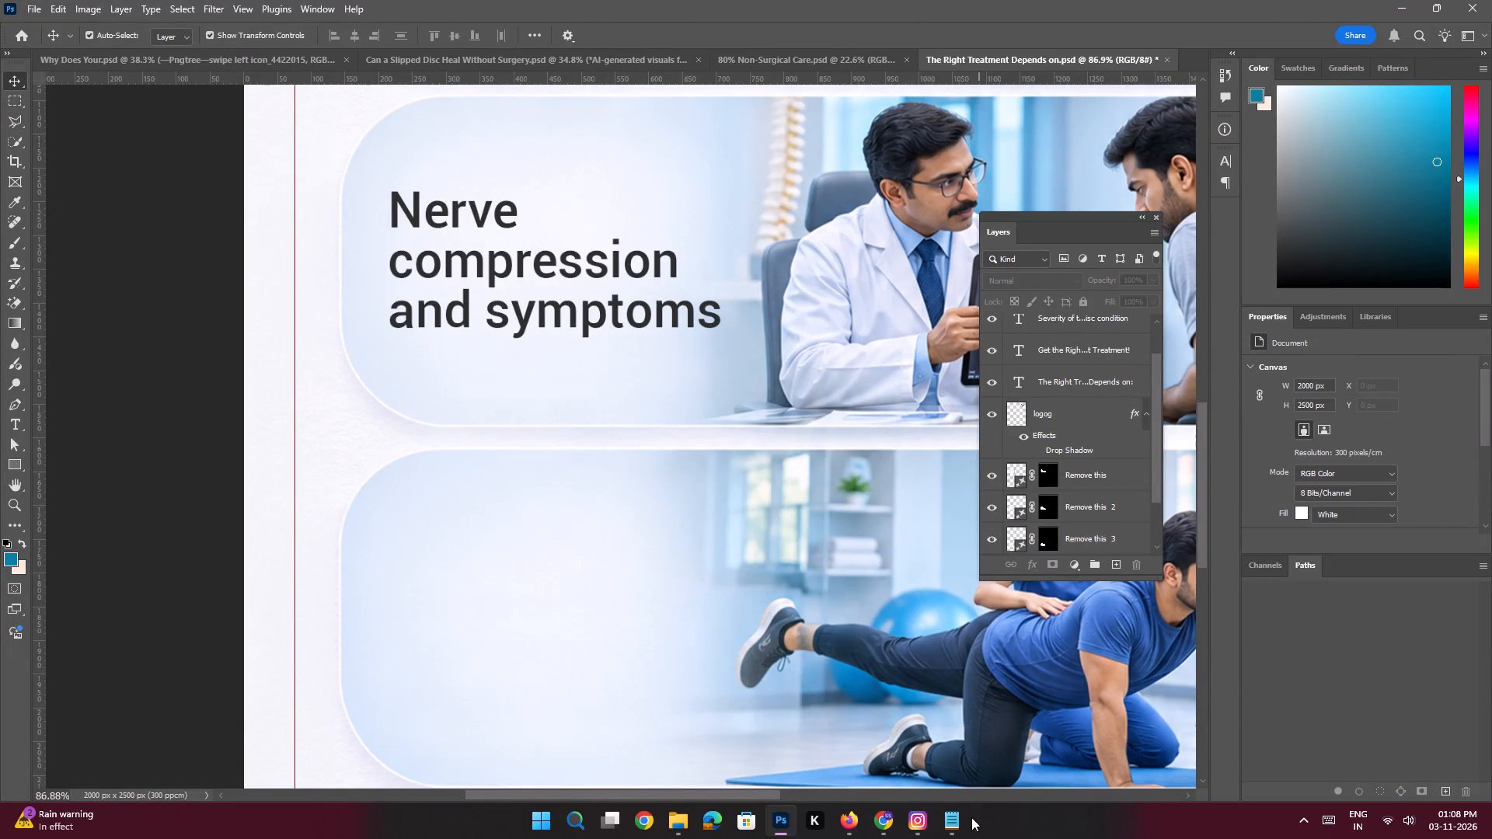
click(953, 828)
drag(1139, 569, 978, 566)
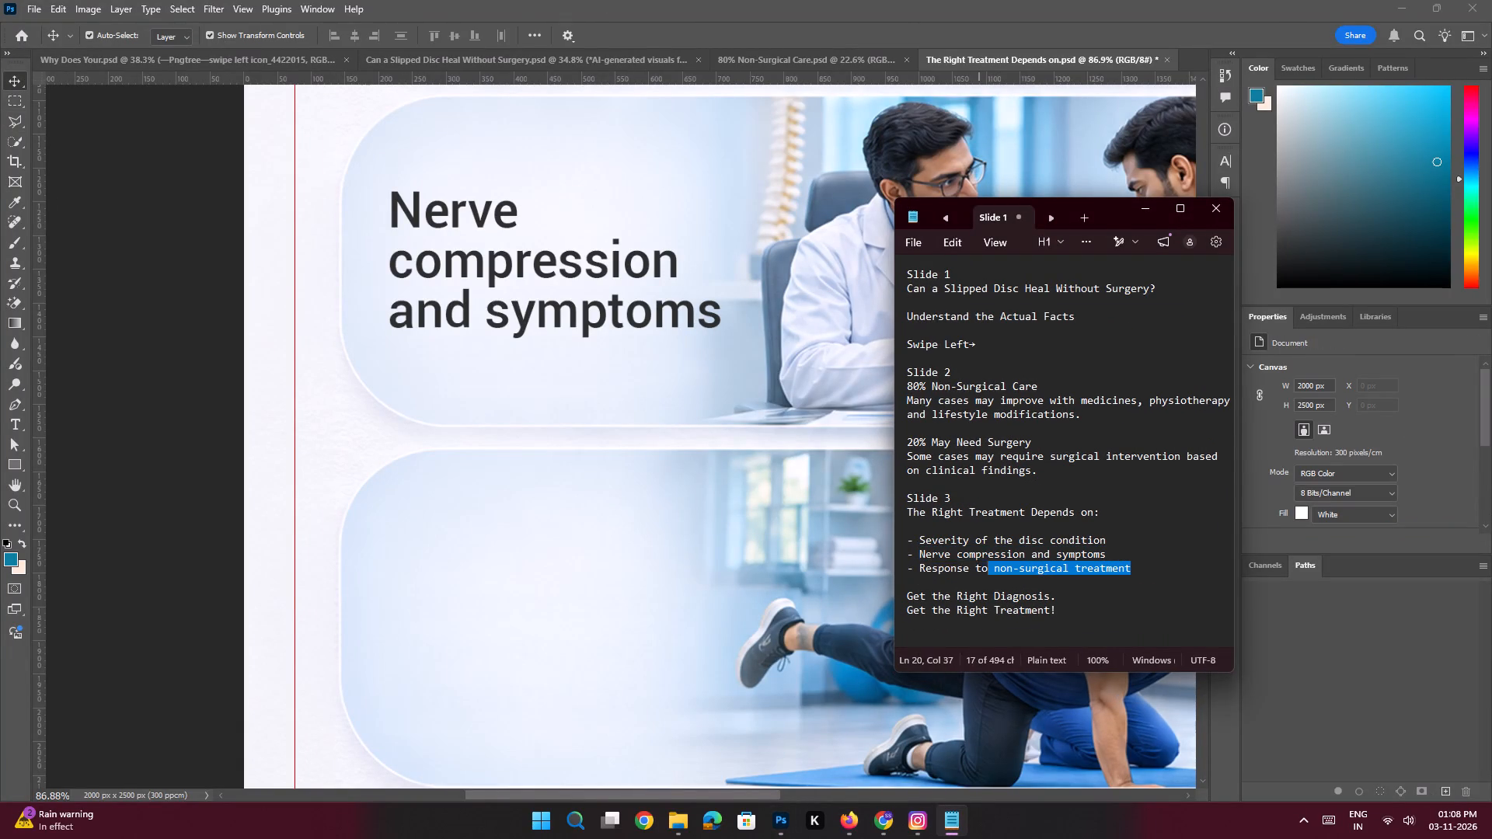
drag(978, 566, 923, 568)
key(ctrl+c)
key(ctrl+c)
key(ctrl+c)
click(1141, 208)
Duplicate the second card's text onto the third card and replace its wording with the copied "Response to non-surgical treatment".
click(499, 248)
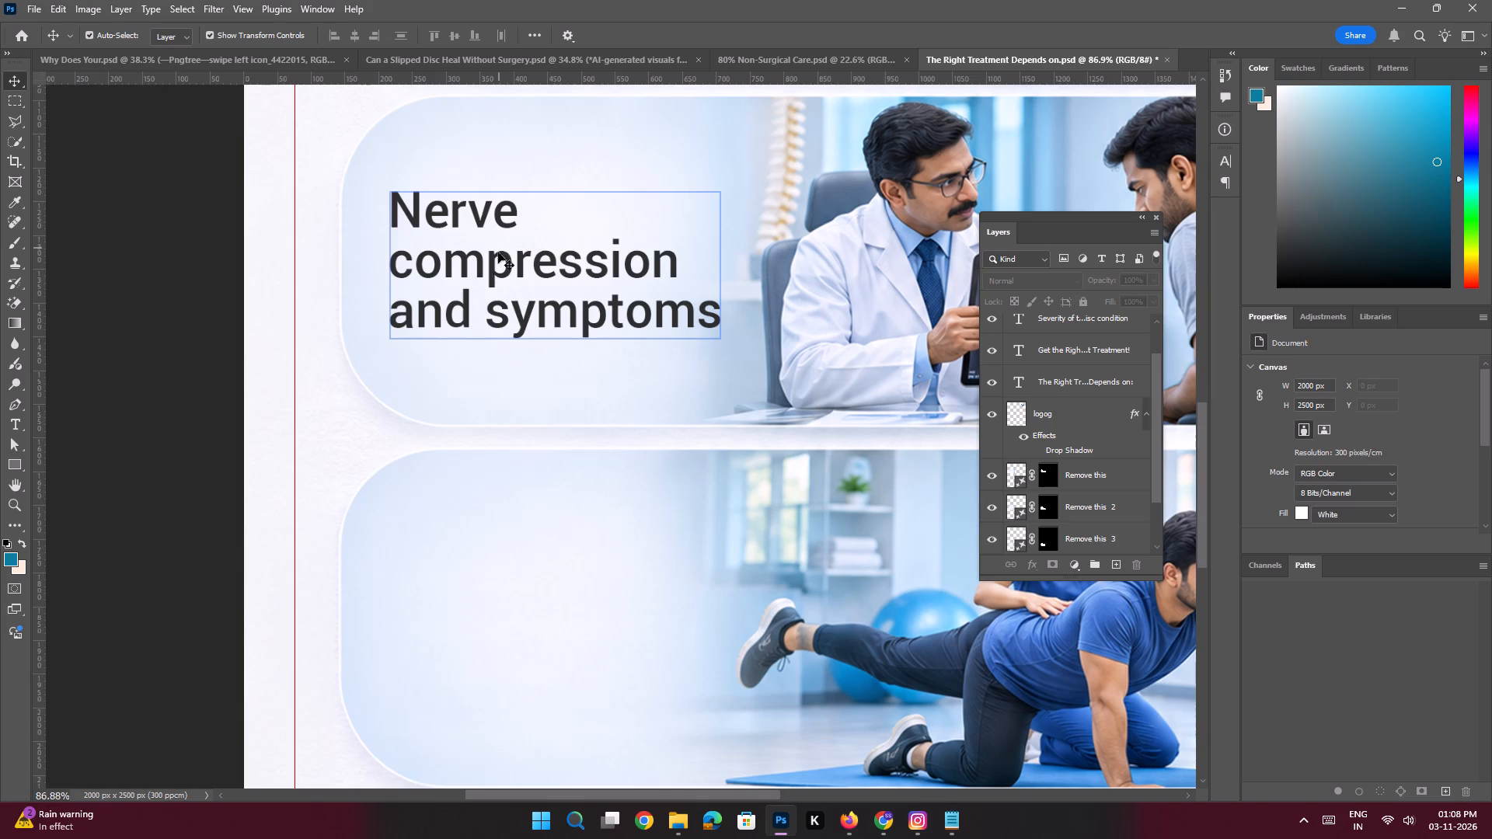
key(space)
key(space)
key(space)
key(space)
key(space)
key(space)
key(space)
key(space)
key(space)
key(space)
drag(487, 284, 497, 265)
alt+shift+drag(498, 242, 493, 559)
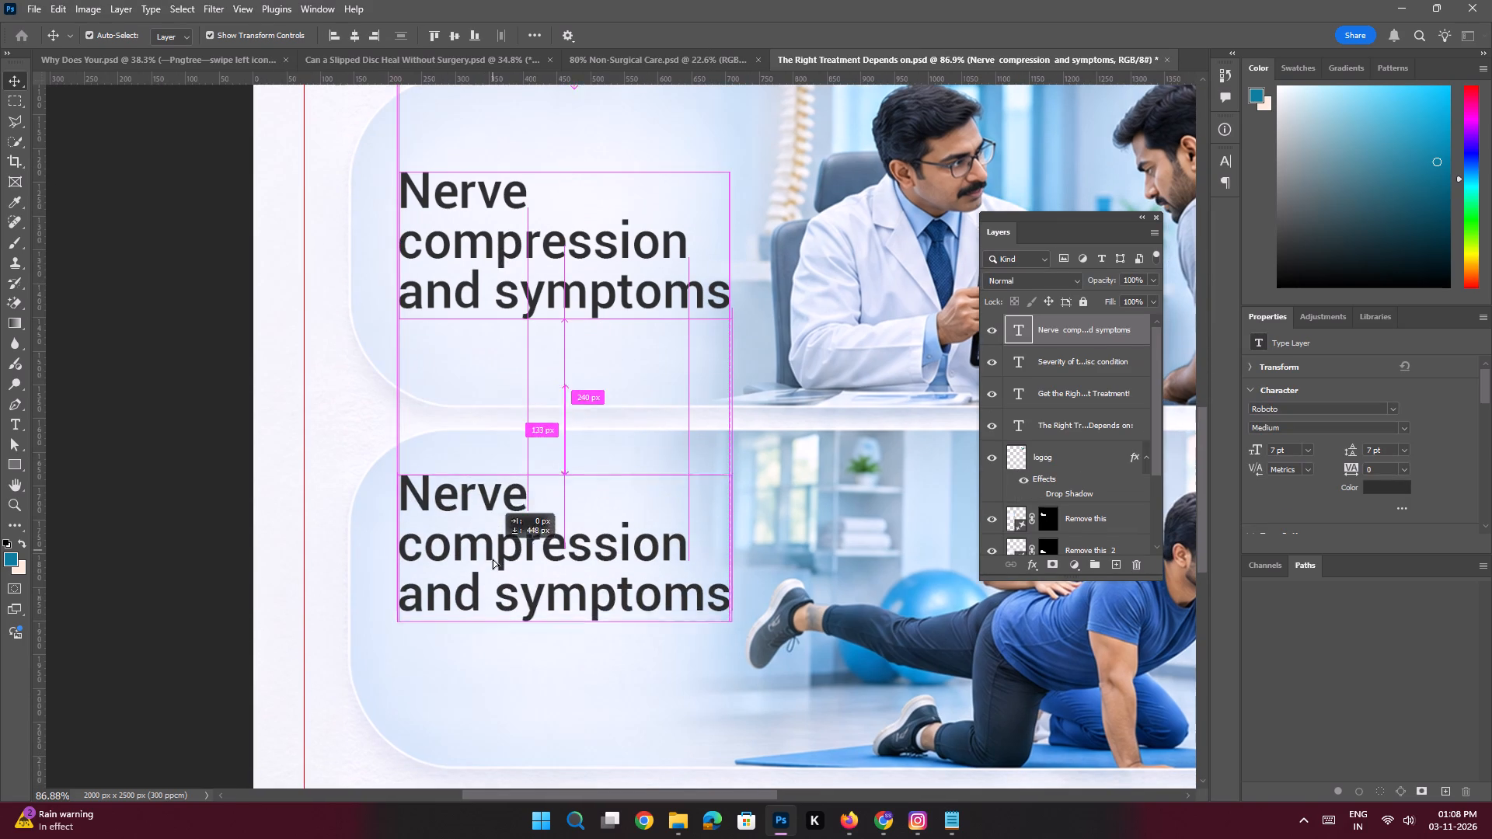
alt+shift+drag(493, 559, 493, 588)
double_click(493, 588)
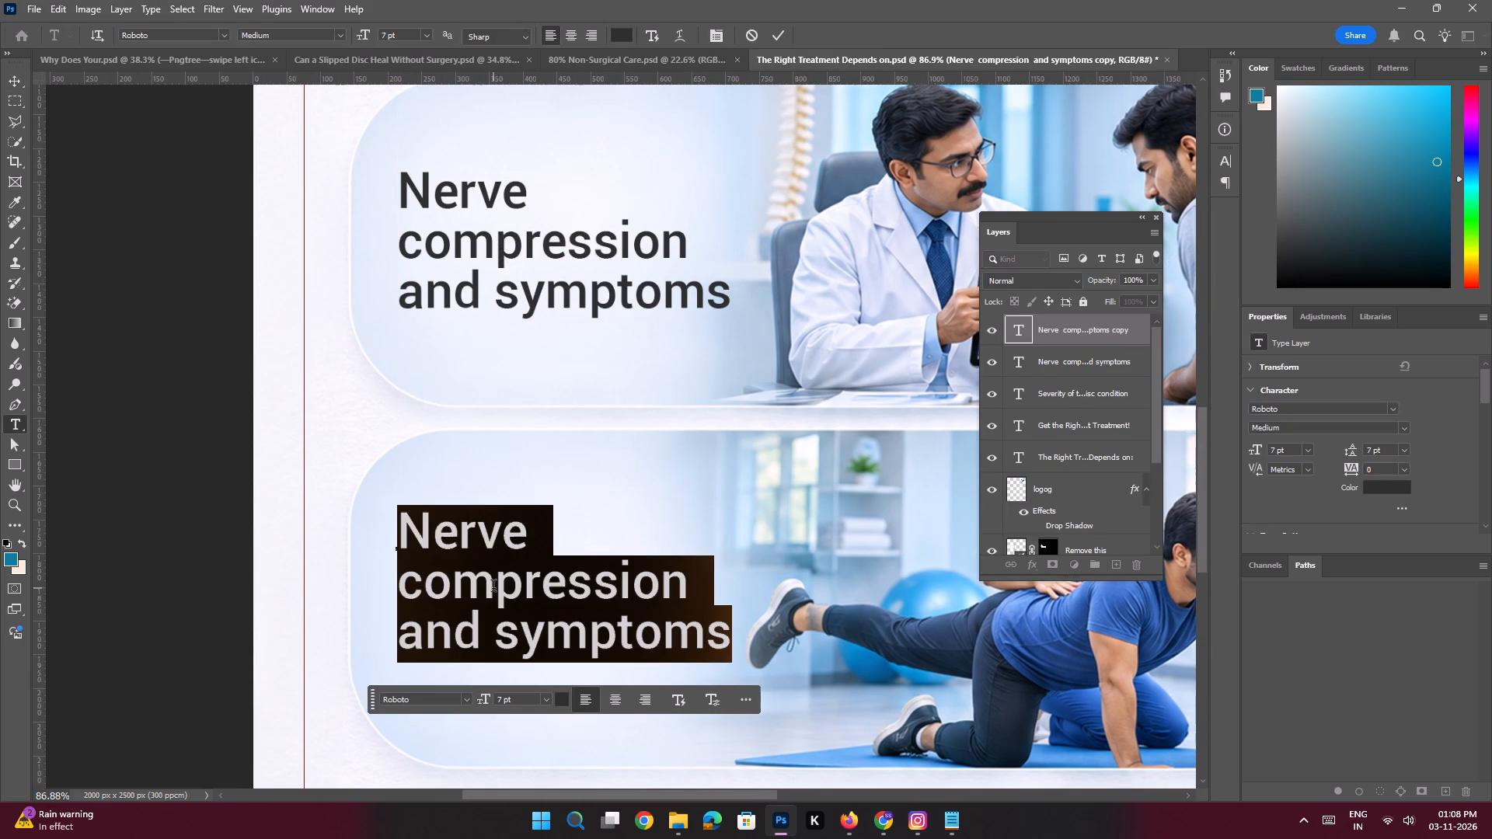
key(ctrl+v)
key(Return)
Break the third card's text into three lines, "Response / to non-surgical / treatment", and move it slightly down within the card.
double_click(629, 539)
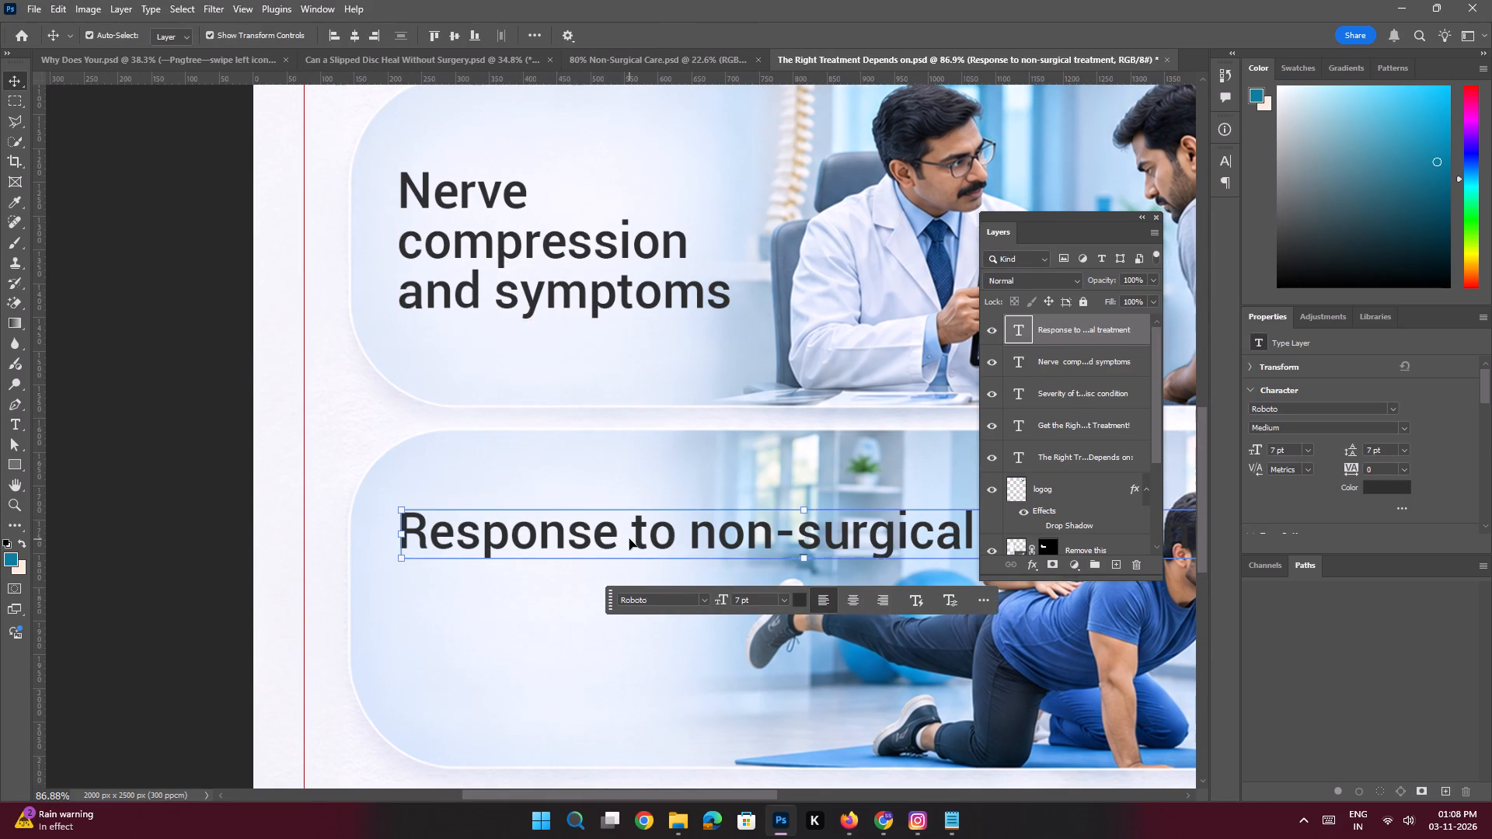
click(627, 509)
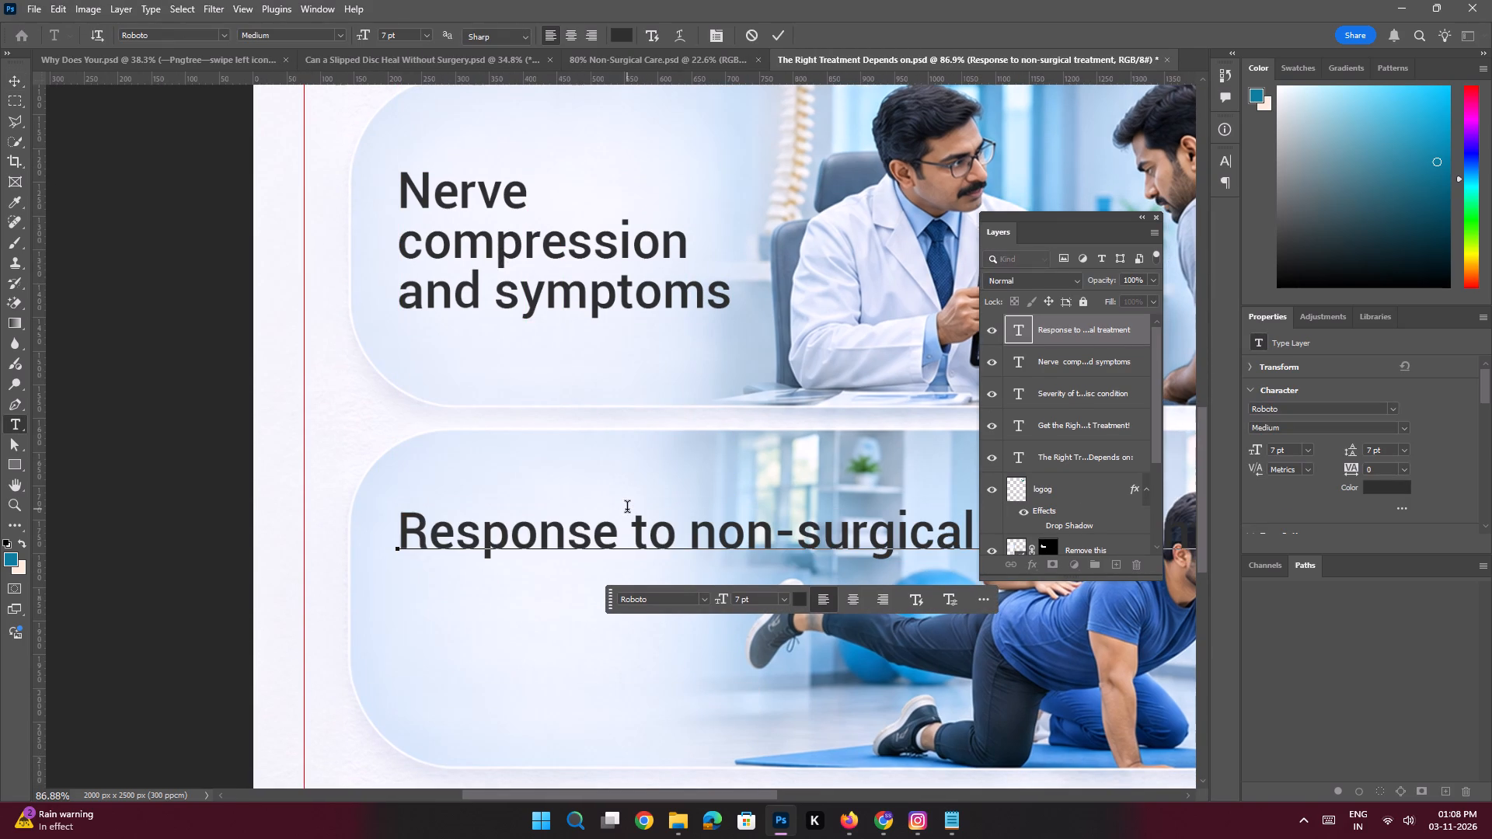
key(Return)
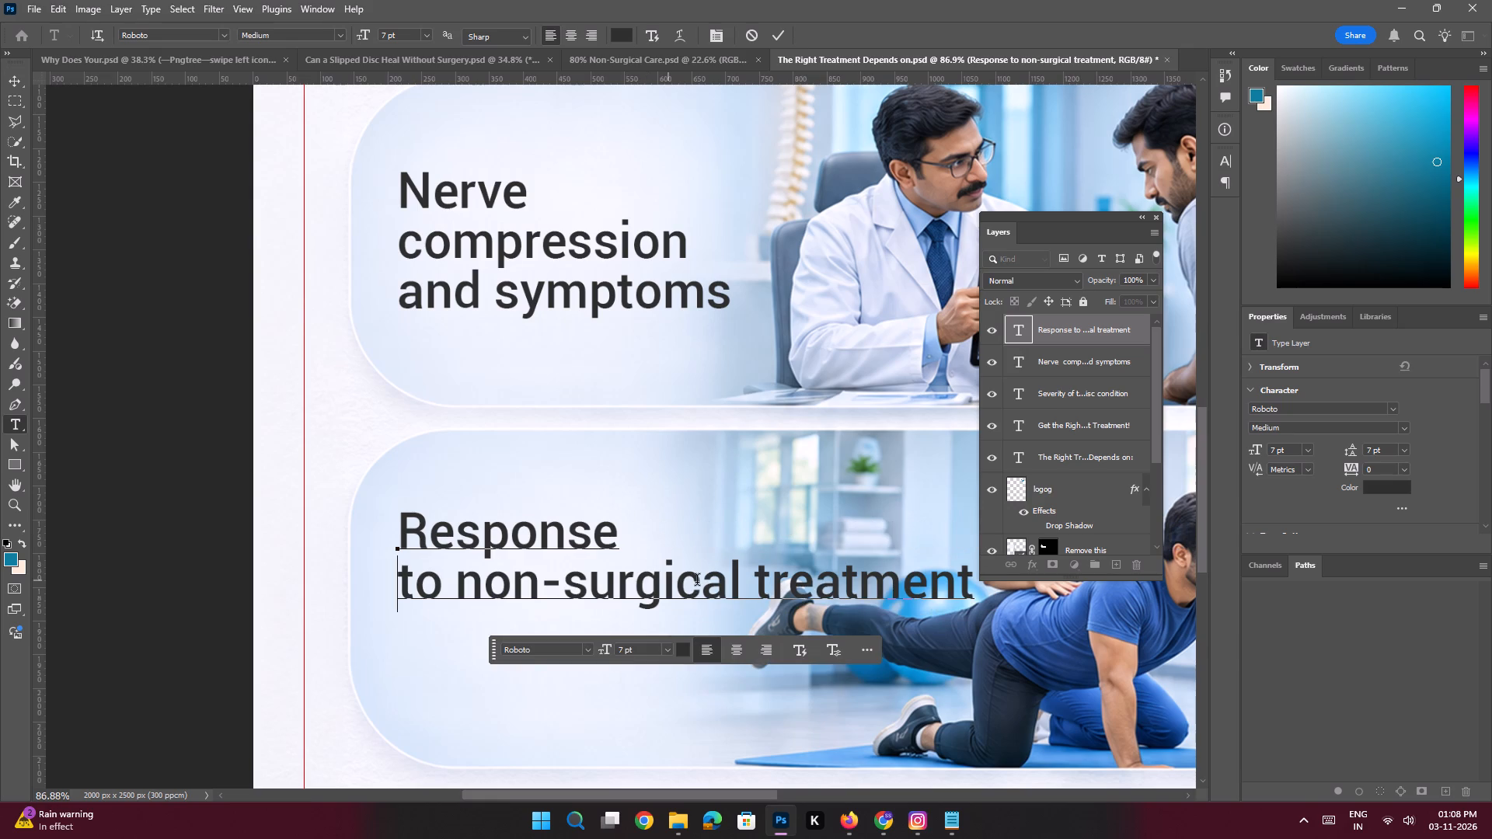
click(758, 572)
key(Return)
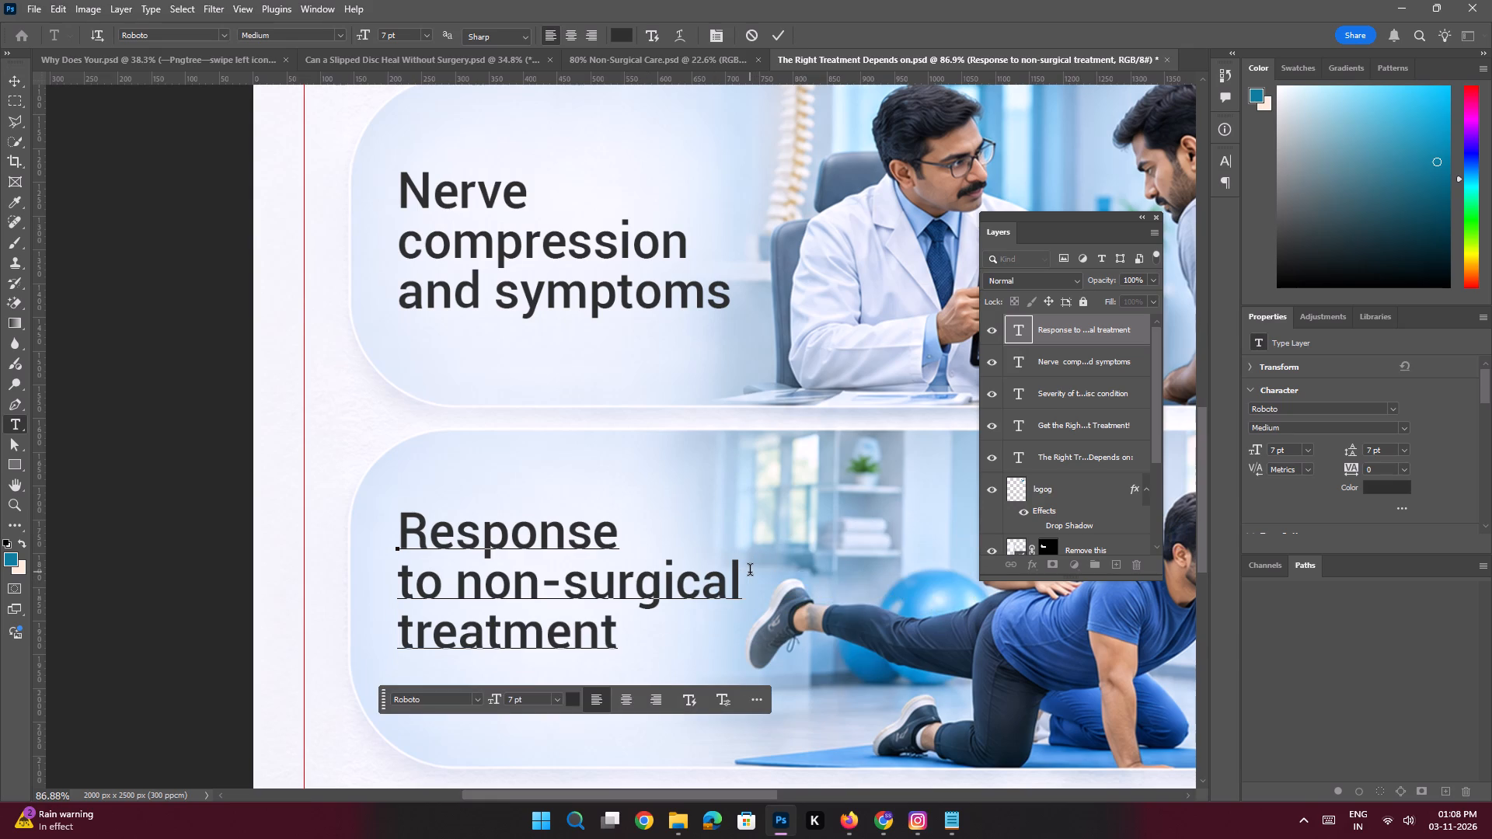
key(Return)
shift+drag(475, 552, 475, 570)
key(space)
ctrl+drag(556, 447, 465, 441)
click(350, 443)
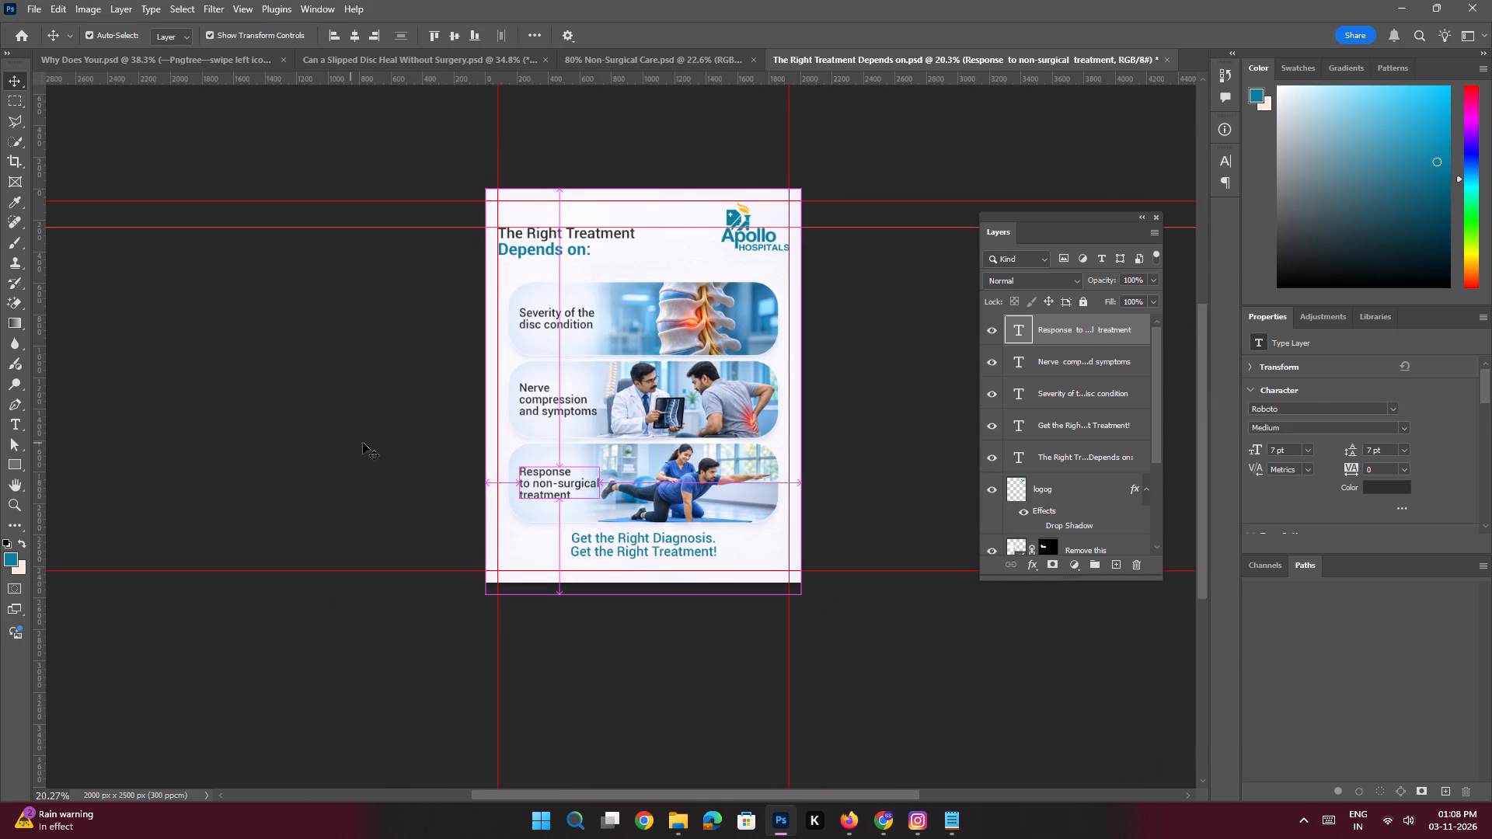
Save the "The Right Treatment Depends on" document.
key(space)
key(space)
key(space)
key(space)
key(space)
key(space)
key(space)
key(space)
drag(623, 402, 607, 421)
key(ctrl+s)
Copy the "*AI-generated visuals for illustrative purposes only." layer from 80% Non-Surgical Care.psd to the bottom of The Right Treatment Depends on.psd.
key(ctrl+space)
key(ctrl+space)
key(ctrl+space)
key(ctrl+space)
key(ctrl+space)
key(ctrl+space)
key(ctrl+space)
key(ctrl+space)
key(ctrl+space)
key(ctrl+space)
key(ctrl+space)
key(ctrl+space)
key(ctrl+space)
key(ctrl+space)
key(ctrl+space)
key(ctrl+space)
key(ctrl+space)
key(ctrl+space)
key(ctrl+space)
key(ctrl+space)
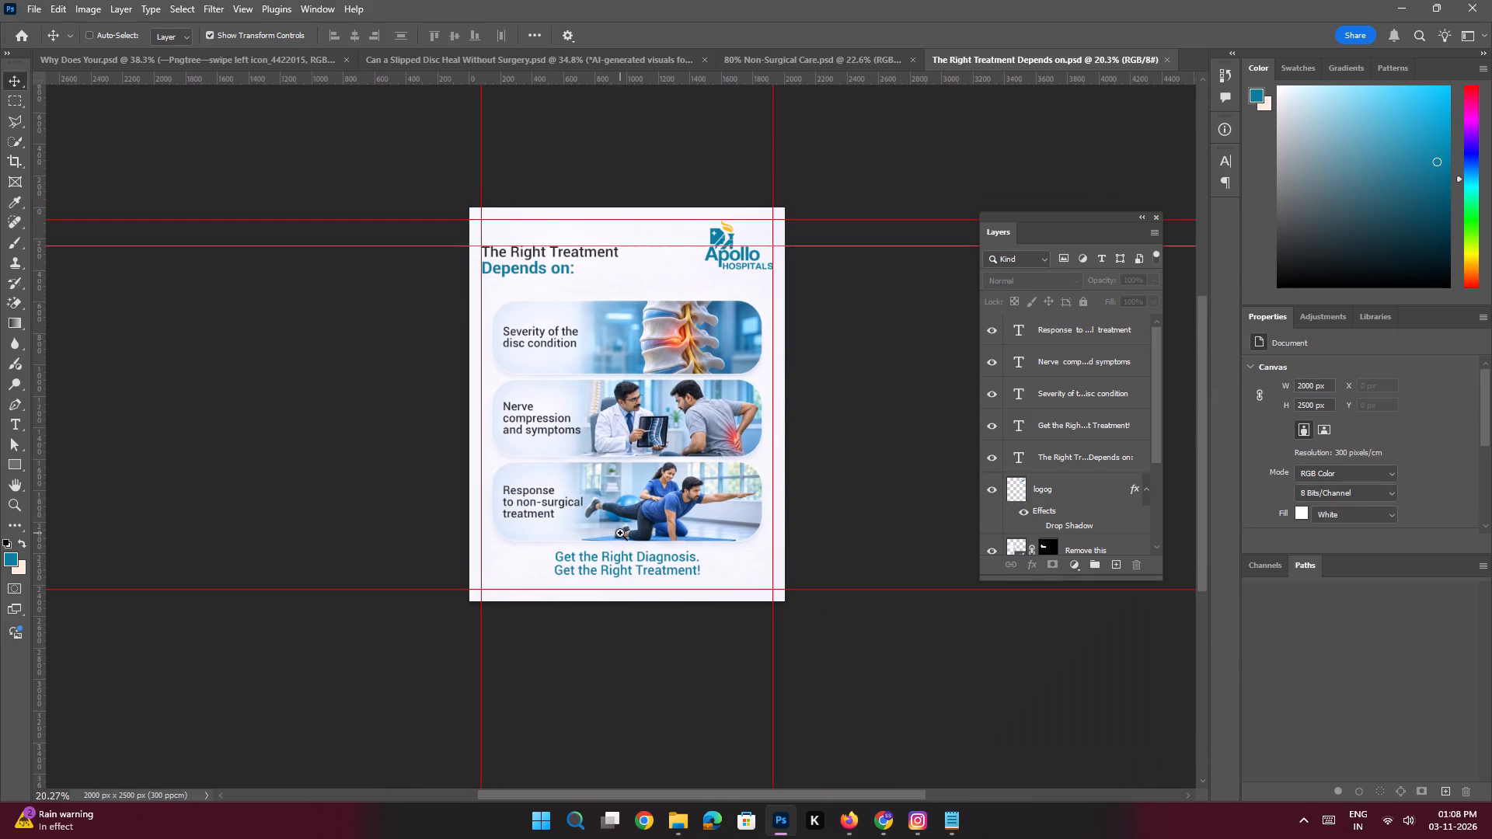
ctrl+drag(620, 533, 668, 696)
click(642, 621)
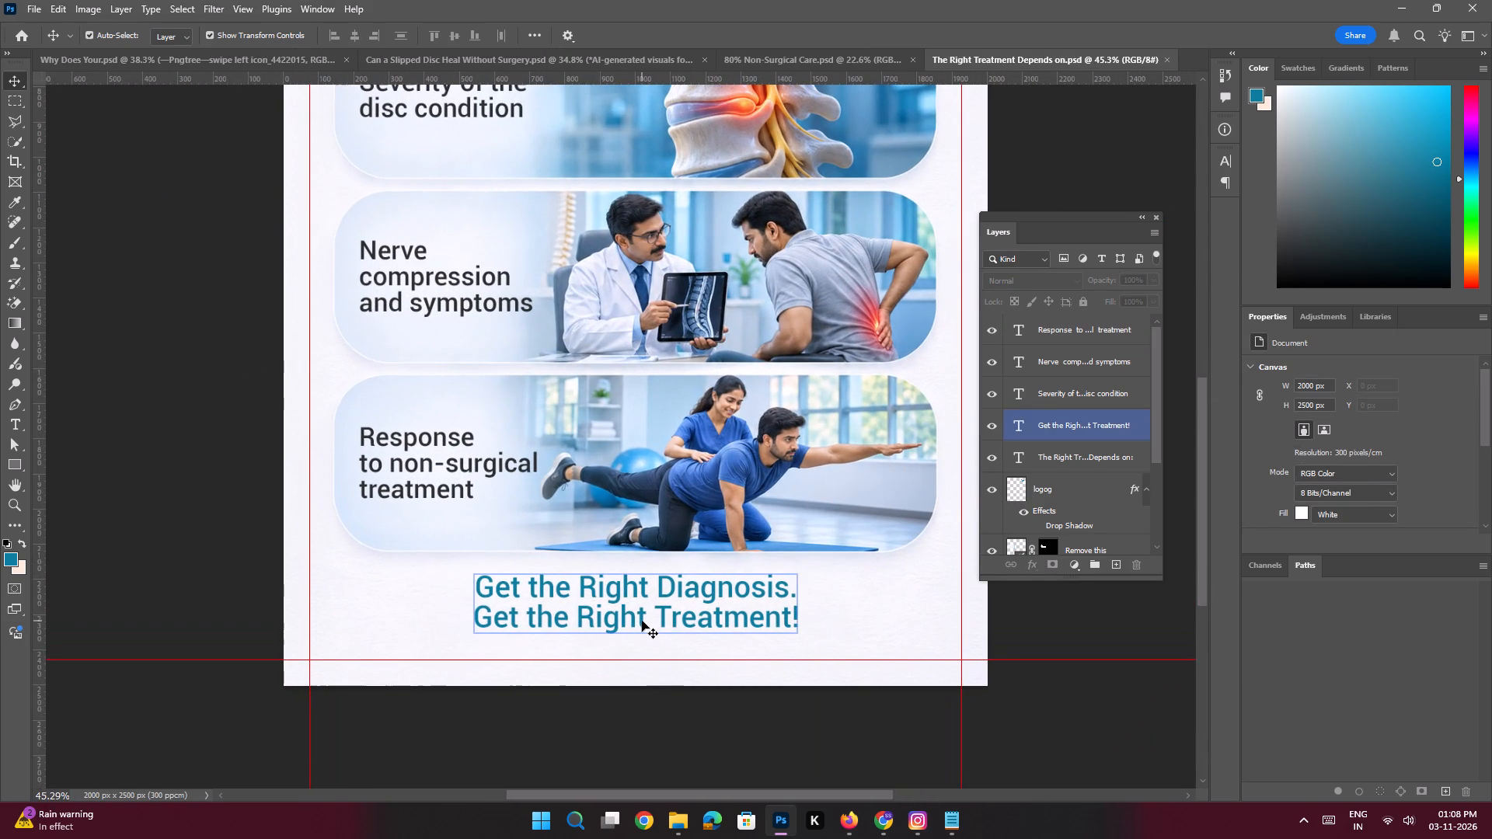
click(591, 52)
key(space)
key(space)
key(space)
key(space)
key(space)
key(space)
key(space)
key(space)
key(space)
key(space)
key(space)
drag(542, 412, 543, 409)
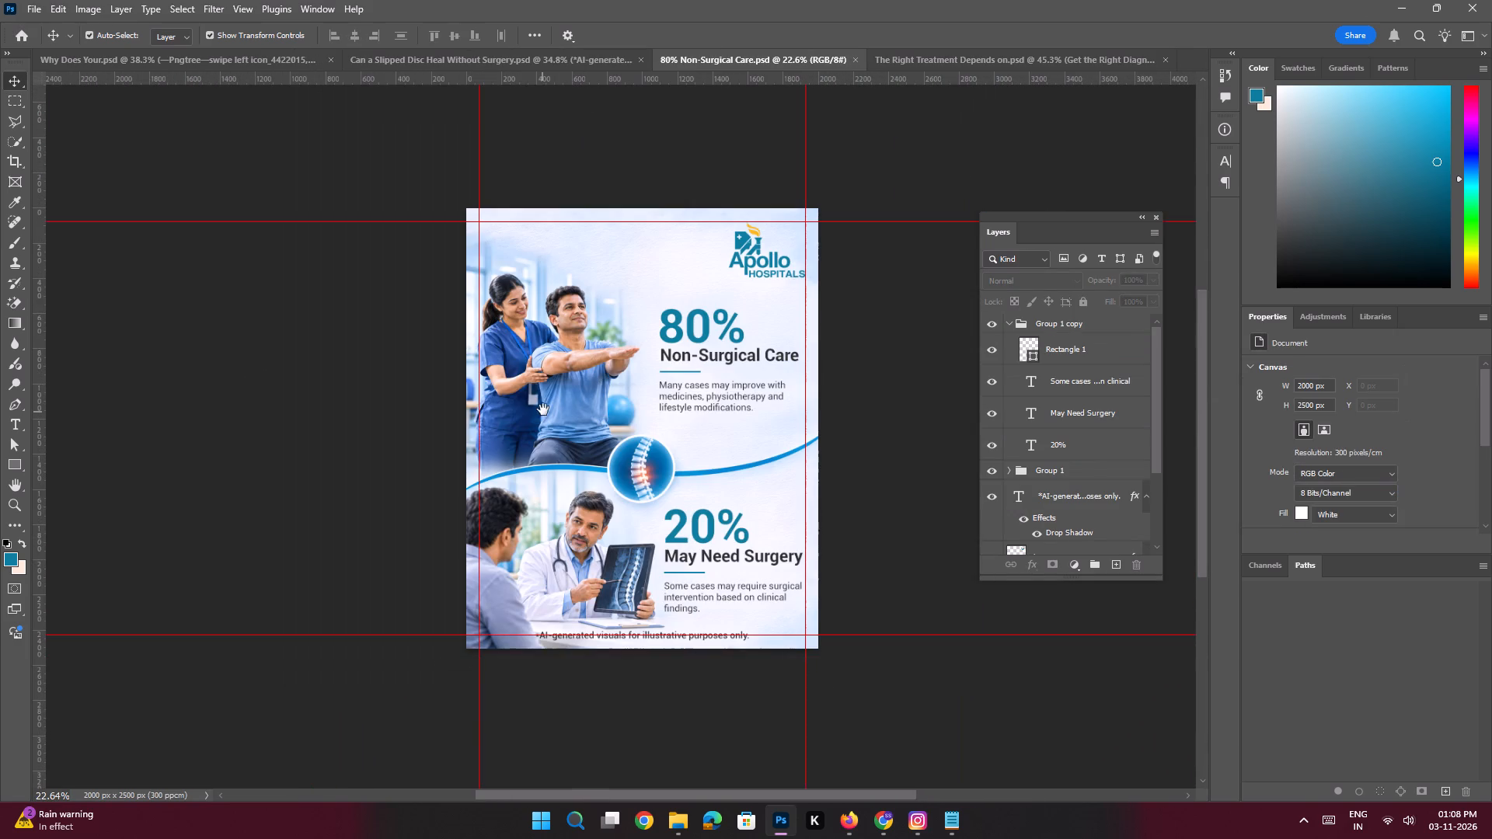
drag(543, 409, 541, 362)
ctrl+drag(602, 542, 650, 575)
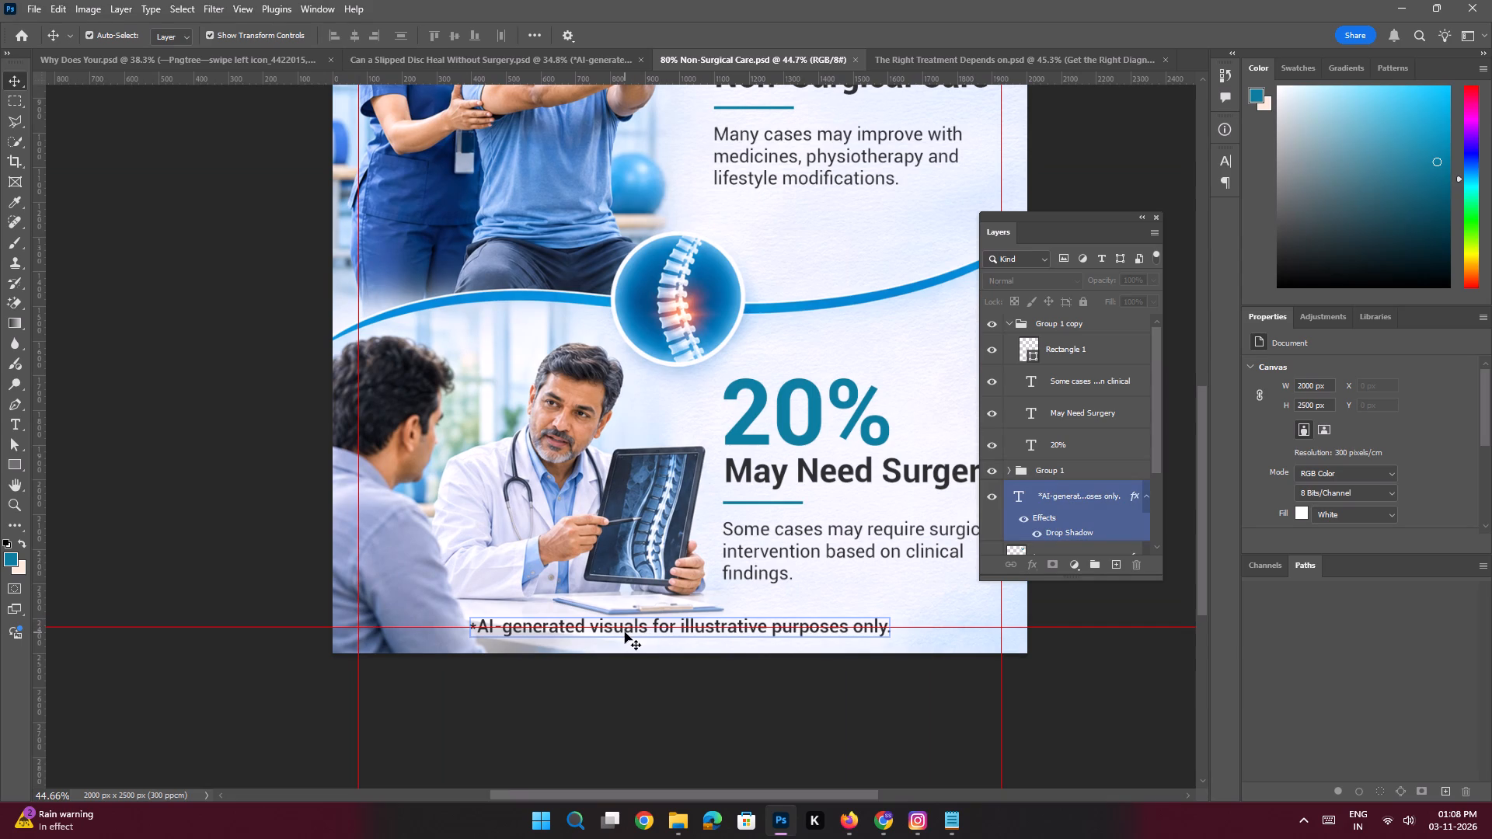
click(622, 632)
drag(1075, 503, 600, 780)
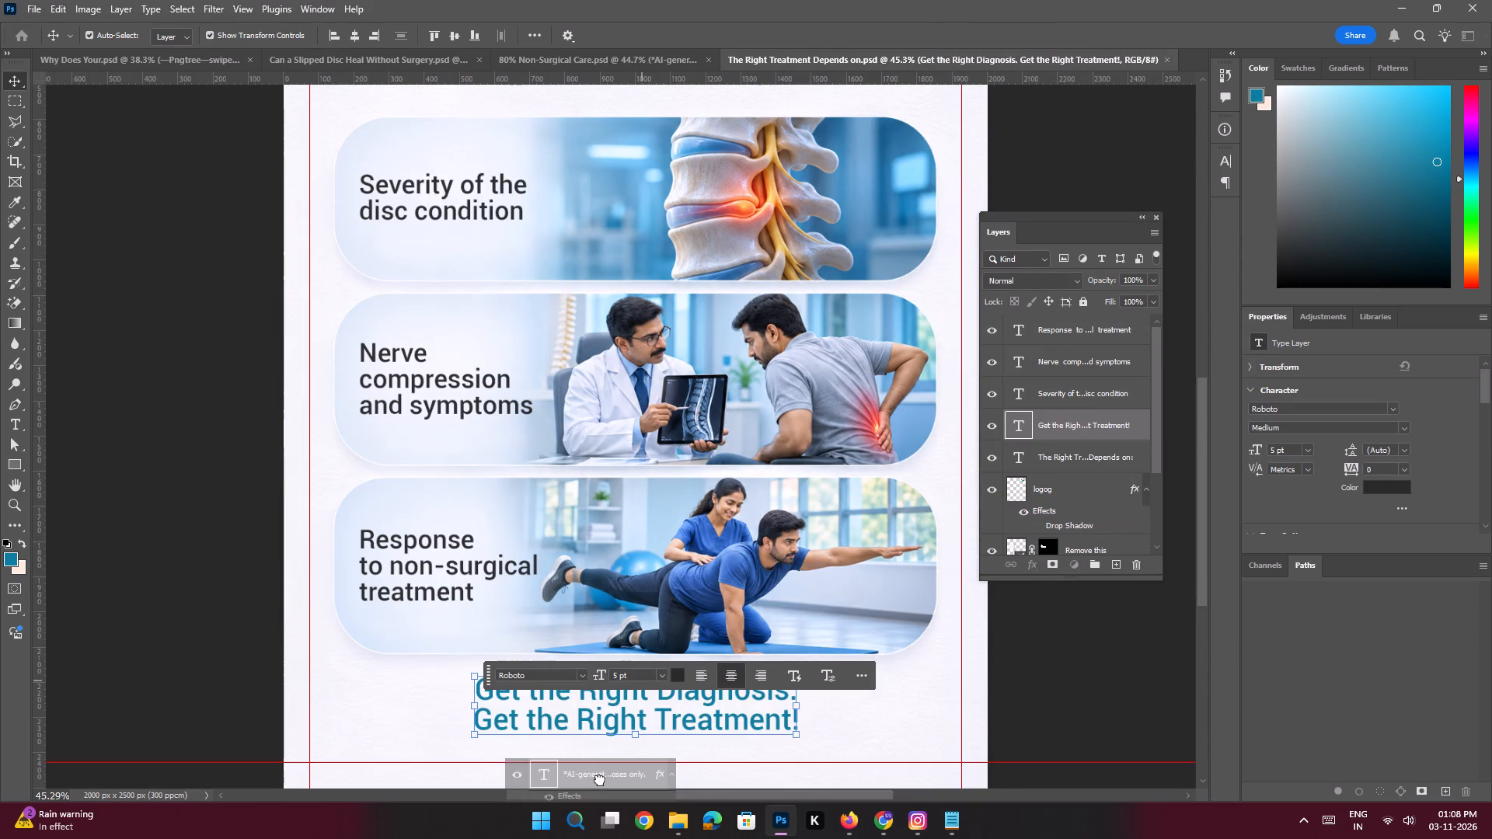
drag(600, 780, 600, 774)
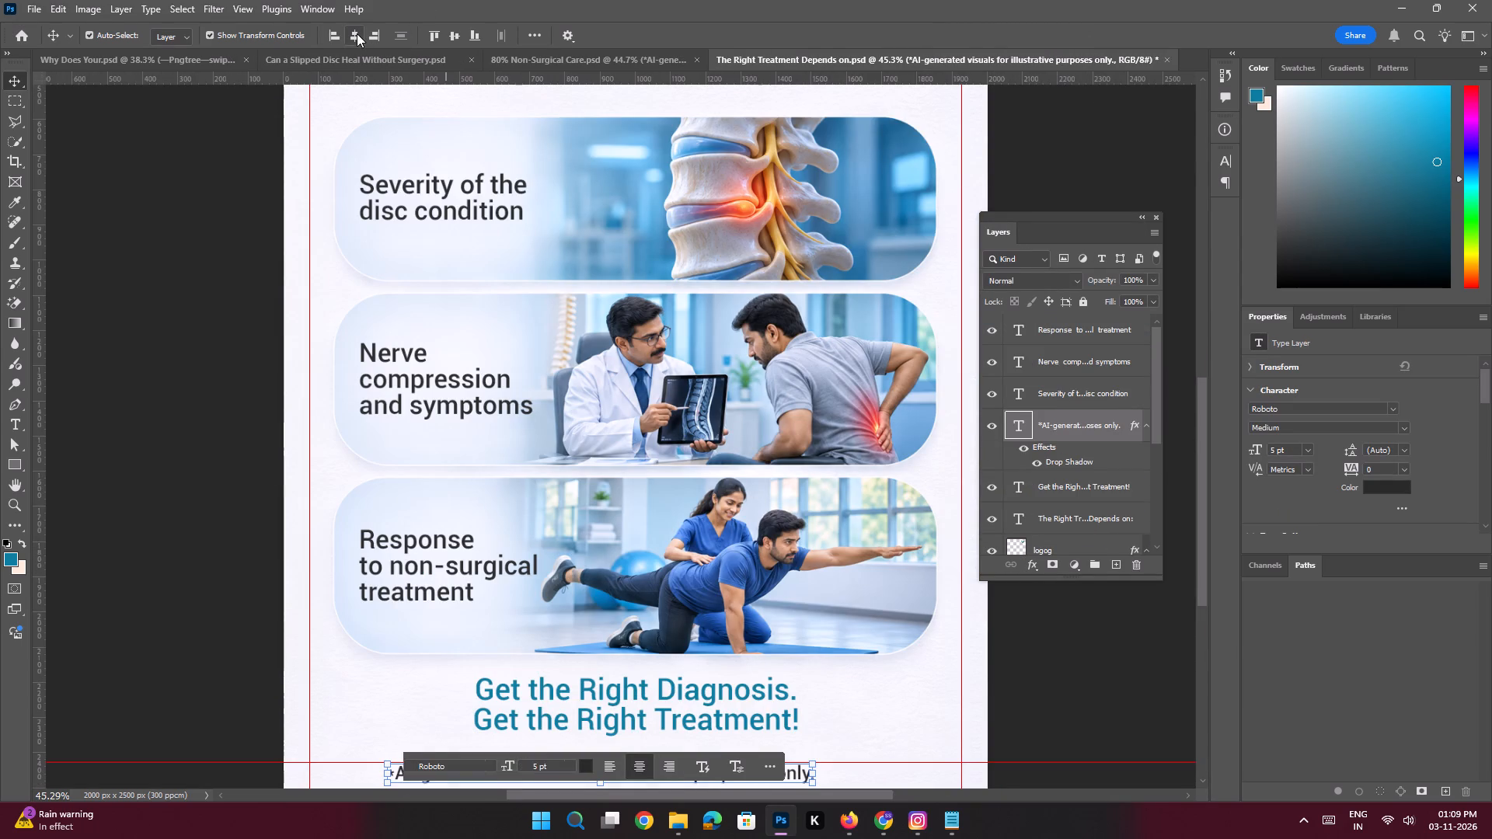
Centre the AI-generated visuals disclaimer horizontally on the canvas and move it slightly up onto the bottom margin guide.
double_click(357, 33)
click(235, 437)
key(space)
key(space)
key(space)
key(space)
key(space)
key(space)
key(space)
key(space)
key(space)
key(space)
drag(526, 586, 517, 472)
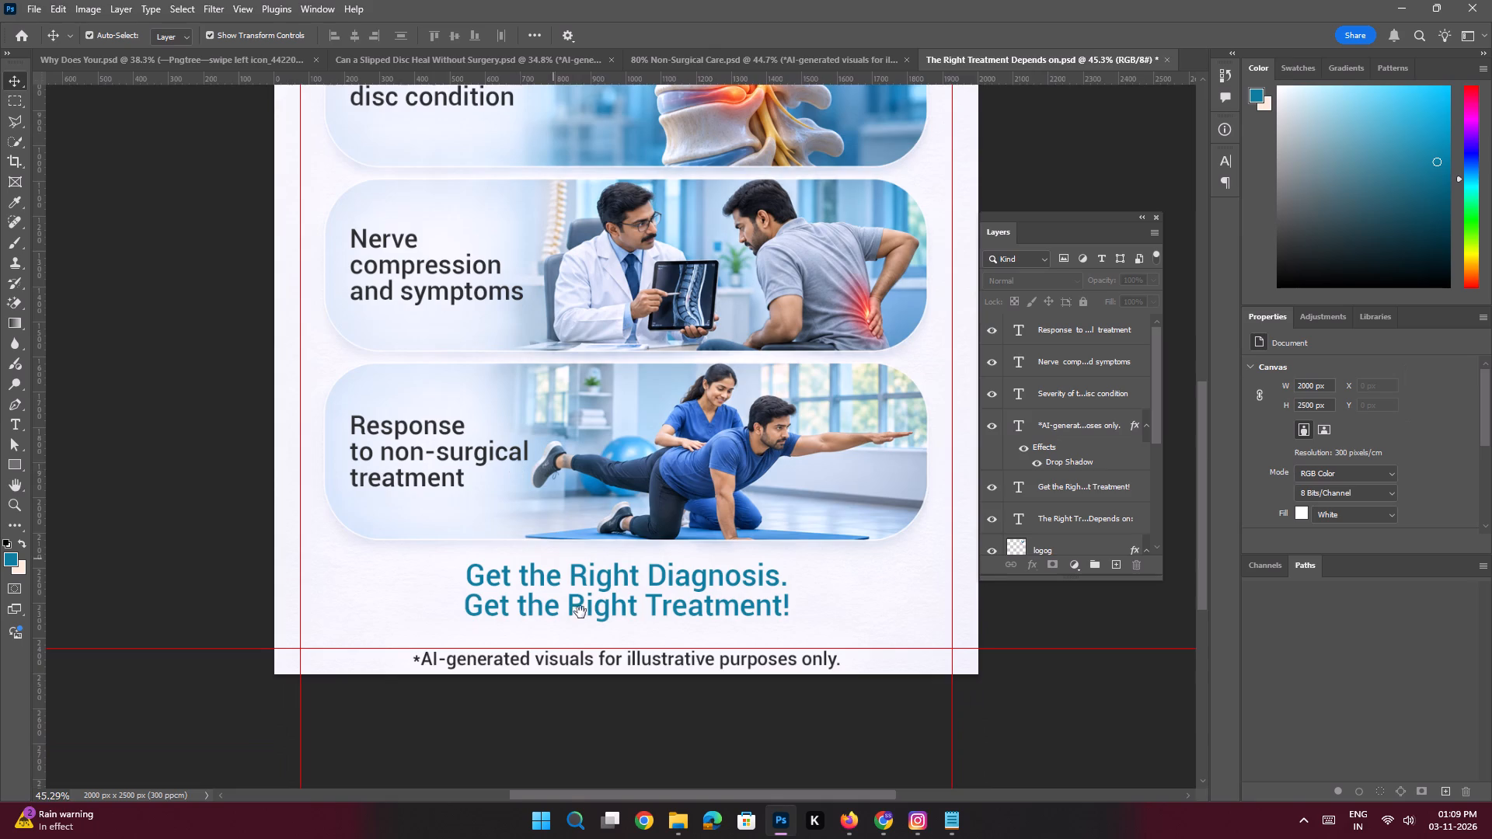
ctrl+drag(570, 597, 598, 632)
click(597, 592)
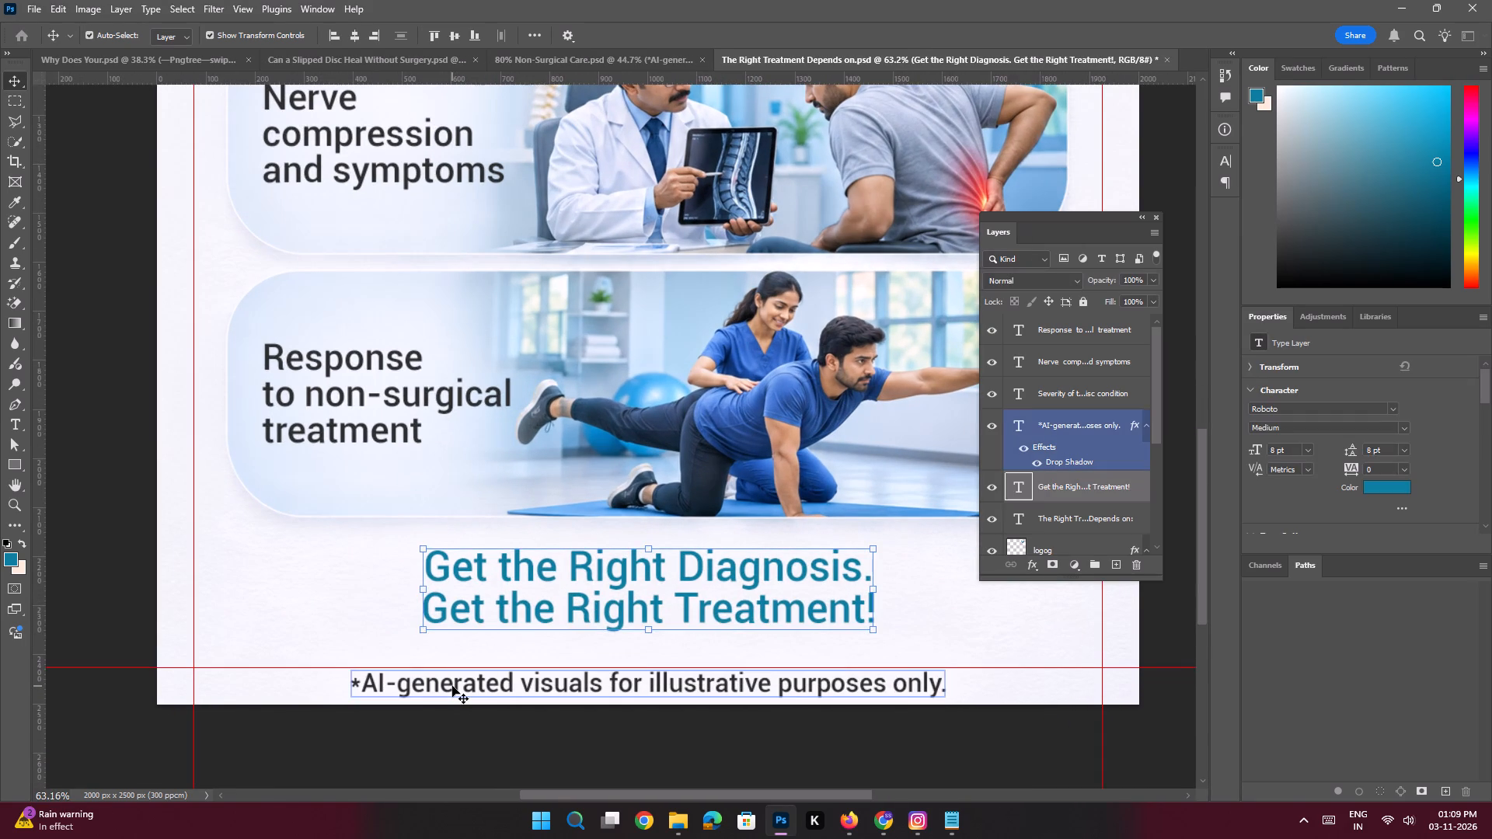
click(452, 686)
shift+drag(451, 683, 452, 673)
key(space)
ctrl+drag(539, 534, 469, 508)
click(324, 437)
Add a vertical guide at about X 209 px, along the left edge of the three cards' texts.
key(space)
key(space)
key(space)
key(space)
key(space)
key(space)
key(space)
key(space)
key(space)
key(space)
key(space)
key(space)
drag(535, 309, 530, 349)
ctrl+drag(464, 362, 500, 496)
click(302, 305)
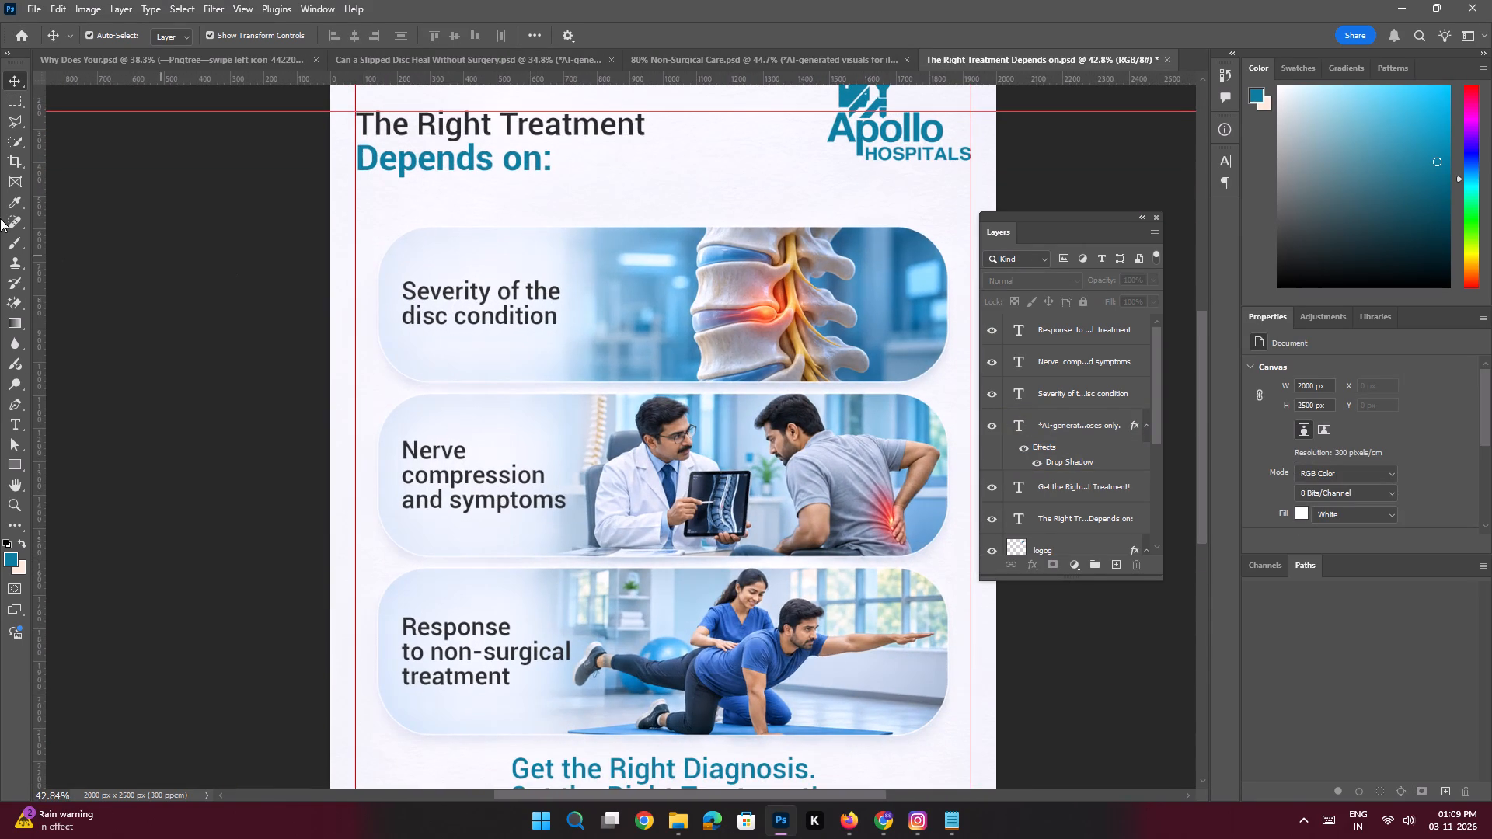
drag(44, 219, 406, 238)
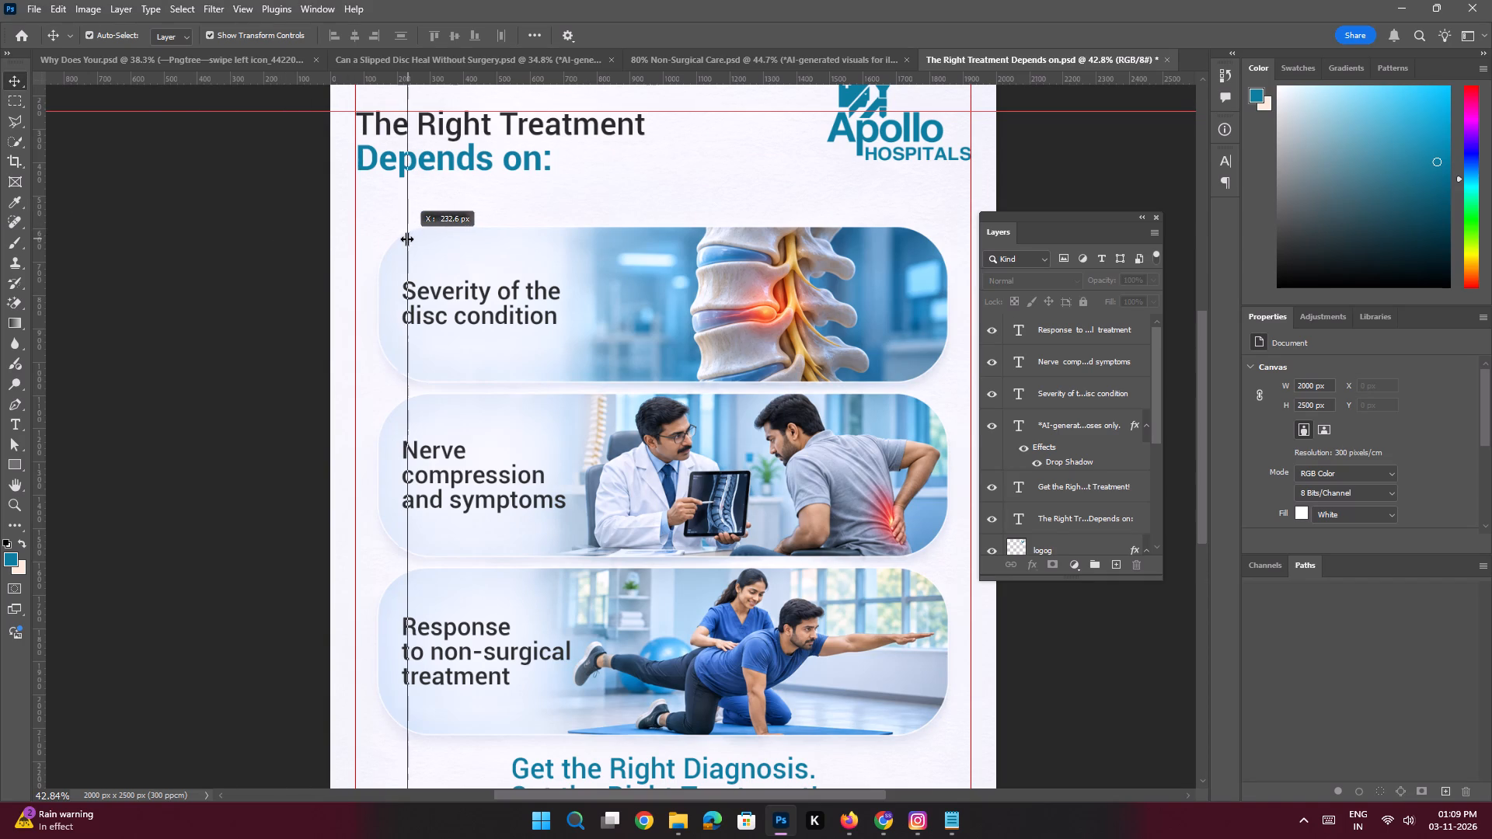
drag(406, 238, 400, 239)
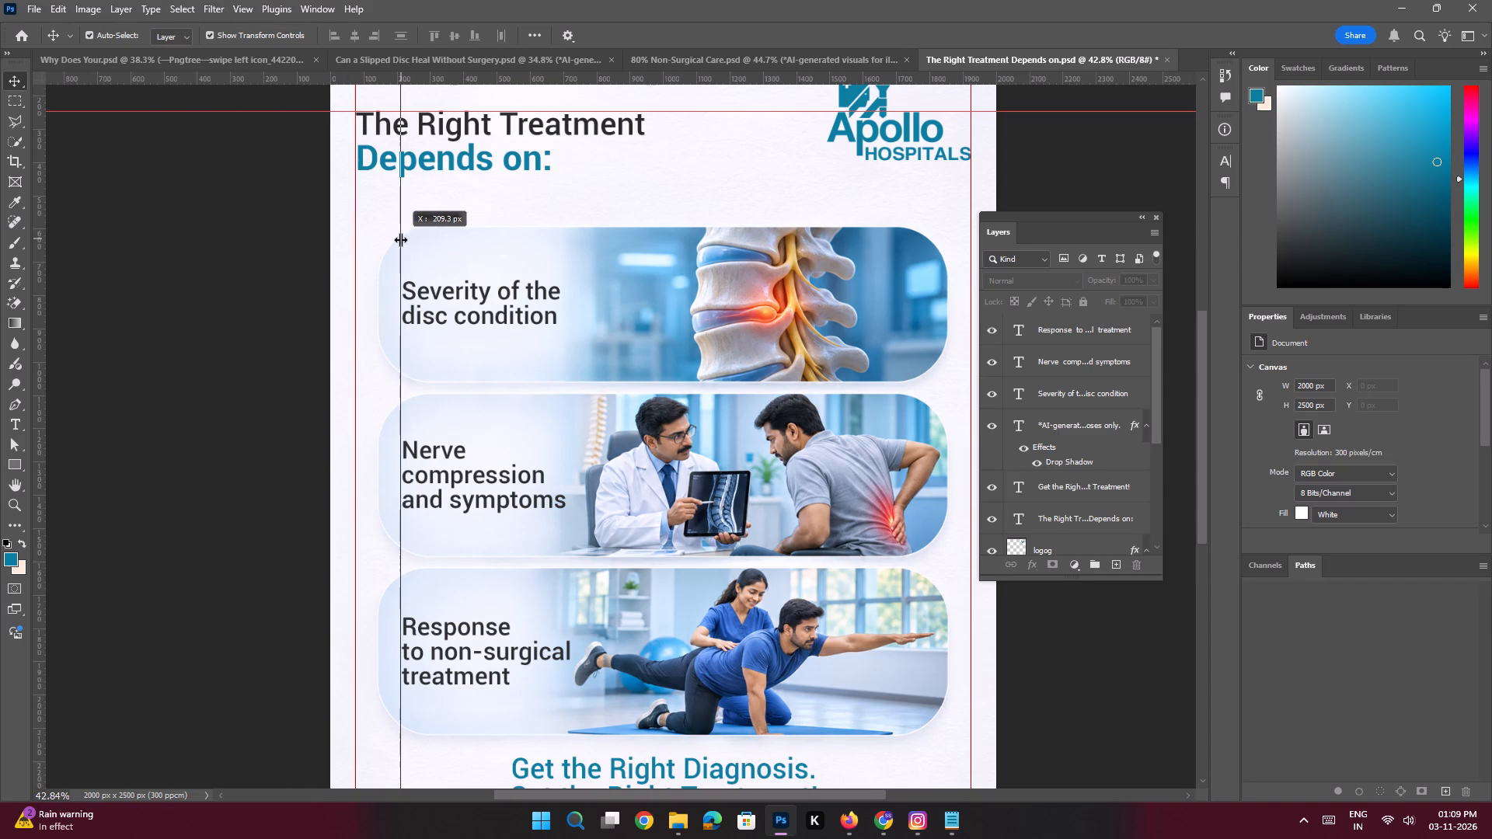
drag(400, 239, 401, 239)
Nudge the "Response to non-surgical treatment" text straight up by about 11 px, keeping it on the vertical guide.
key(ctrl+space)
key(ctrl+space)
key(ctrl+space)
key(ctrl+space)
key(ctrl+space)
key(ctrl+space)
key(ctrl+space)
key(ctrl+space)
key(ctrl+space)
key(ctrl+space)
key(ctrl+space)
key(ctrl+space)
key(ctrl+space)
key(ctrl+space)
key(ctrl+space)
key(ctrl+space)
key(ctrl+space)
key(ctrl+space)
key(ctrl+space)
key(ctrl+space)
ctrl+drag(441, 545, 471, 592)
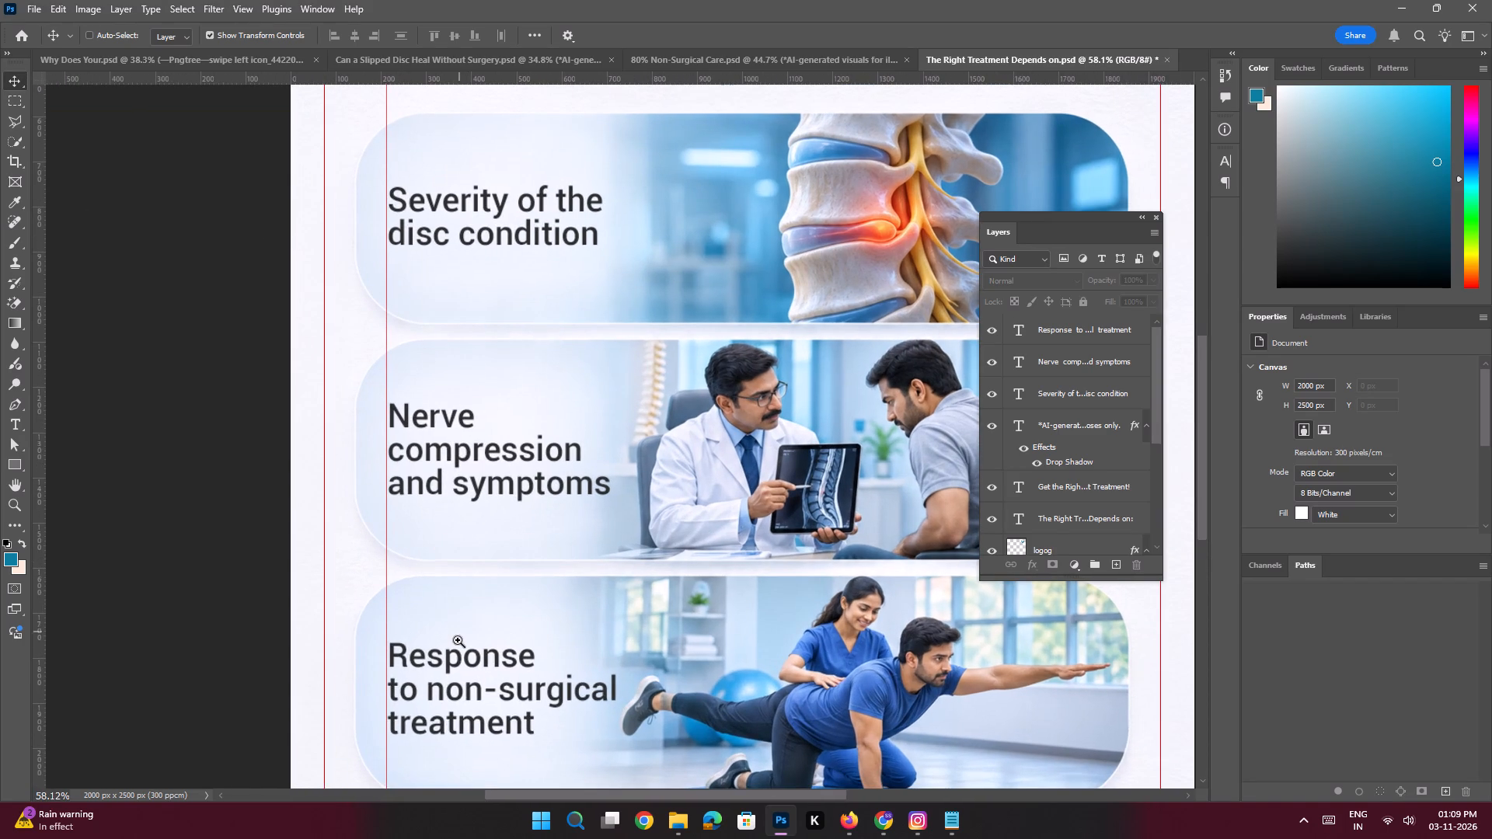
ctrl+click(458, 640)
drag(459, 651, 469, 544)
click(462, 571)
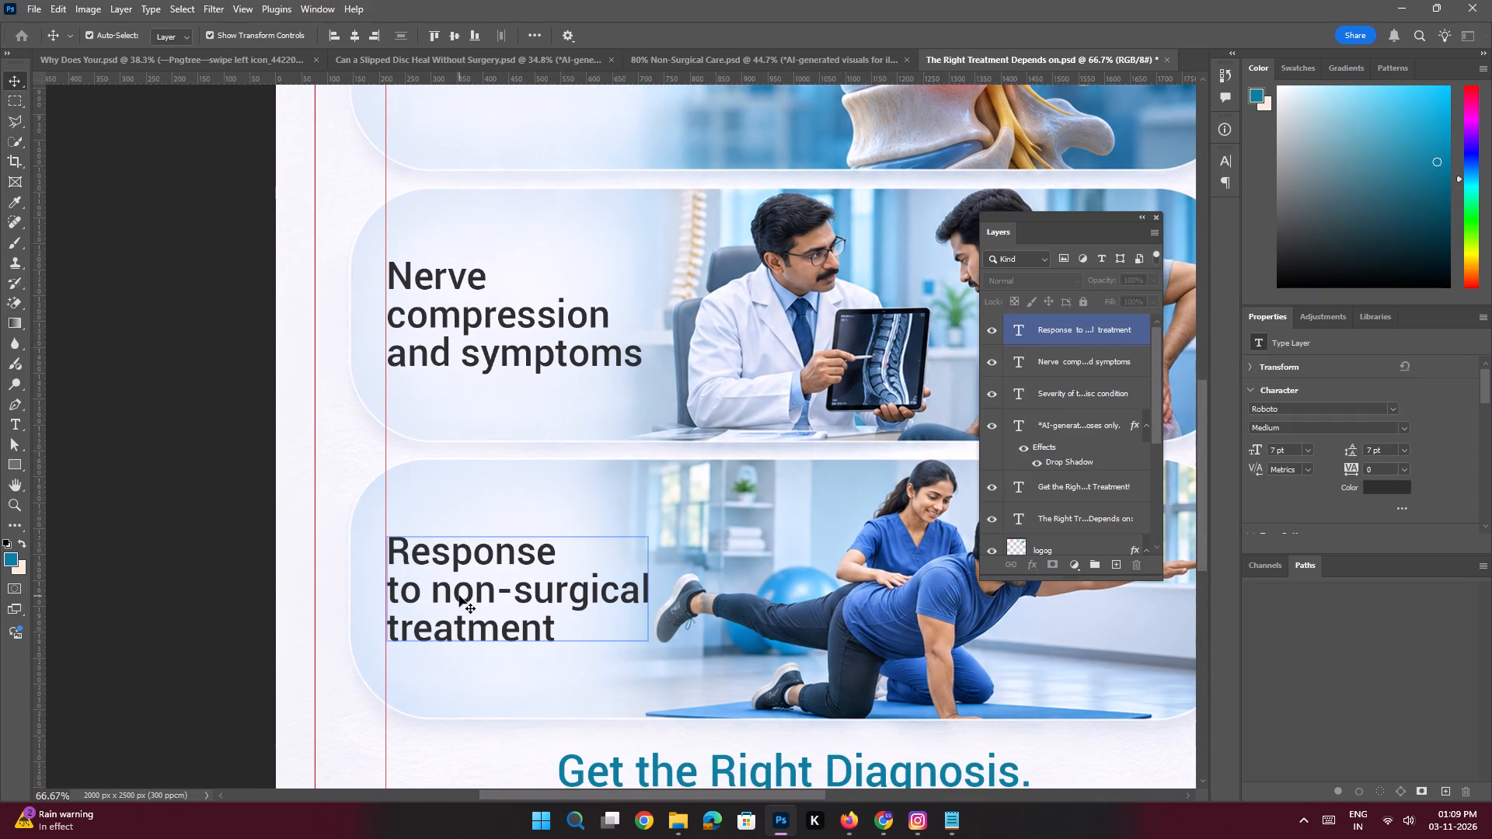
shift+click(458, 594)
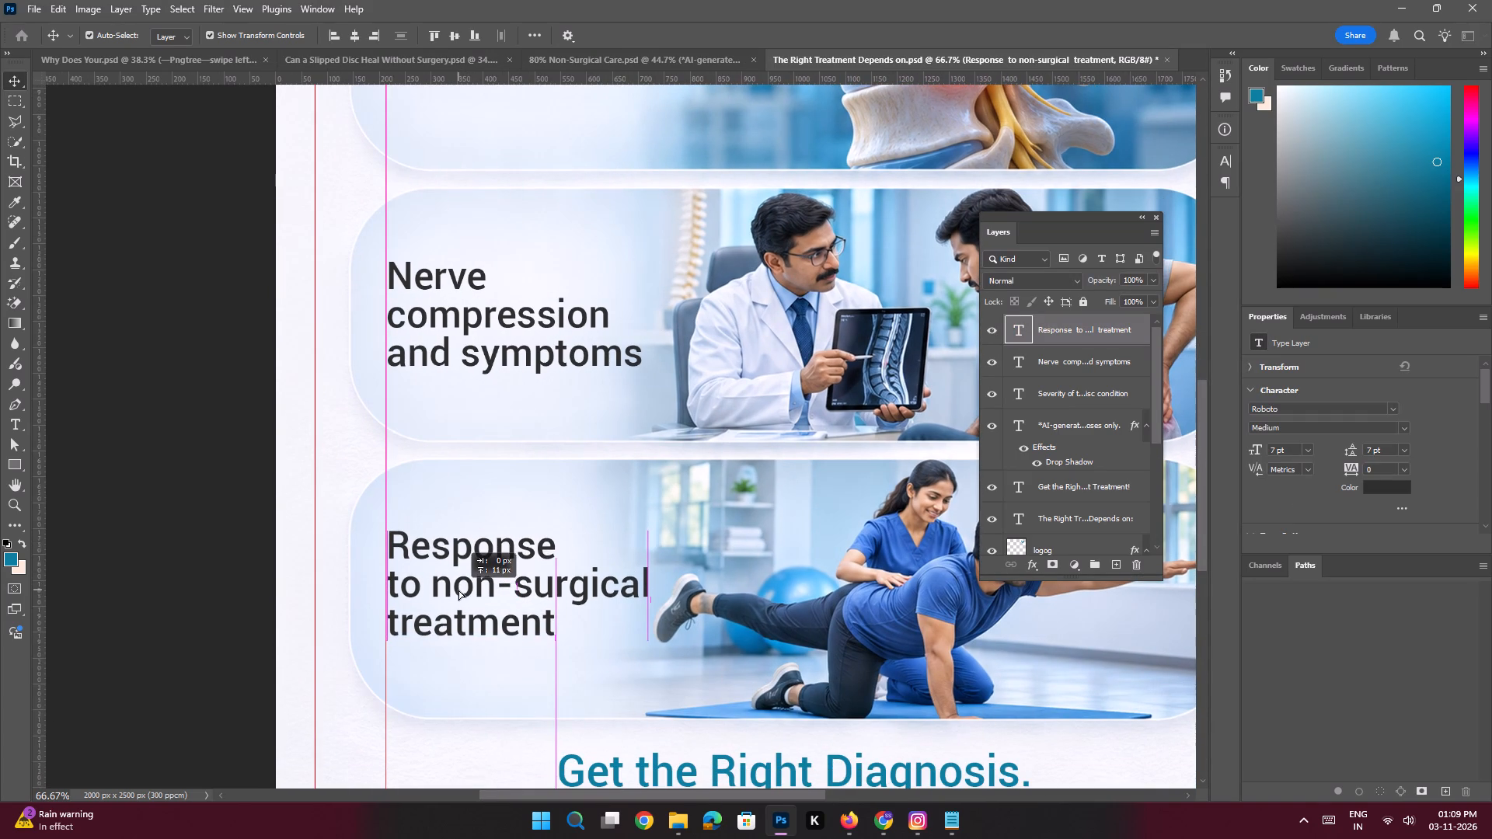
Save the "The Right Treatment Depends on" document.
key(space)
key(space)
key(space)
key(space)
key(space)
key(space)
key(space)
key(space)
key(space)
key(space)
key(space)
key(space)
key(space)
key(space)
key(space)
drag(486, 339, 479, 510)
click(463, 233)
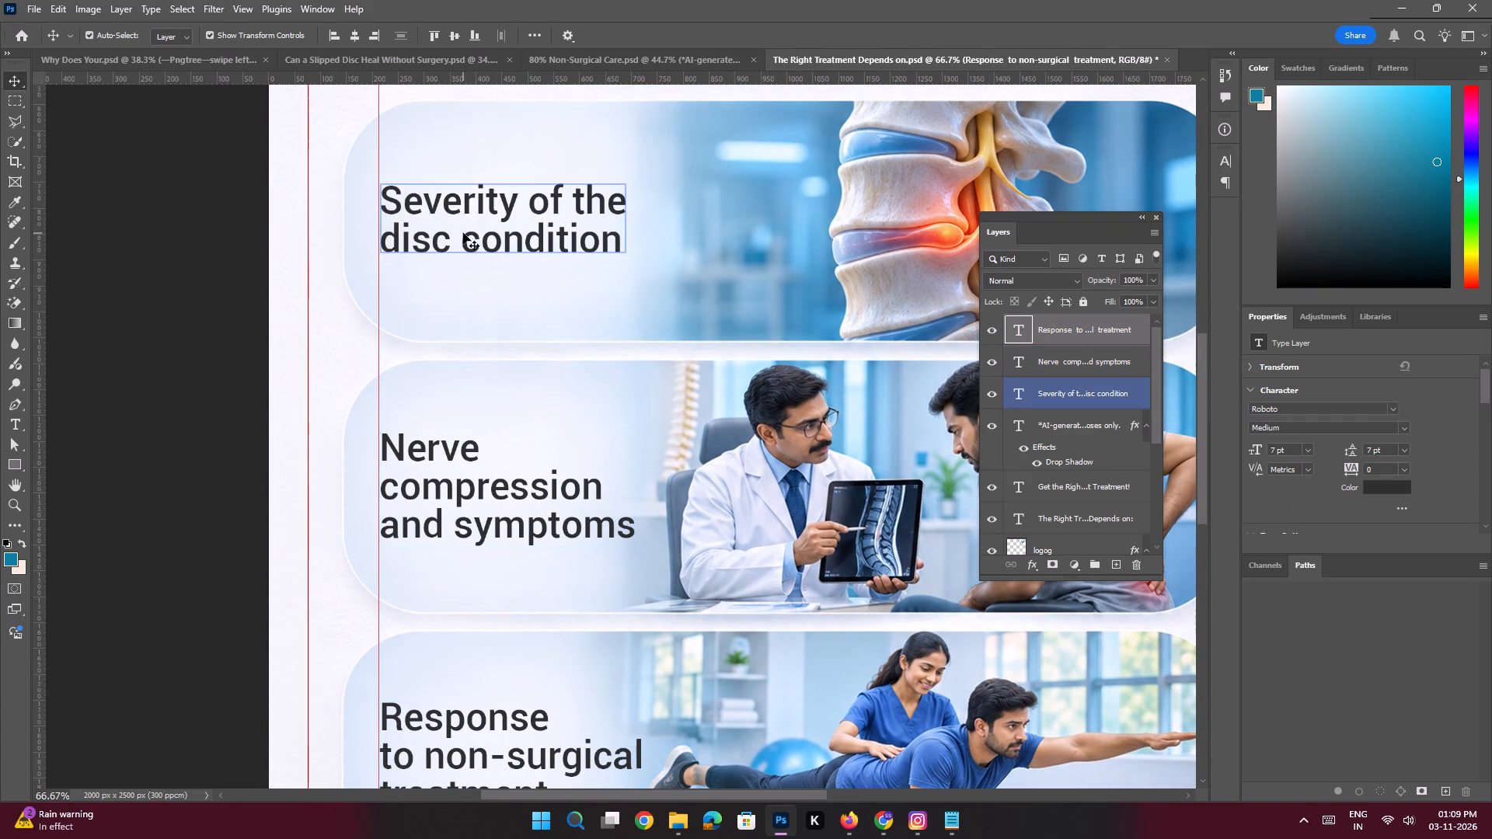
key(ctrl+space)
key(ctrl+space)
key(ctrl+space)
key(ctrl+space)
key(ctrl+space)
key(ctrl+space)
key(ctrl+space)
ctrl+drag(492, 225, 432, 207)
click(281, 270)
key(space)
key(space)
key(space)
key(space)
key(space)
key(space)
key(space)
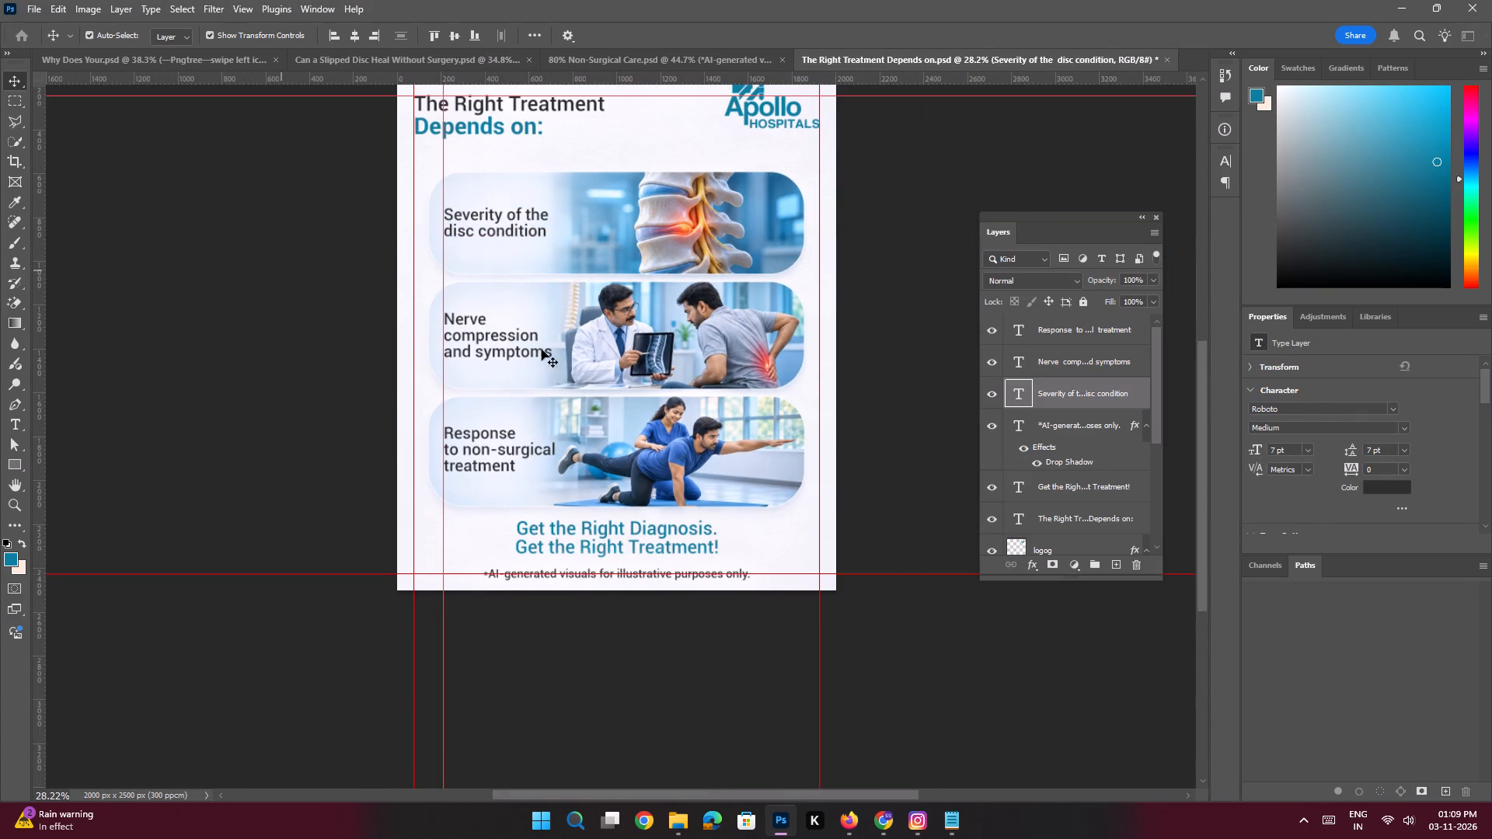
drag(671, 295, 650, 348)
key(ctrl+s)
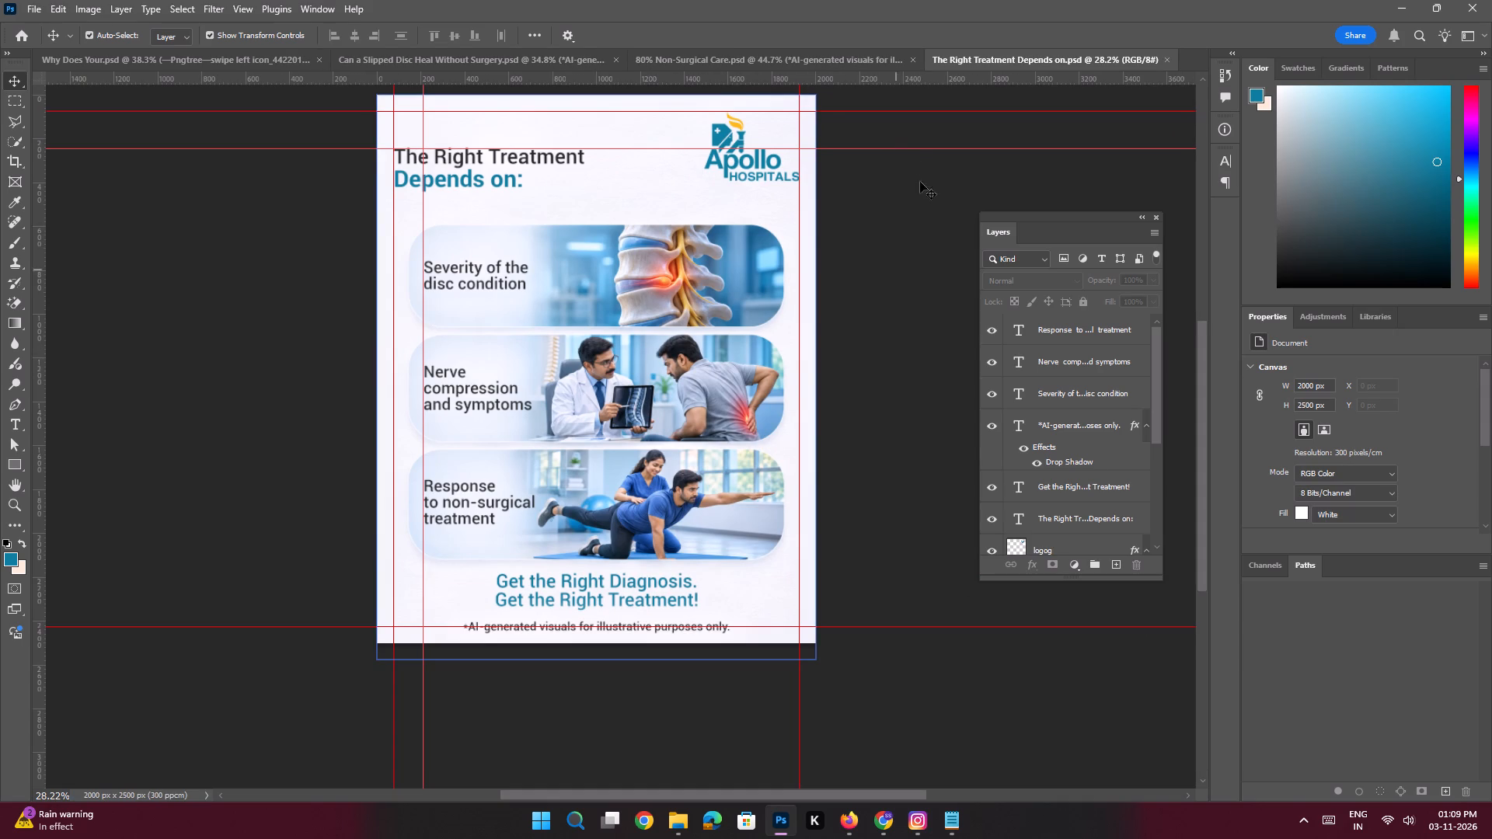
Export Can a Slipped Disc Heal Without Surgery.psd as a 2000 x 2500 px PNG into the apoloosj folder and save the document.
click(720, 71)
click(509, 54)
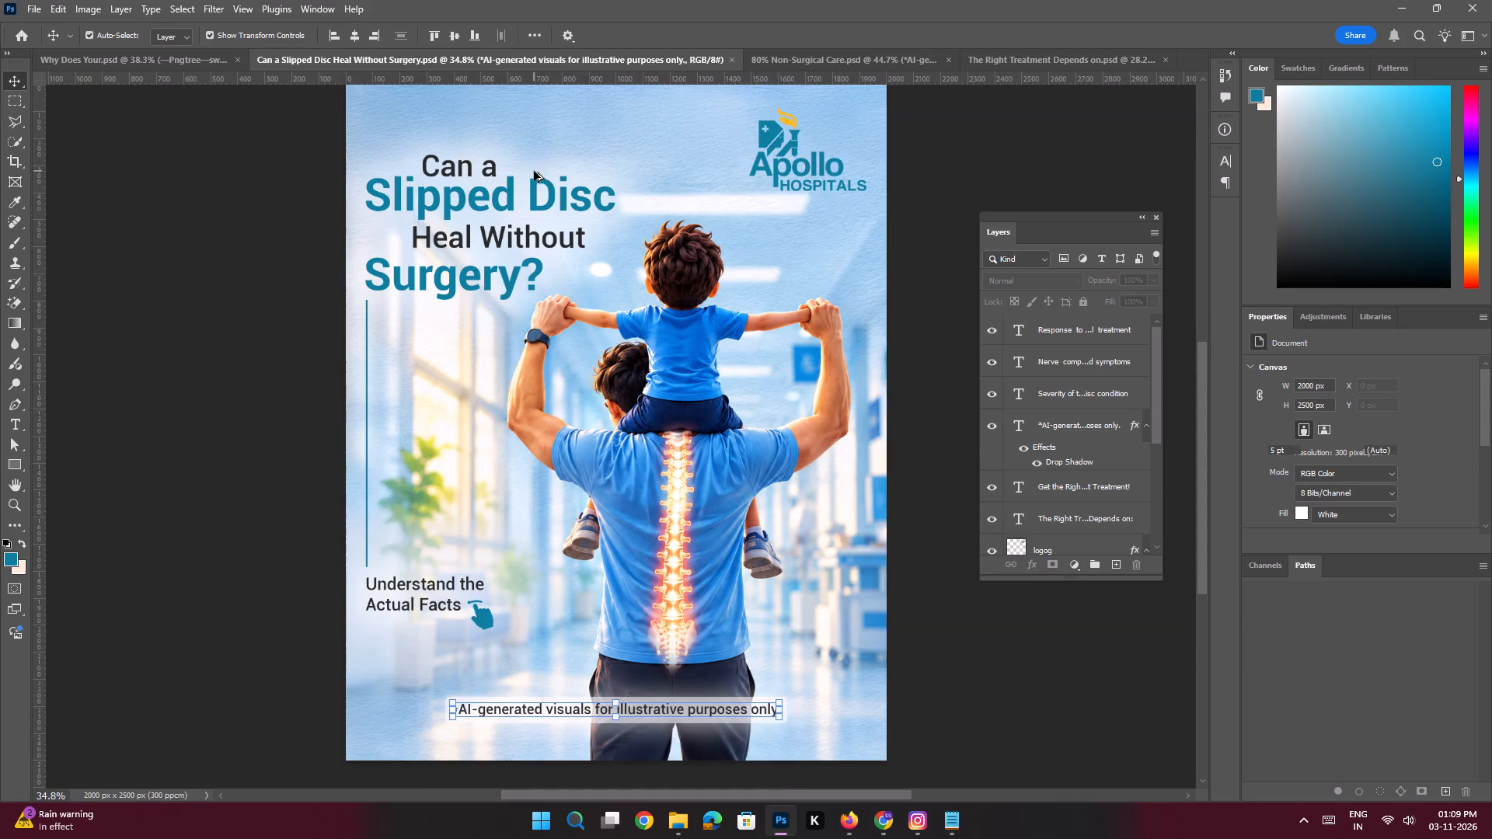
key(ctrl+alt+shift+w)
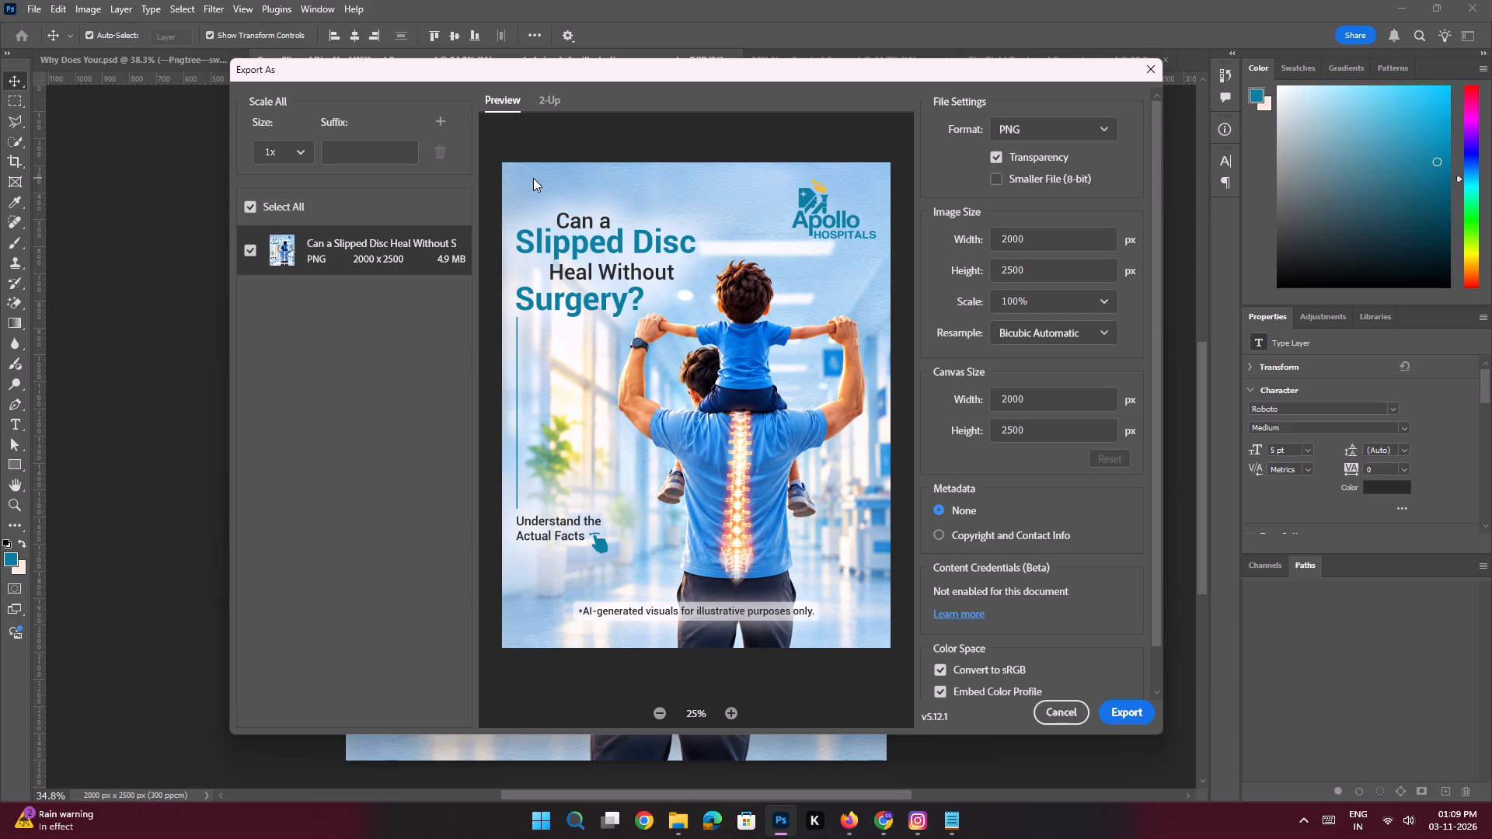
click(1123, 712)
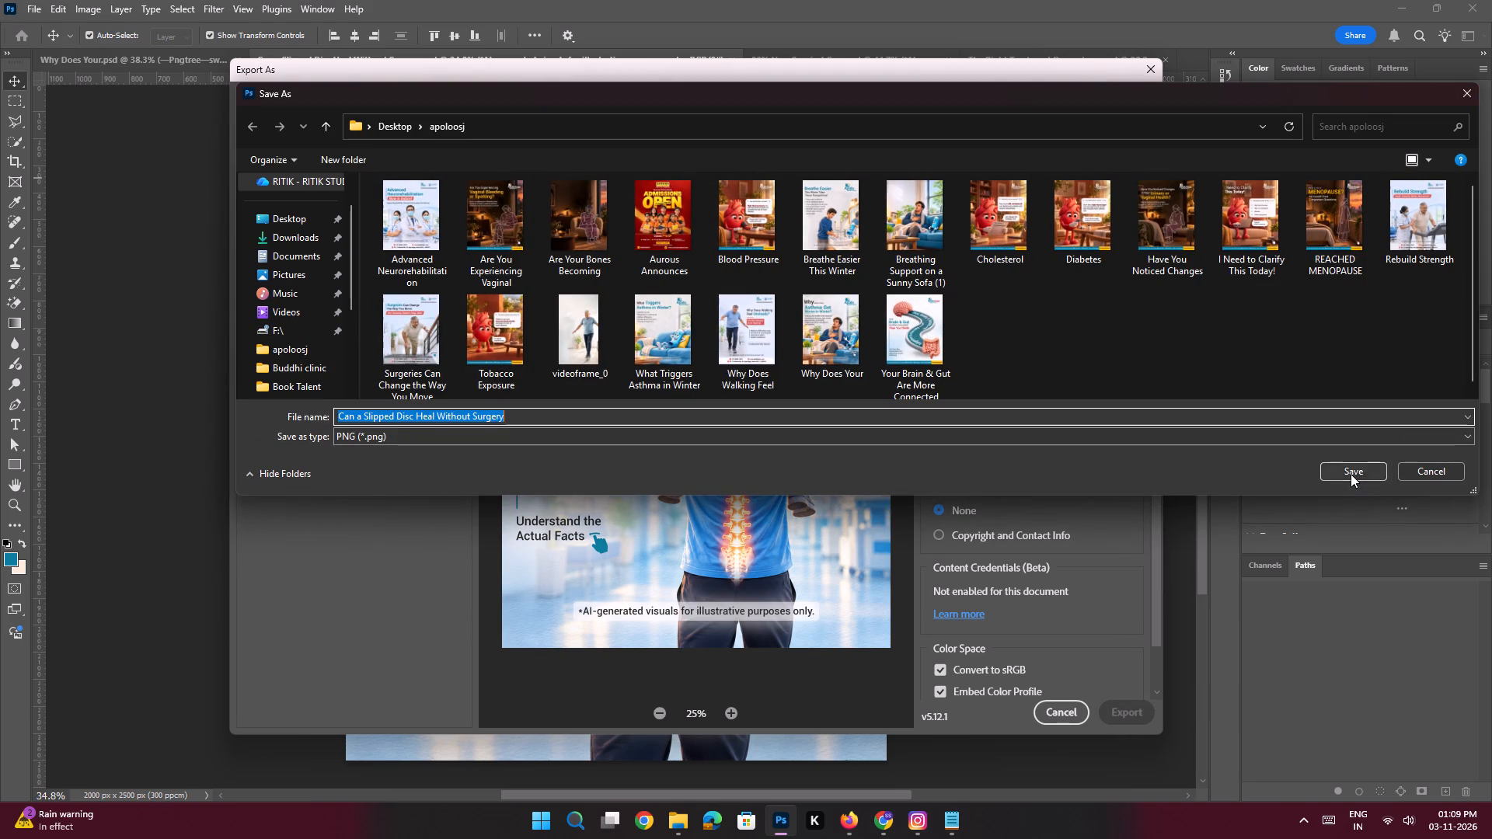
click(1351, 472)
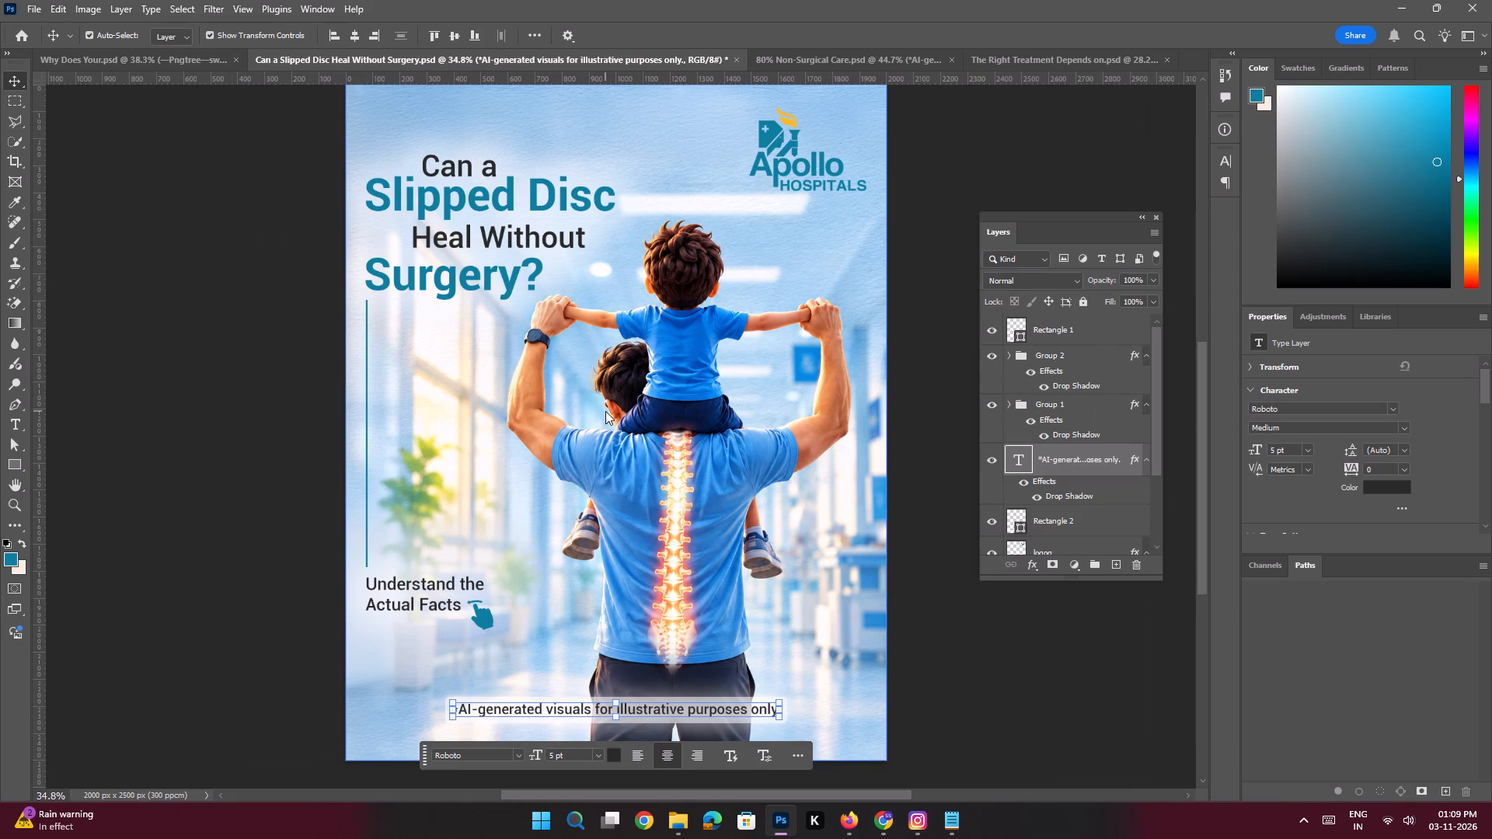
key(ctrl+s)
Export 80% Non-Surgical Care.psd as a 2000 x 2500 px PNG into the apoloosj folder and save the document.
click(830, 64)
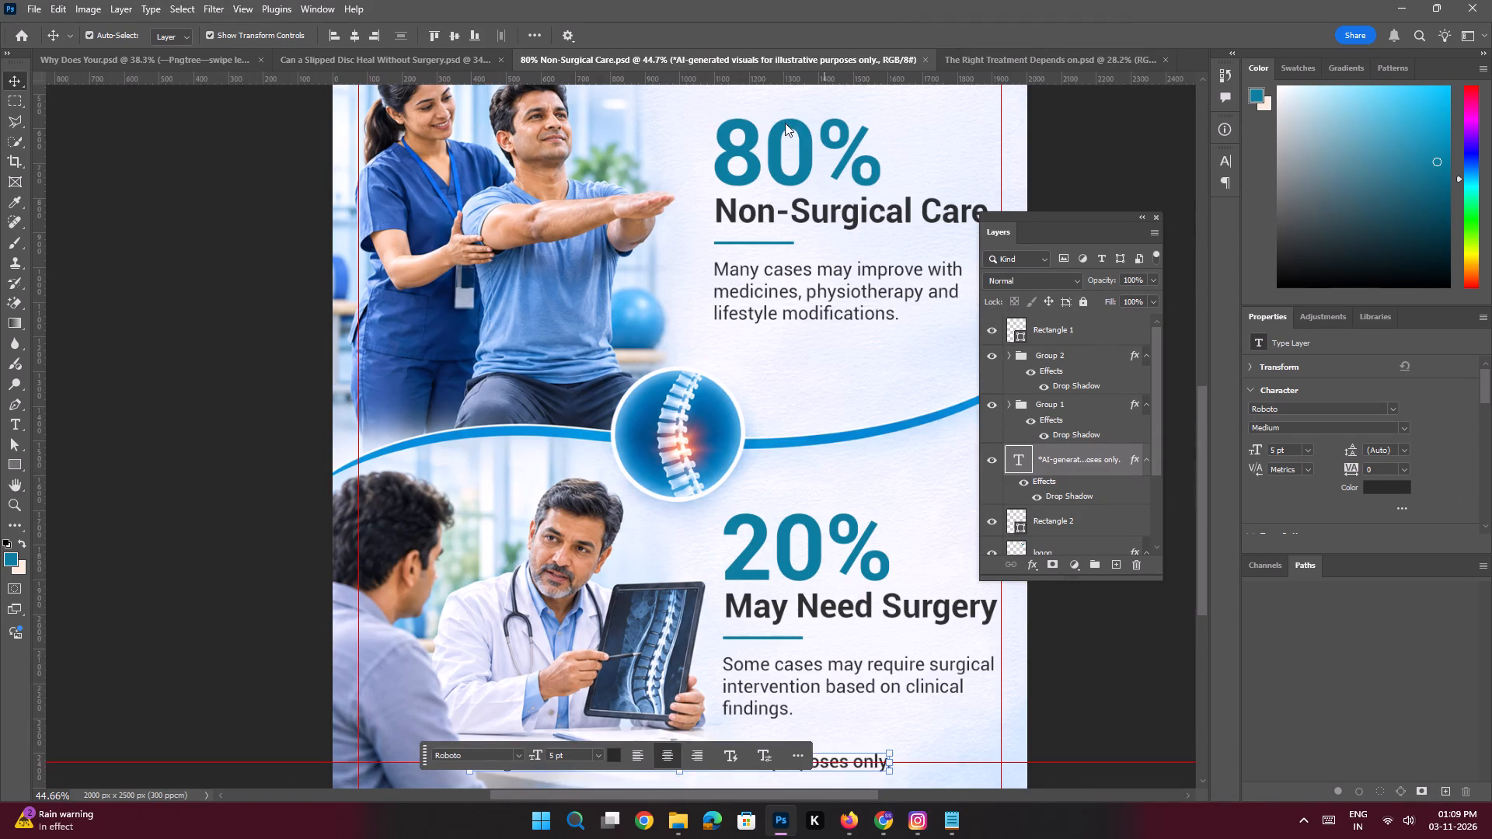
key(ctrl+alt+shift+w)
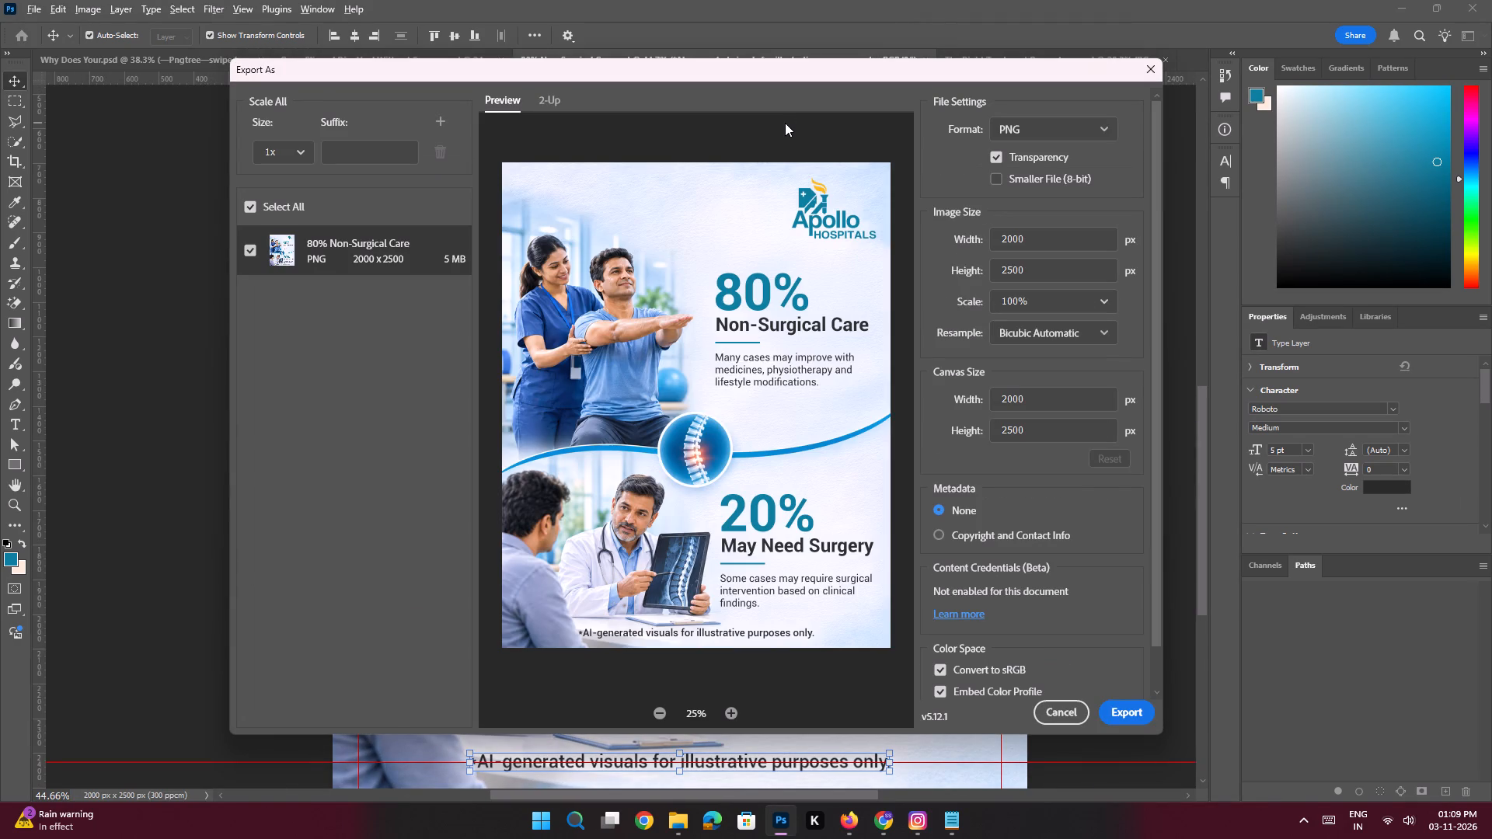
click(1119, 709)
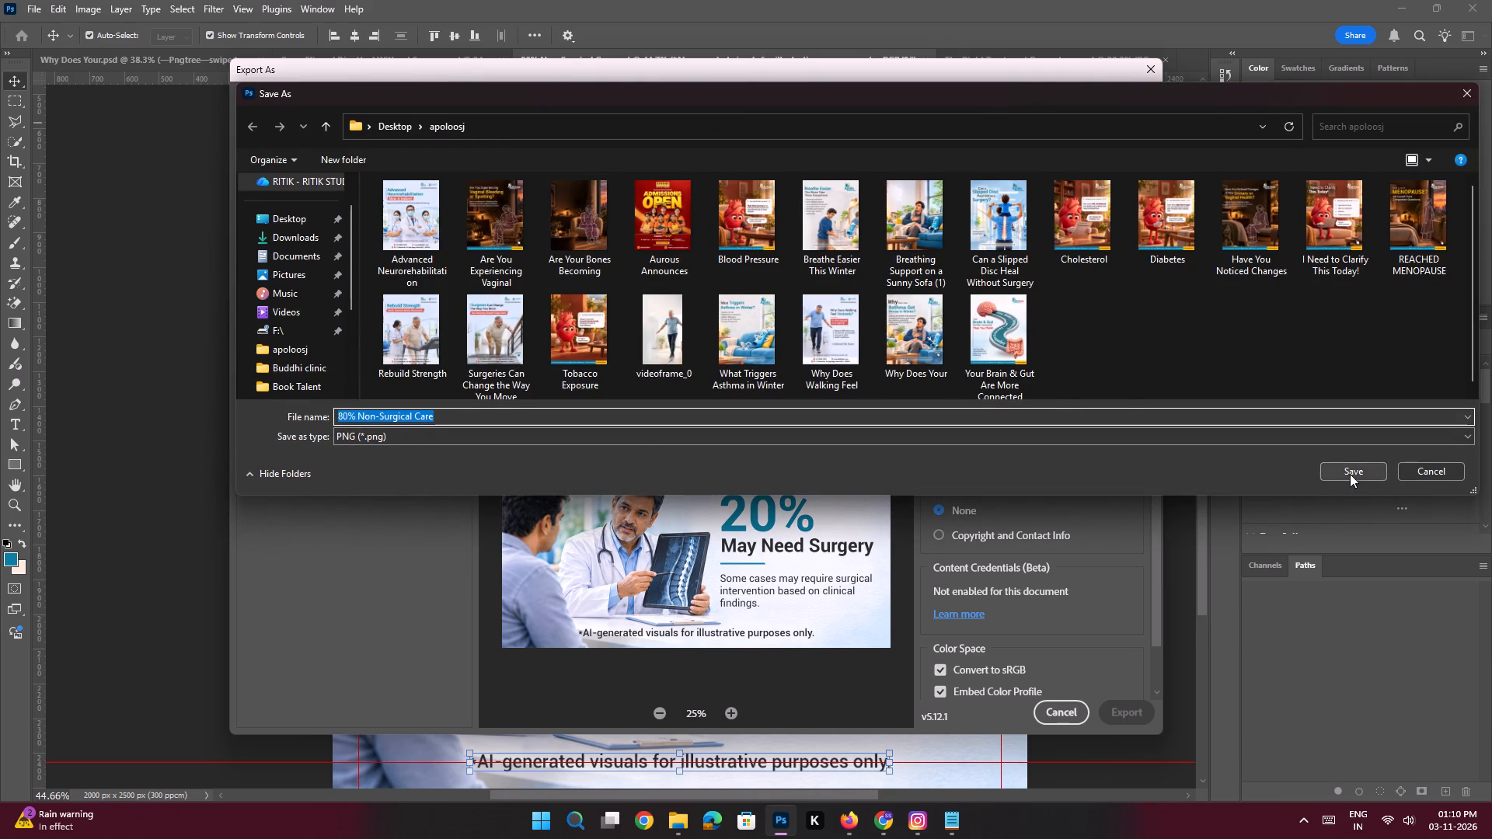
click(1350, 474)
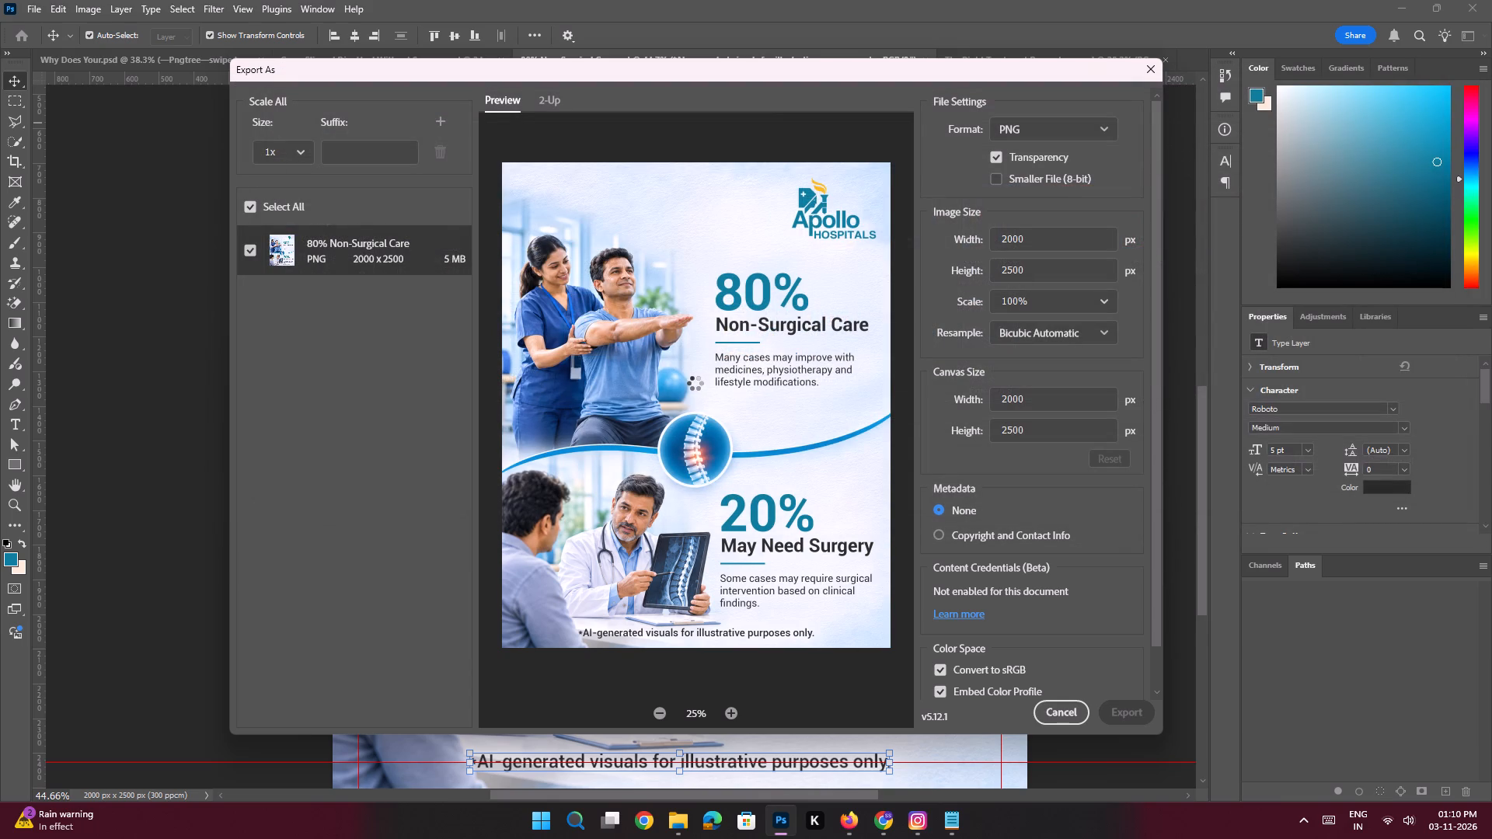
key(ctrl+s)
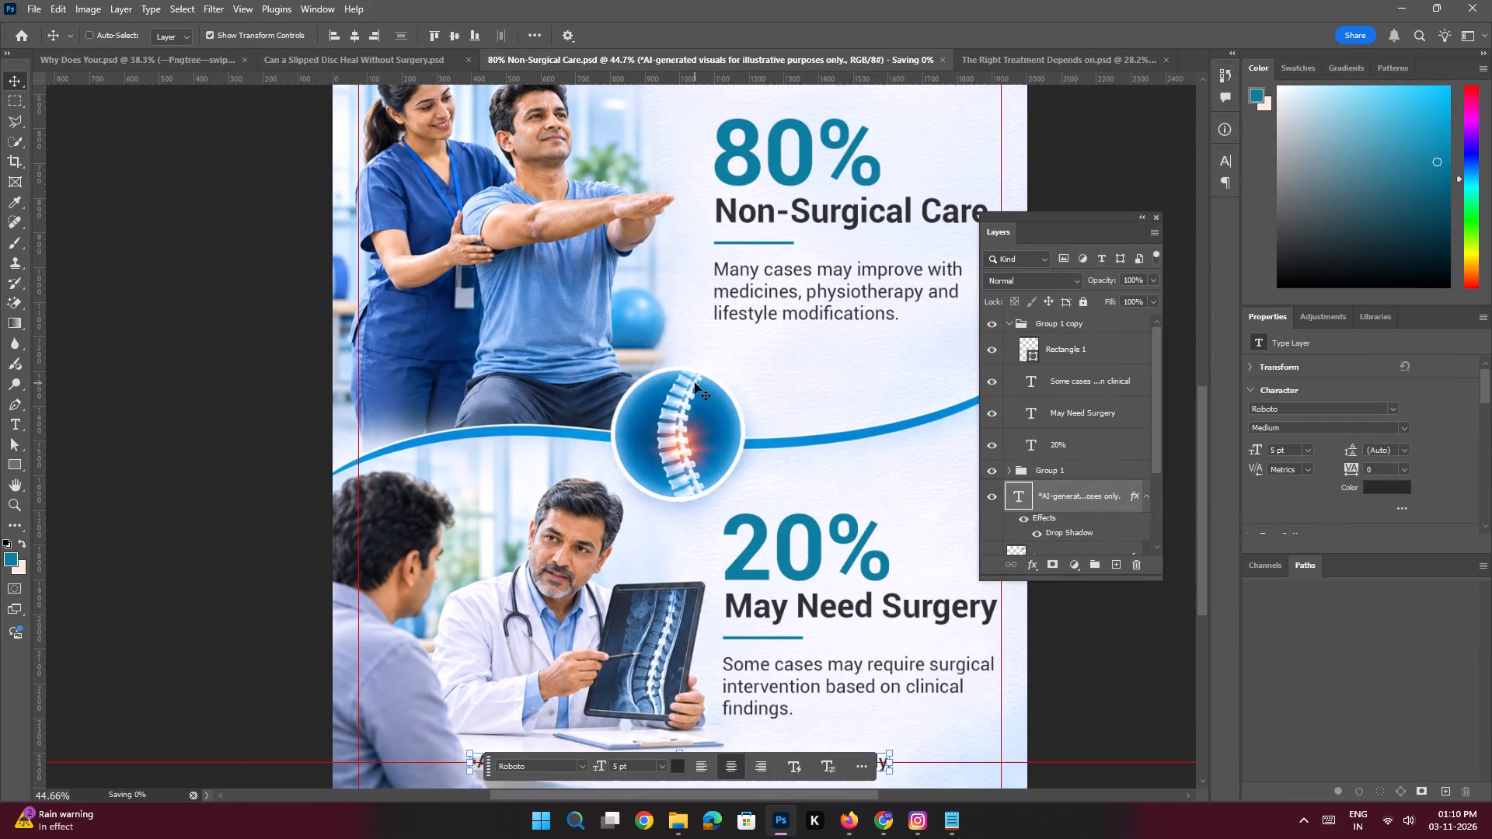
In The Right Treatment Depends on.psd, convert the "fill this image" layer and the three "Remove this" layers into one Smart Object.
click(993, 58)
key(space)
key(space)
key(space)
key(space)
key(space)
key(space)
drag(734, 212, 720, 238)
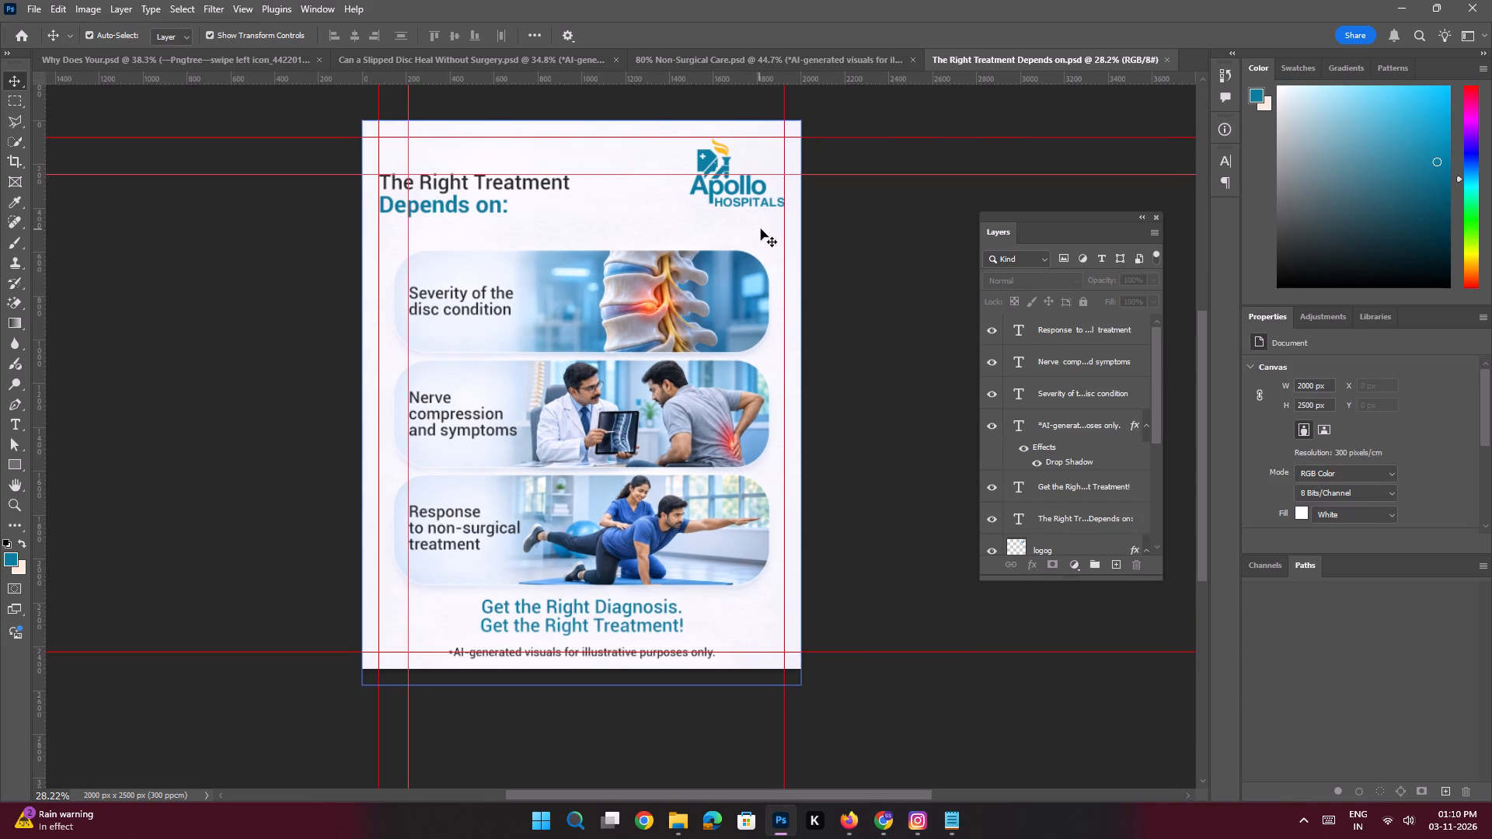
click(761, 229)
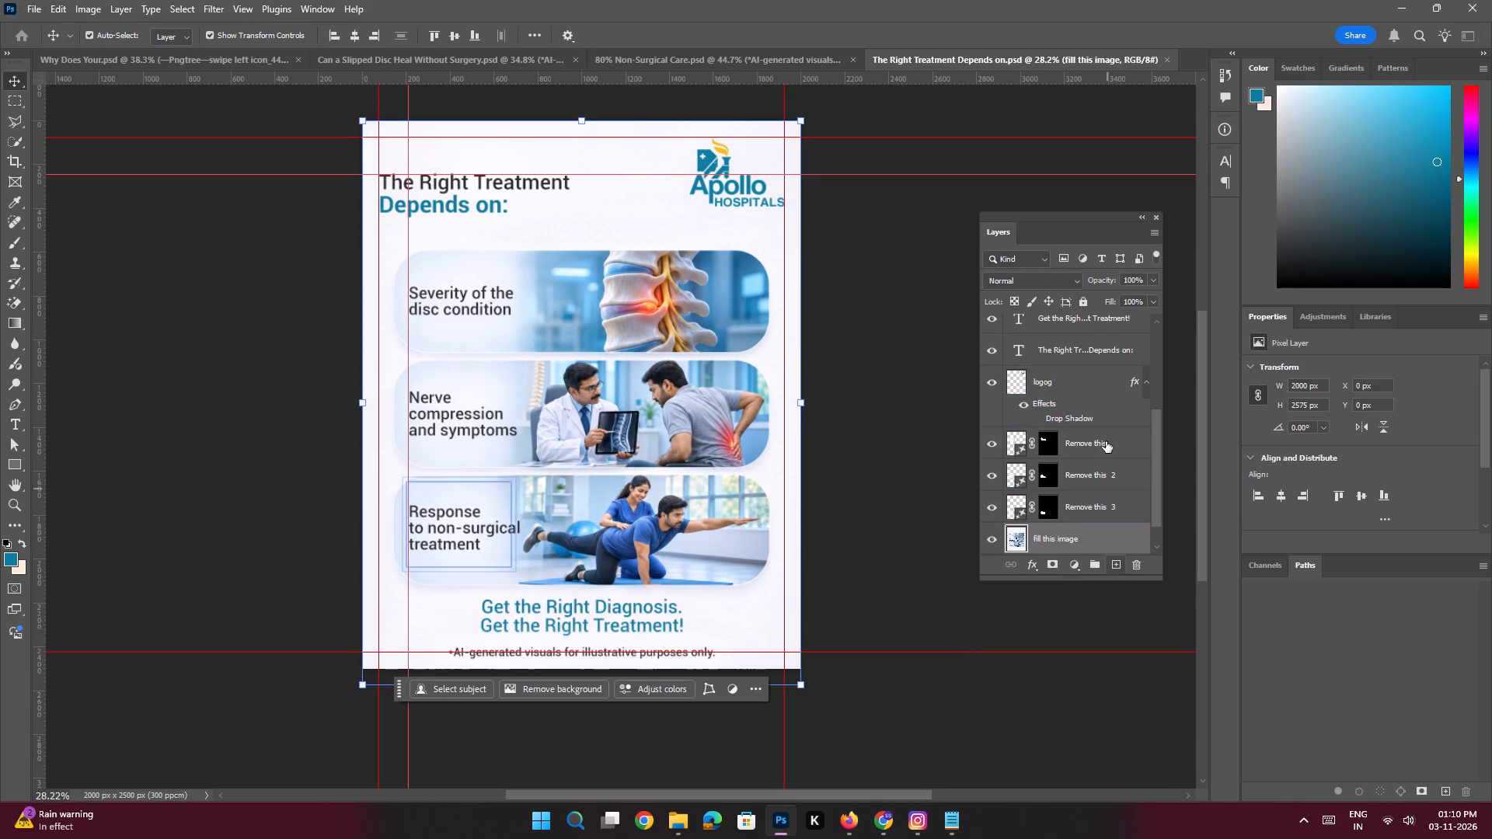
scroll(1106, 440, down, 2)
shift+click(1082, 414)
right_click(1082, 413)
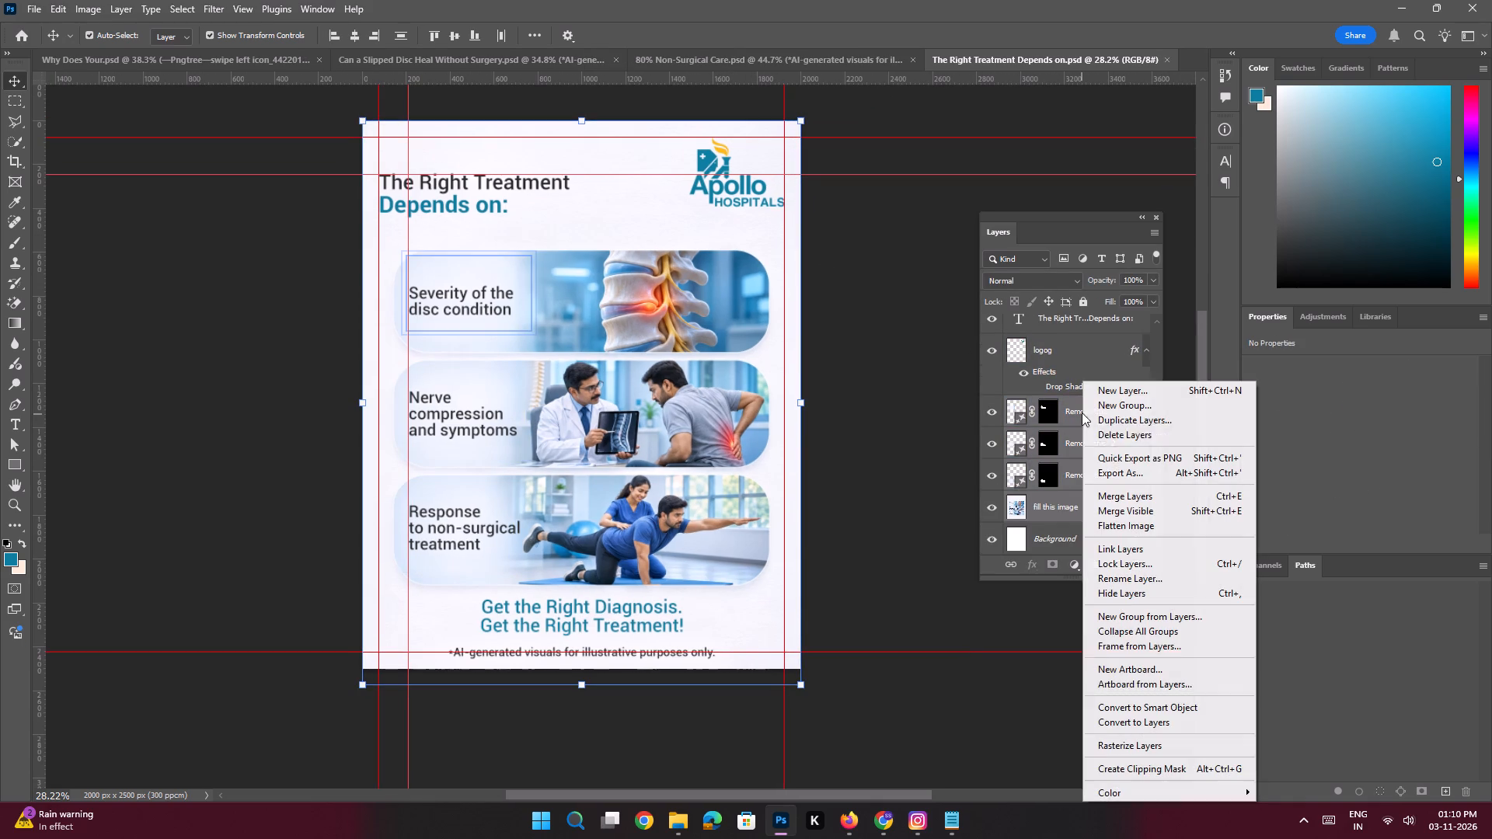
click(1142, 706)
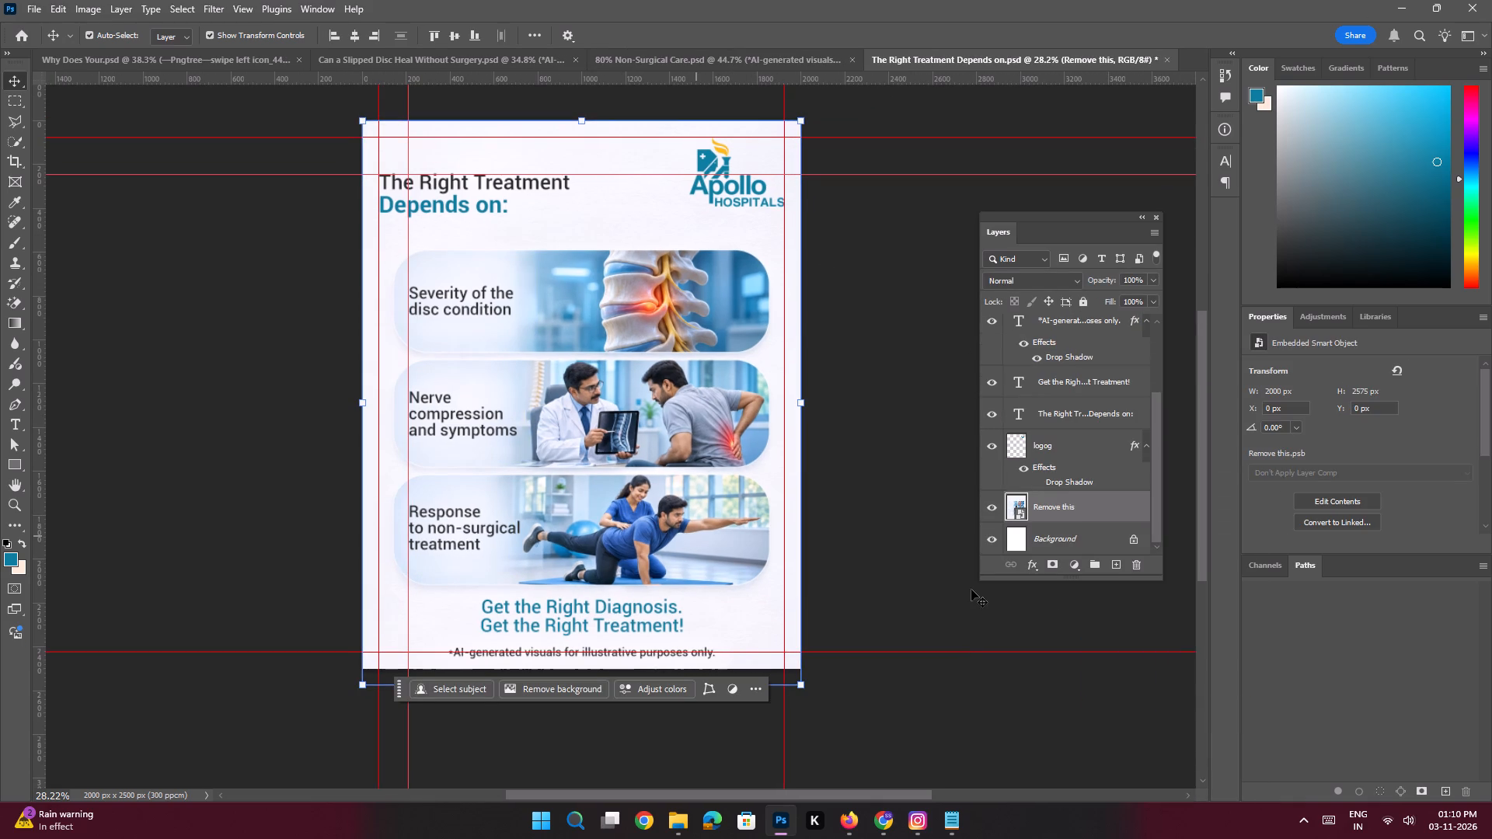
Add a layer above the background Smart Object and paint a teal glow in the canvas's upper-right corner with a soft 1000 px brush.
click(1115, 566)
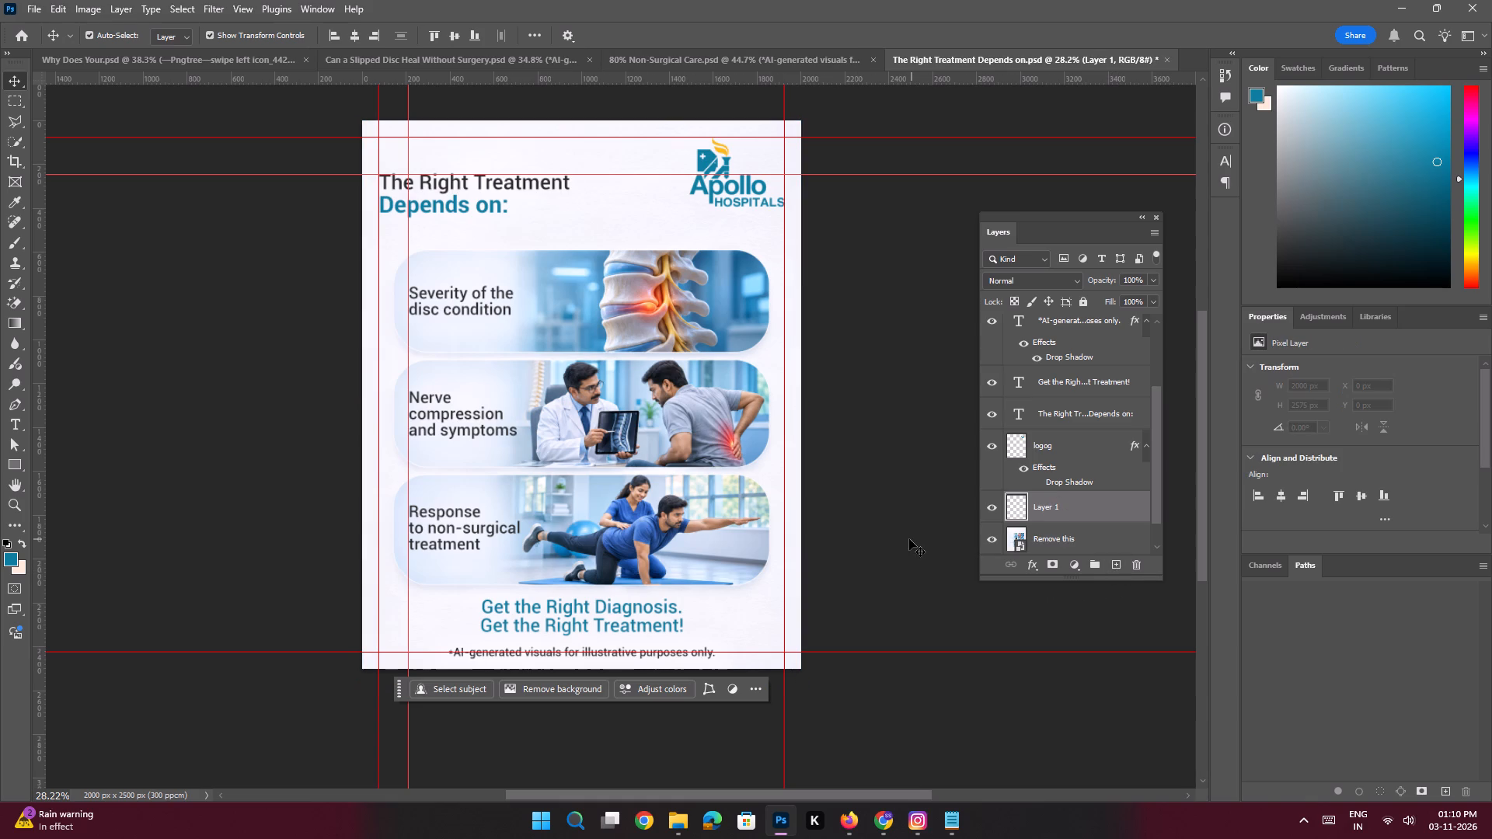
key(b)
key(space)
ctrl+drag(698, 175, 786, 406)
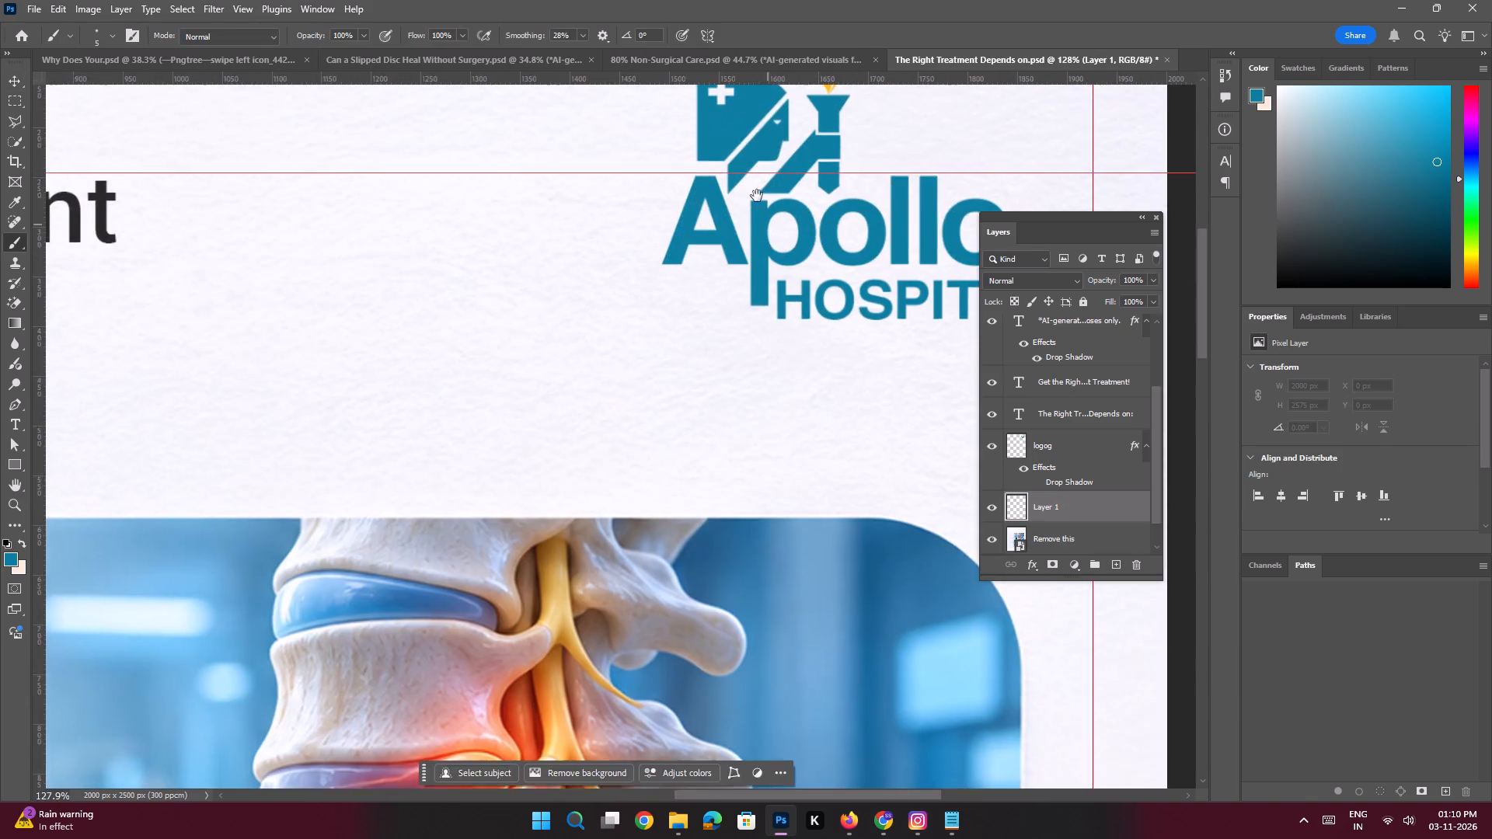
drag(756, 196, 721, 344)
alt+click(730, 232)
key(ctrl+space)
key(ctrl+space)
key(ctrl+space)
key(ctrl+space)
key(ctrl+space)
key(ctrl+space)
key(ctrl+space)
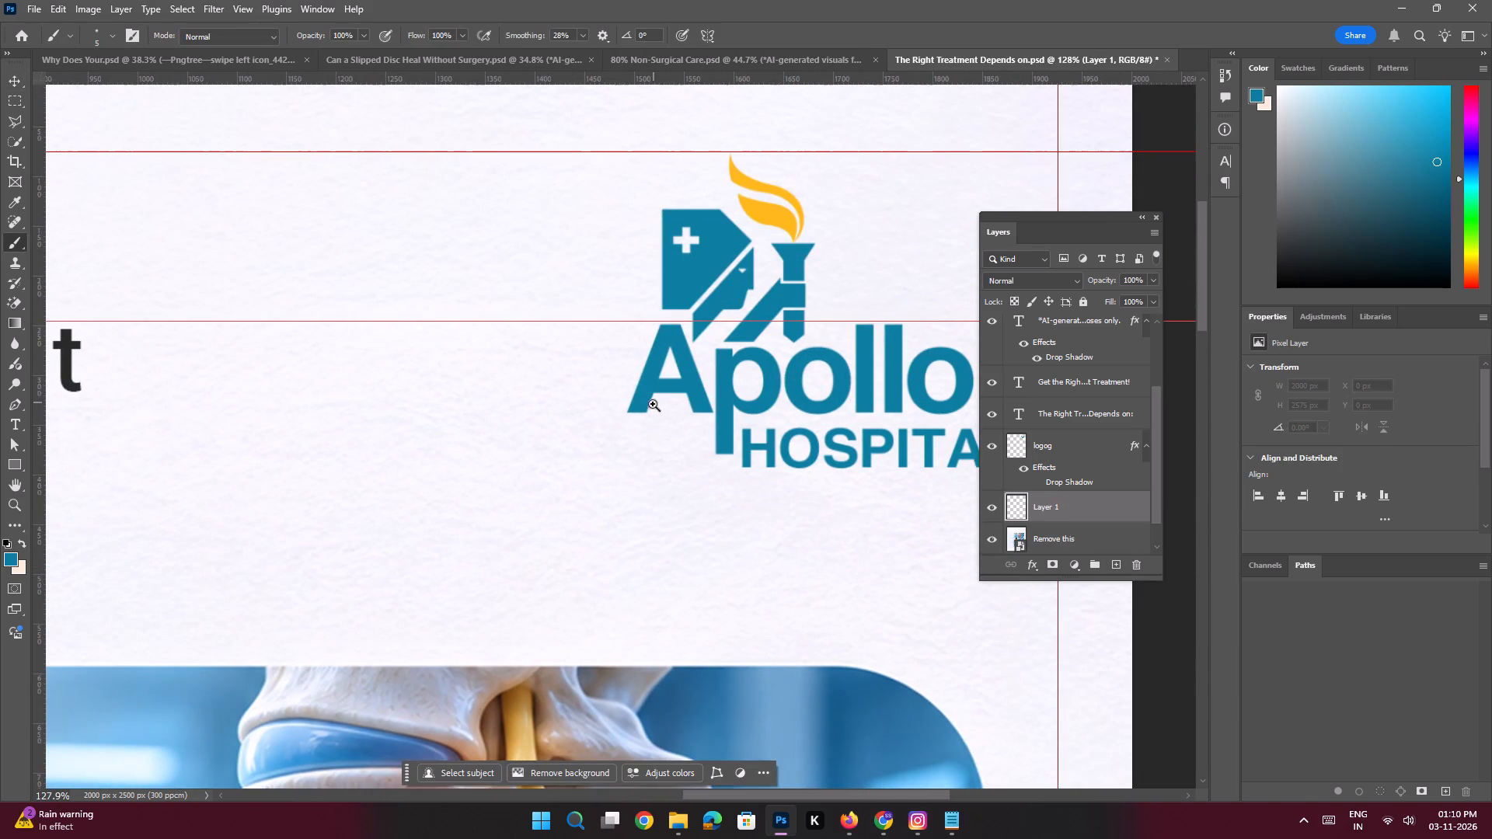
ctrl+drag(653, 404, 588, 392)
drag(670, 332, 670, 350)
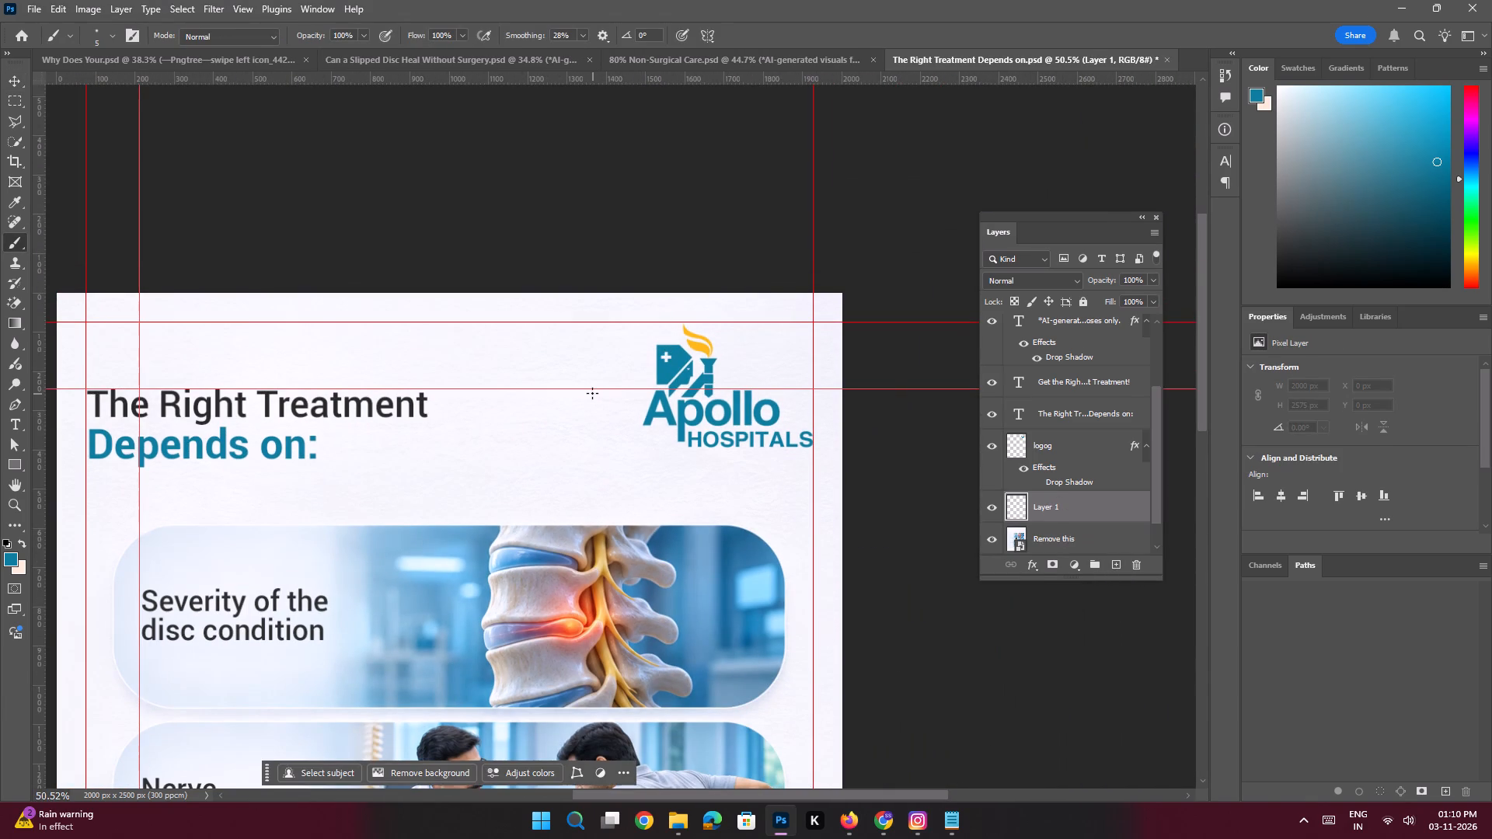
key(bracketright)
key(bracketright)
key(bracketright)
key(bracketright)
key(bracketright)
key(bracketright)
key(bracketright)
key(bracketright)
key(bracketright)
key(bracketright)
key(bracketright)
key(bracketright)
key(bracketright)
key(bracketright)
key(bracketright)
key(bracketright)
key(bracketright)
key(bracketright)
key(bracketright)
key(bracketright)
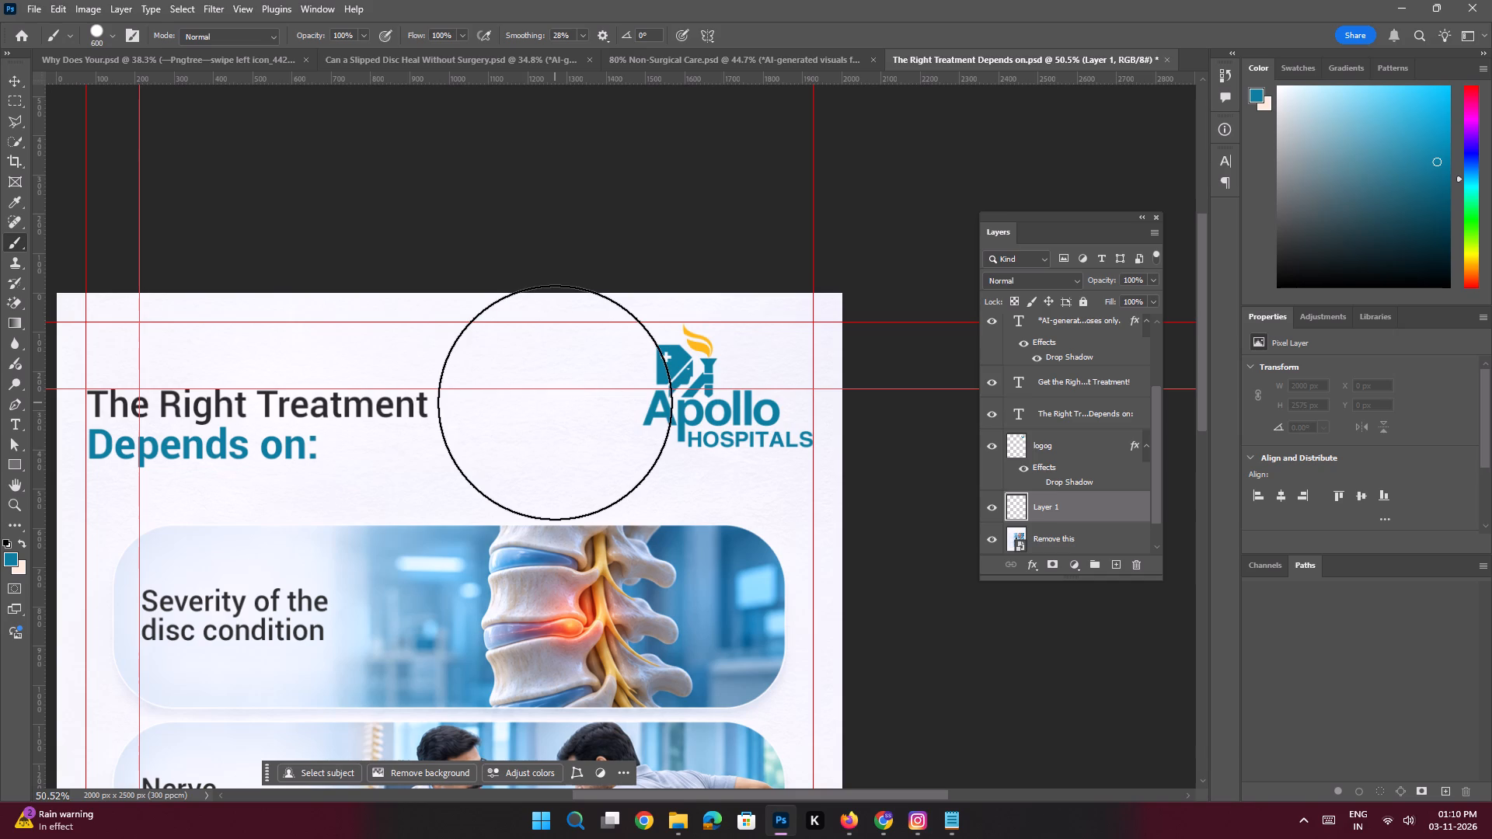
alt+right_drag(555, 402, 609, 0)
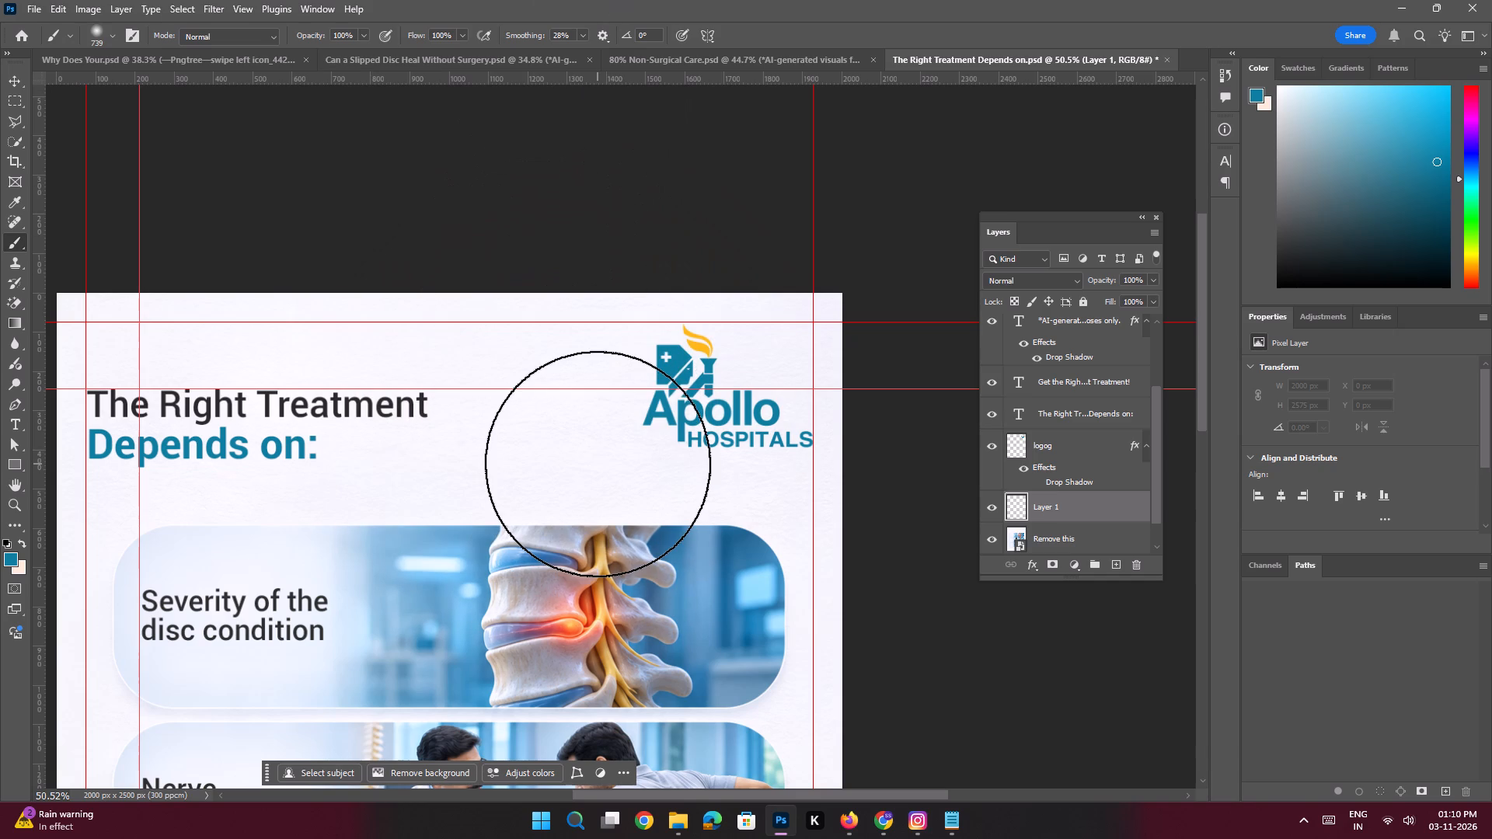
text(====)
text(]]])
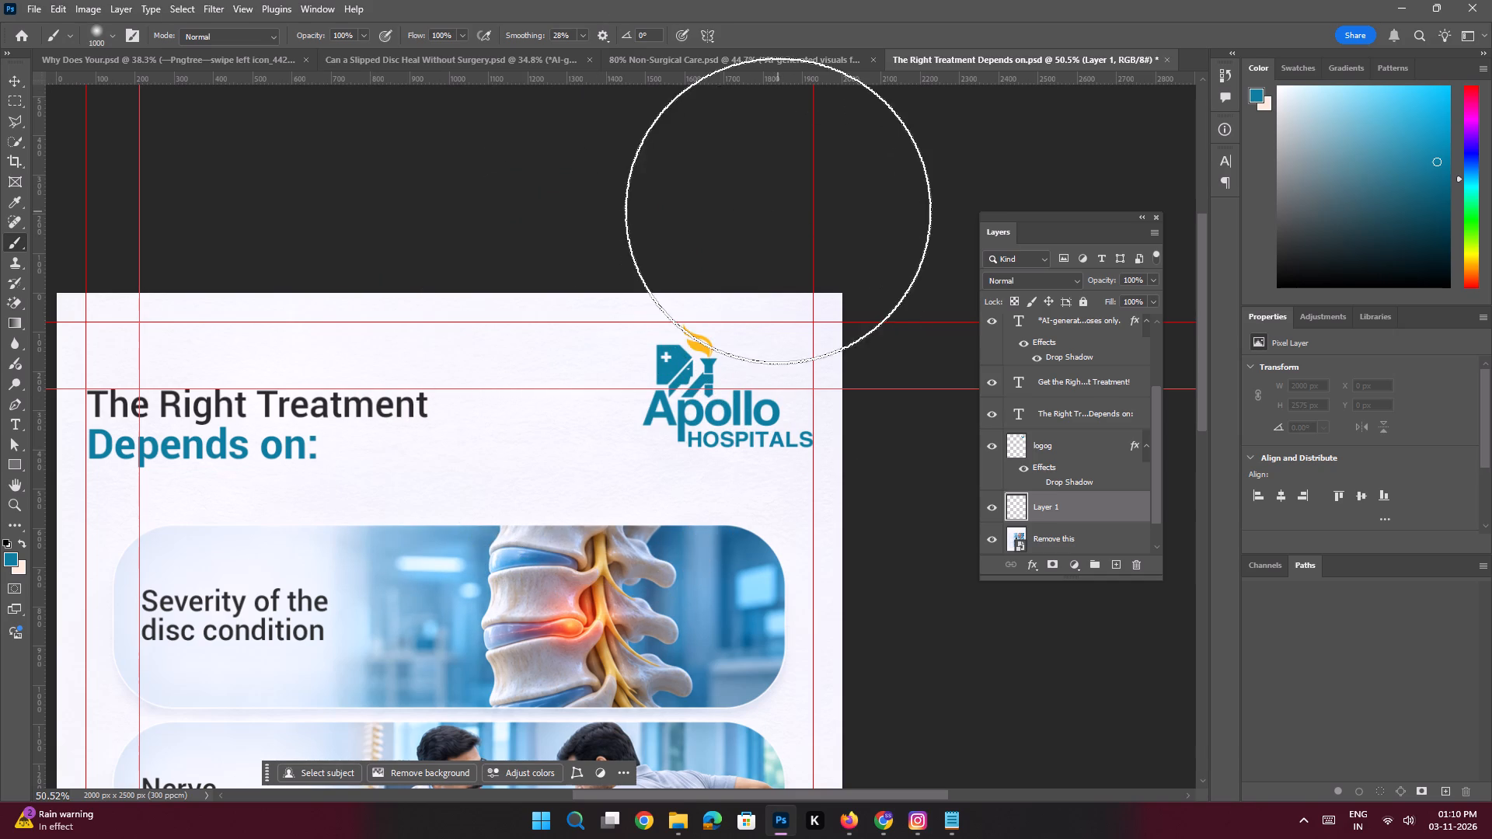
click(776, 225)
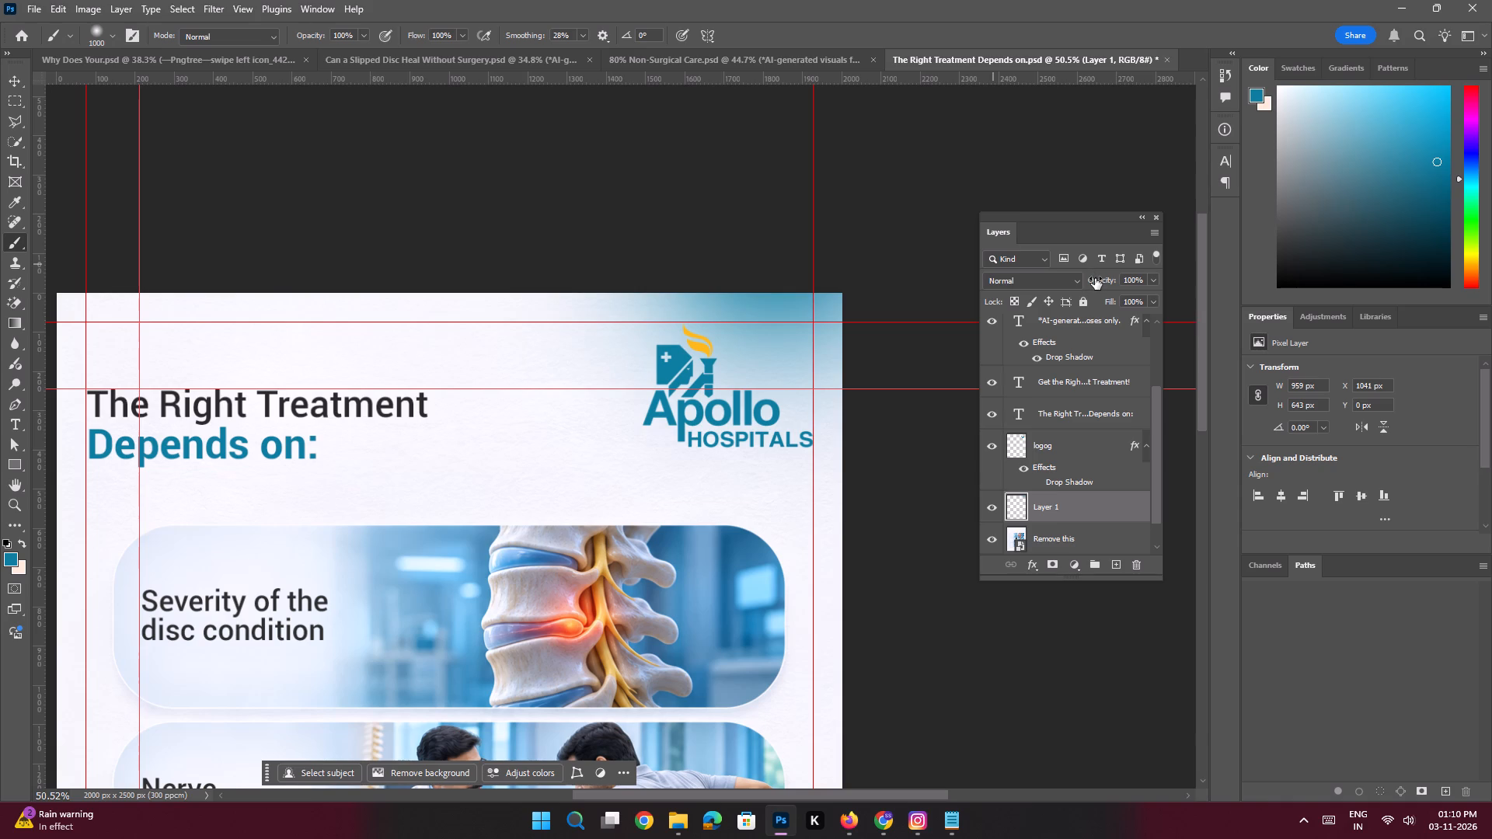
Set the opacity of the teal glow layer to 40%.
drag(1095, 278, 1048, 277)
Dab more soft teal glows with the 1000 px brush at the canvas's lower-left edge, right edge and top edge near the upper-left corner.
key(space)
ctrl+drag(801, 412, 765, 411)
drag(750, 462, 751, 264)
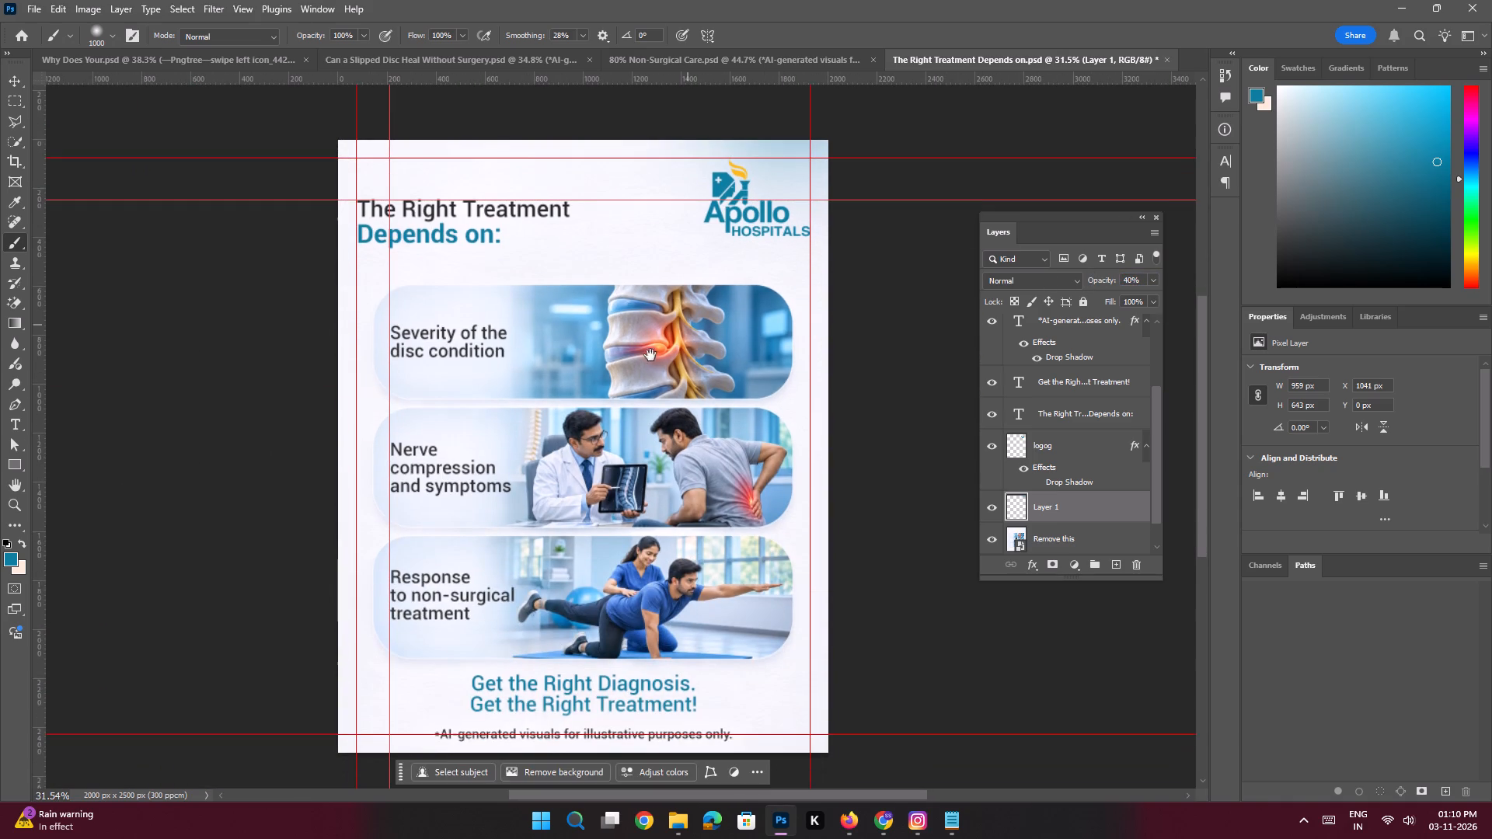
click(267, 655)
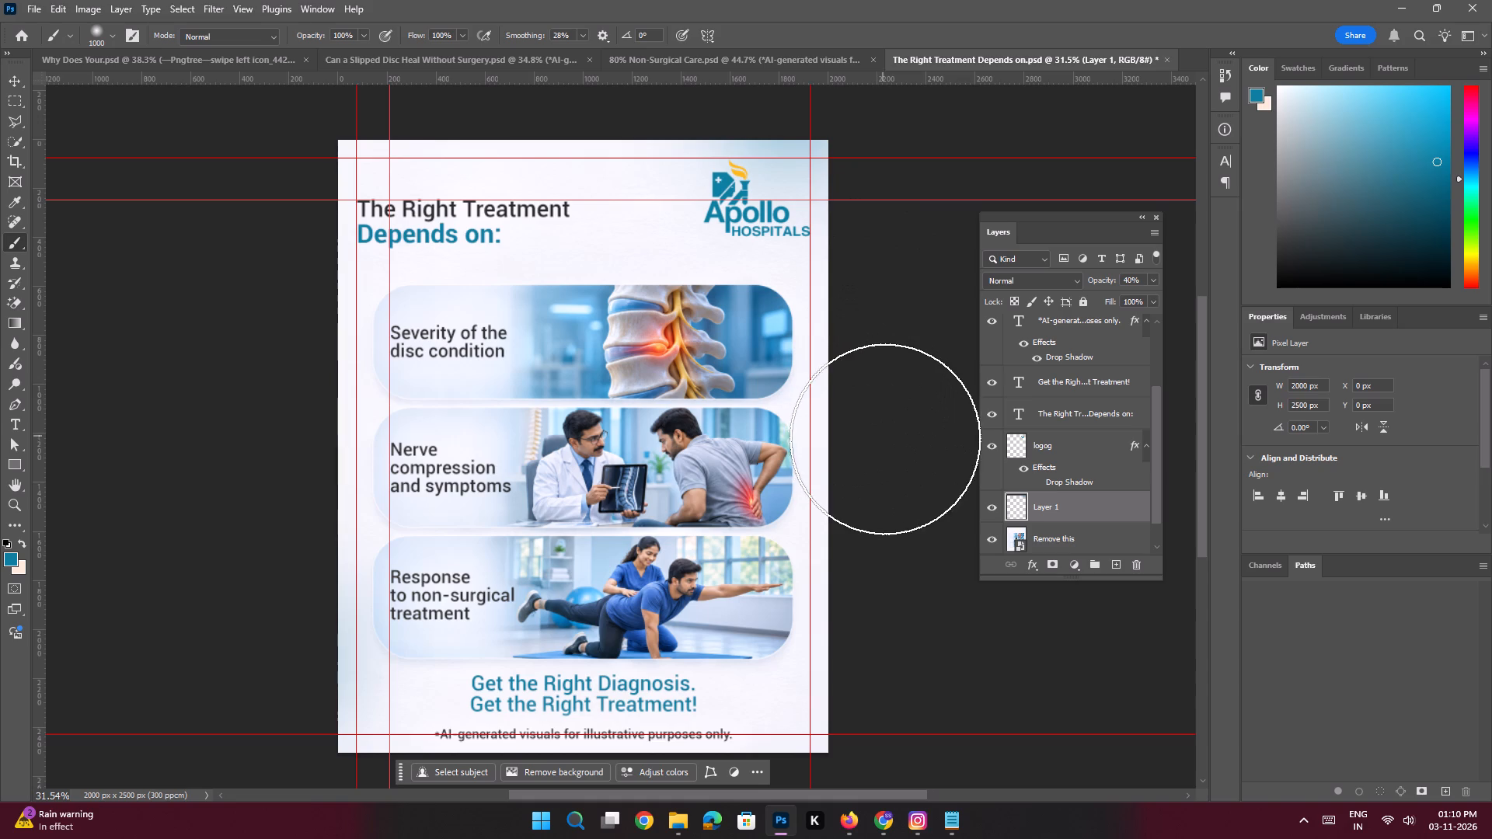
click(901, 440)
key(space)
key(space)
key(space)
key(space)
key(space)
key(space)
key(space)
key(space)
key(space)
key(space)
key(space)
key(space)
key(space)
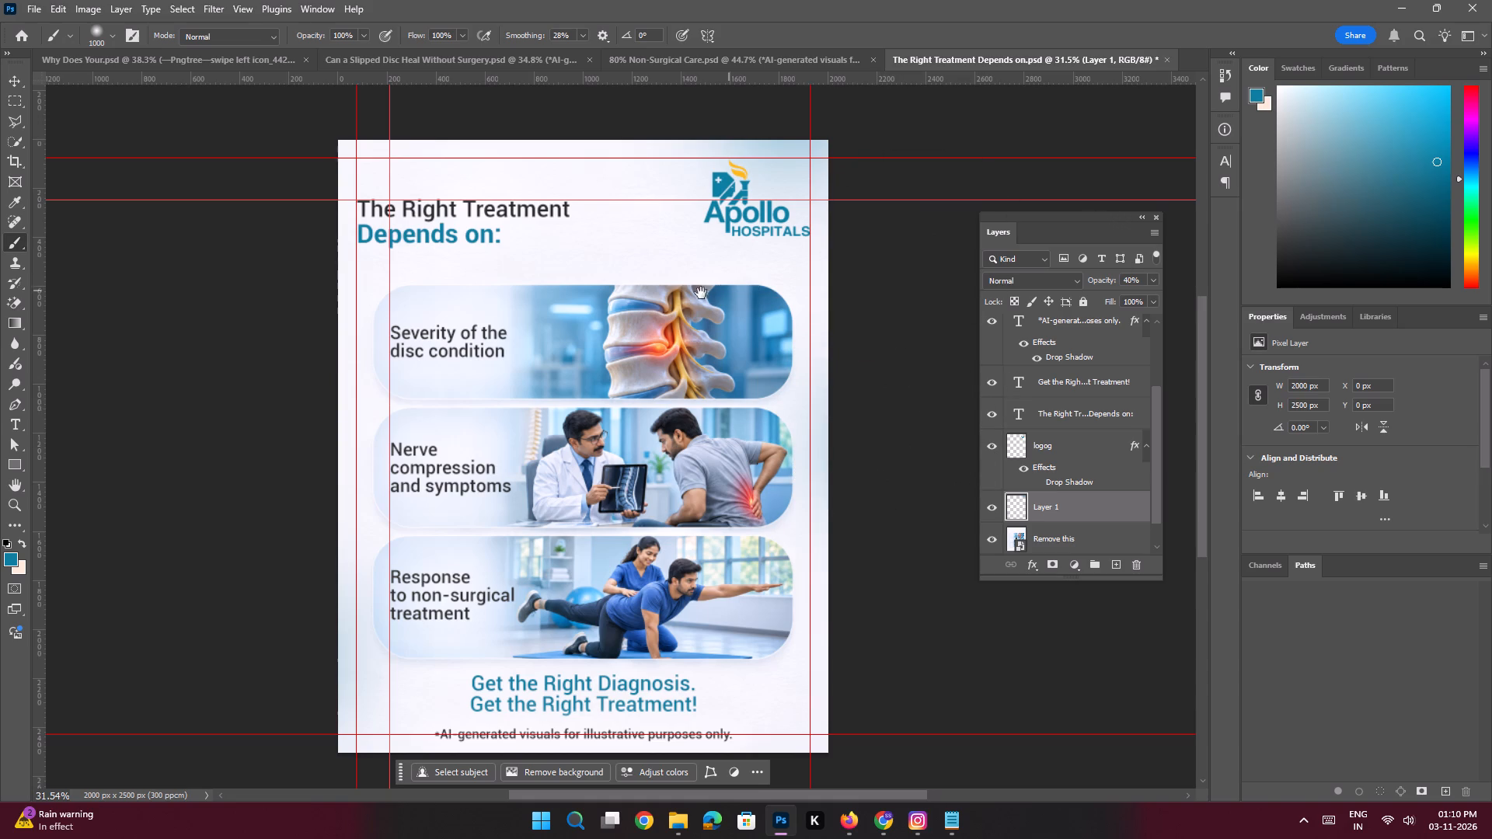
drag(682, 291, 693, 329)
click(411, 105)
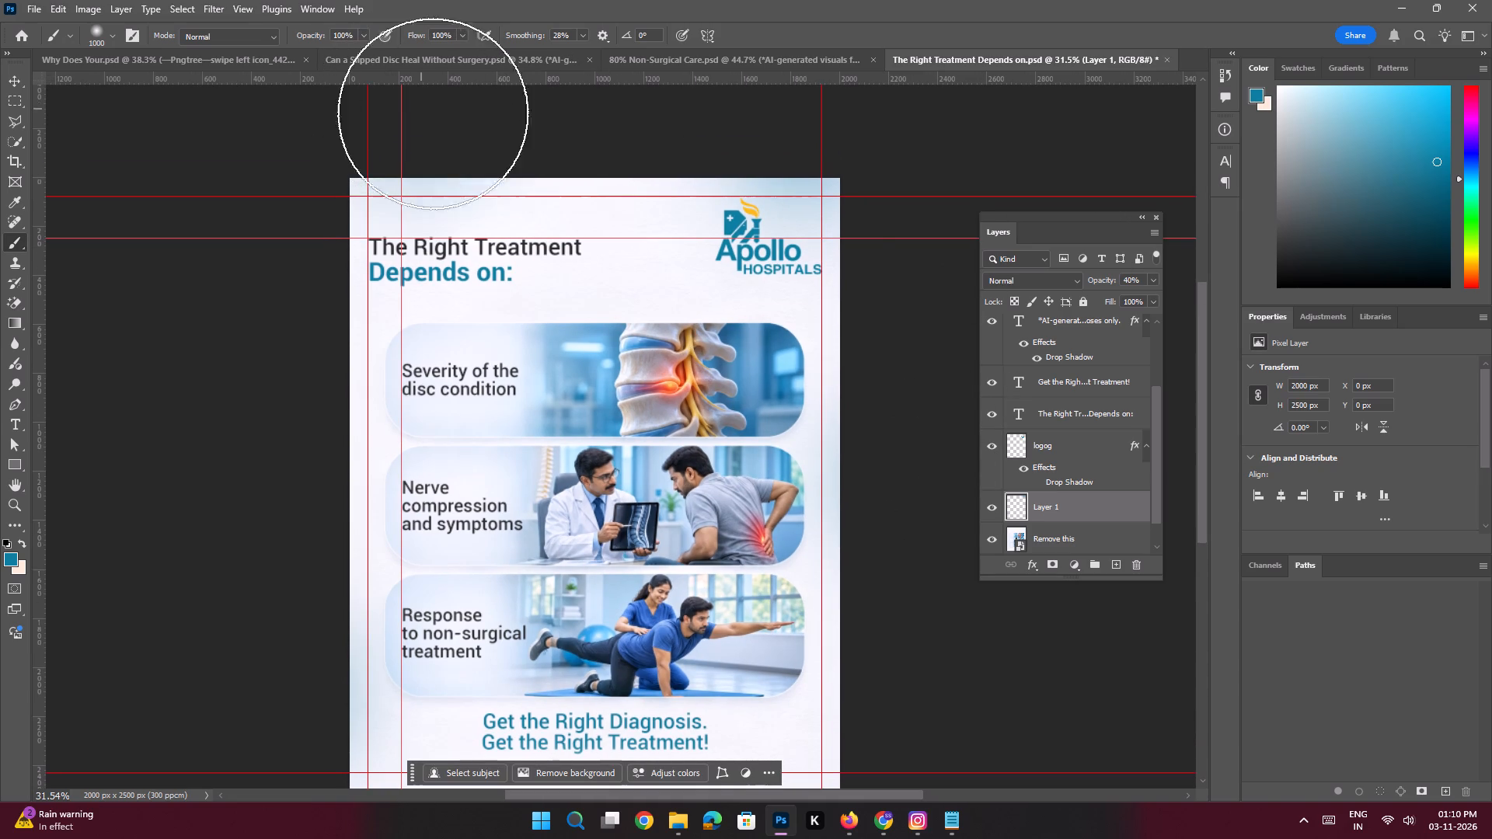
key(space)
ctrl+drag(736, 290, 706, 280)
drag(718, 300, 720, 287)
key(ctrl+s)
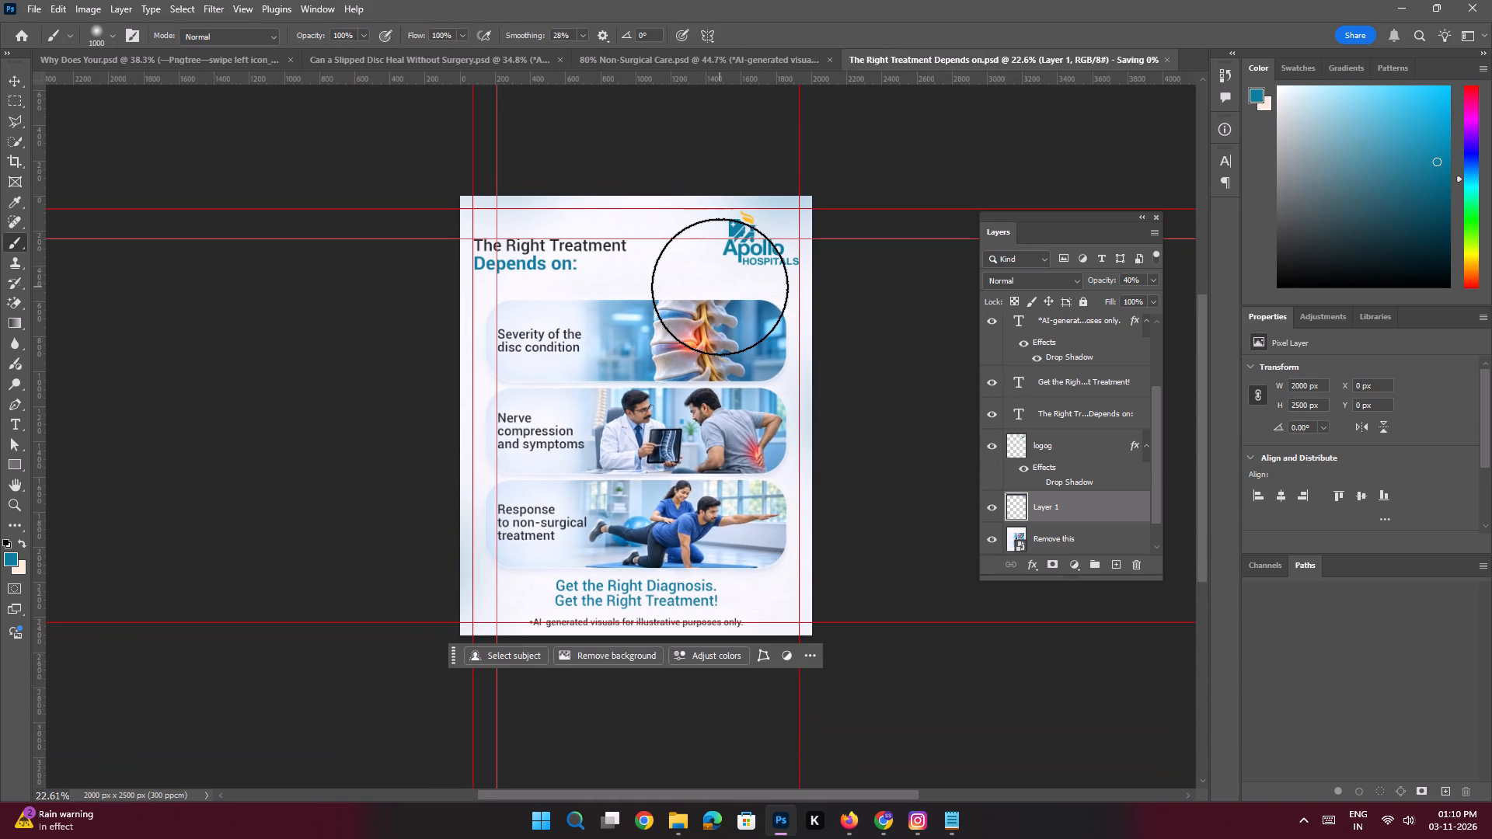